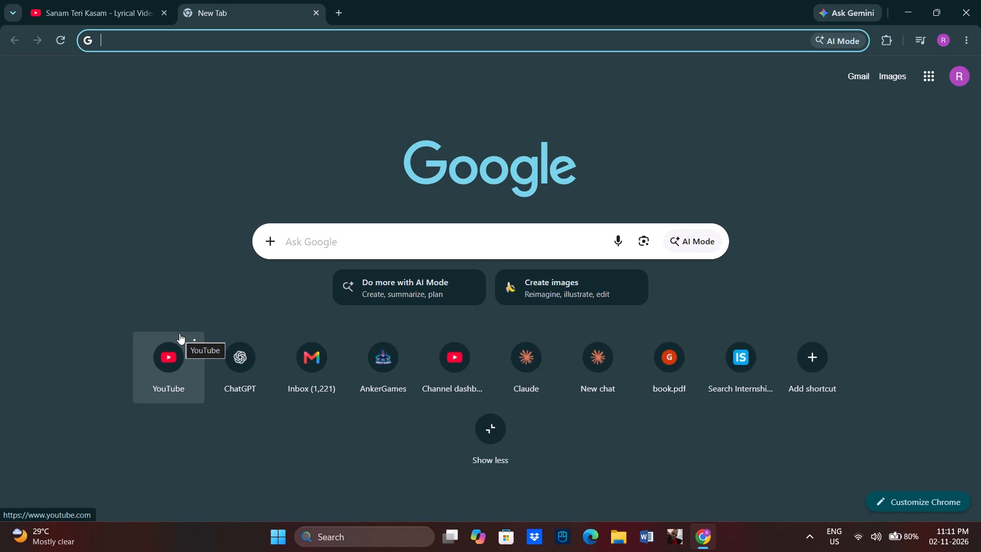
scroll(179, 333, up, 1)
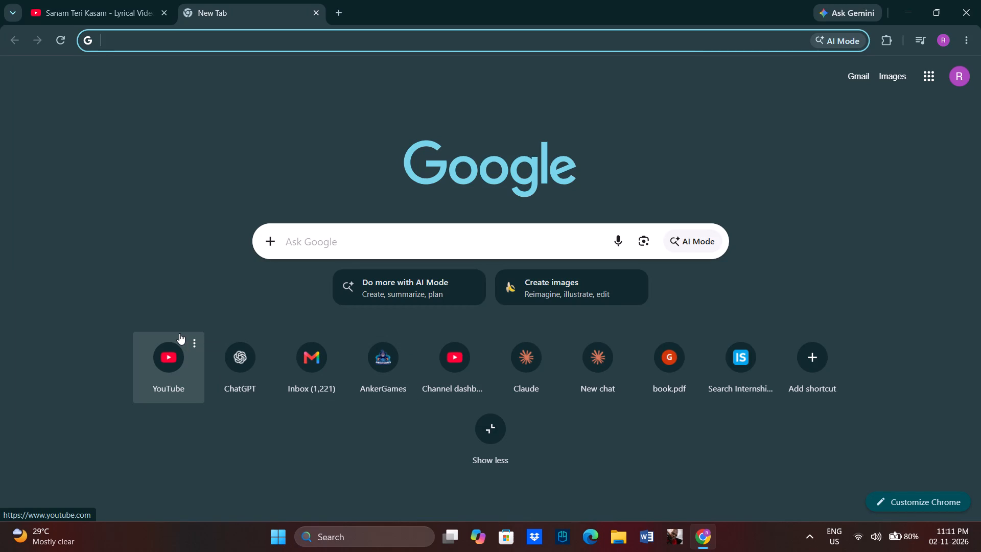
scroll(179, 333, up, 1)
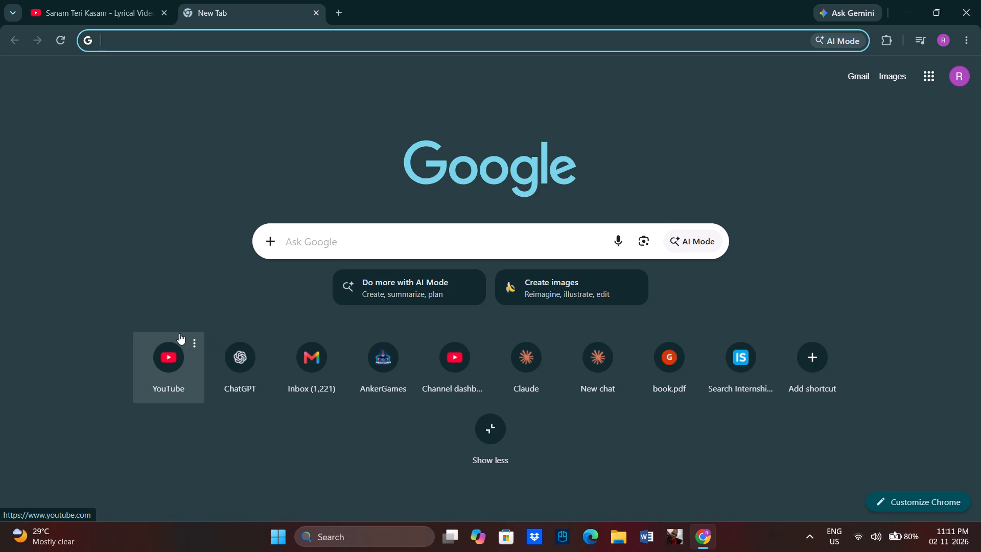
click(179, 333)
right_click(179, 333)
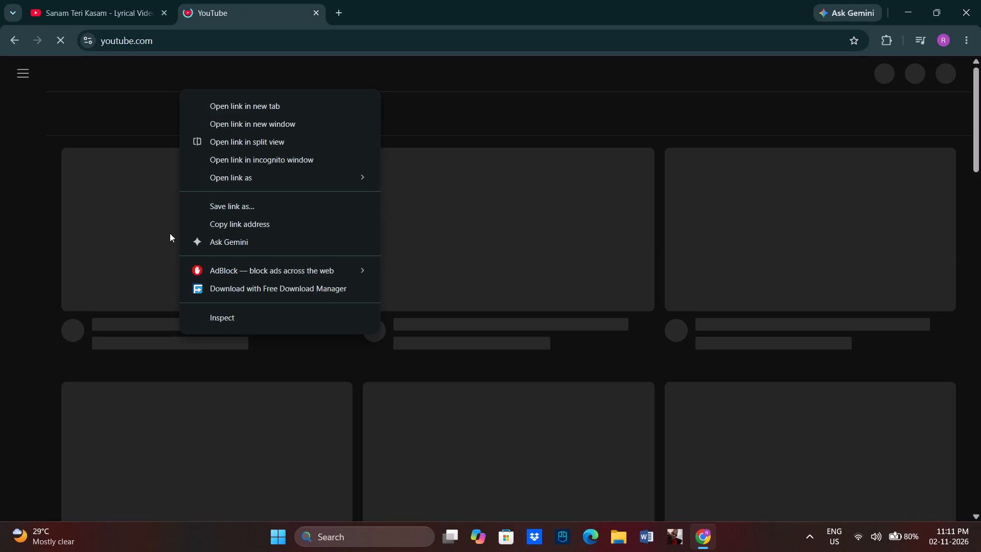
scroll(170, 233, up, 1)
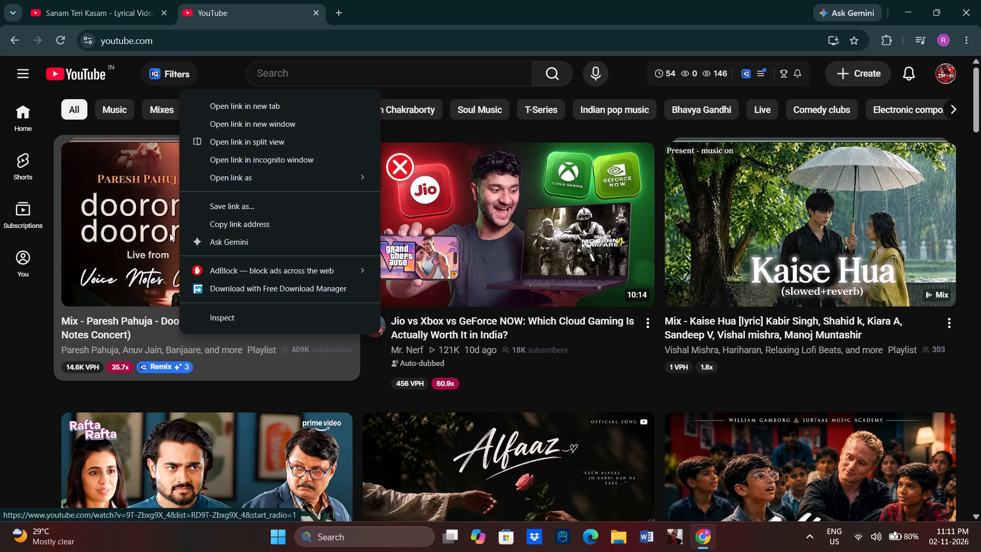
scroll(170, 233, up, 1)
scroll(134, 106, up, 1)
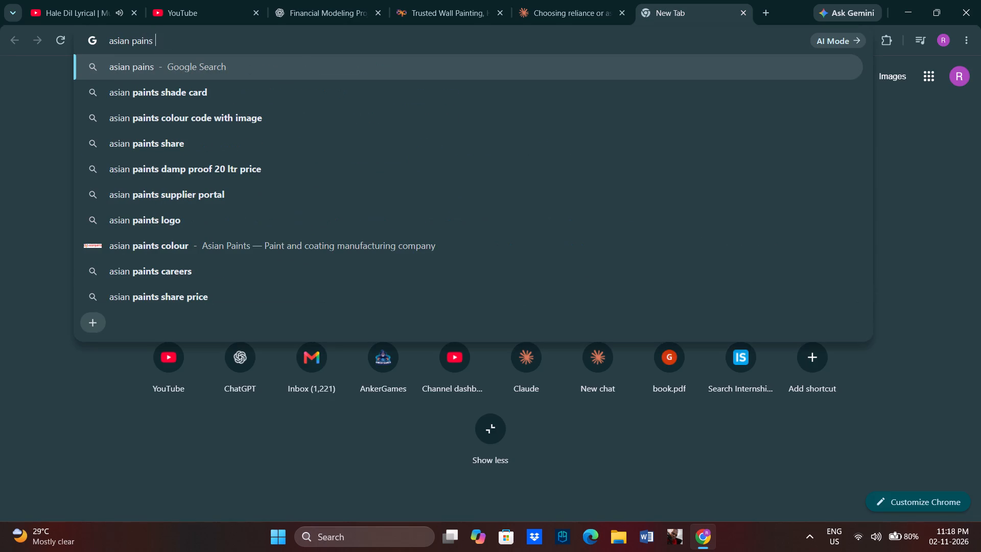
text(anu)
key(Down)
key(Return)
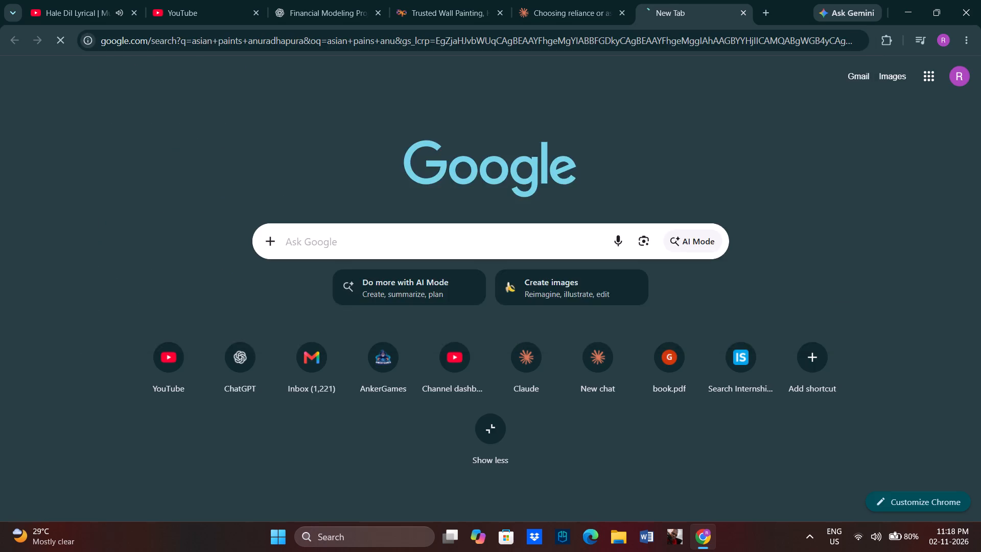
drag(299, 97, 194, 94)
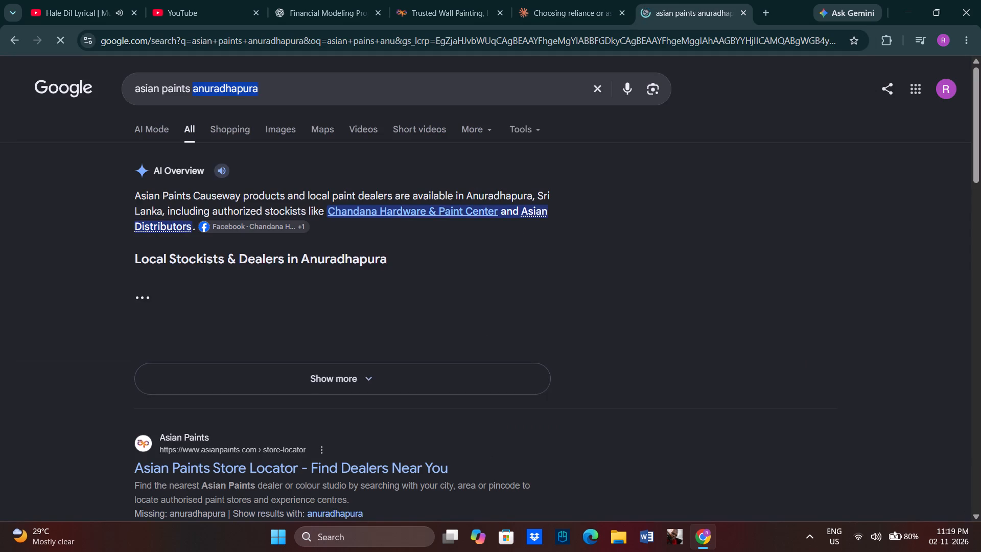
text(annual)
key(space)
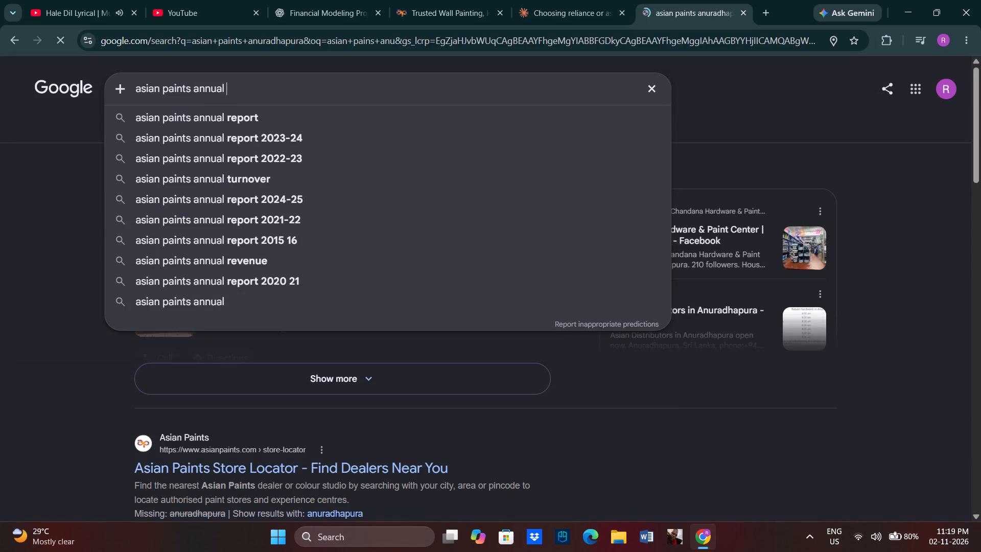
text(report)
key(space)
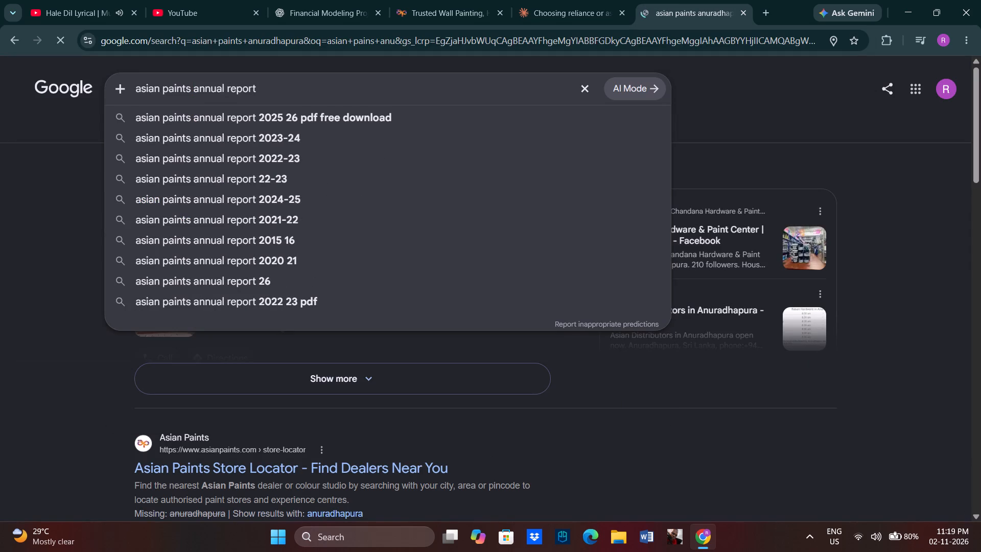
text(last 5 year)
key(Return)
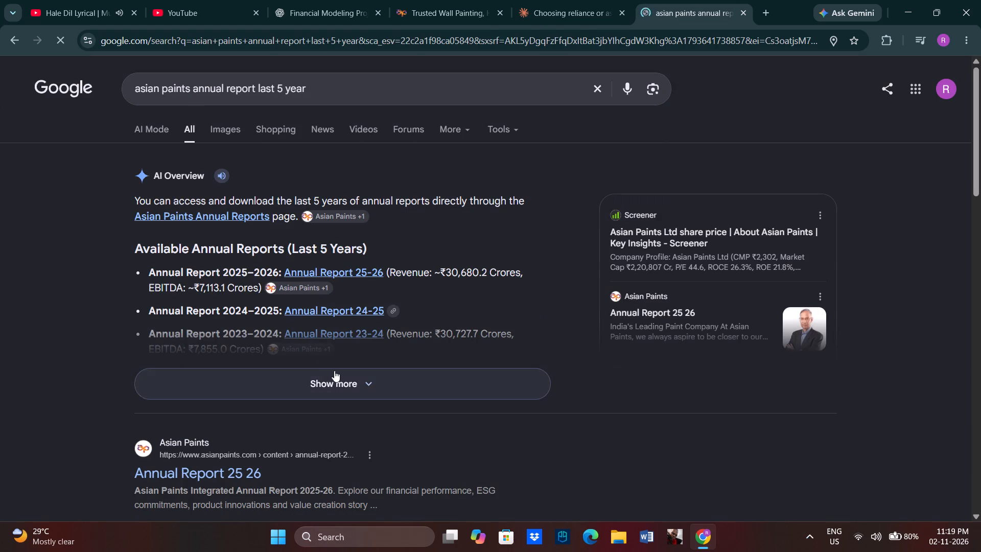
Expand the AI overview and read its list of available annual reports and the key 5-year financial overview.
click(336, 374)
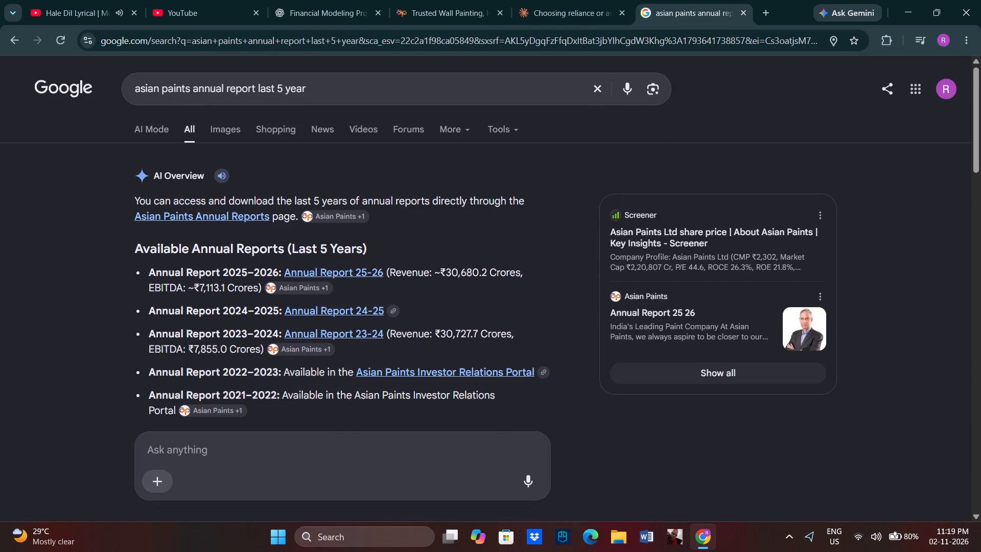
scroll(438, 273, down, 2)
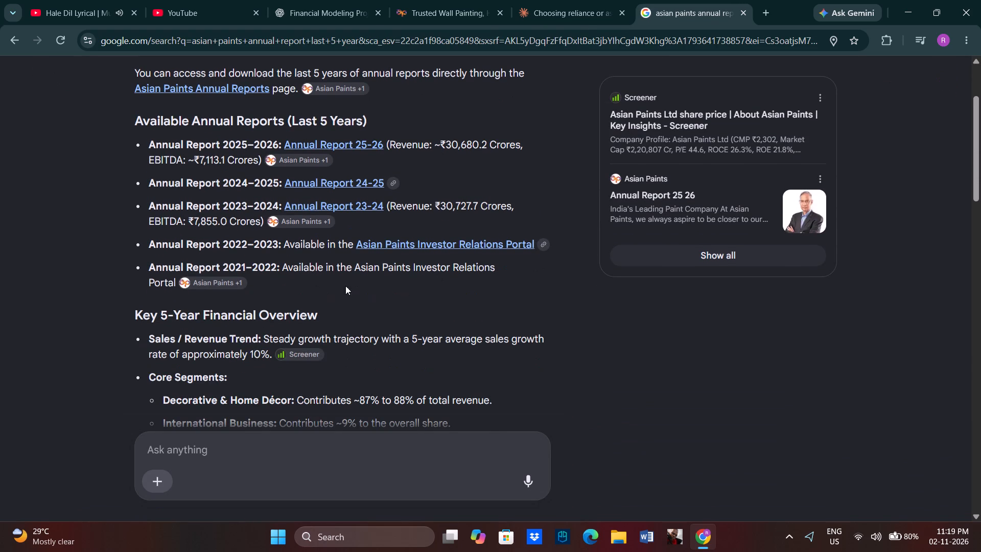
scroll(344, 263, down, 6)
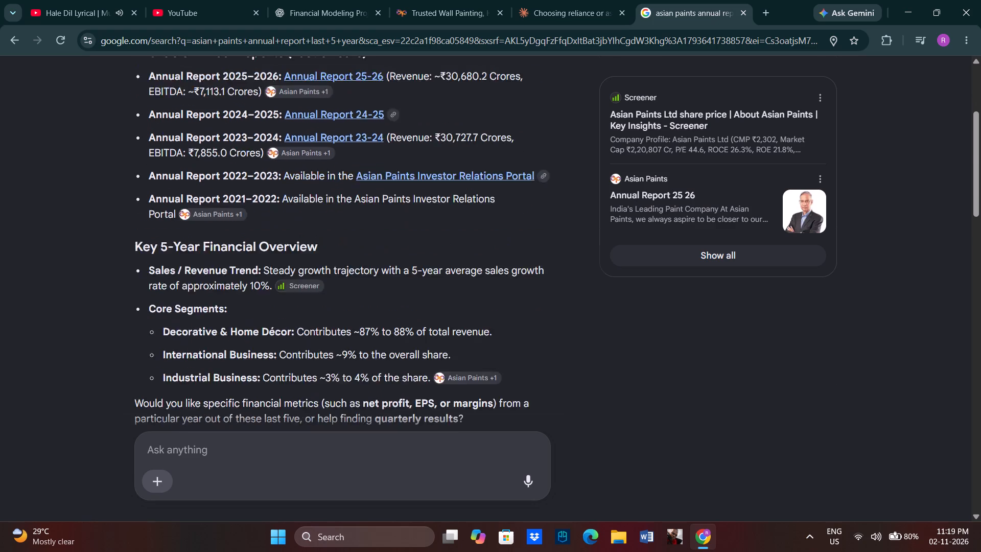
Open the Asian Paints Annual Report 25 26 page and look over the company overview, business segments and performance figures.
click(217, 326)
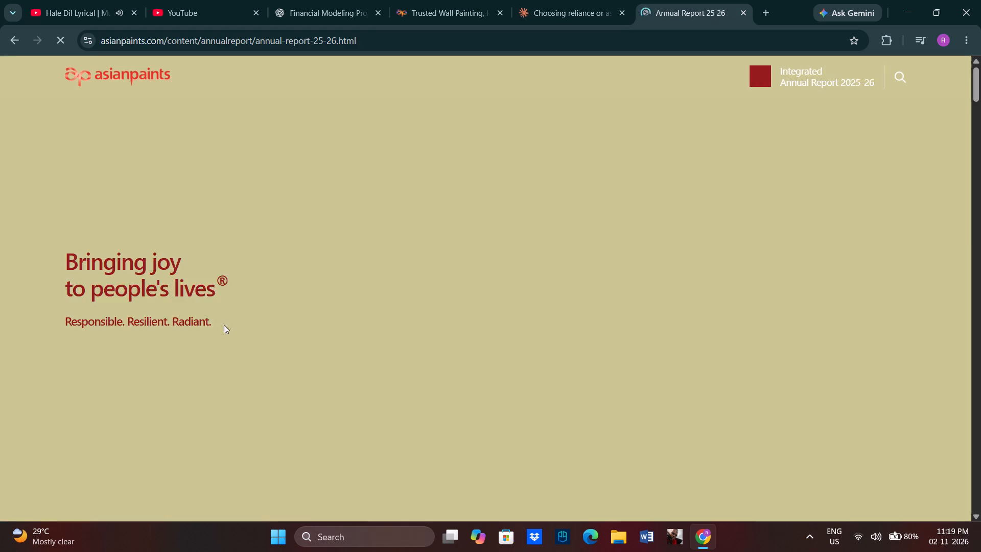
scroll(360, 317, down, 7)
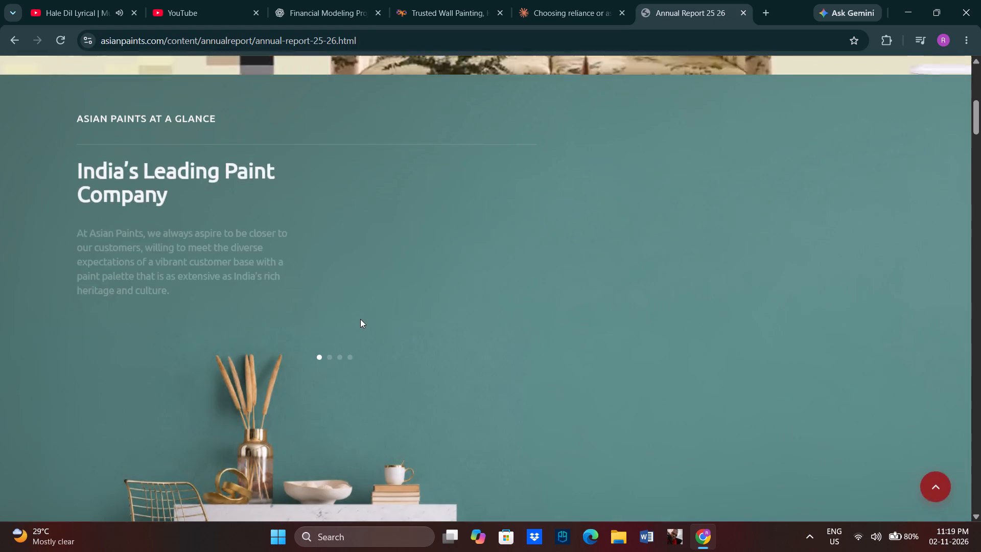
scroll(360, 319, down, 10)
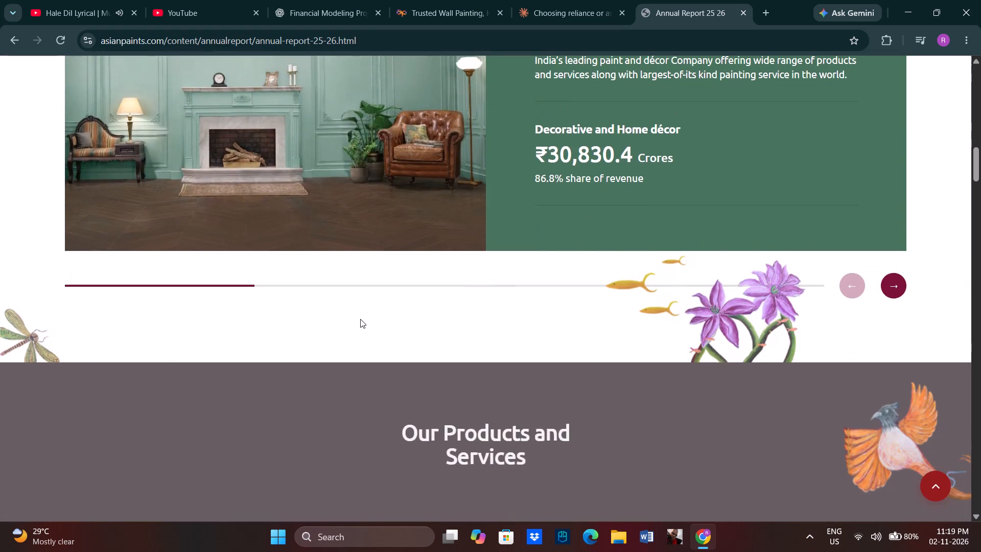
scroll(360, 319, down, 5)
scroll(360, 319, up, 9)
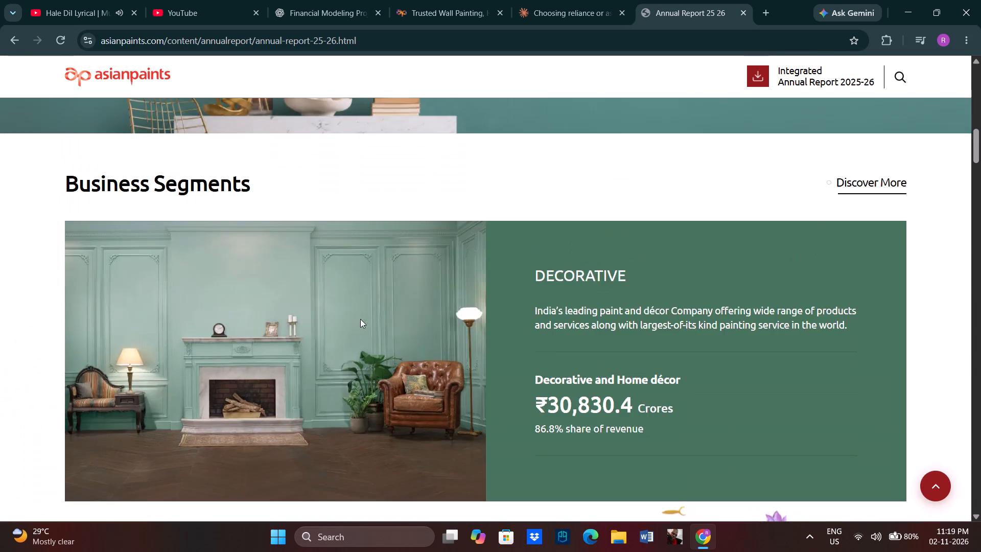
scroll(360, 319, up, 12)
scroll(360, 319, down, 4)
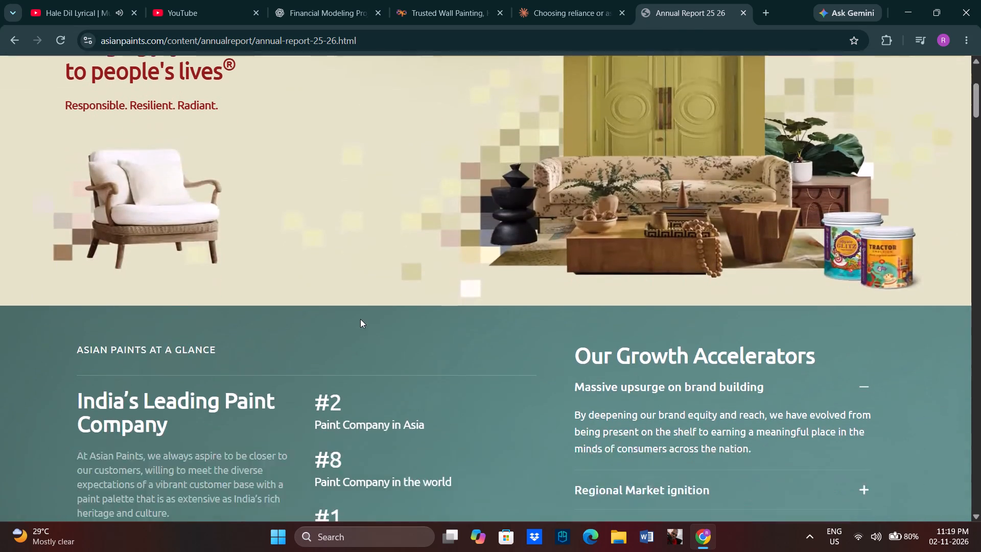
scroll(360, 319, down, 20)
scroll(360, 319, up, 1)
scroll(360, 319, down, 13)
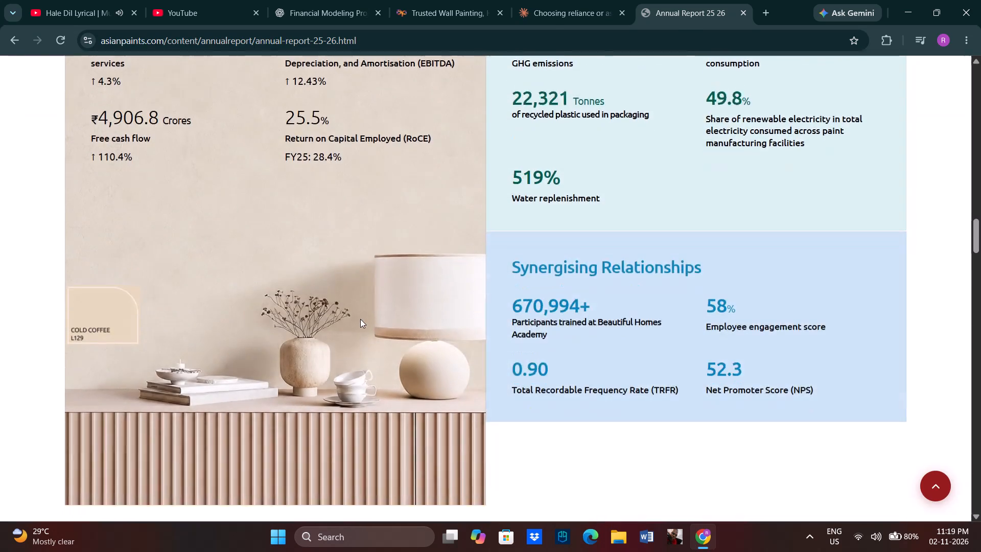
Continue through the 2025-26 annual report page to the Download Center and examine the reports and financial statements offered.
scroll(360, 319, down, 15)
scroll(360, 319, down, 12)
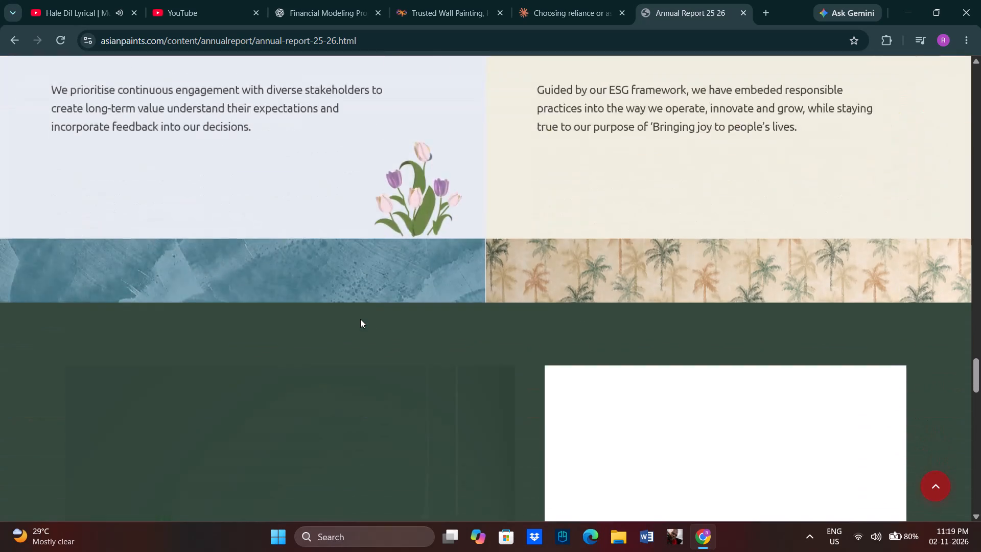
scroll(360, 319, down, 20)
scroll(360, 319, down, 5)
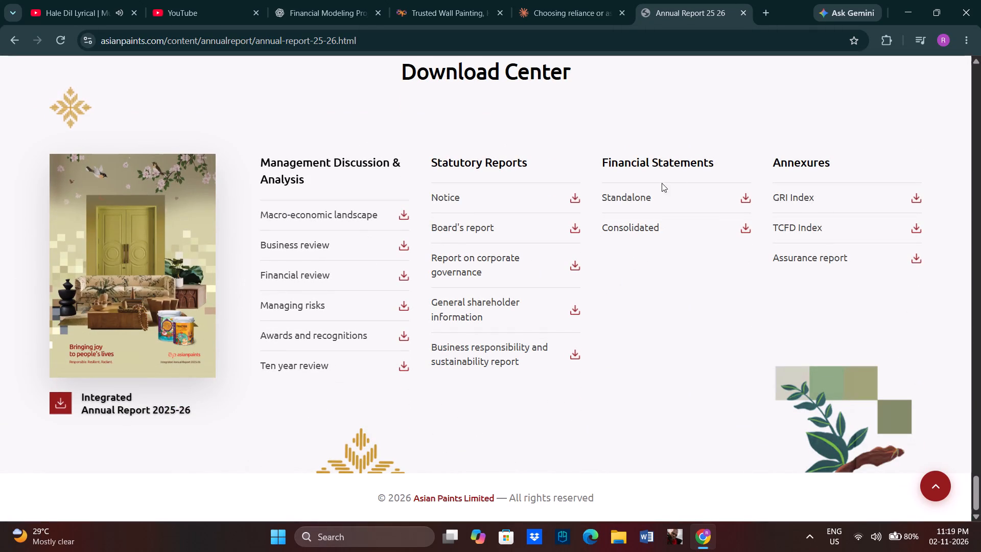
scroll(663, 249, down, 10)
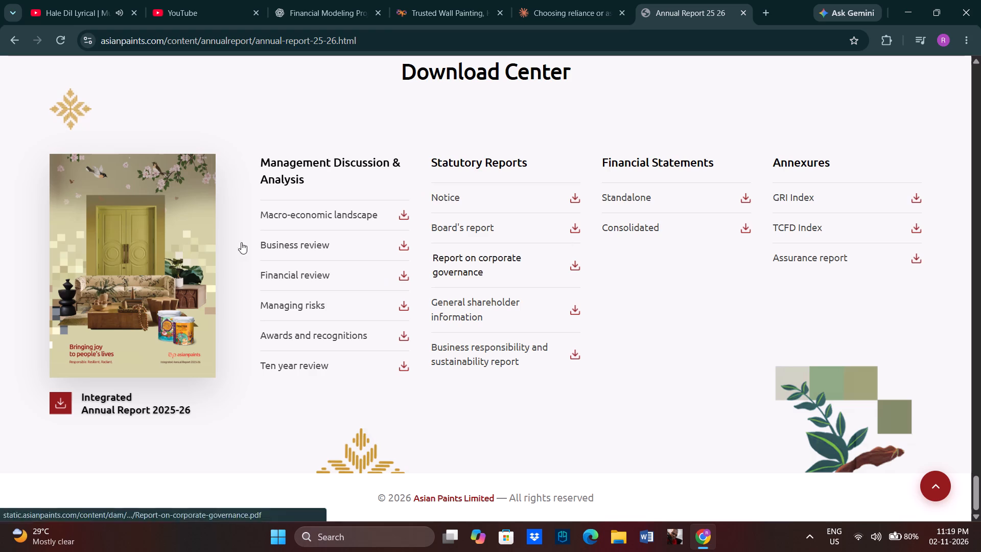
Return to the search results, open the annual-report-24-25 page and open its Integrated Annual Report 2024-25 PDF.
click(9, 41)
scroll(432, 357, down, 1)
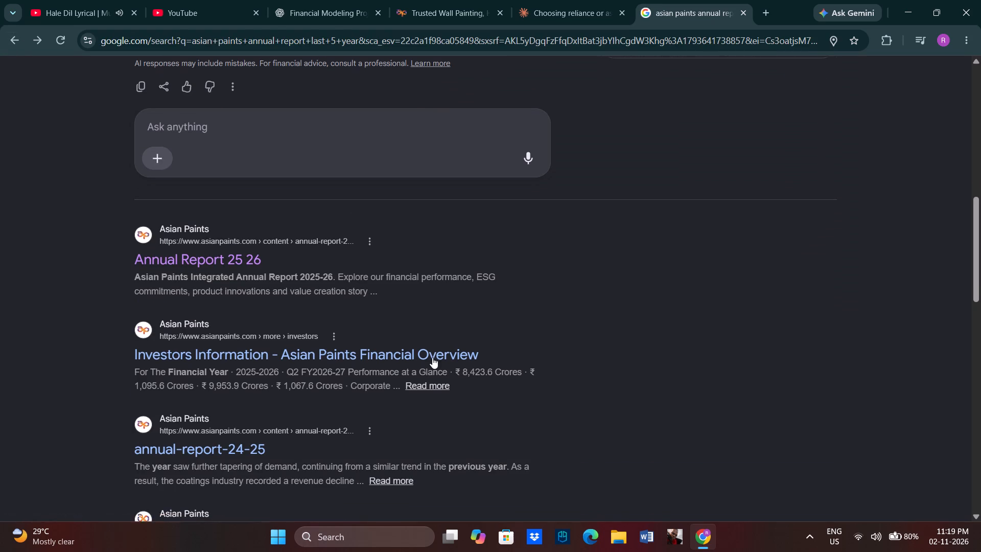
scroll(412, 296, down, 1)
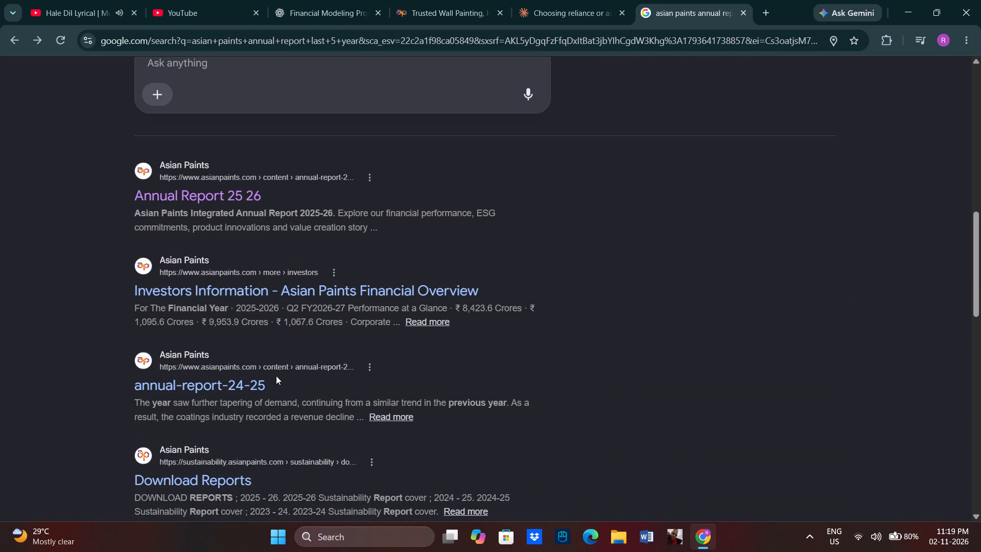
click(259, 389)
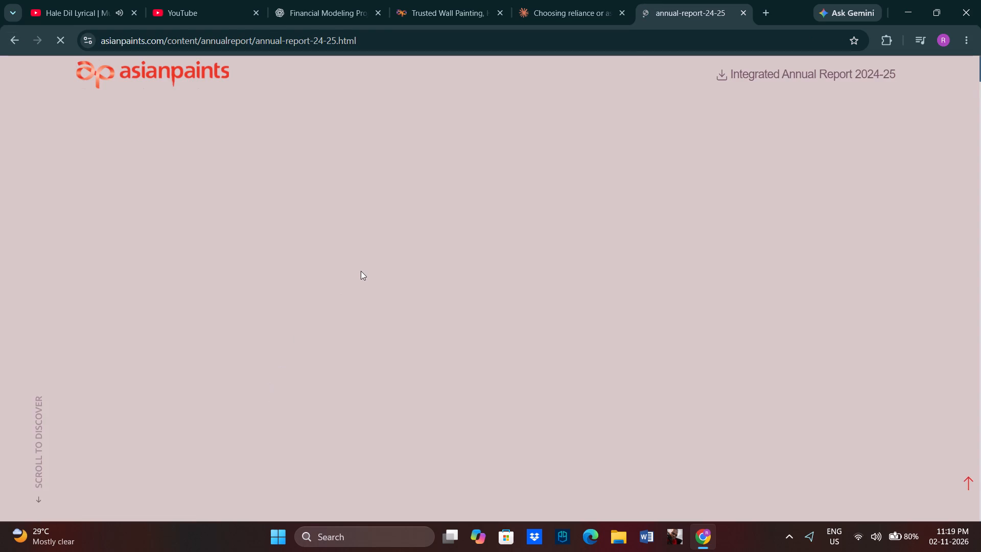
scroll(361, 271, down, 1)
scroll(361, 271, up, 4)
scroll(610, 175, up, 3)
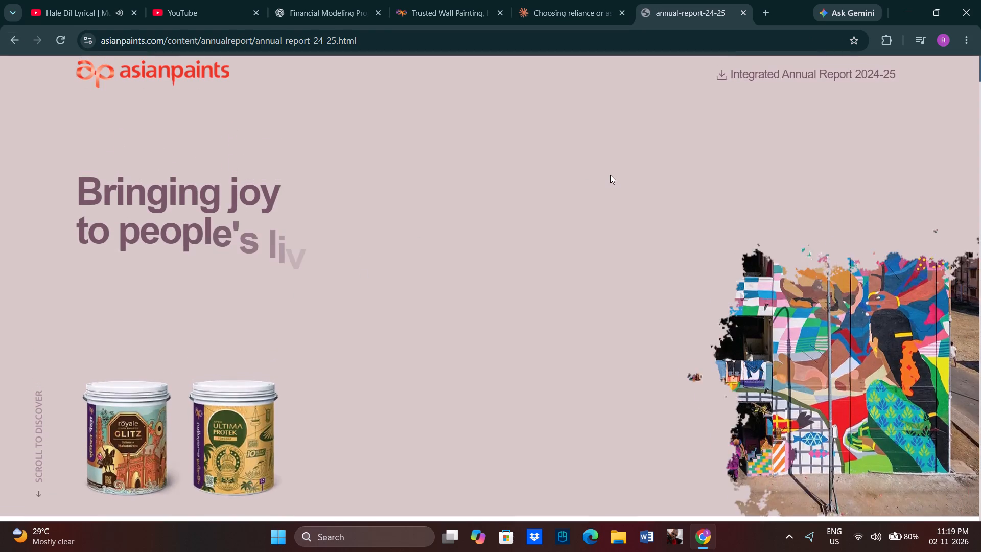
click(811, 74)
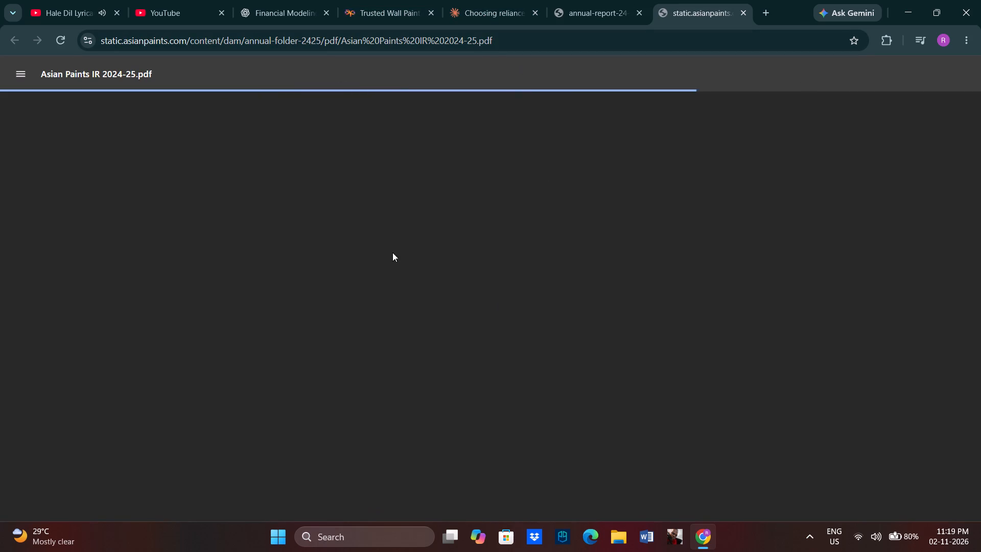
Open Annual Report 25-26 from the AI overview, close the 2024-25 PDF, and open the Integrated Annual Report 2025-26 PDF.
click(641, 0)
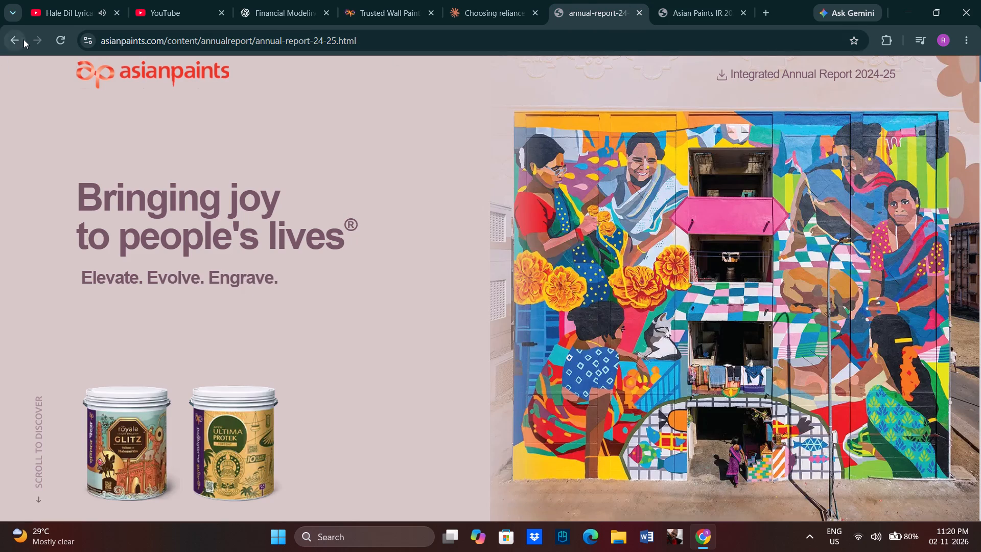
click(24, 39)
scroll(292, 275, up, 15)
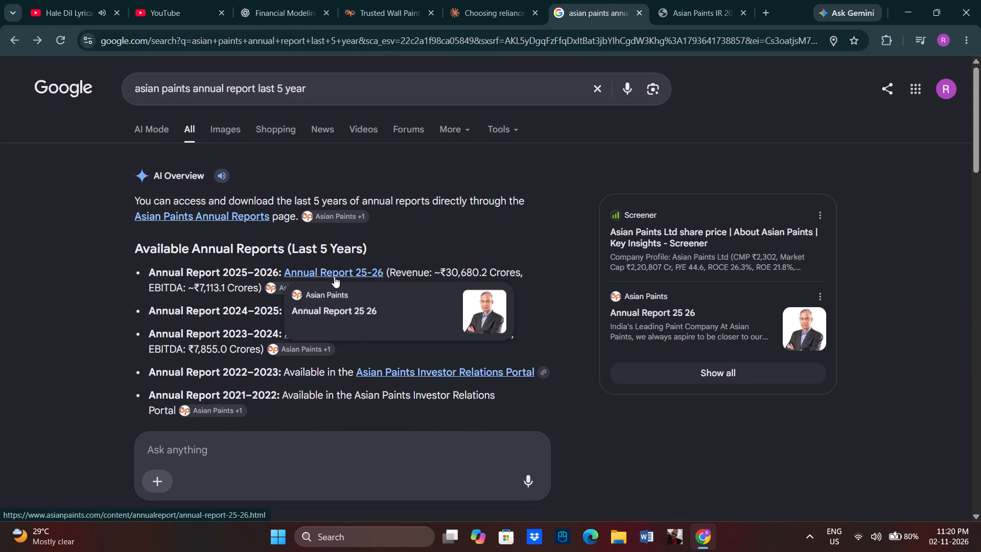
click(332, 274)
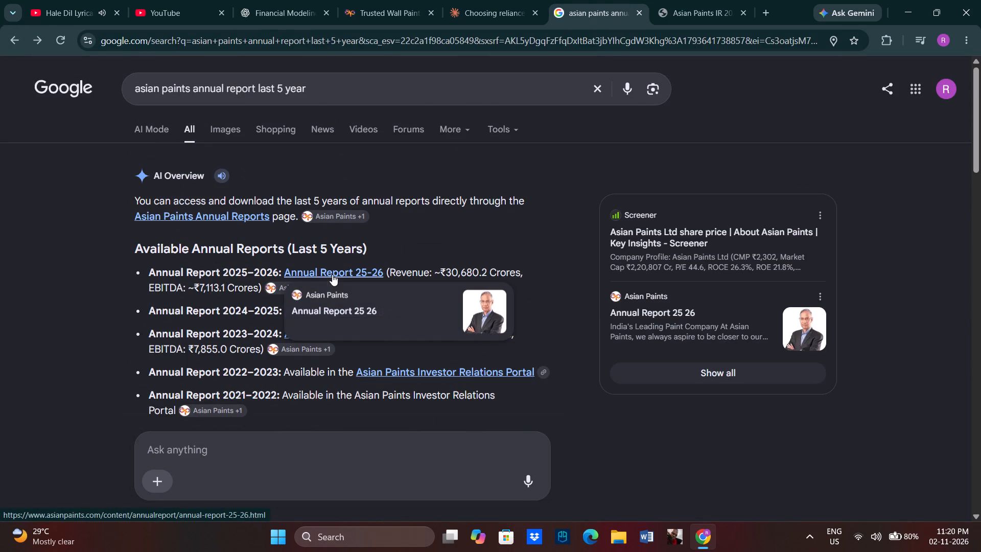
click(339, 271)
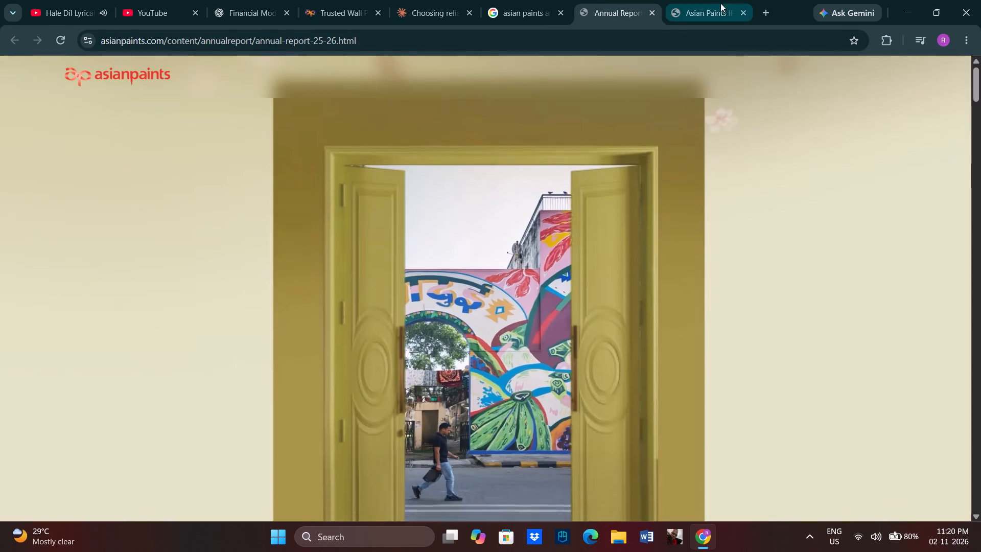
click(743, 13)
click(778, 77)
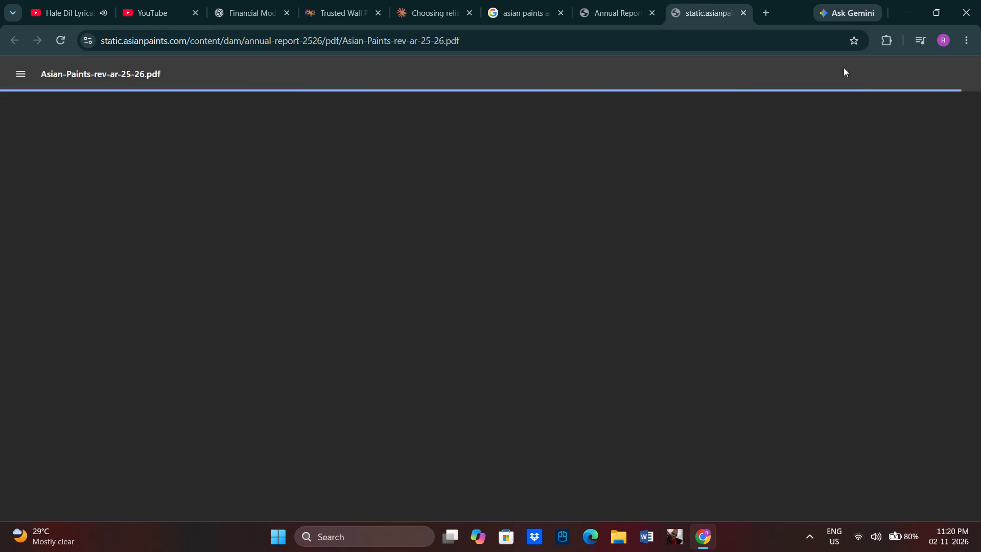
Download Asian-Paints-rev-ar-25-26.pdf with Free Download Manager, dismissing the duplicate download request.
click(916, 77)
scroll(546, 266, down, 6)
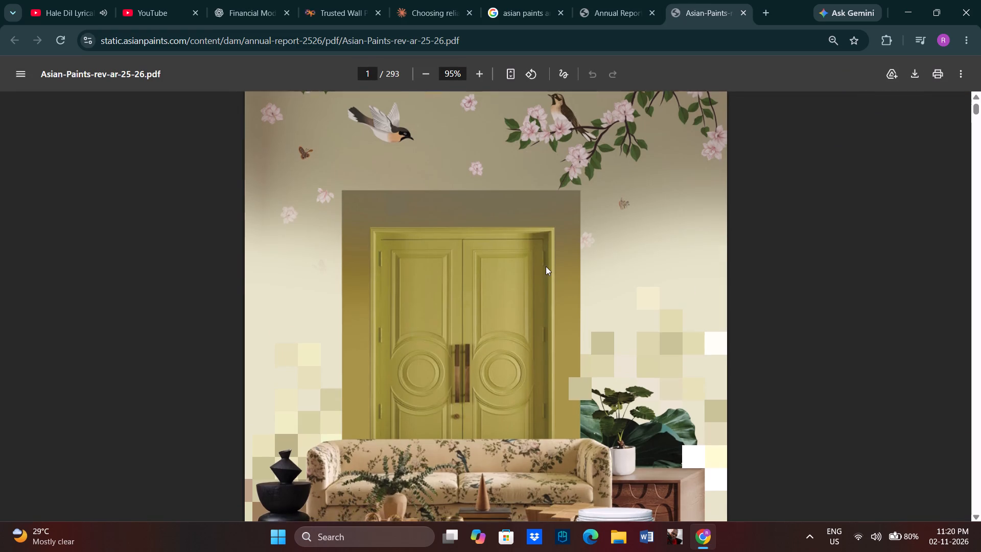
scroll(546, 266, down, 7)
scroll(546, 266, up, 1)
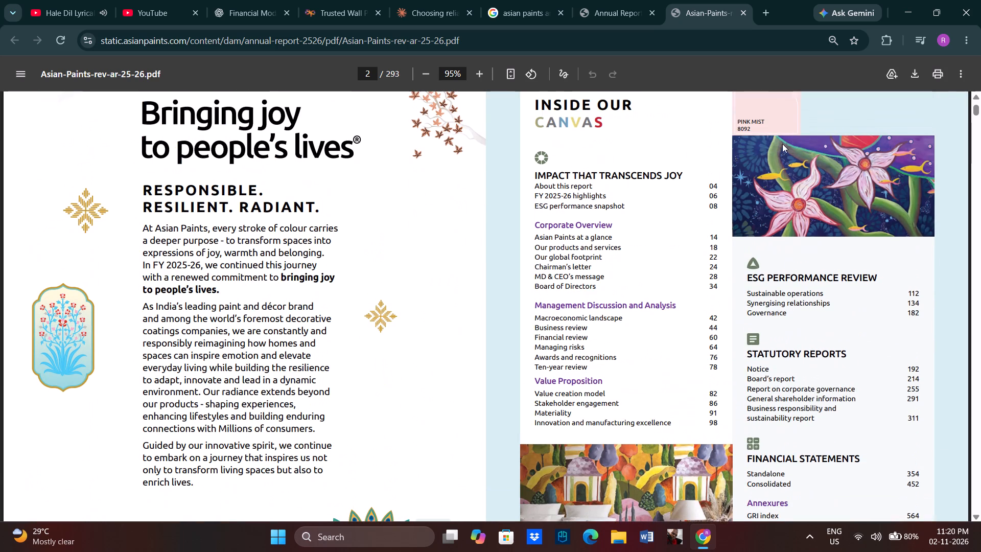
click(910, 79)
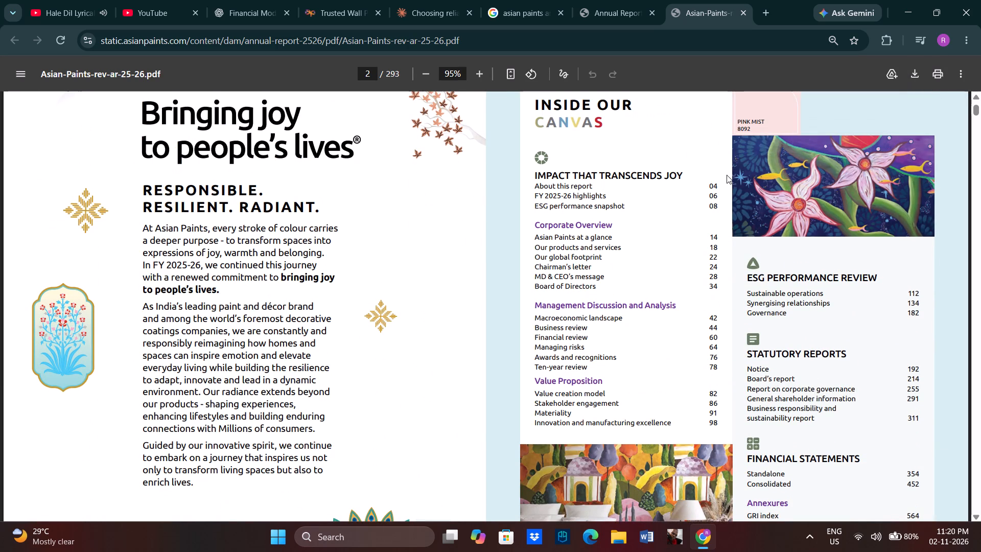
scroll(727, 175, up, 11)
scroll(726, 175, down, 1)
scroll(723, 174, up, 5)
click(578, 0)
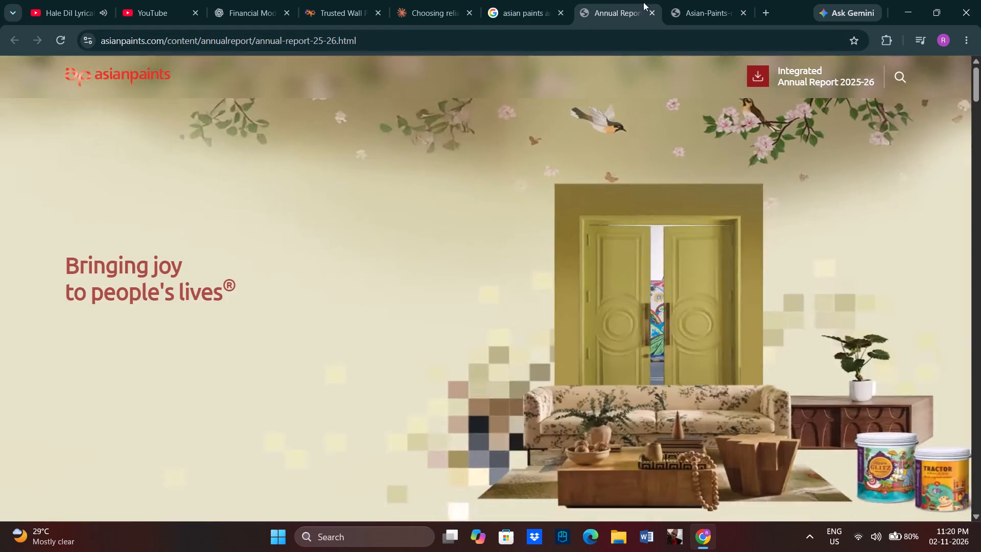
click(739, 0)
click(921, 74)
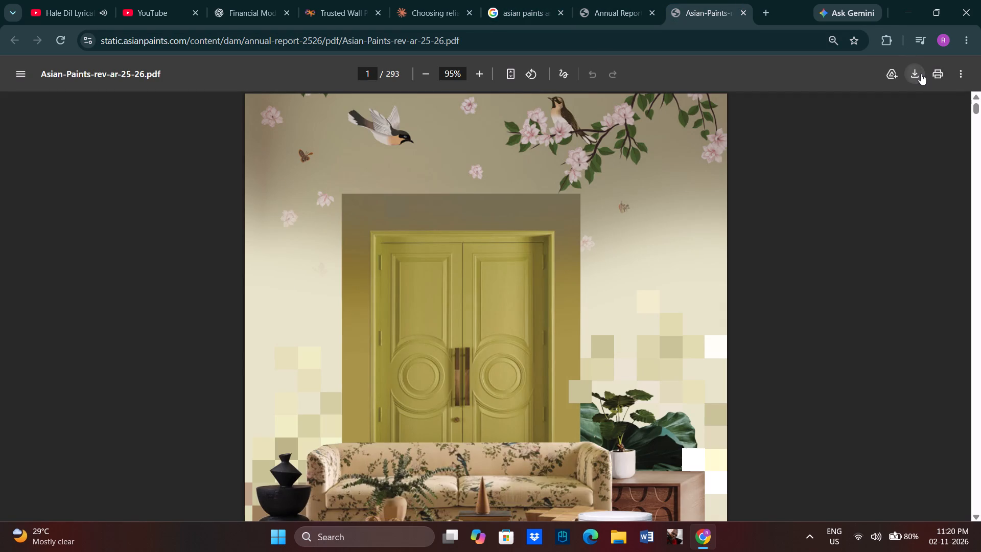
scroll(747, 129, down, 10)
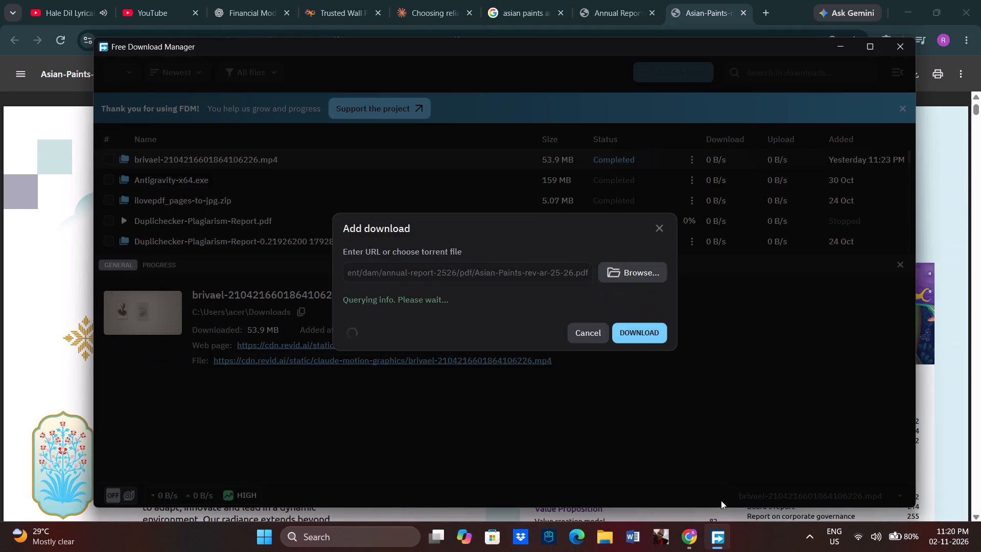
click(648, 358)
click(663, 228)
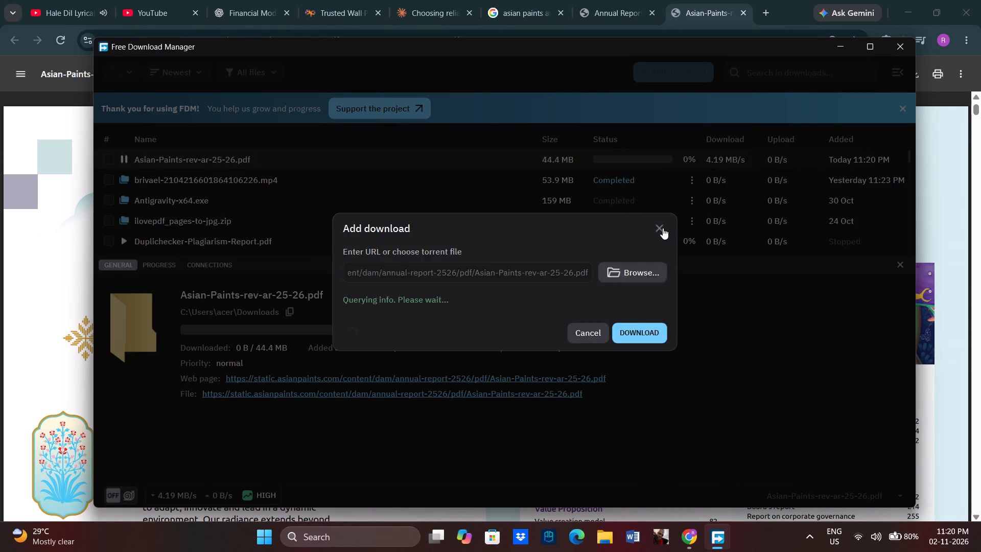
click(665, 221)
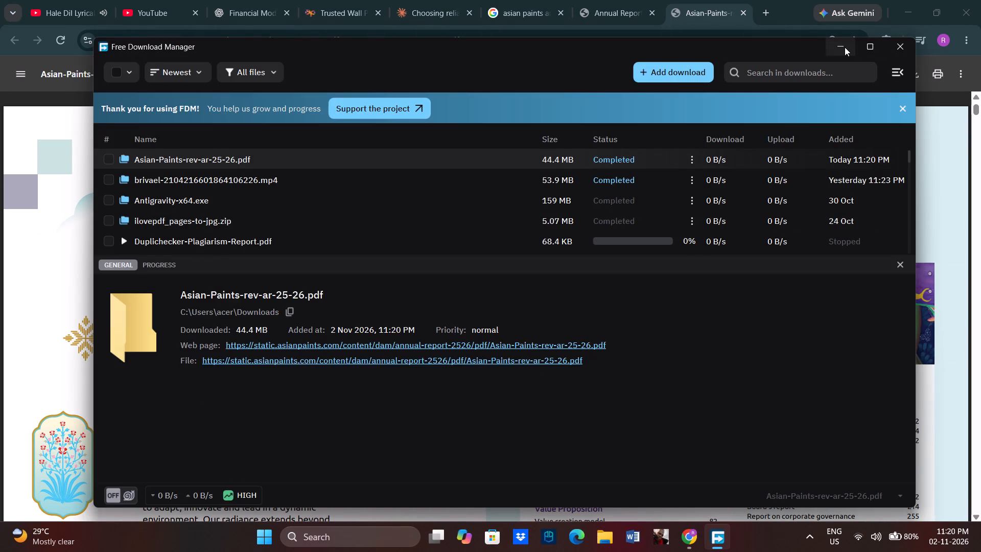
click(845, 47)
Open Annual Report 24-25 from the search results and download Asian Paints IR 2024-25.pdf to the Downloads folder, closing the 2025-26 web page.
click(606, 12)
click(495, 0)
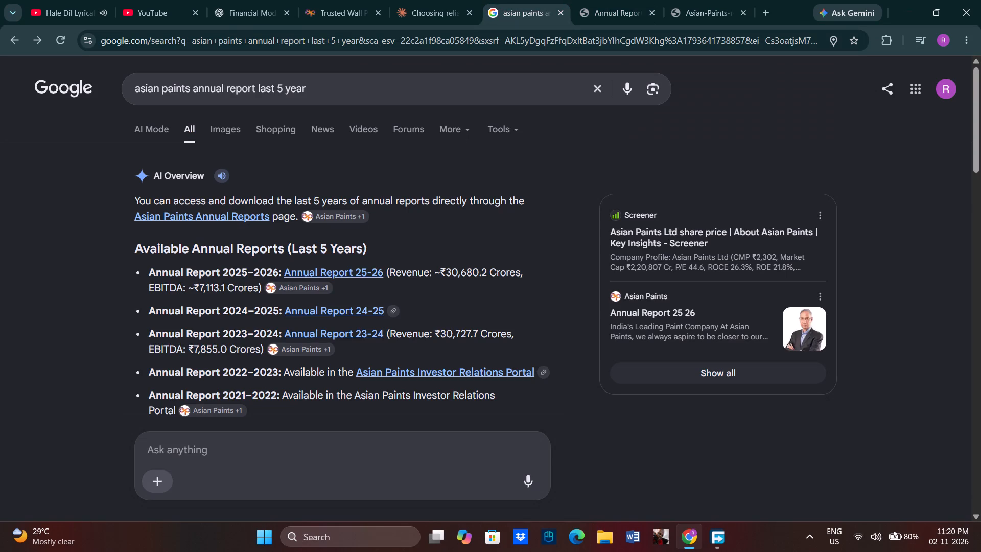
click(356, 308)
click(635, 19)
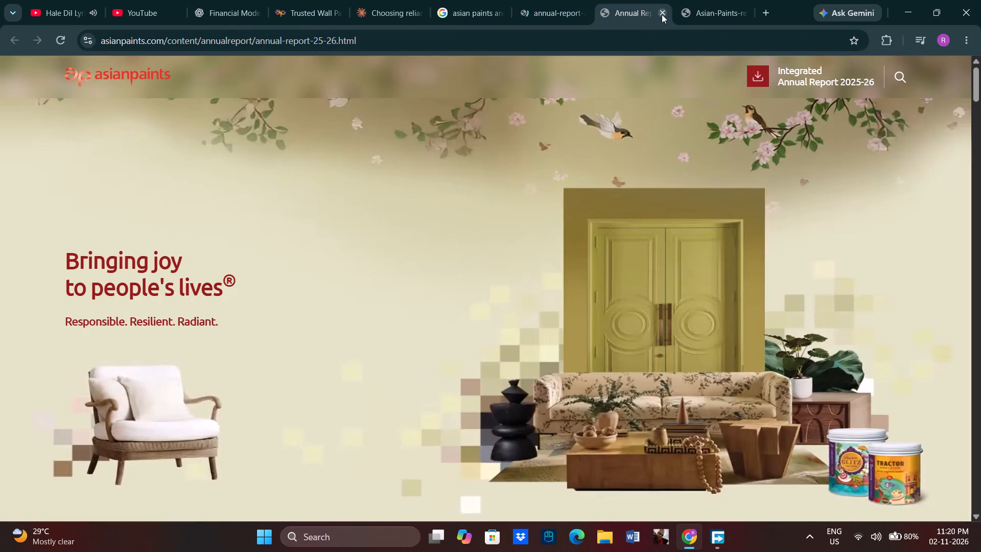
click(662, 14)
click(566, 0)
click(823, 73)
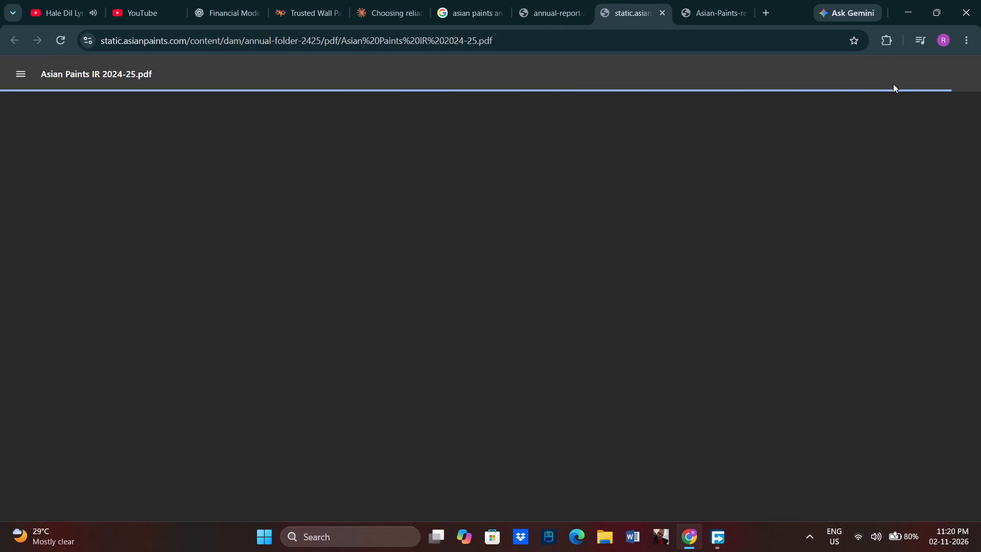
click(908, 74)
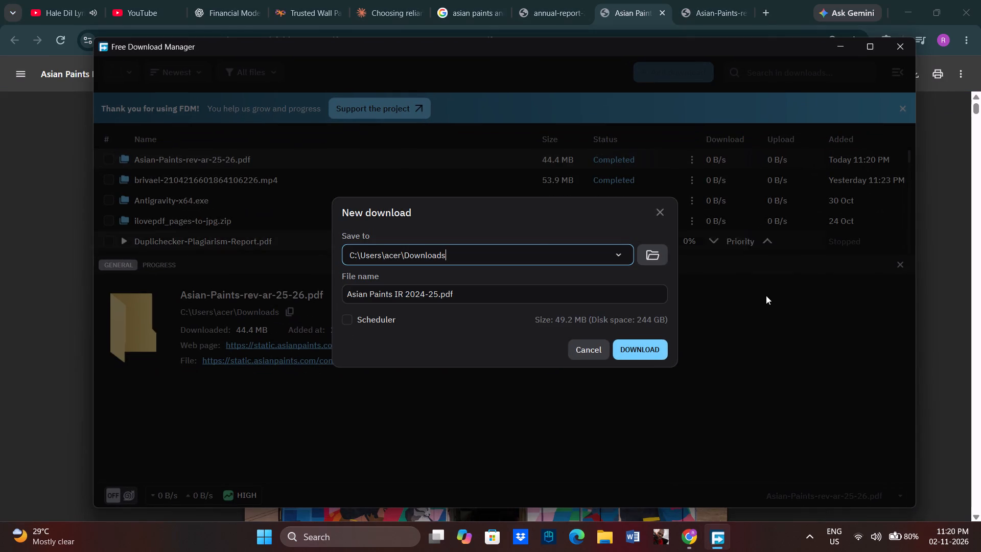
click(642, 350)
click(898, 51)
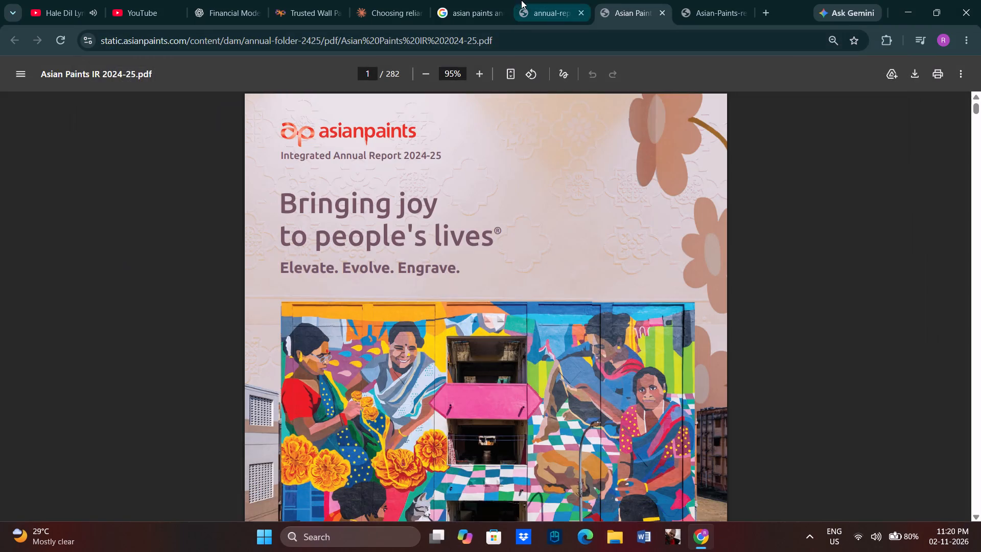
Open Annual Report 23-24 from the AI overview and open its Integrated Annual Report 2023-24 PDF.
click(516, 0)
click(503, 1)
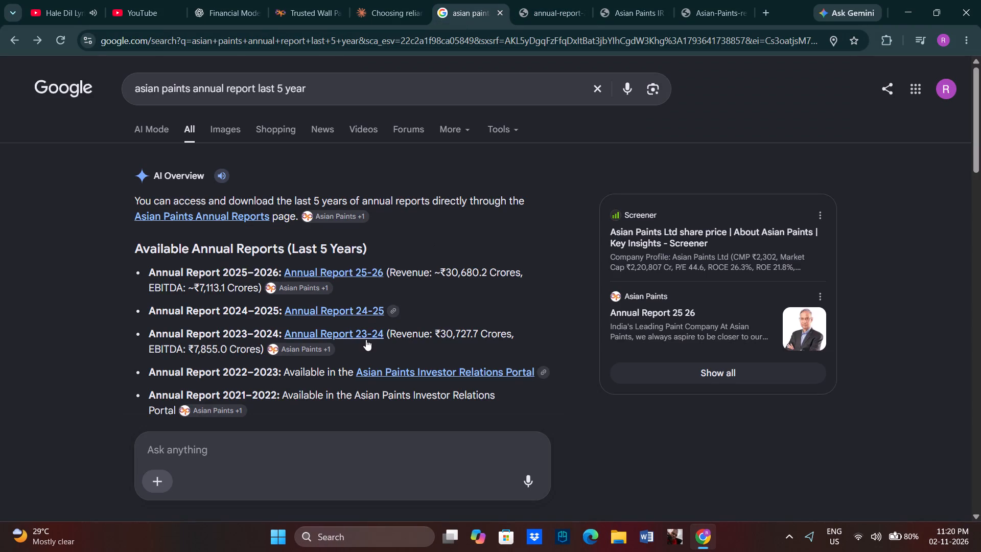
click(362, 334)
click(566, 0)
click(481, 0)
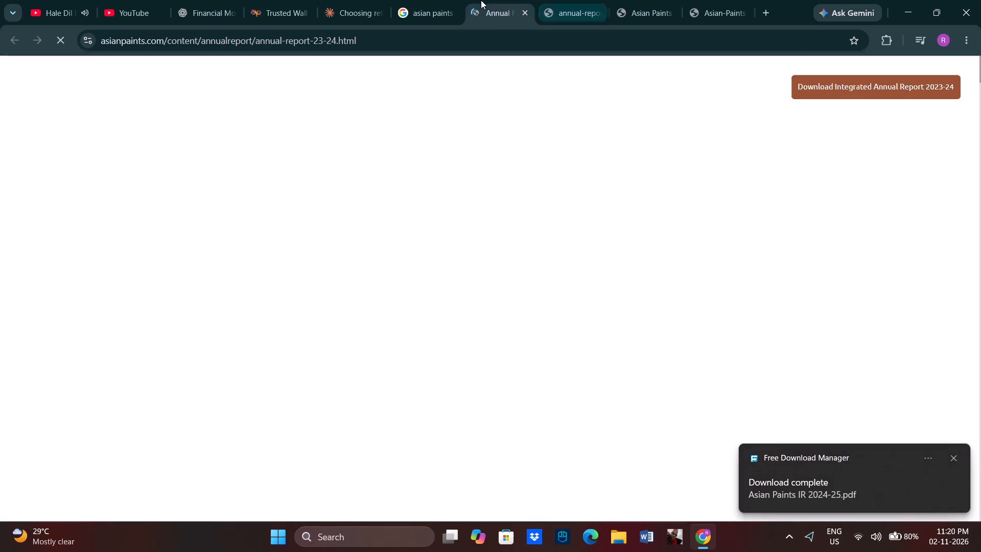
click(548, 0)
click(509, 0)
click(853, 83)
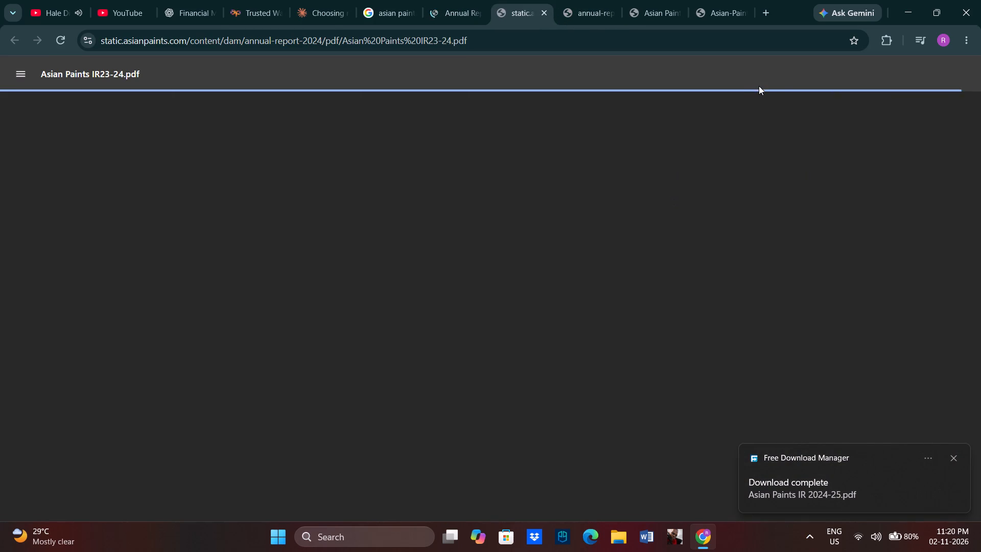
Try to download Asian Paints IR23-24.pdf and check Free Download Manager for it.
click(953, 461)
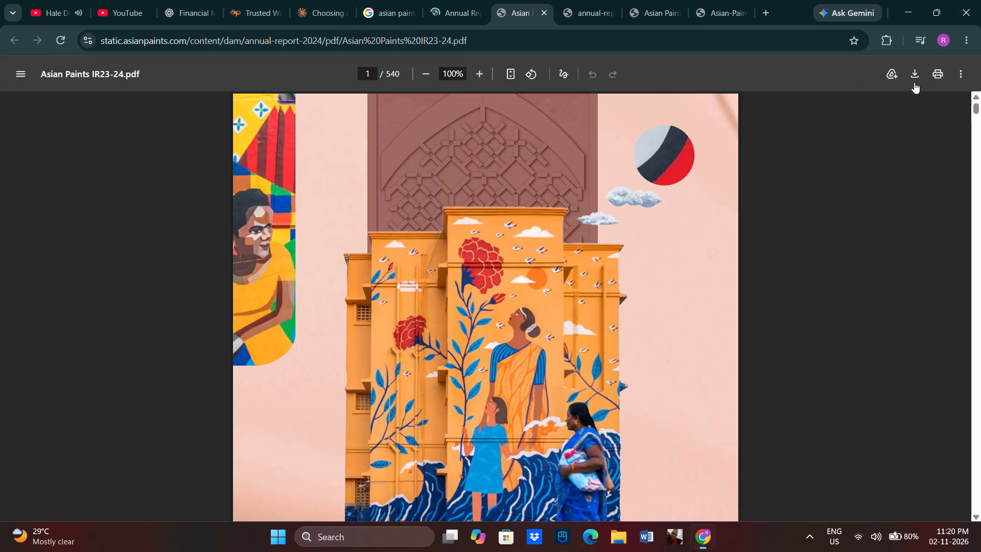
click(913, 78)
click(712, 532)
click(712, 537)
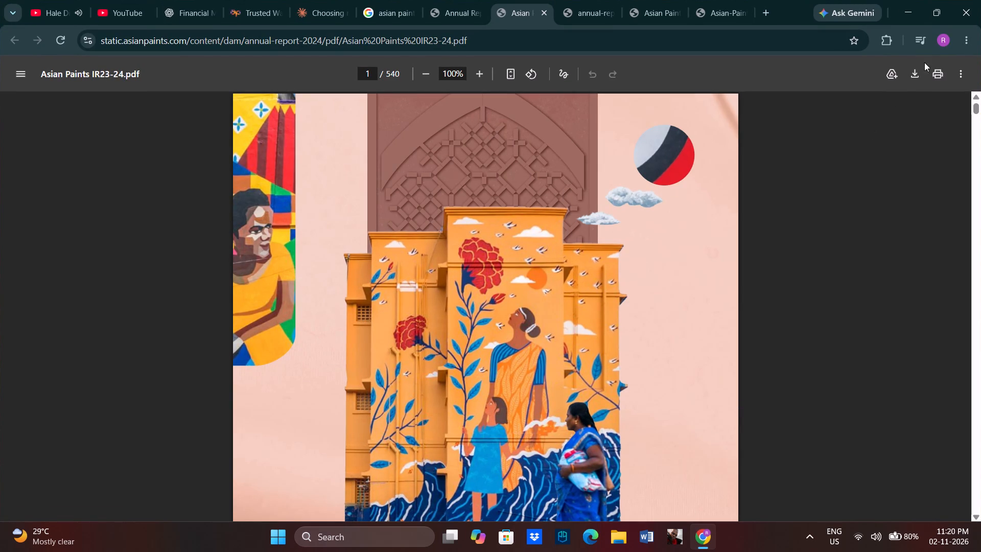
click(912, 72)
click(812, 531)
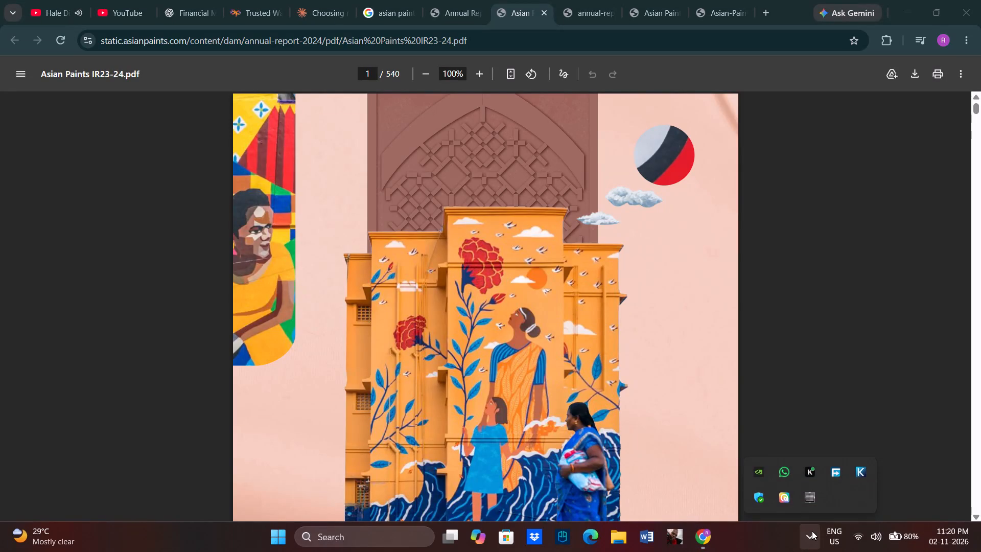
click(832, 479)
click(642, 425)
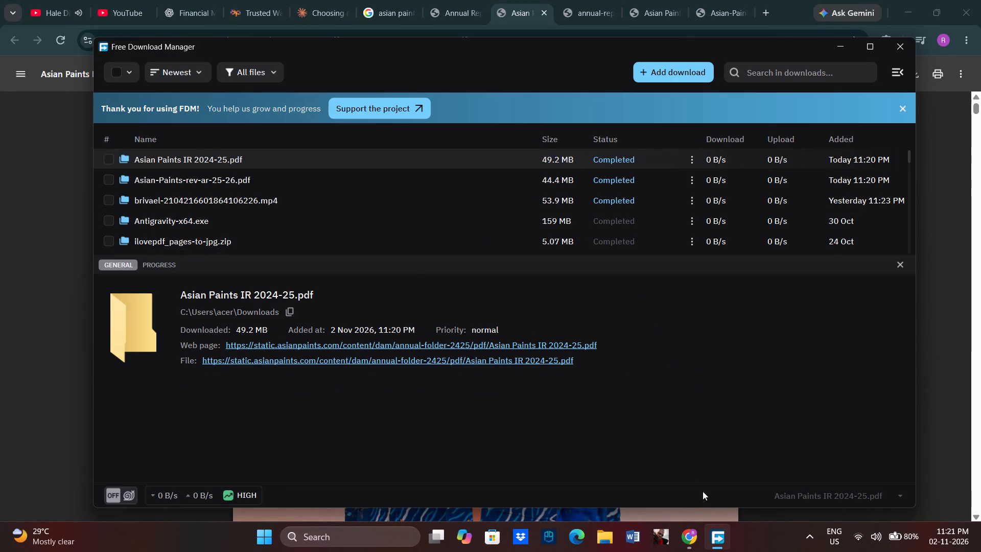
click(845, 52)
click(919, 74)
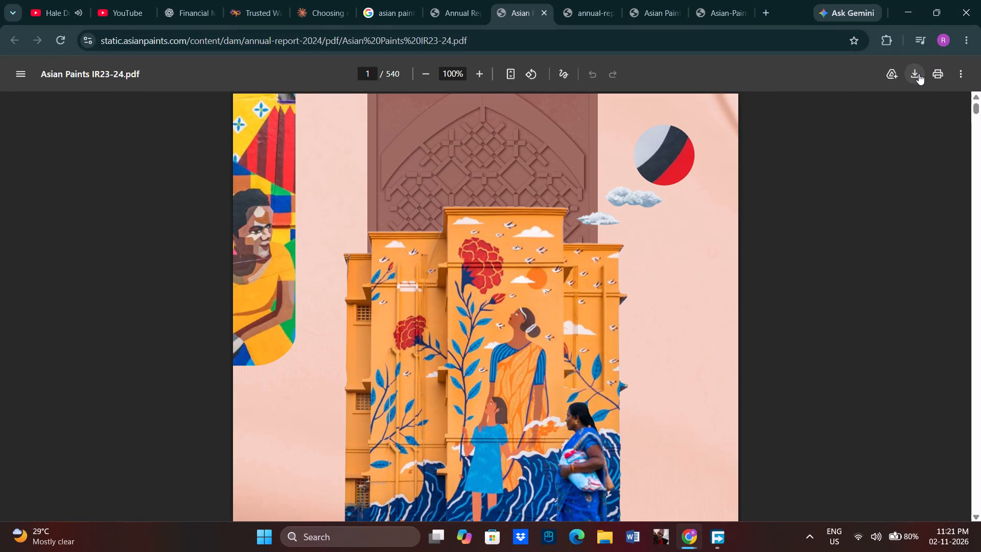
click(715, 526)
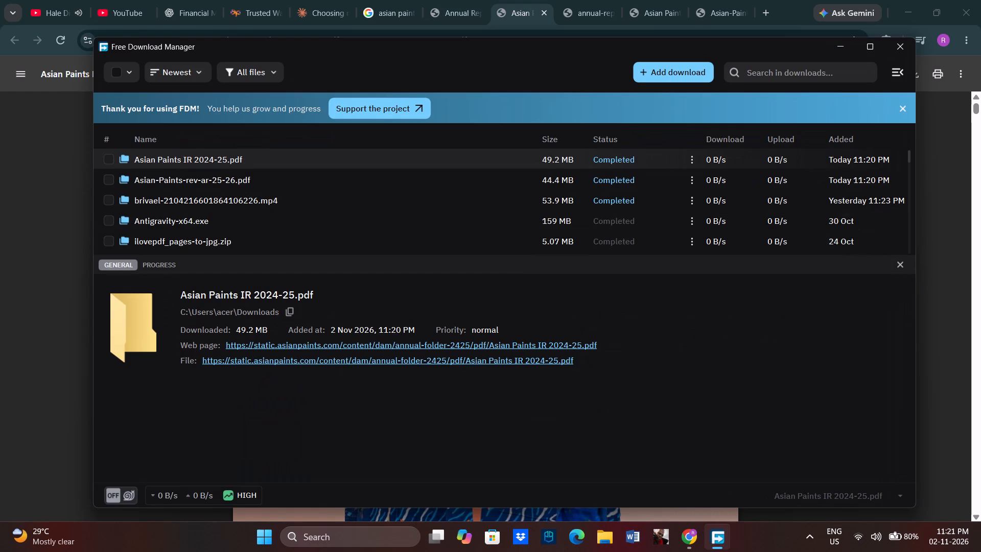
Download Asian Paints IR23-24.pdf to the Downloads folder with Free Download Manager.
click(839, 41)
scroll(591, 337, down, 1)
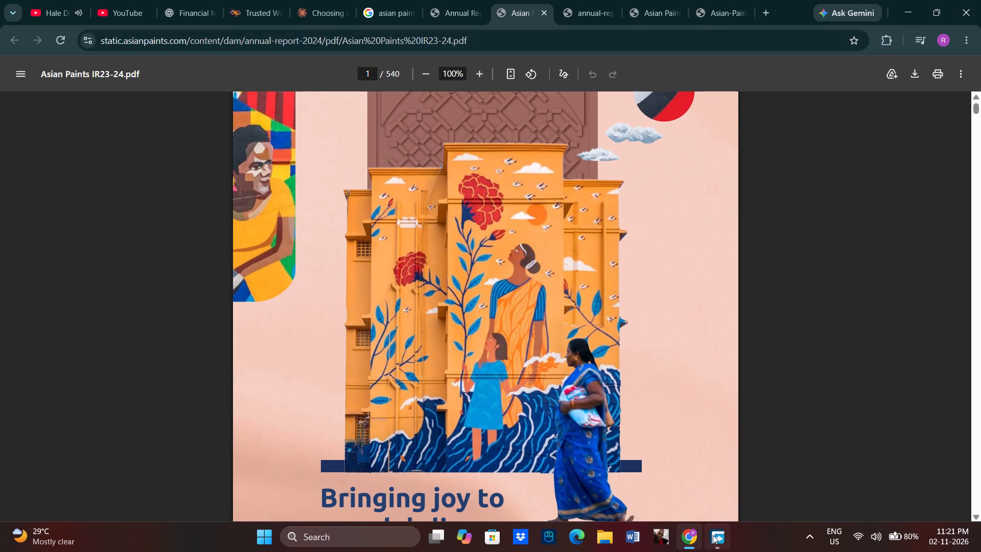
click(714, 535)
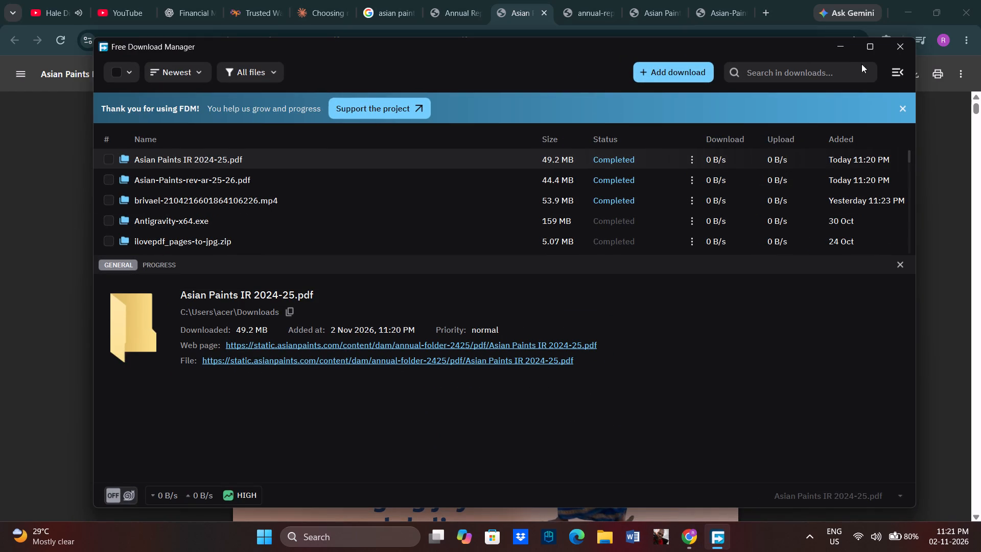
click(836, 47)
click(460, 0)
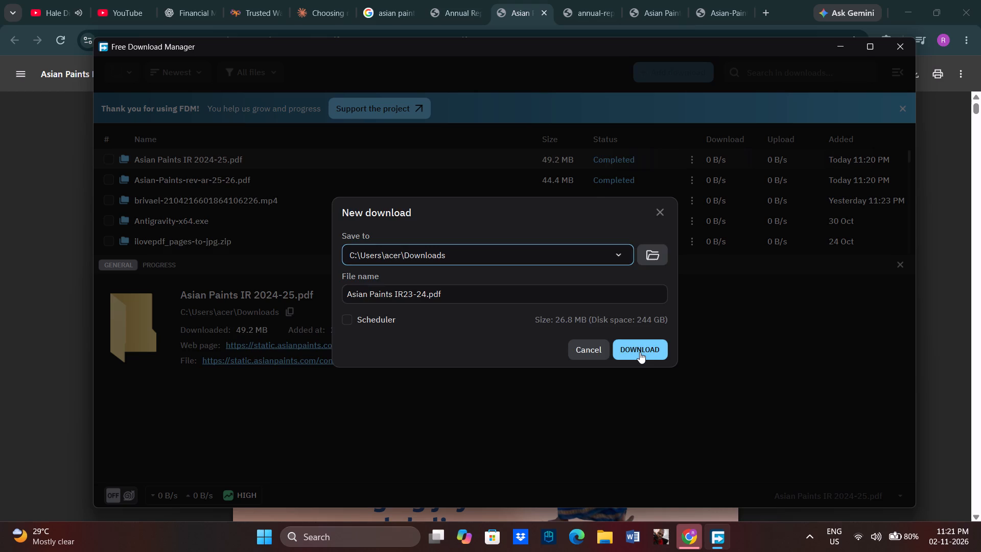
click(640, 352)
click(656, 225)
click(664, 221)
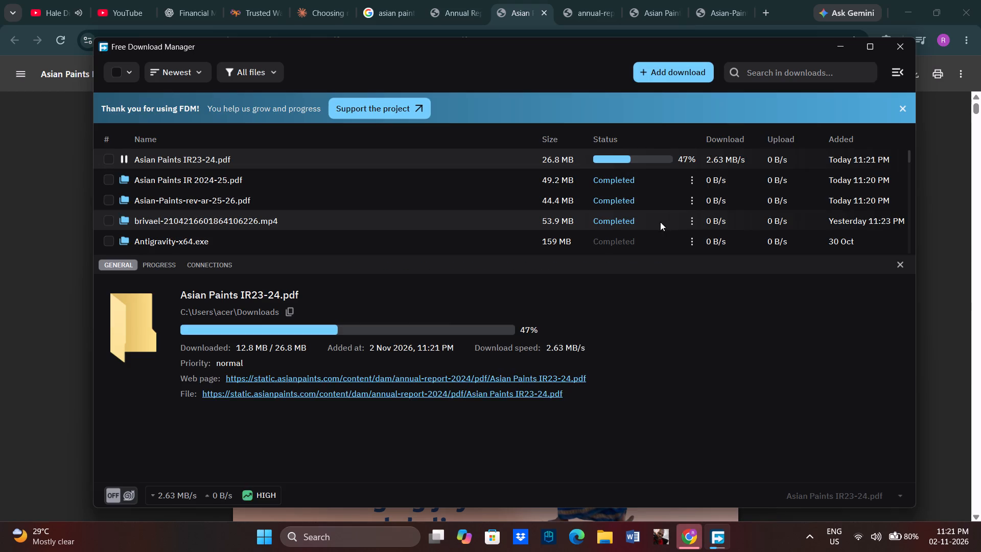
Cancel the browser's duplicate save of Asian Paints IR23-24 and return to the Integrated Annual Report 2023-24 web page.
click(839, 48)
click(489, 0)
click(448, 2)
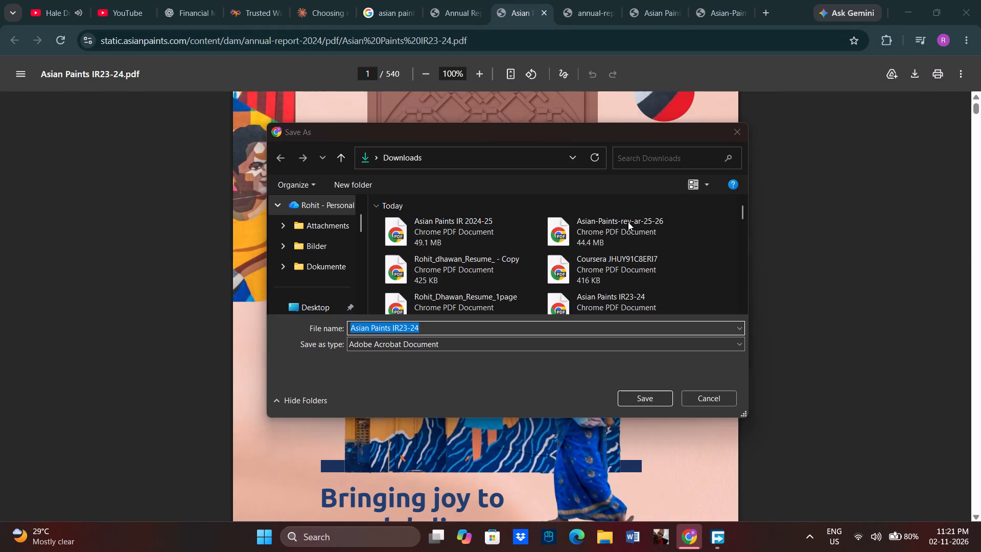
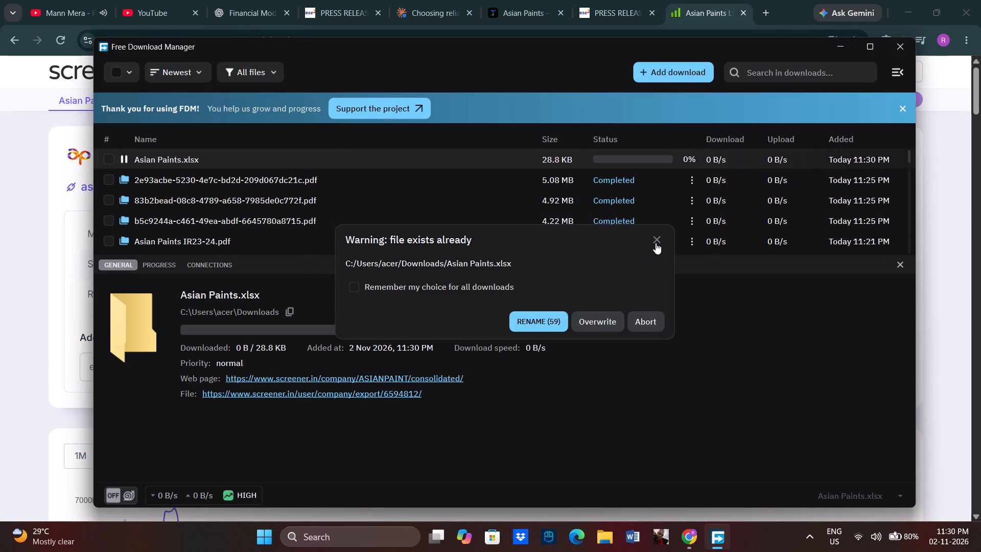
click(534, 320)
Open the downloaded Asian Paints (1).xlsx workbook in Excel and enable editing.
double_click(205, 160)
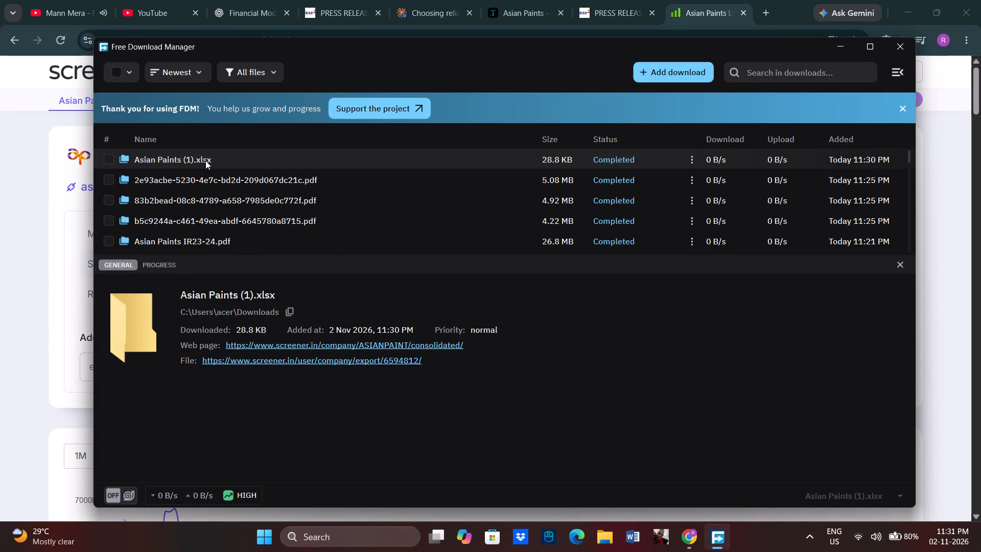
click(852, 39)
click(718, 538)
click(712, 540)
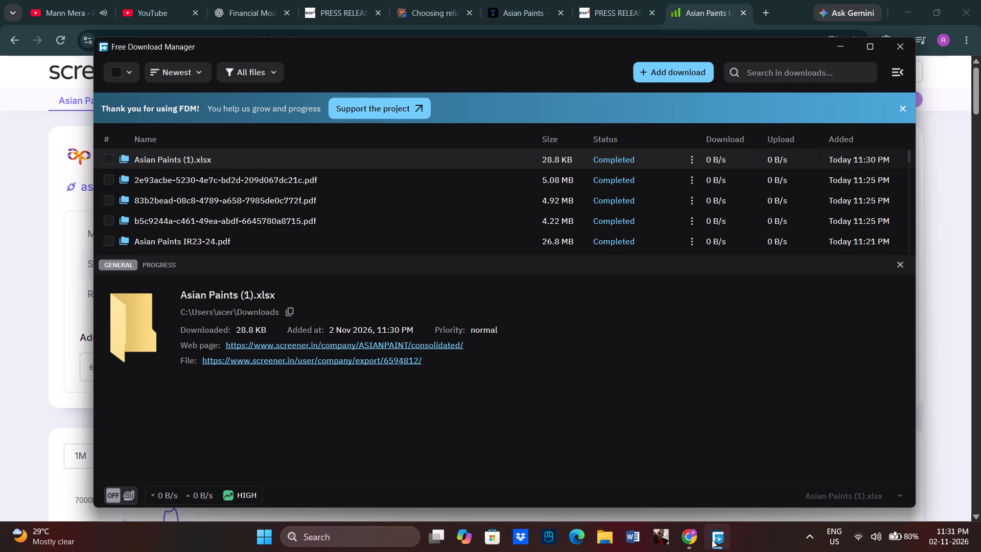
click(844, 52)
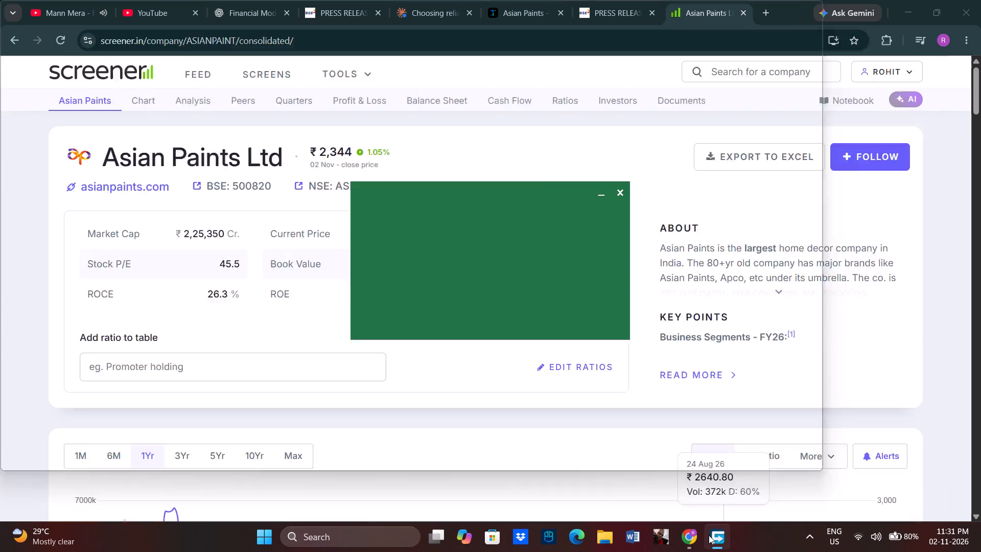
click(709, 535)
click(726, 536)
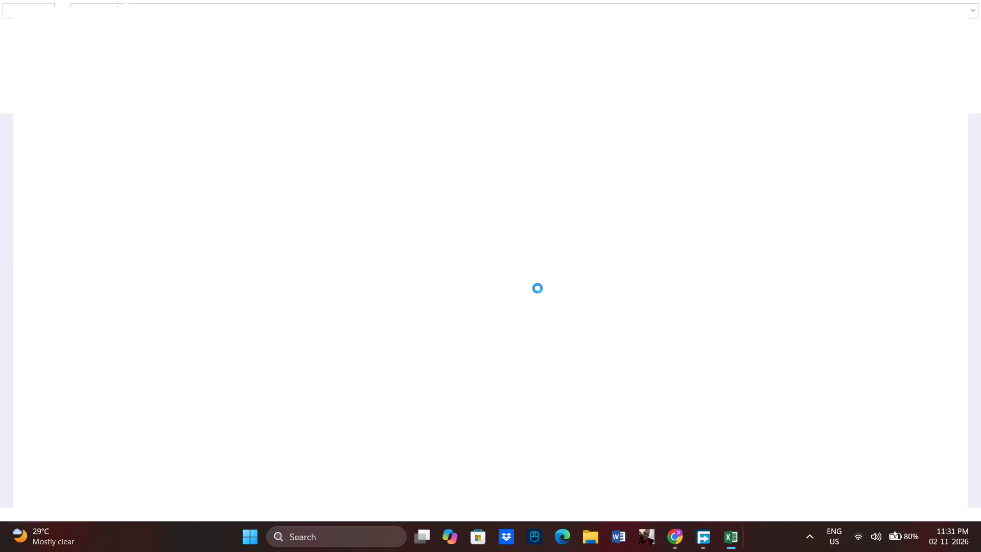
click(612, 195)
click(623, 193)
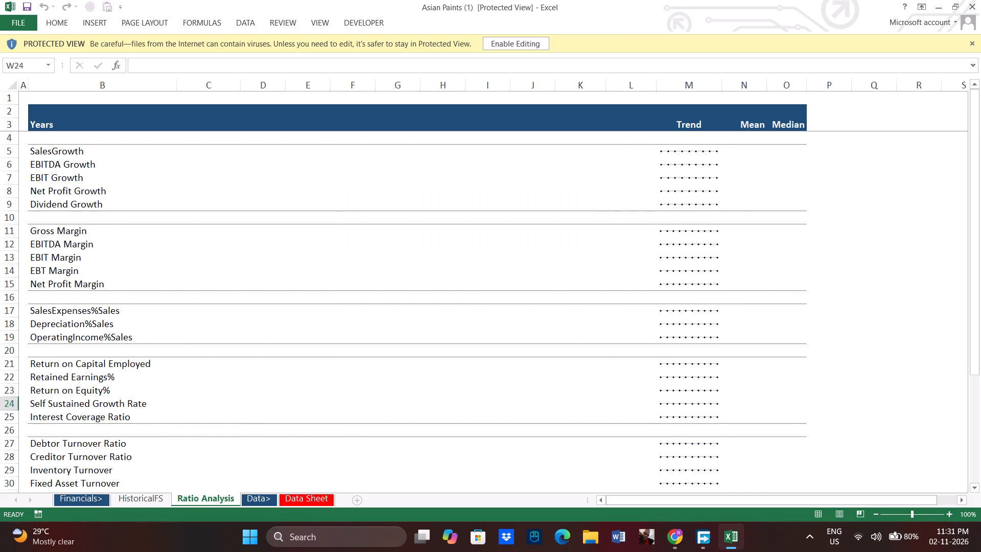
click(526, 46)
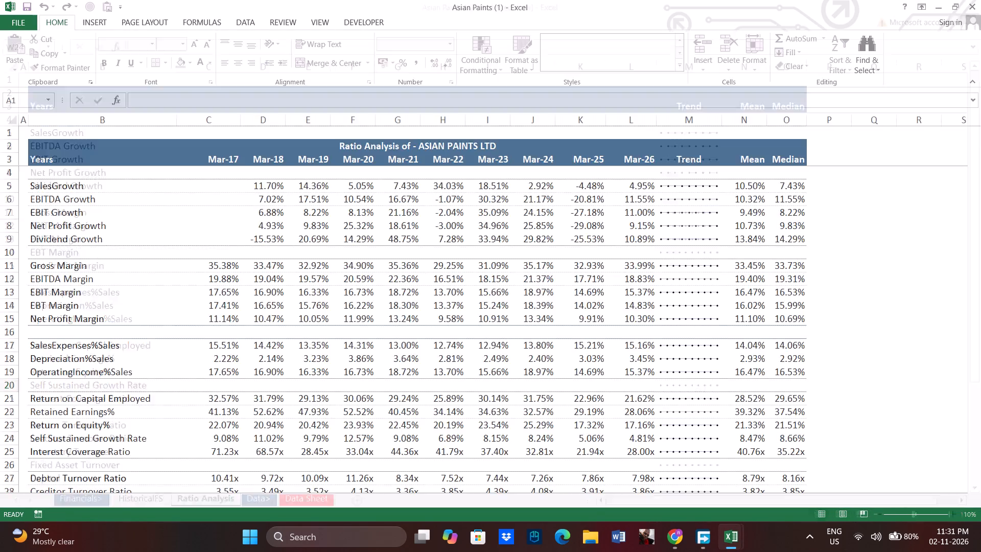
Examine the historical financial statements on the HistoricalFS sheet and check the Data> sheet.
click(146, 503)
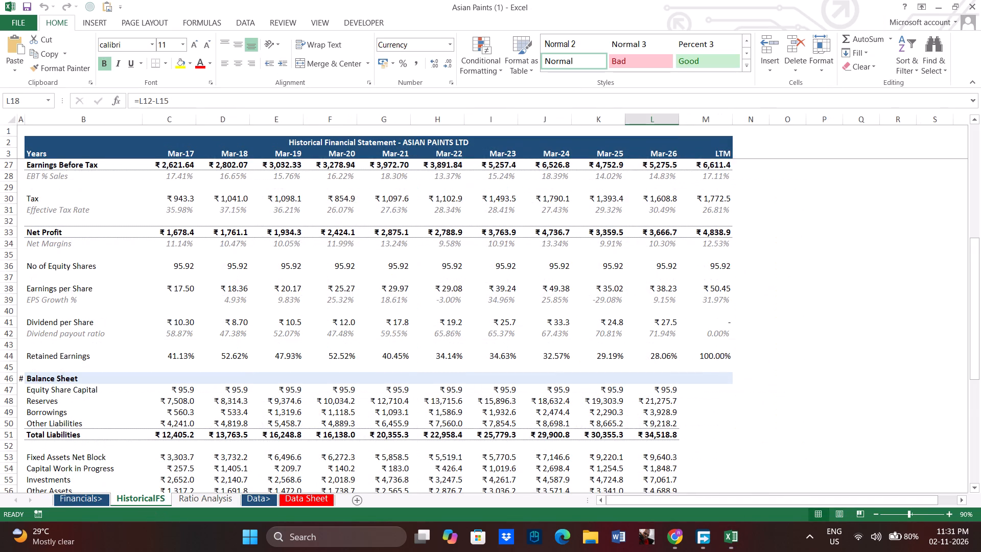
scroll(298, 229, down, 9)
scroll(296, 232, up, 20)
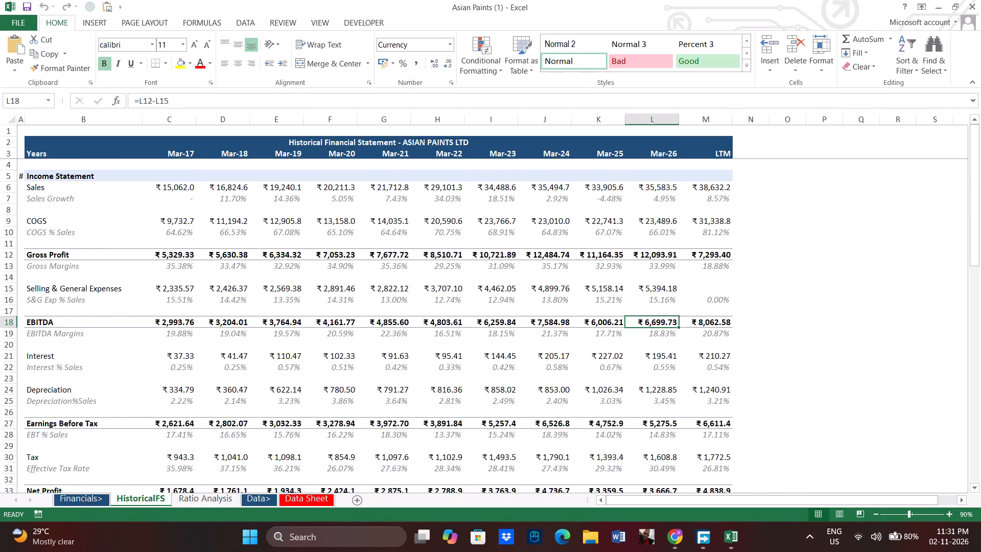
click(196, 498)
click(247, 497)
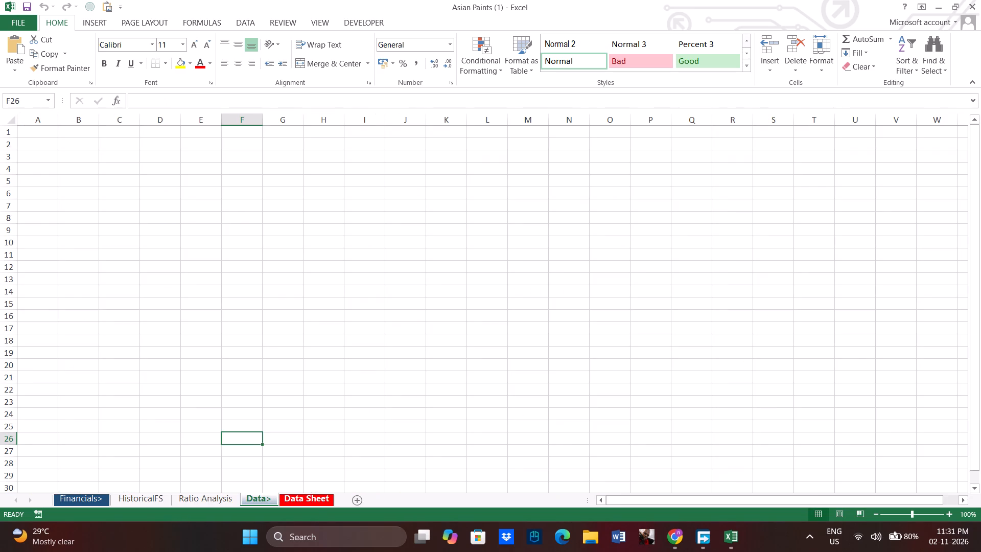
Examine the cash flow, balance sheet and quarterly tables on the Data Sheet.
click(312, 491)
click(314, 499)
scroll(315, 257, up, 1)
click(379, 332)
scroll(485, 285, up, 1)
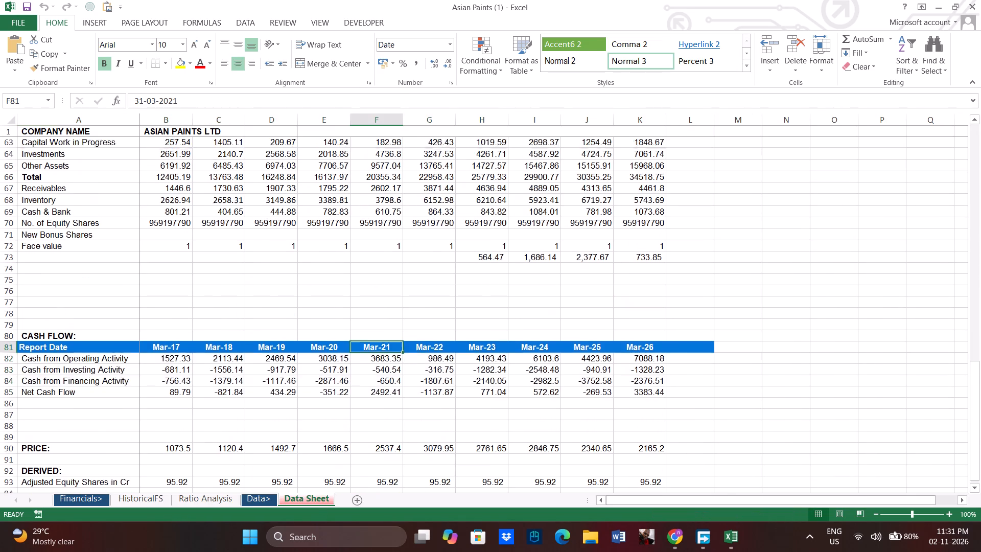
scroll(485, 285, up, 2)
scroll(451, 258, down, 2)
drag(167, 368, 502, 359)
click(505, 359)
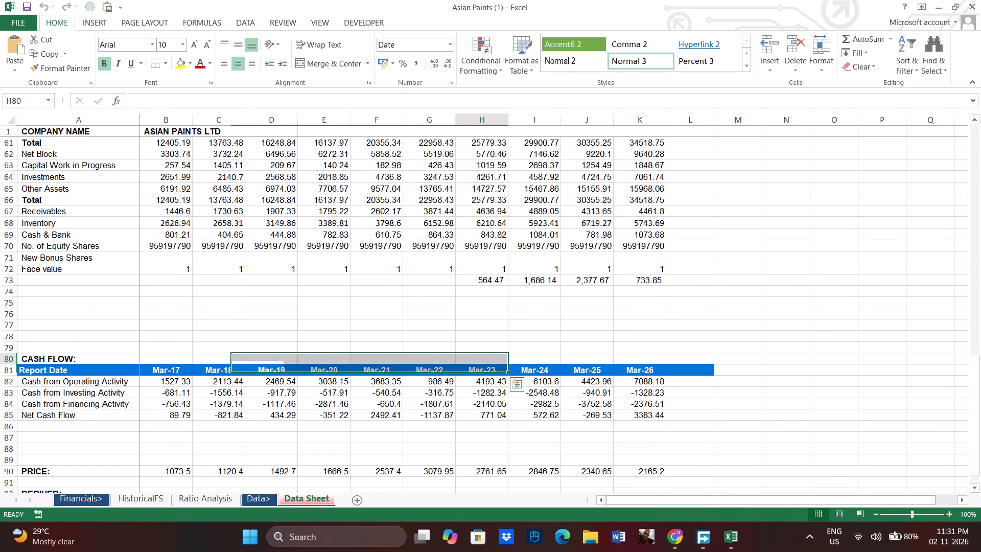
drag(638, 370, 361, 373)
click(407, 340)
scroll(347, 267, up, 9)
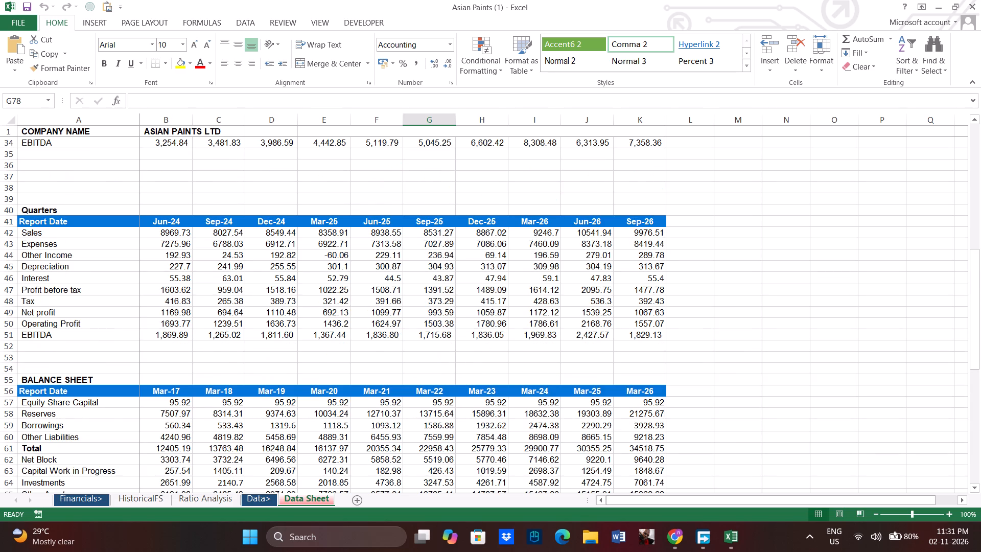
Look through the Ratio Analysis, HistoricalFS, Data> and Financials> sheets to see how the workbook is organized.
click(227, 495)
click(148, 499)
click(217, 491)
click(215, 500)
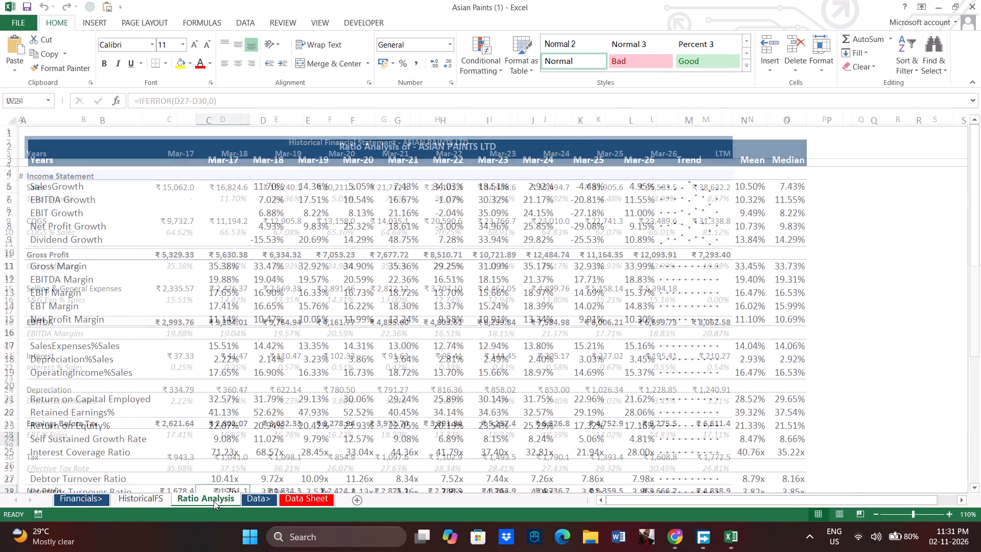
click(259, 498)
click(226, 502)
click(145, 502)
click(82, 500)
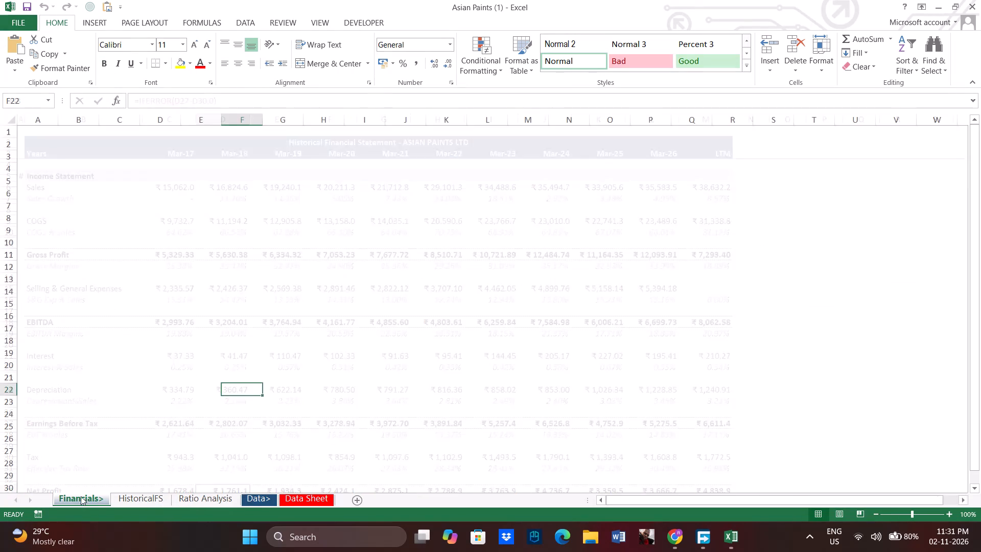
Examine the income statement, balance sheet and cash flow statement layout on the HistoricalFS sheet.
click(151, 502)
drag(50, 145, 647, 393)
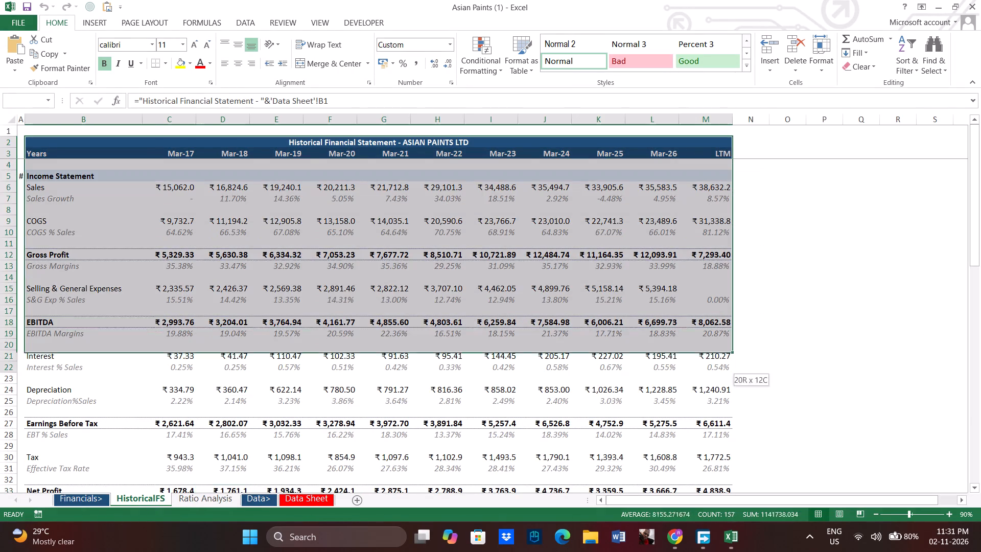
drag(647, 393, 611, 515)
click(577, 396)
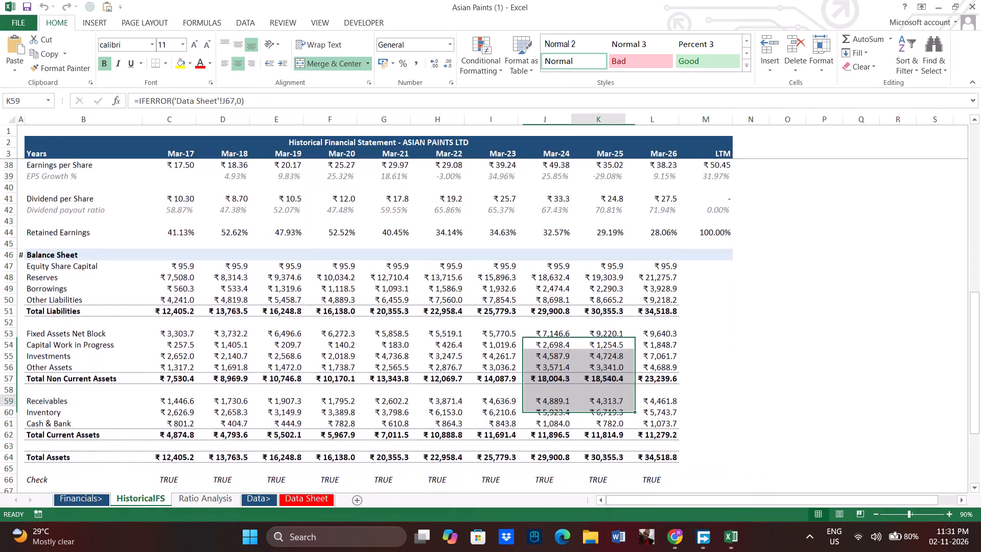
scroll(478, 283, down, 6)
click(398, 381)
drag(206, 366, 422, 402)
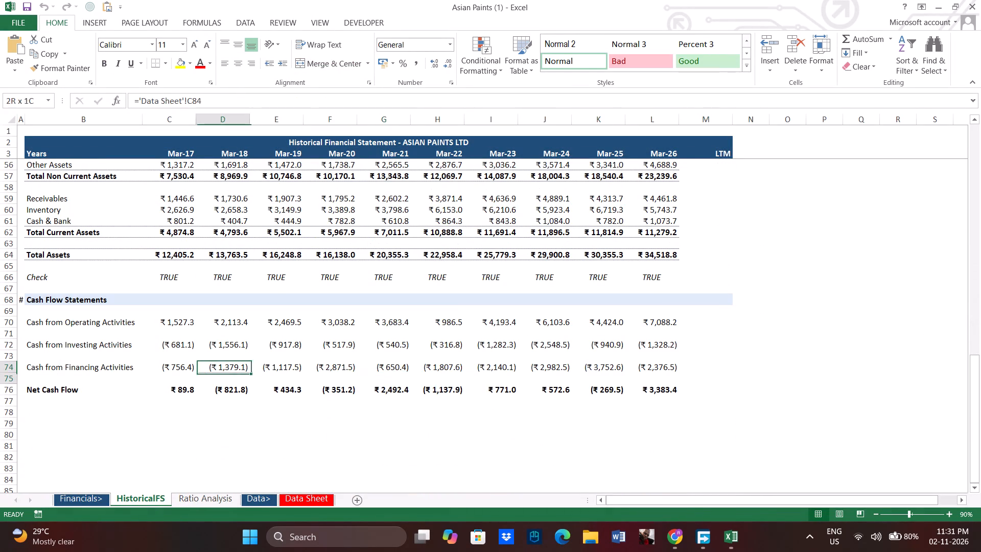
drag(422, 402, 682, 384)
click(682, 384)
scroll(600, 330, up, 2)
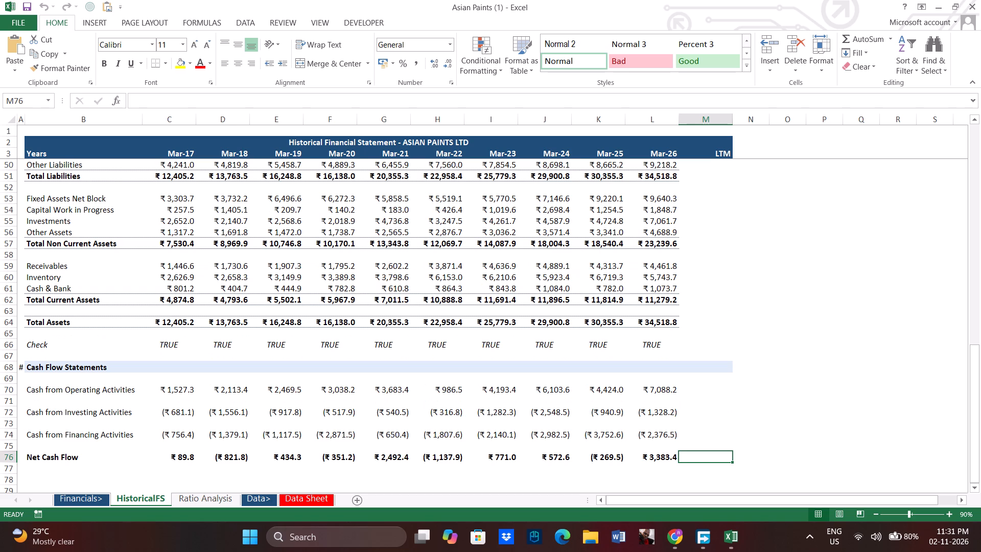
double_click(130, 392)
click(338, 371)
scroll(338, 360, up, 4)
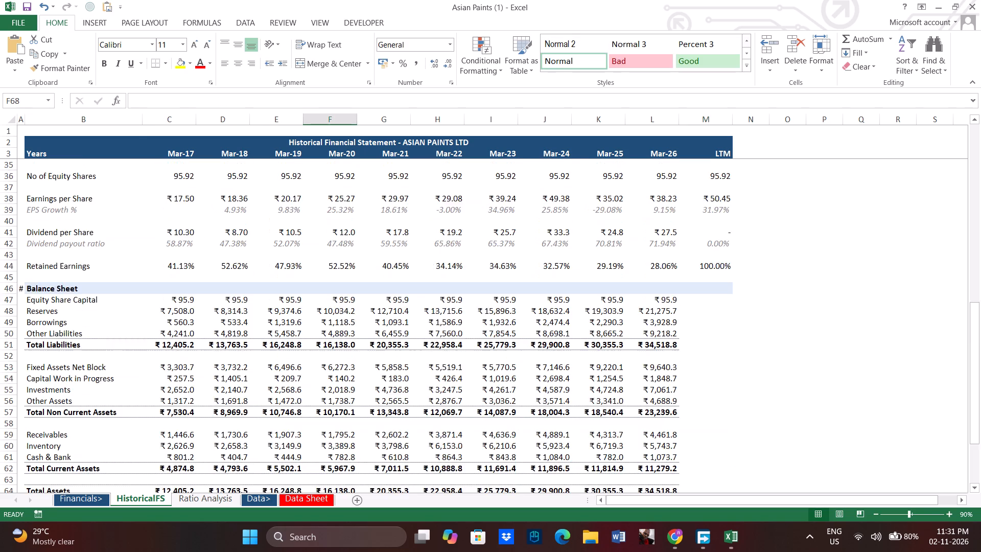
scroll(338, 360, up, 7)
Compare the Ratio Analysis and HistoricalFS sheets, and return to the Data Sheet.
click(216, 494)
scroll(298, 347, up, 8)
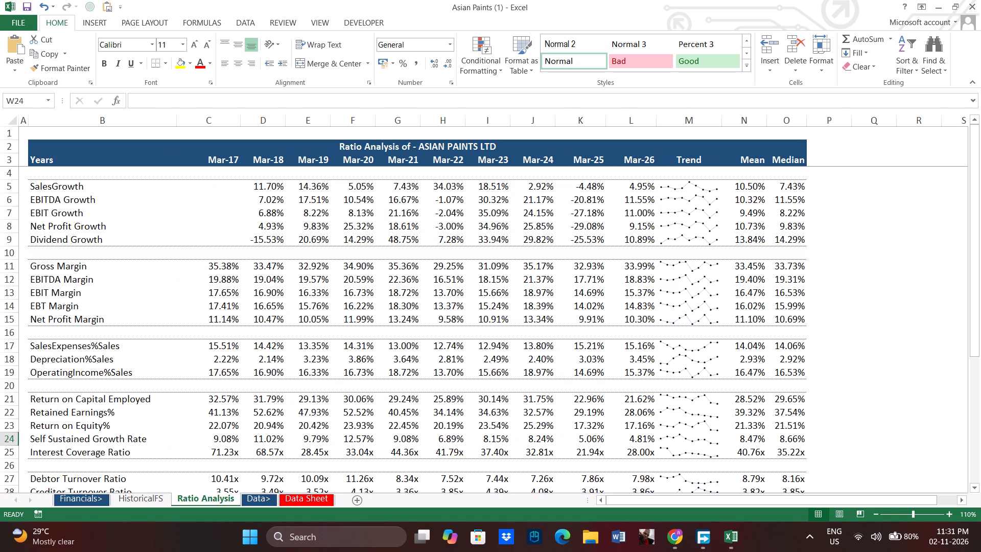
click(156, 495)
scroll(260, 302, down, 2)
scroll(311, 244, up, 5)
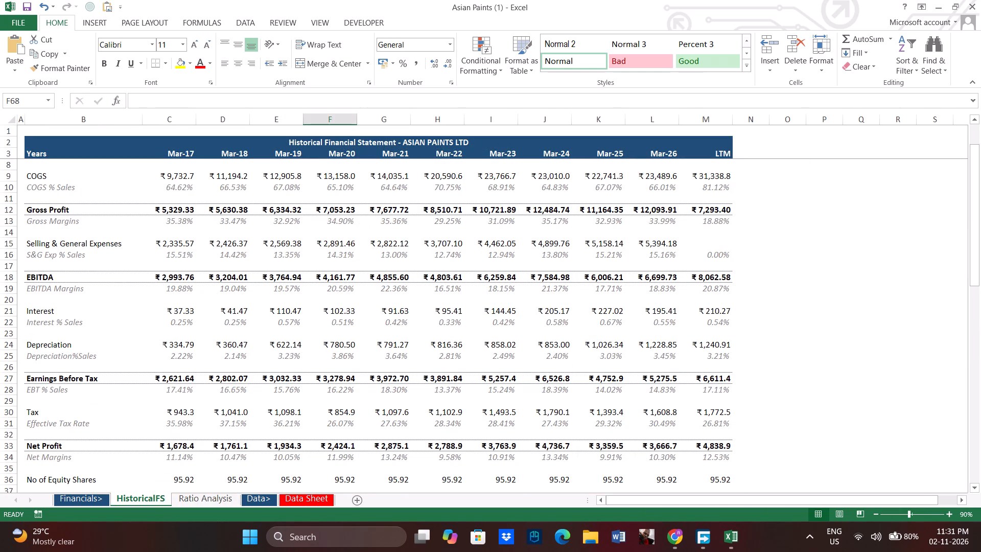
click(329, 500)
Create a new blank Excel workbook.
click(778, 209)
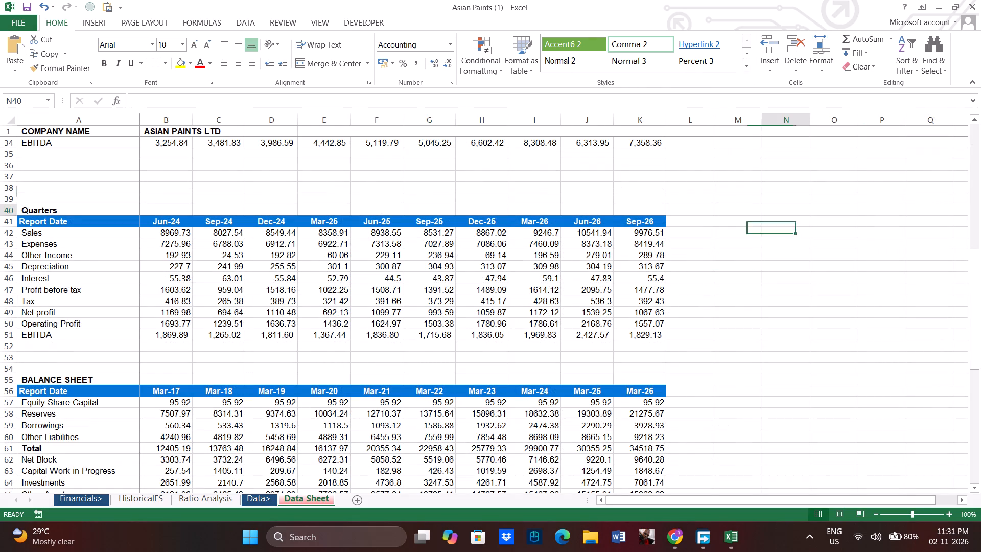
key(ctrl+shift+n)
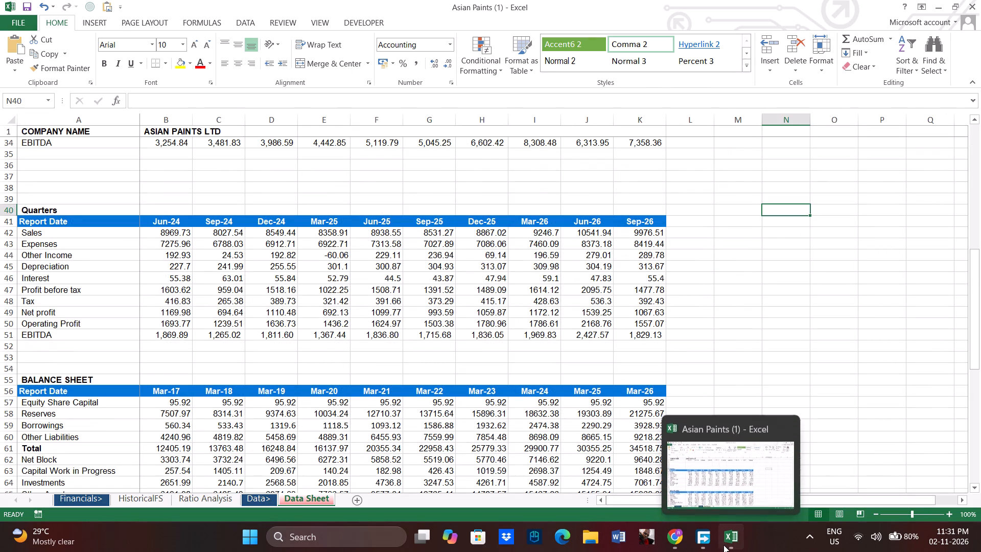
click(891, 372)
key(ctrl+n)
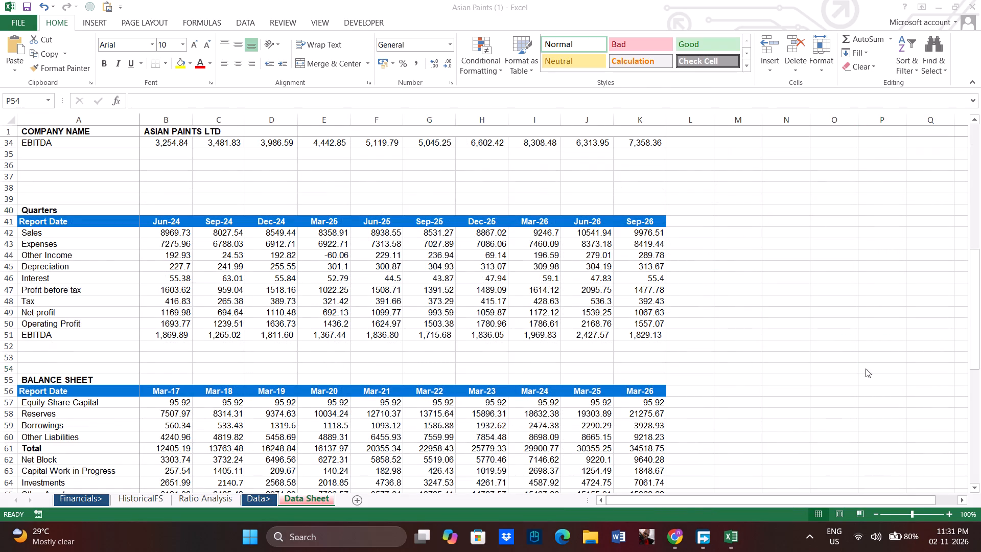
Rename the new workbook's only sheet as Data Sheet.
double_click(80, 499)
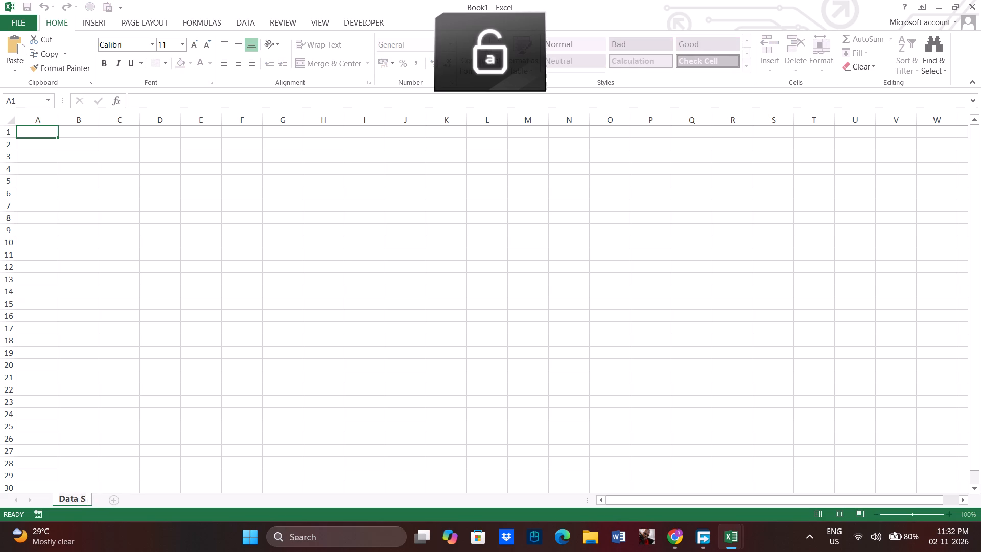
key(Return)
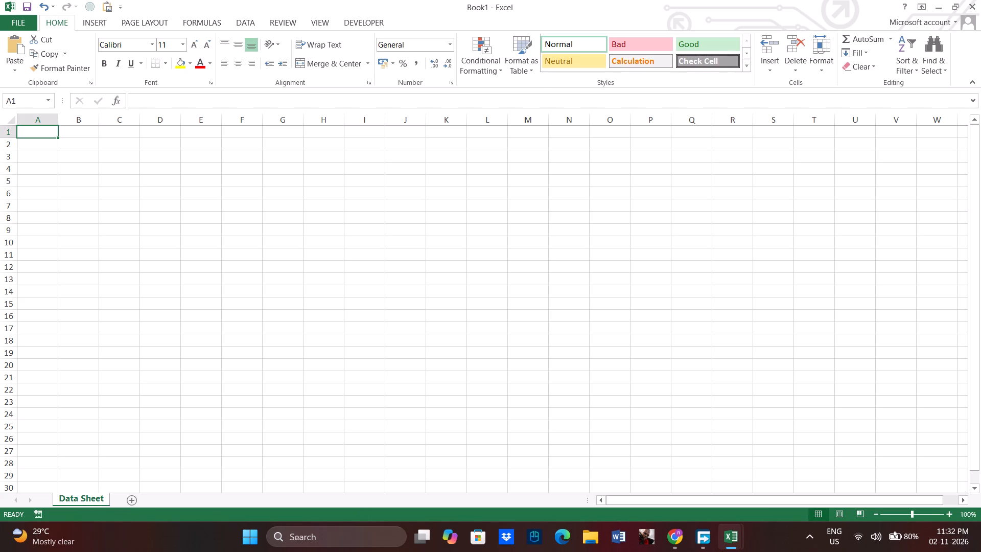
Copy the entire Data Sheet from the Asian Paints (1) workbook into Book1's Data Sheet, starting at cell A1.
click(727, 546)
click(628, 465)
click(294, 496)
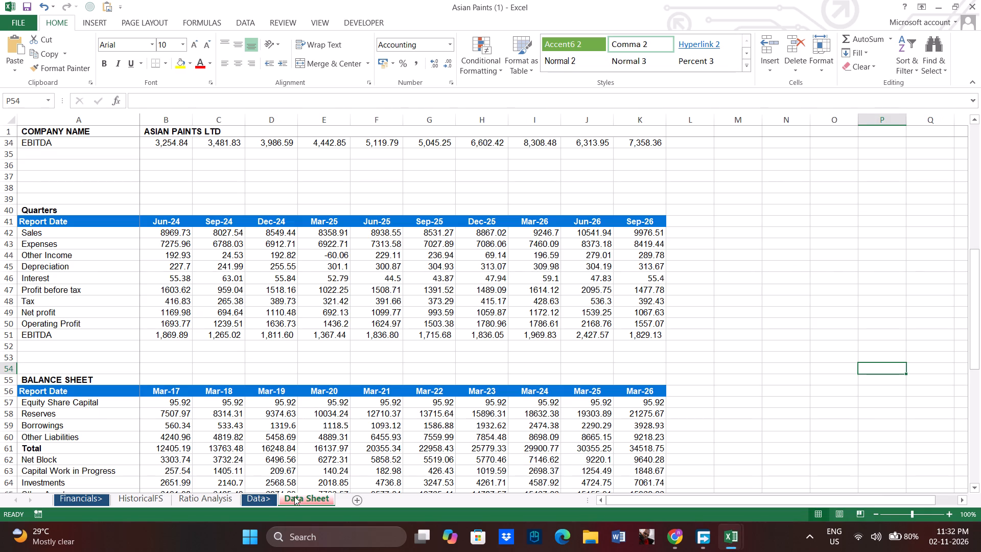
click(284, 345)
key(ctrl+a)
key(ctrl+c)
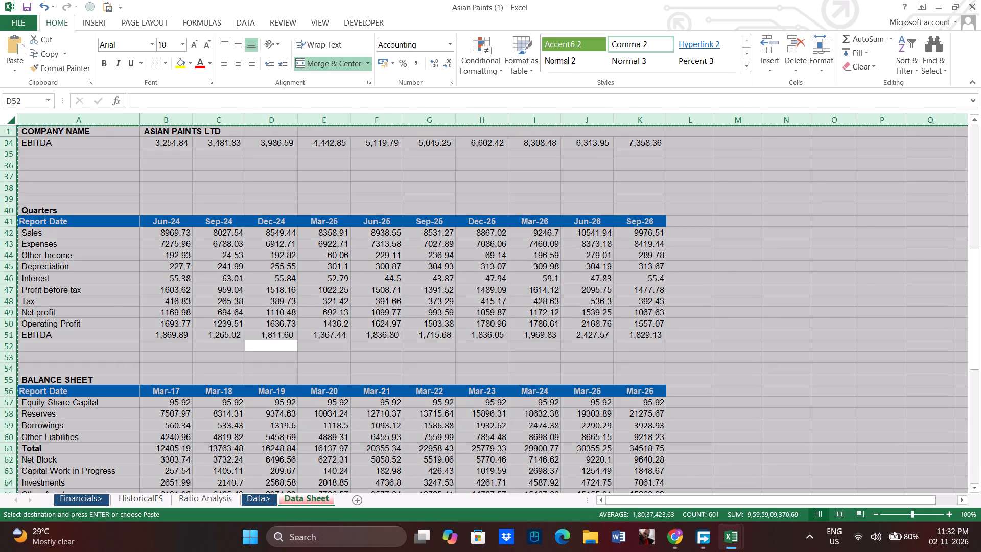
click(728, 536)
click(742, 480)
key(ctrl+v)
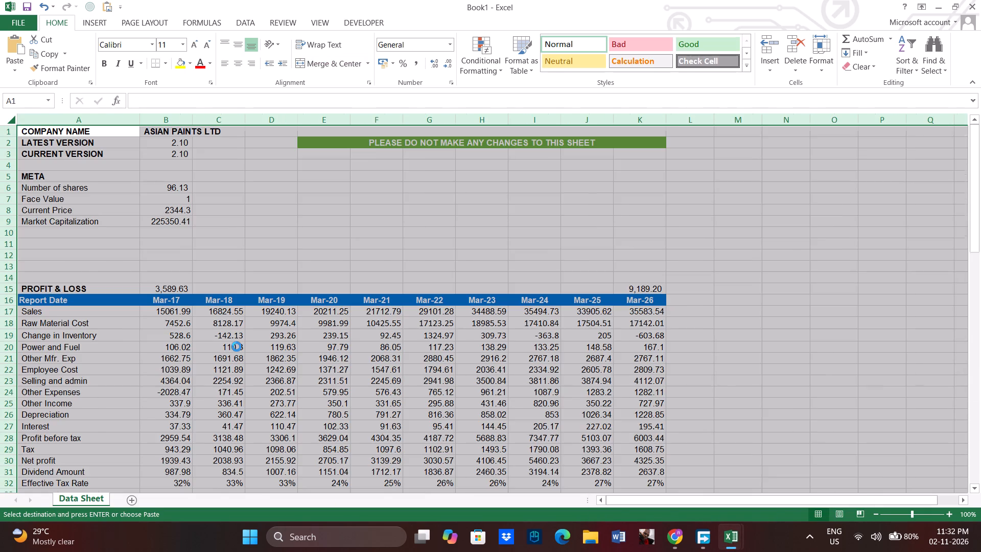
scroll(237, 347, up, 6)
click(315, 272)
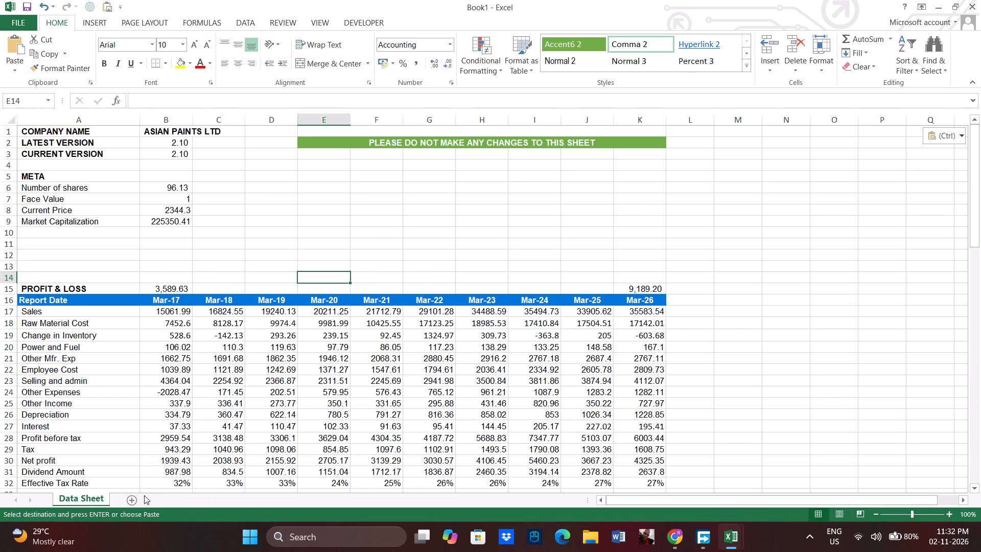
Add a sheet before Data Sheet in Book1 and name it Historical Data.
click(129, 501)
drag(86, 498, 152, 500)
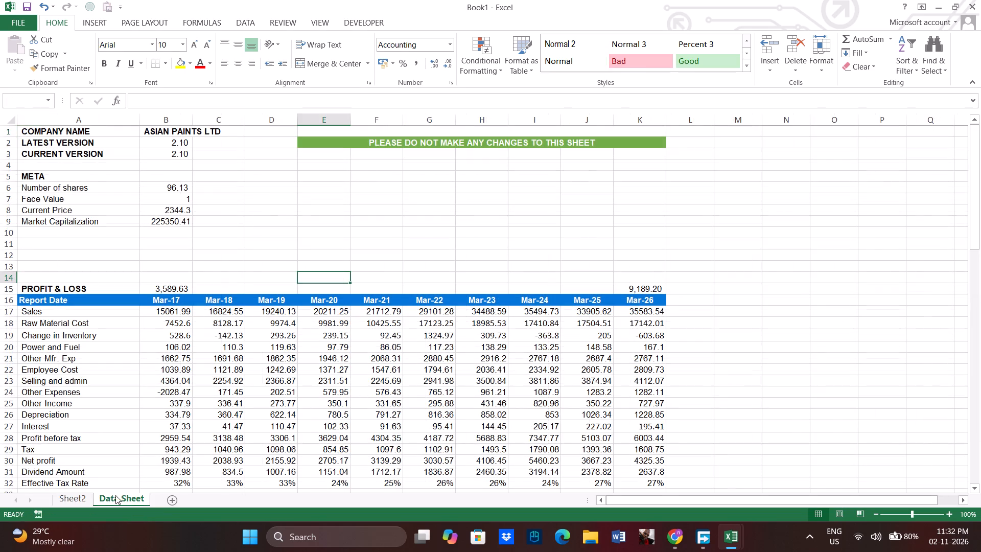
double_click(82, 496)
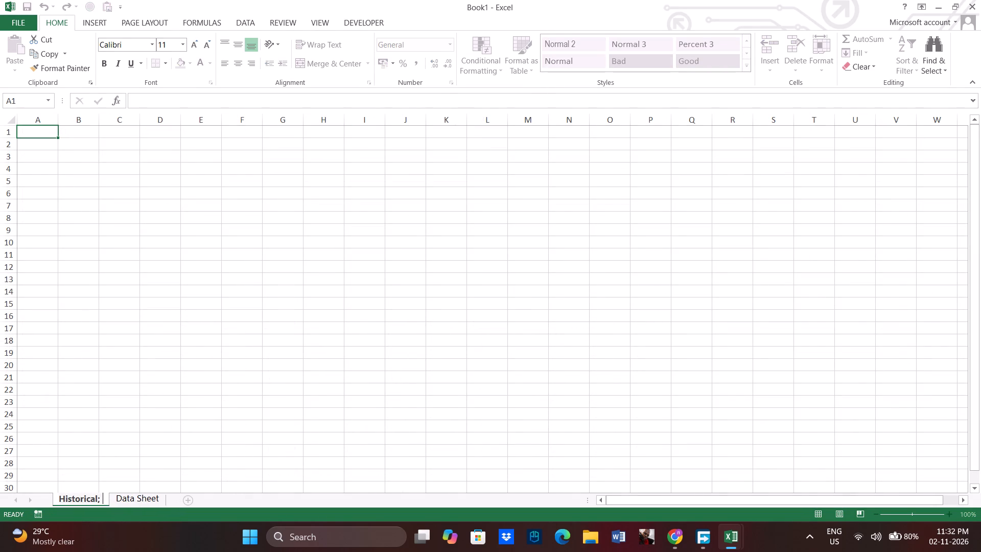
key(BackSpace)
key(BackSpace)
key(BackSpace)
key(BackSpace)
key(BackSpace)
text(ica;)
key(space)
key(BackSpace)
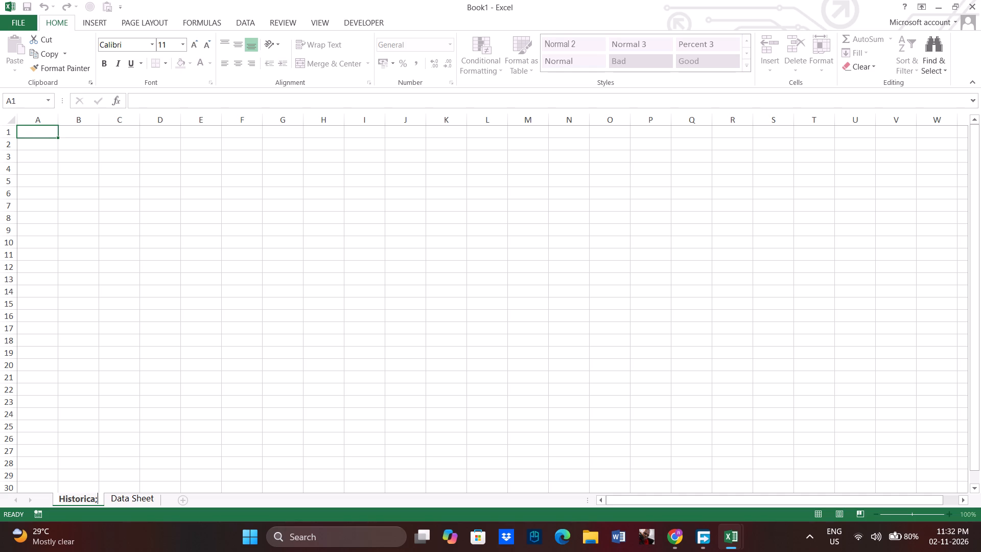
key(BackSpace)
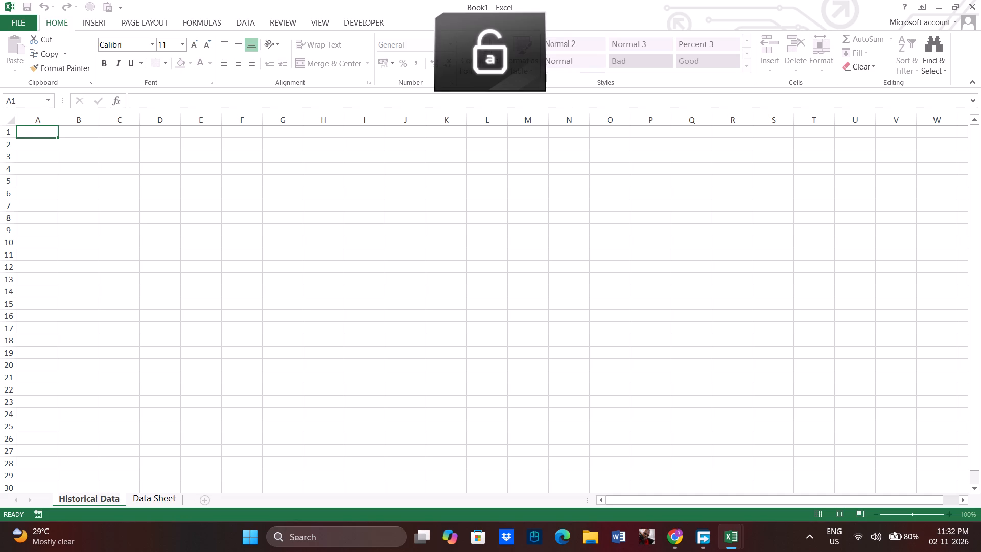
key(Return)
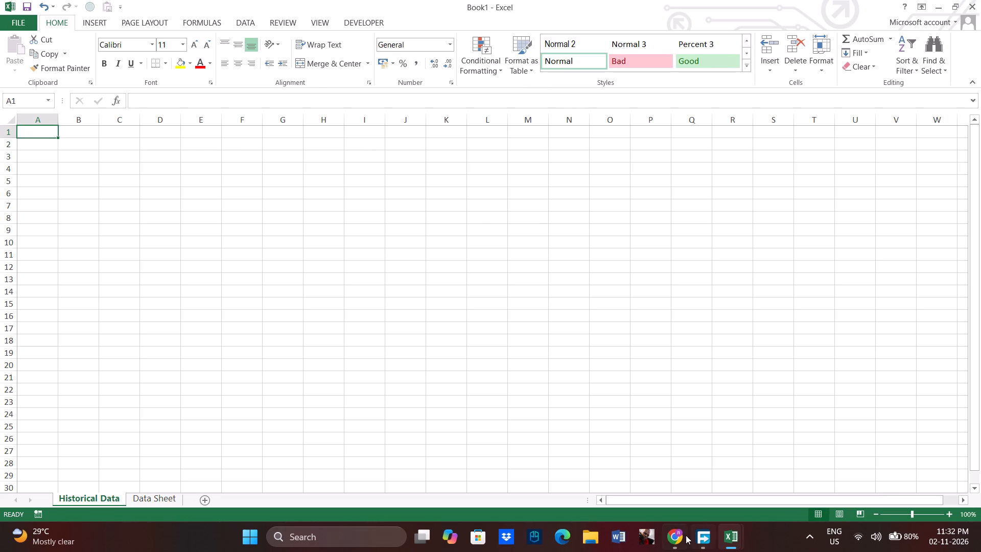
click(686, 535)
click(265, 0)
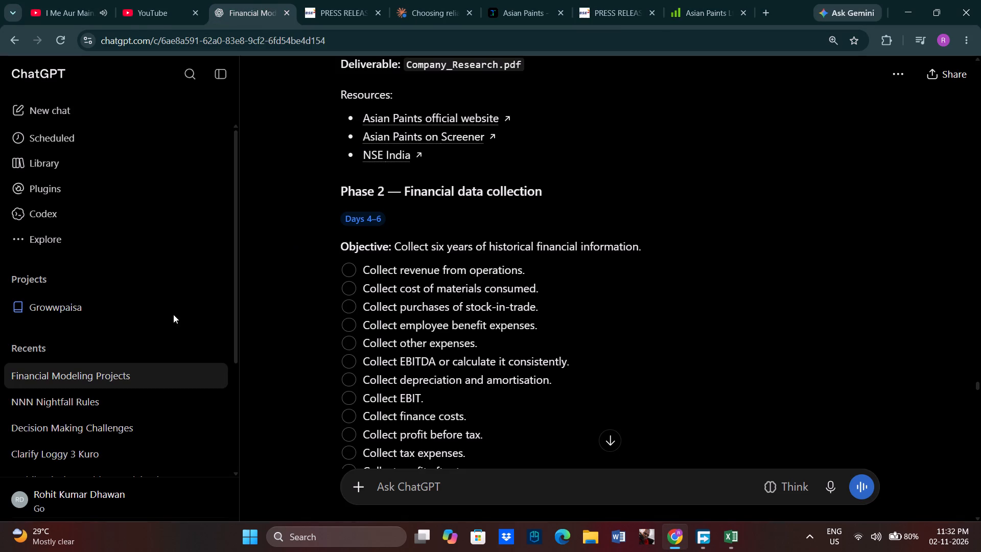
right_click(125, 374)
click(180, 380)
click(195, 376)
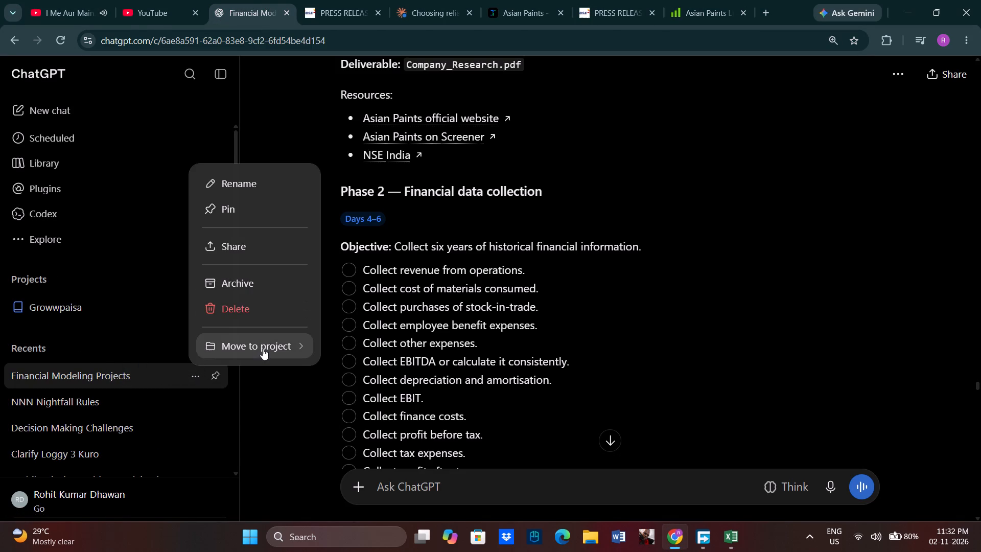
click(263, 349)
click(369, 340)
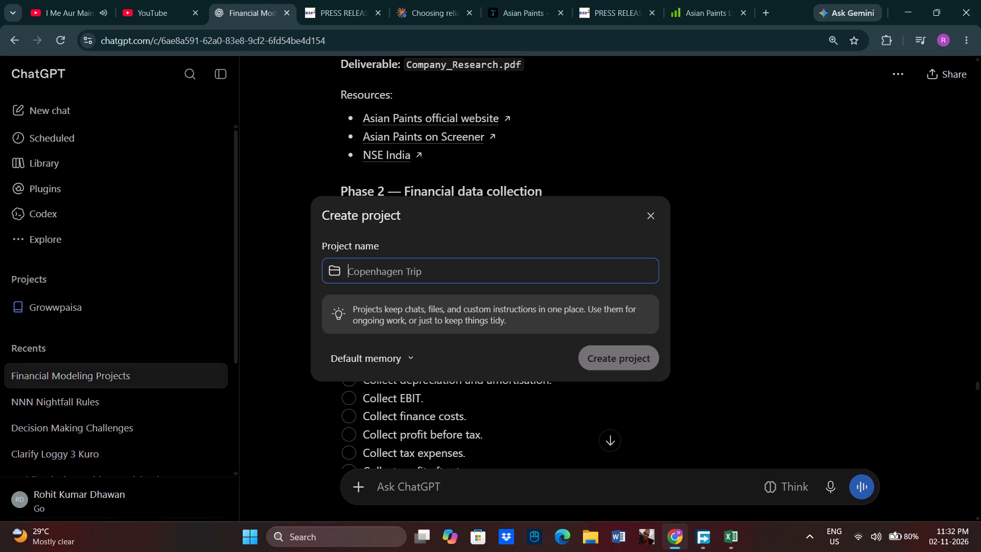
text(inance)
key(space)
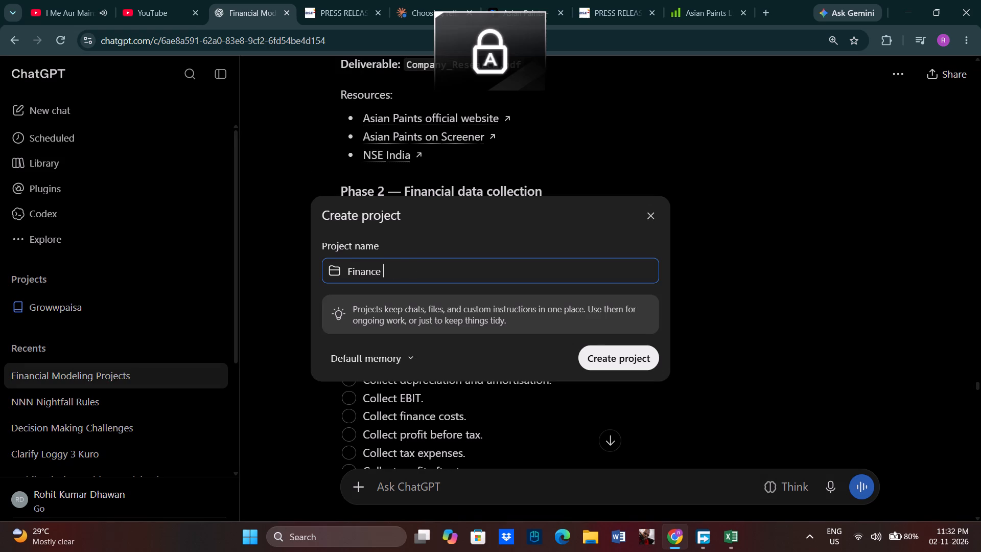
key(BackSpace)
key(BackSpace)
key(BackSpace)
key(BackSpace)
key(BackSpace)
key(BackSpace)
key(BackSpace)
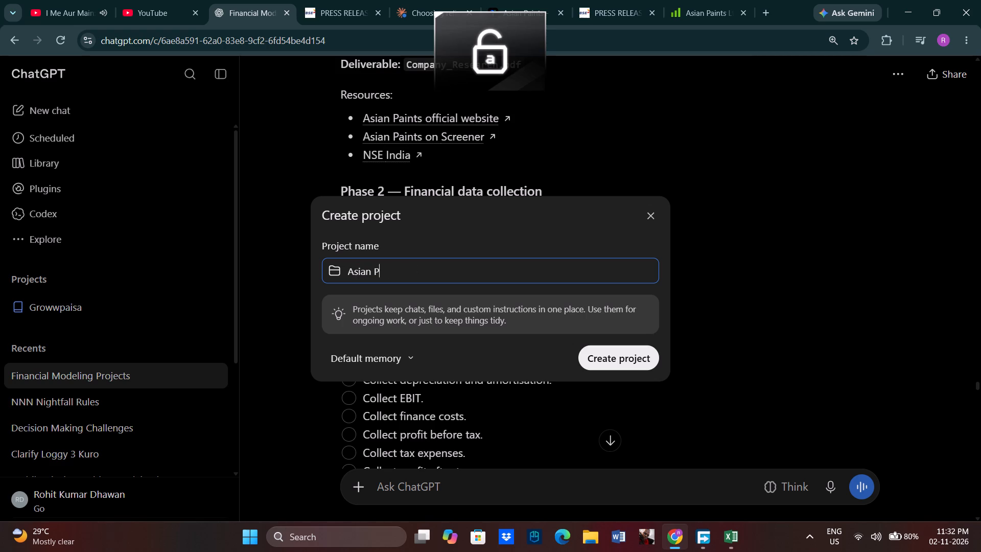
text(DCF)
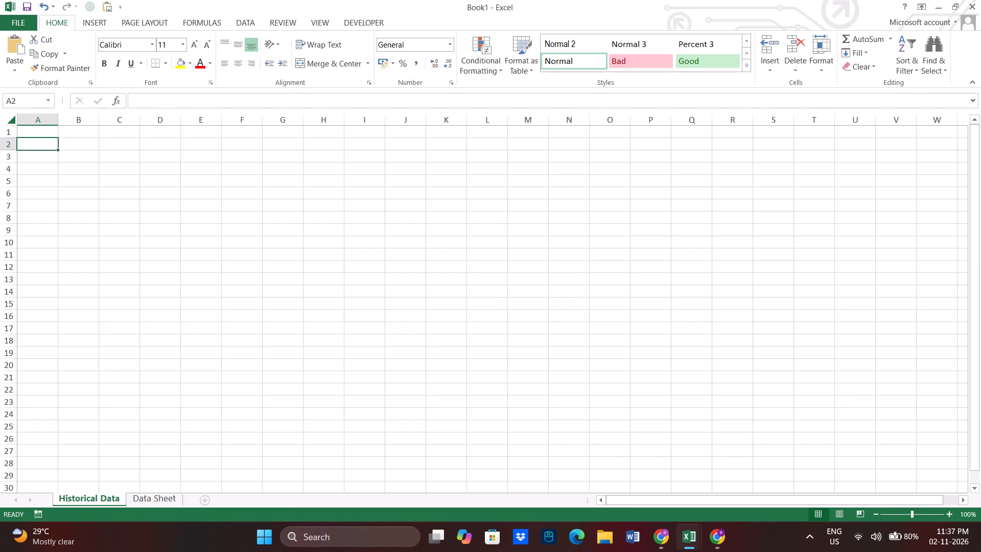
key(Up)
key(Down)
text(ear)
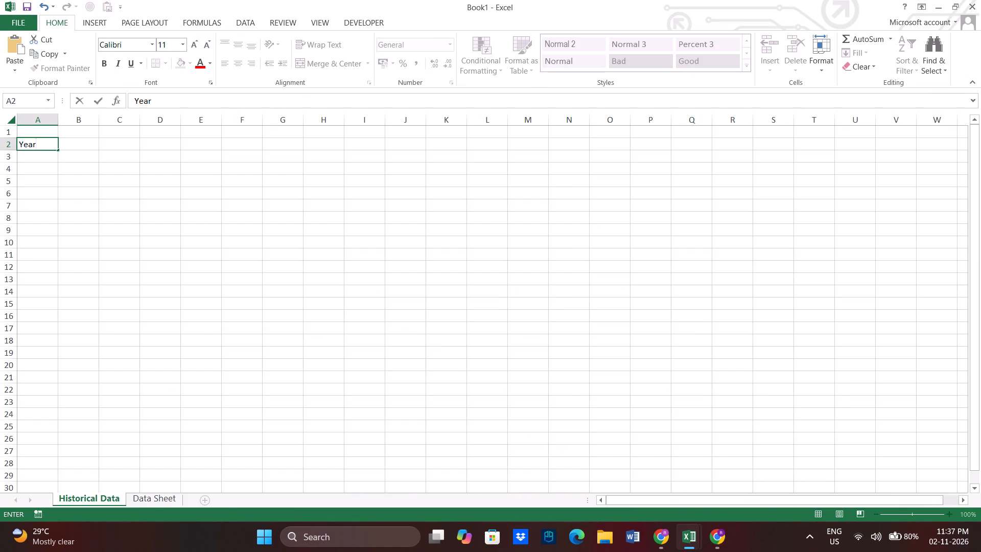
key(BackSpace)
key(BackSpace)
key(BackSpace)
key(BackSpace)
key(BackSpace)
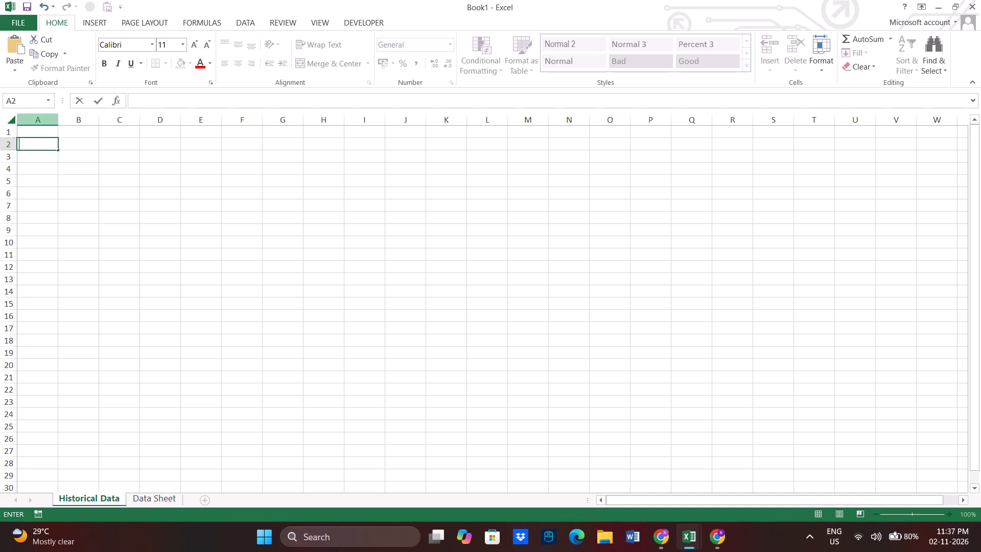
Narrow column A of the Historical Data sheet to a thin margin column.
drag(58, 121, 46, 123)
drag(60, 120, 44, 122)
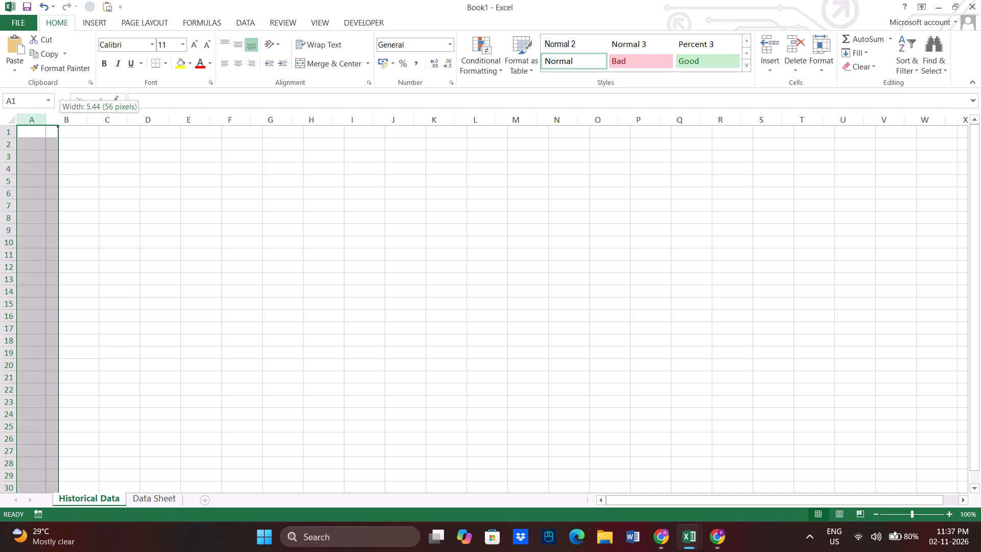
drag(44, 122, 29, 123)
Enter the label "Year" in cell B2 of the Historical Data sheet.
click(34, 140)
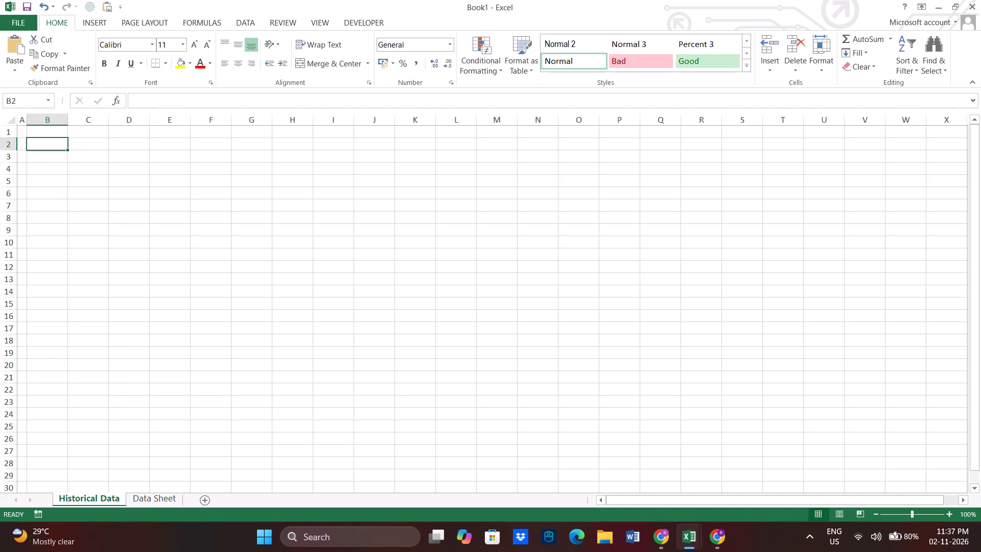
text(ear)
key(Right)
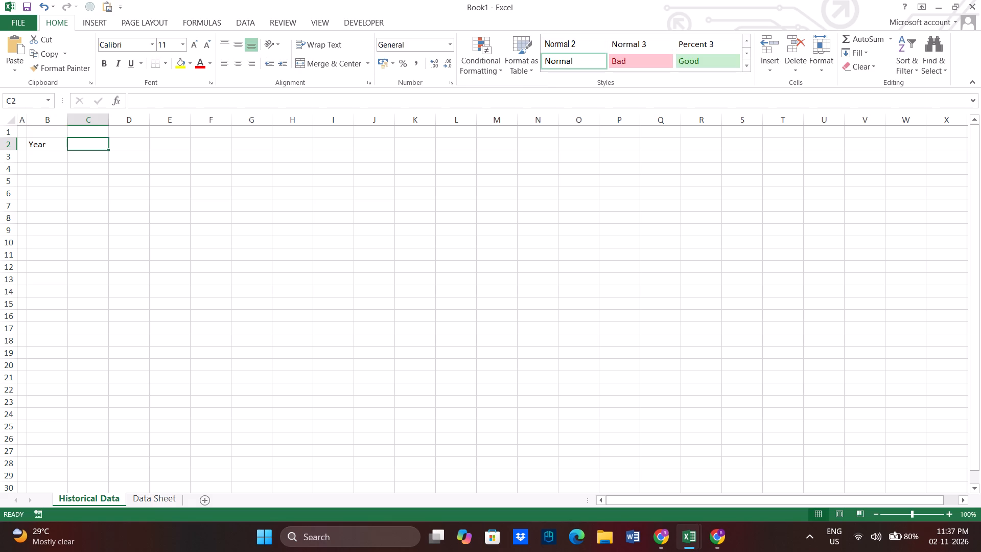
Link cell D2 of Historical Data to the Mar-21 report date with the formula ='Data Sheet'!F16.
key(Right)
key(Right)
key(Left)
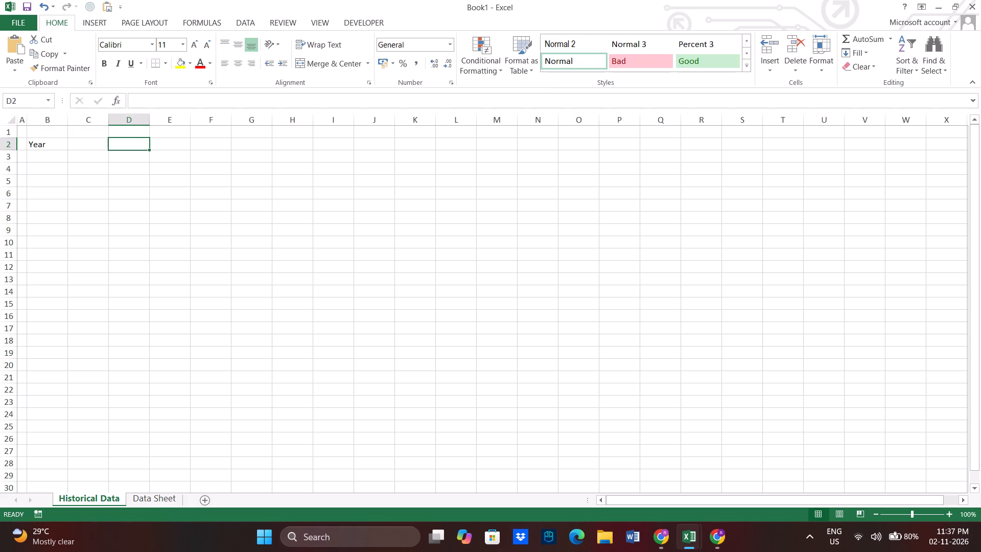
key(equal)
click(150, 502)
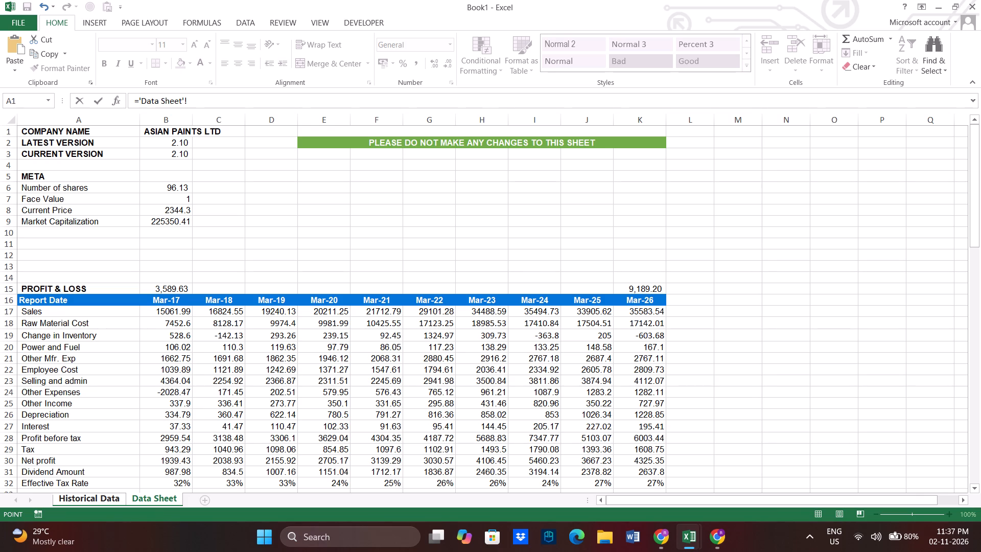
click(383, 301)
key(Return)
key(Up)
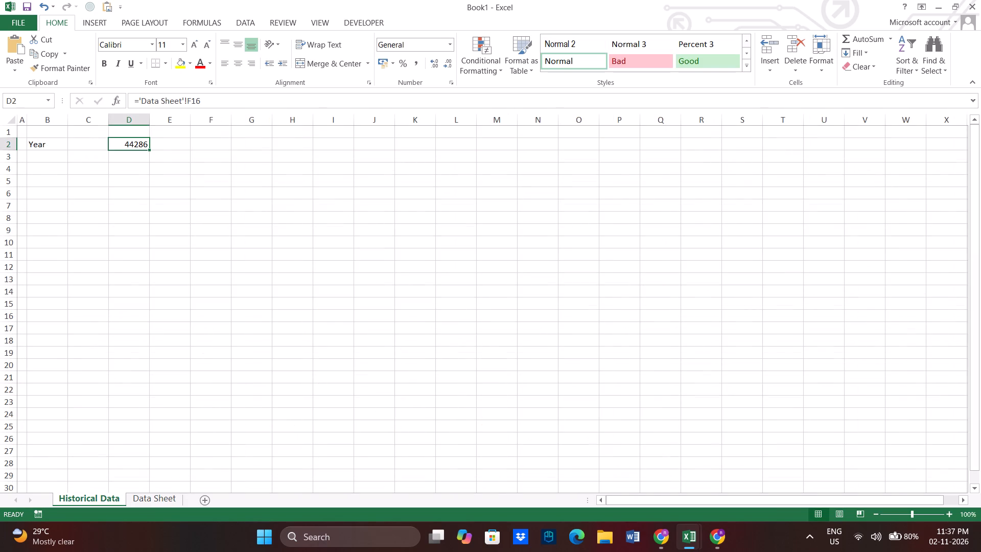
Format cell D2 of Historical Data as a date using the Mar-12 month-year type.
drag(456, 47, 449, 43)
click(448, 42)
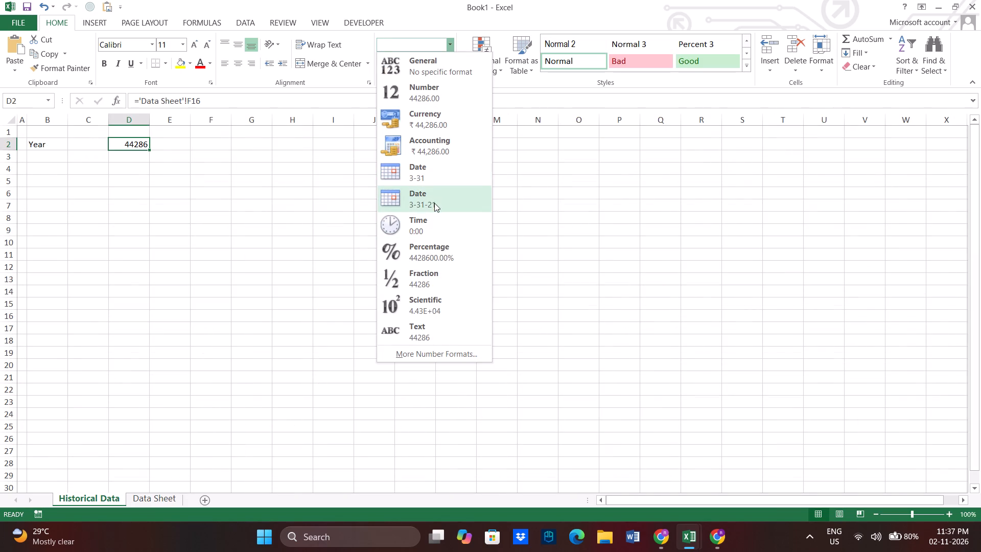
click(434, 177)
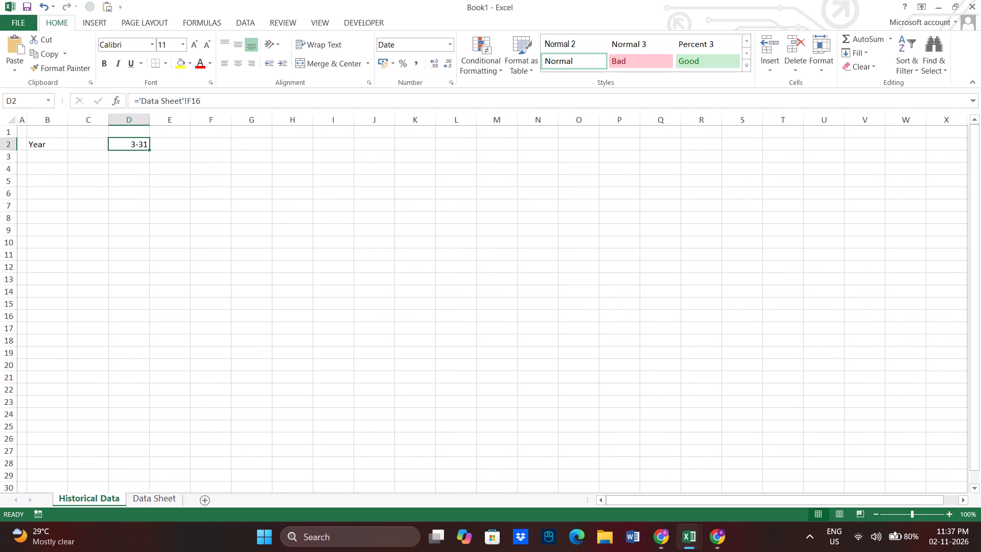
key(ctrl+1)
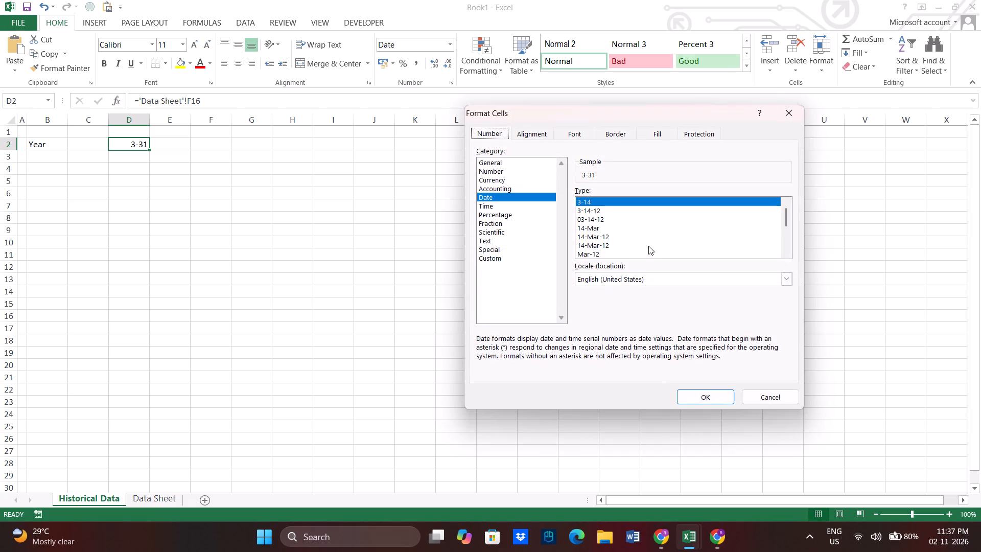
click(595, 228)
click(595, 212)
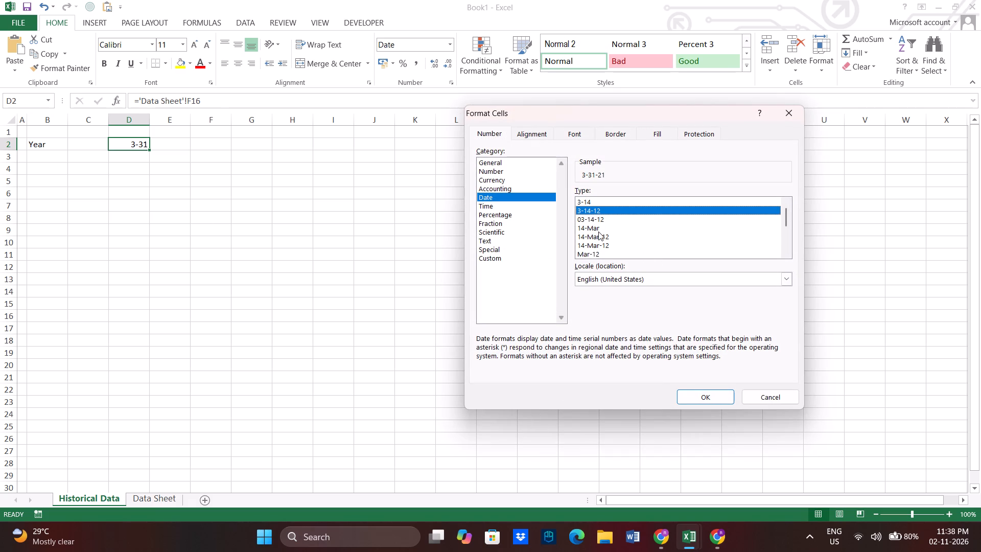
click(599, 254)
click(707, 393)
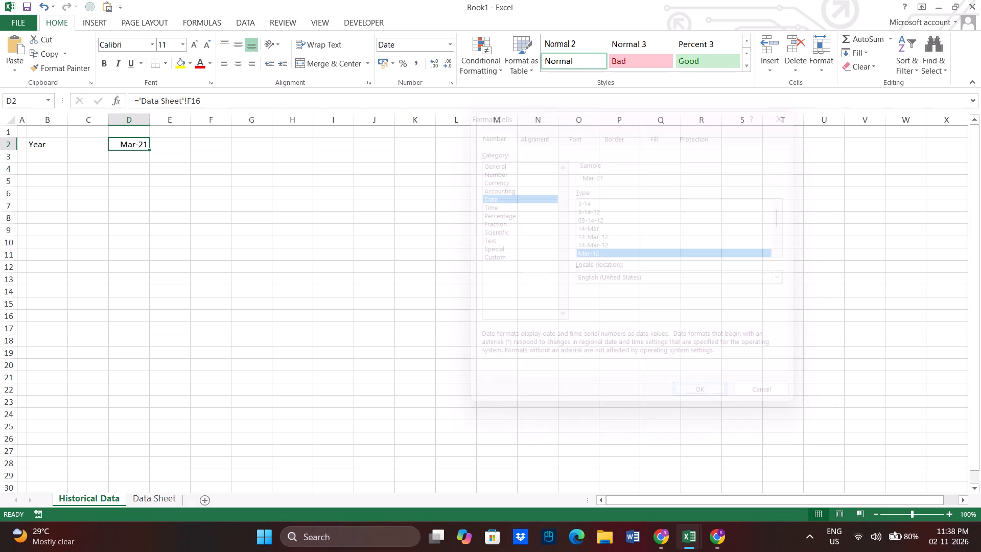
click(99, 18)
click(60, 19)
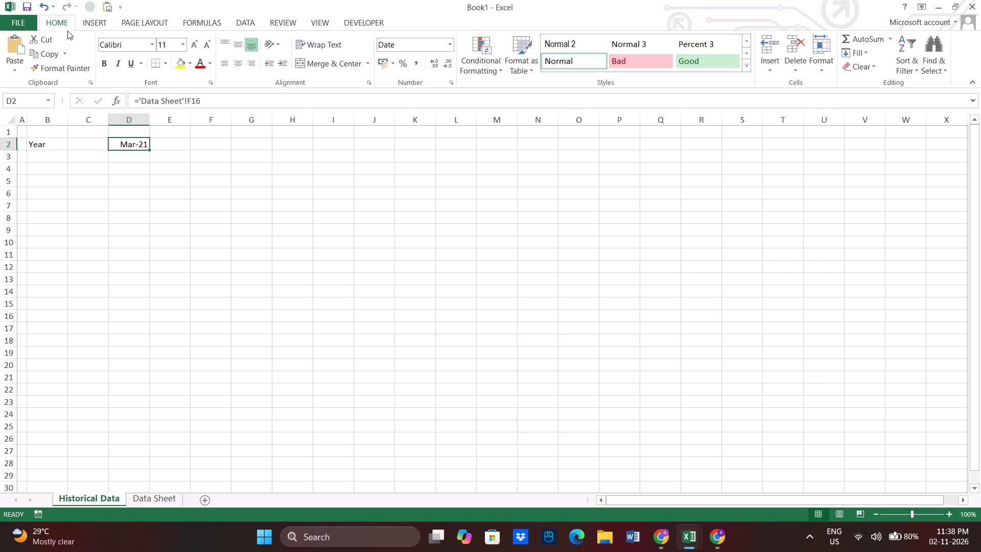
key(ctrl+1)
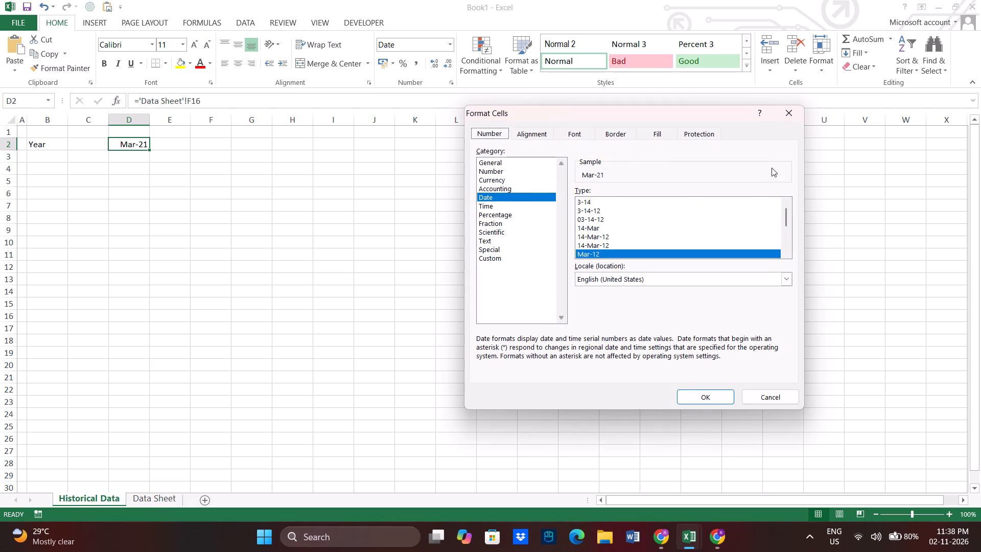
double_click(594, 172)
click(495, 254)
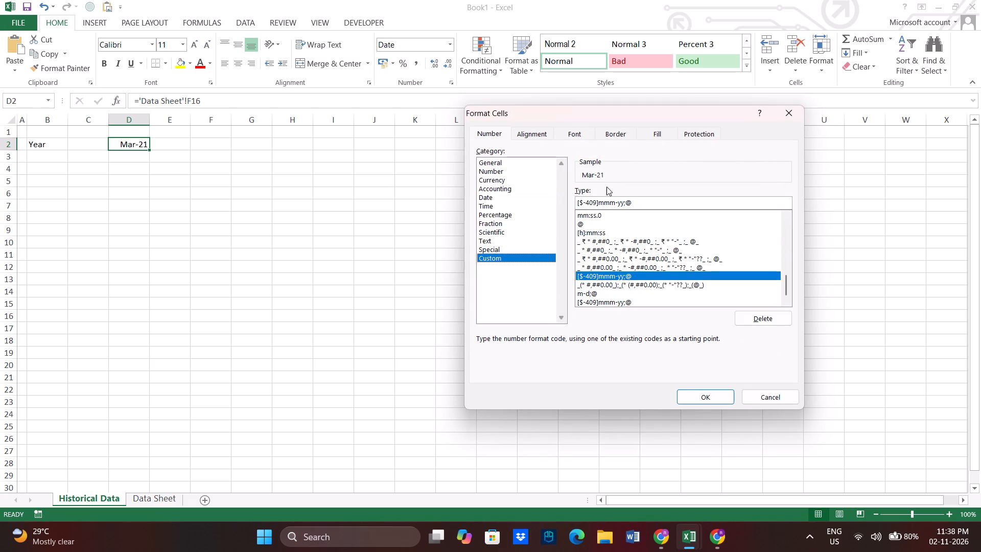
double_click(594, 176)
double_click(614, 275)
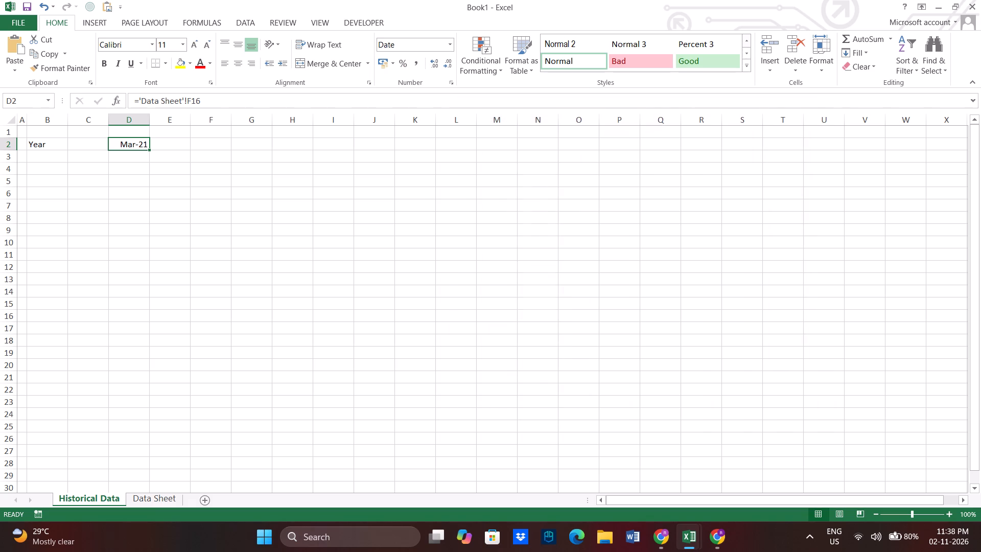
Edit D2's custom number format code to replace the hyphen between mmm and yy with a space.
key(ctrl+1)
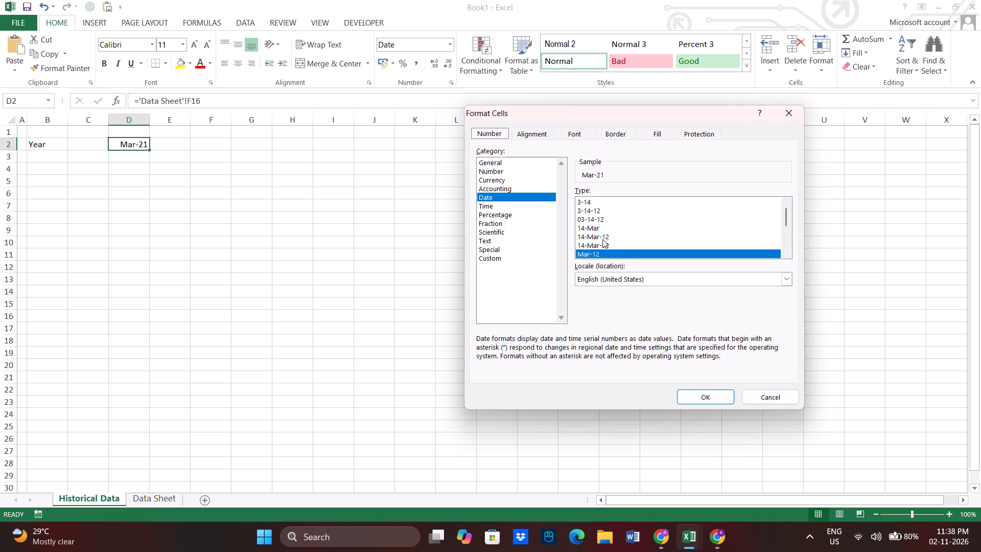
scroll(603, 239, down, 1)
scroll(546, 258, down, 1)
click(542, 258)
scroll(645, 240, down, 1)
click(615, 202)
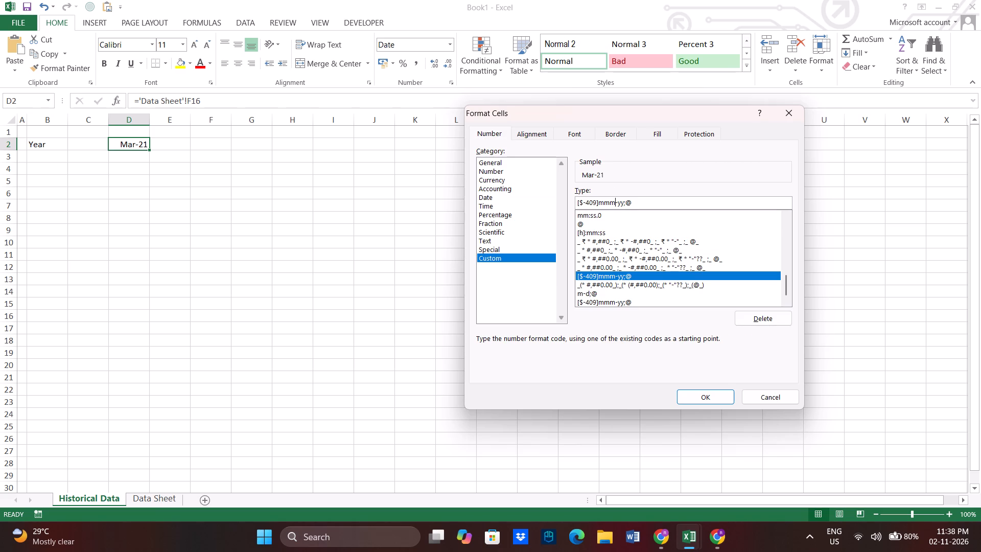
click(616, 203)
key(Right)
key(BackSpace)
key(space)
click(705, 393)
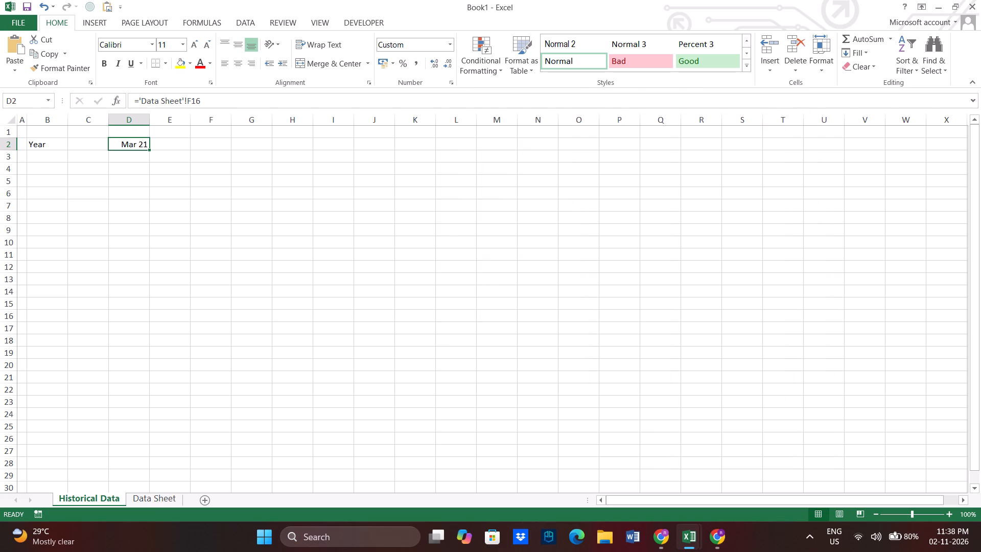
Copy the linked date in D2 across row 2 through K2.
key(Up)
key(Down)
key(ctrl+c)
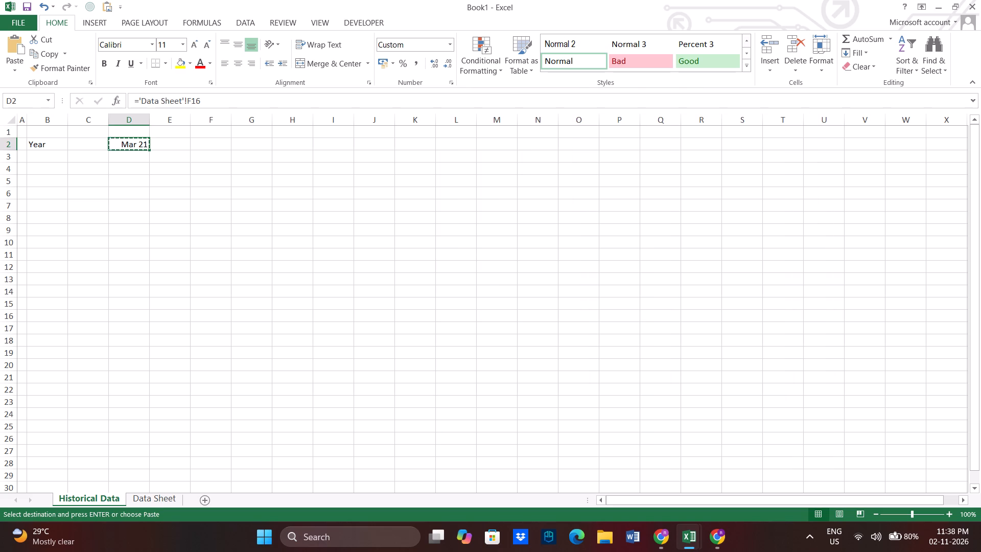
key(shift+Right)
key(shift+Right)
key(shift+Right)
key(shift+Right)
key(shift+Right)
key(shift+Right)
key(shift+Right)
key(ctrl+v)
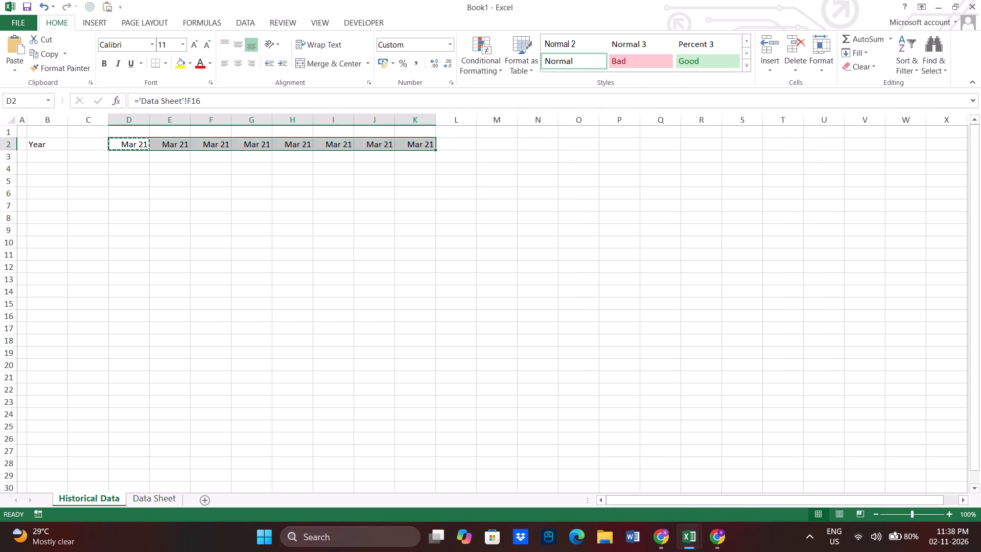
Clear the surplus date cells J2:K2 so the header row ends at column I.
drag(381, 146, 417, 151)
key(Delete)
click(393, 224)
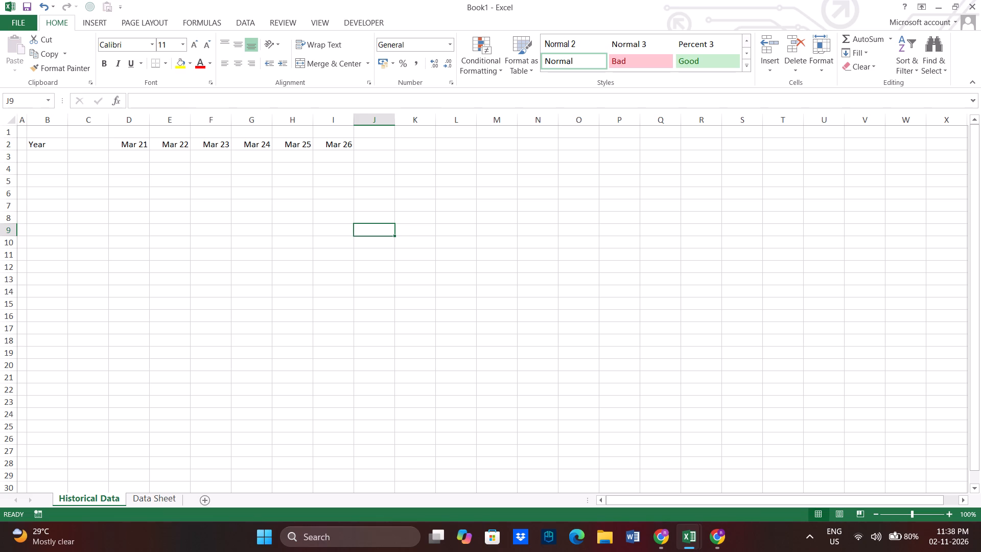
Merge and center cells B1:I1 above the year header row.
click(48, 136)
drag(59, 131, 347, 129)
click(329, 66)
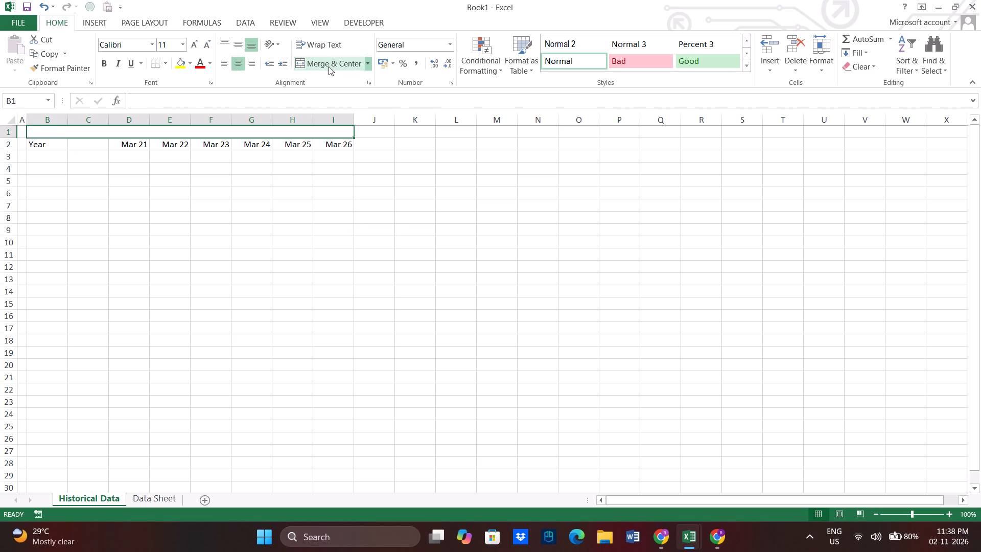
Write the title "Historical Financial Statement" in the merged cell B1.
double_click(226, 130)
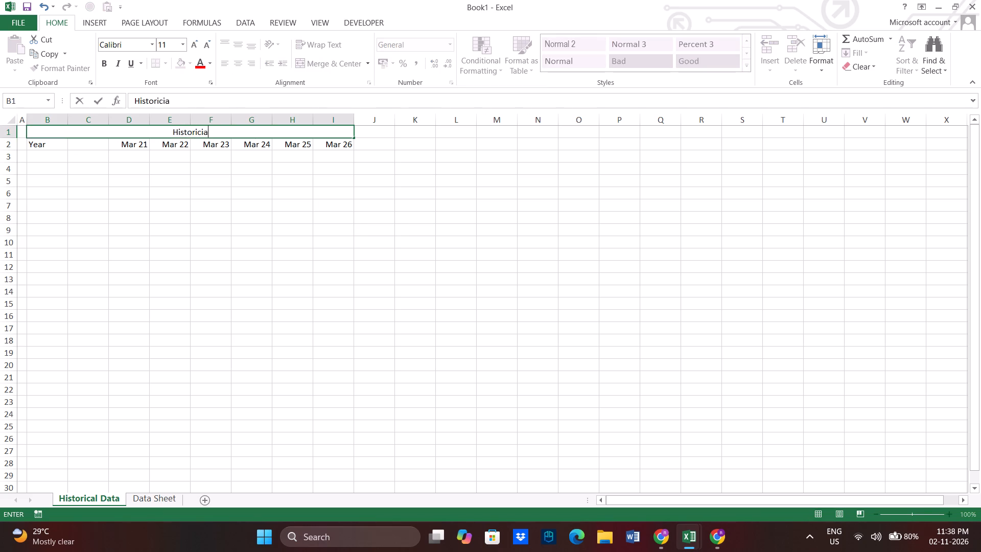
key(BackSpace)
key(BackSpace)
key(BackSpace)
key(BackSpace)
text(DA)
text(ata)
key(space)
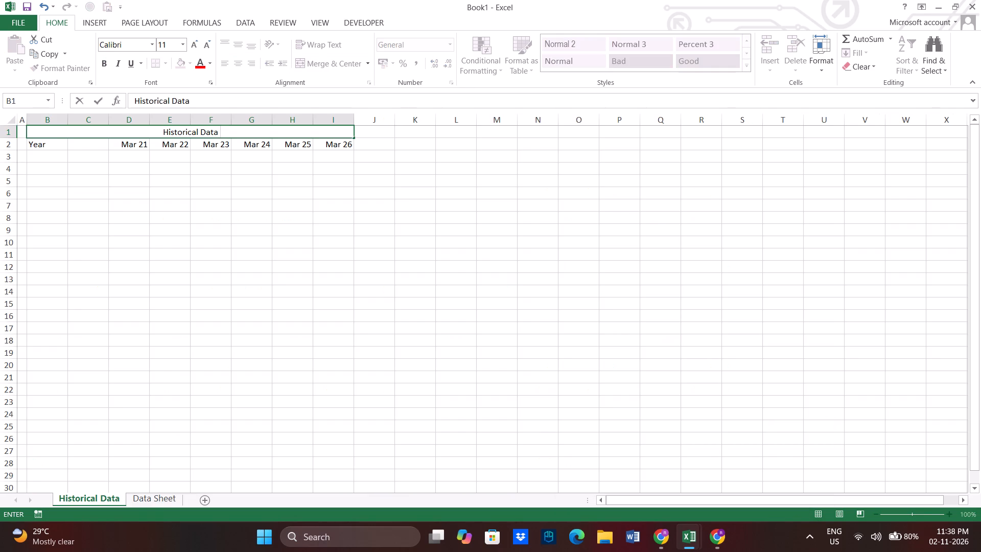
key(BackSpace)
key(BackSpace)
key(BackSpace)
key(BackSpace)
key(BackSpace)
key(n)
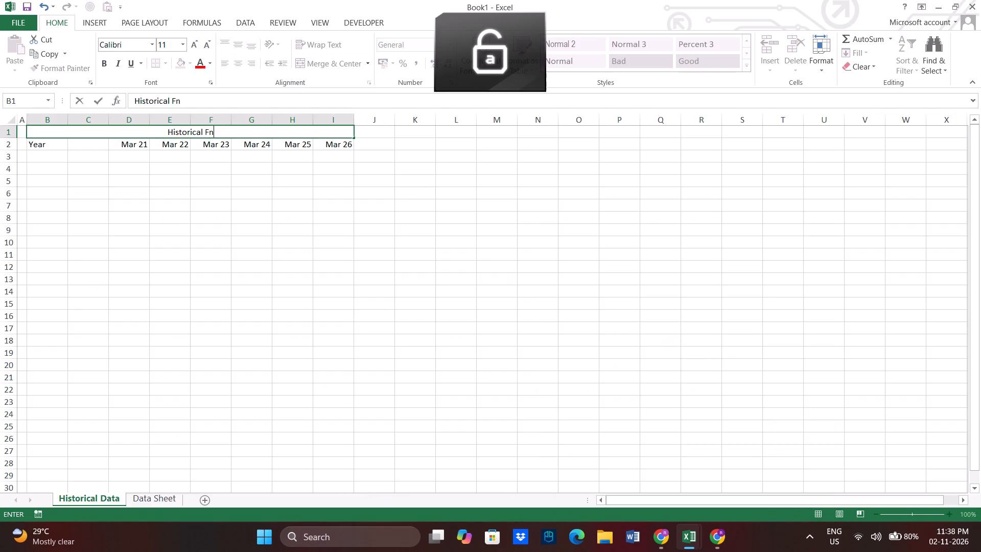
key(BackSpace)
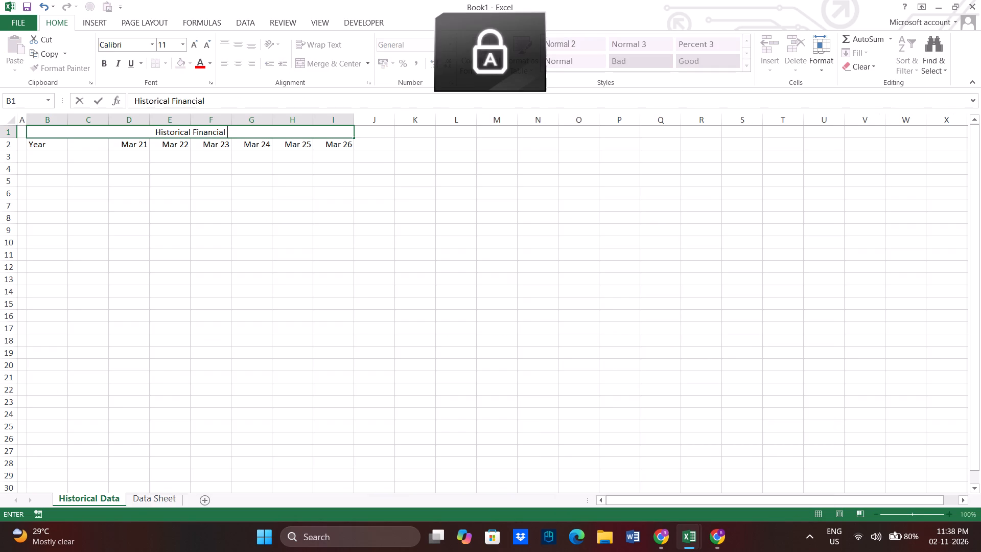
key(BackSpace)
key(BackSpace)
text(atement)
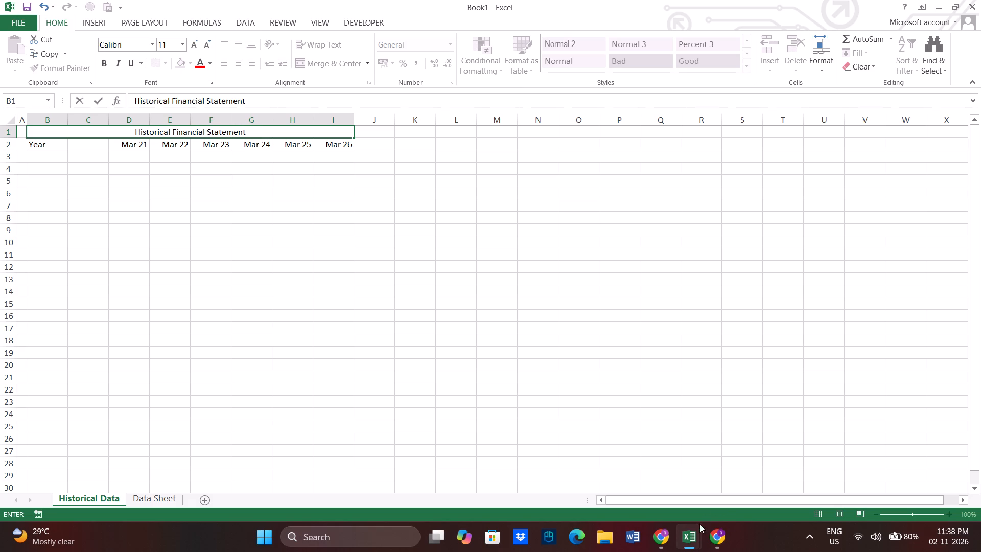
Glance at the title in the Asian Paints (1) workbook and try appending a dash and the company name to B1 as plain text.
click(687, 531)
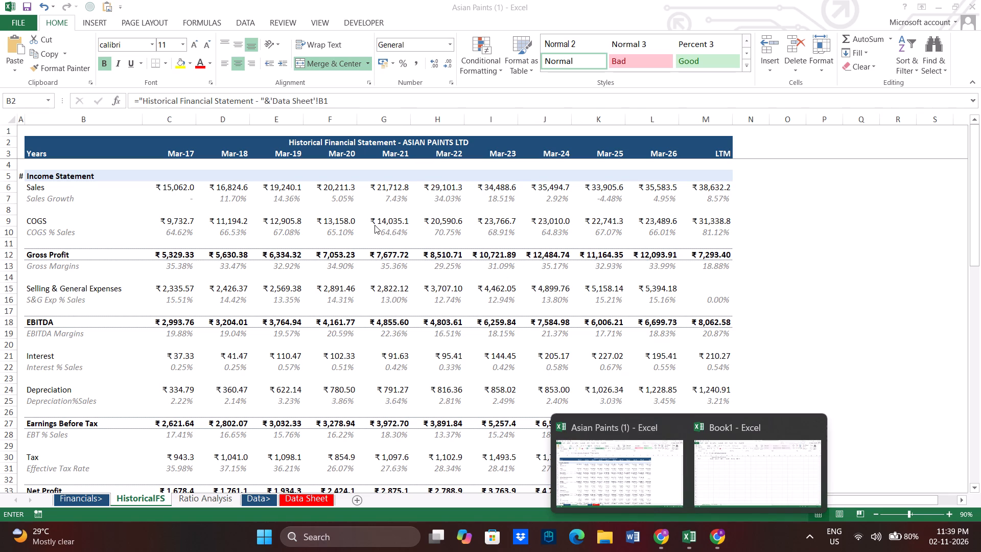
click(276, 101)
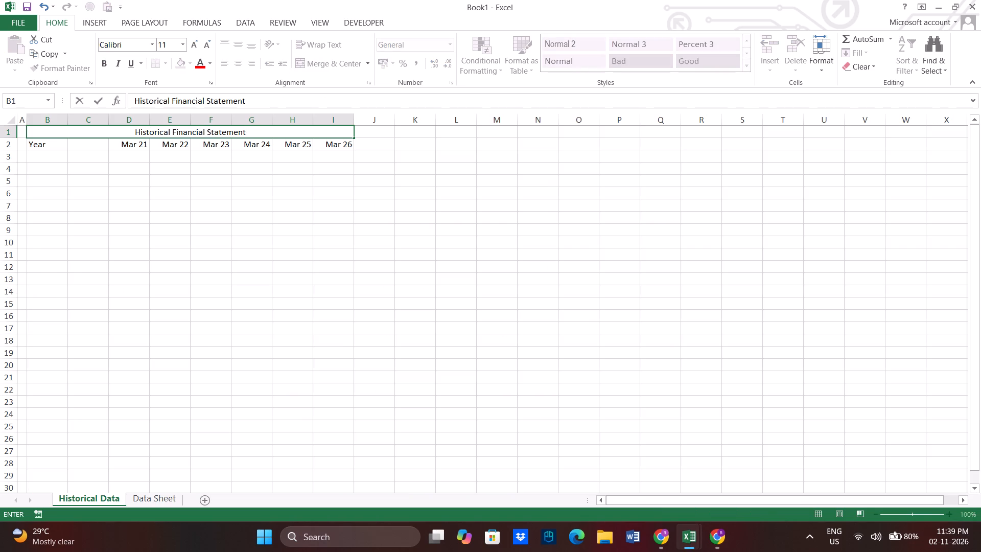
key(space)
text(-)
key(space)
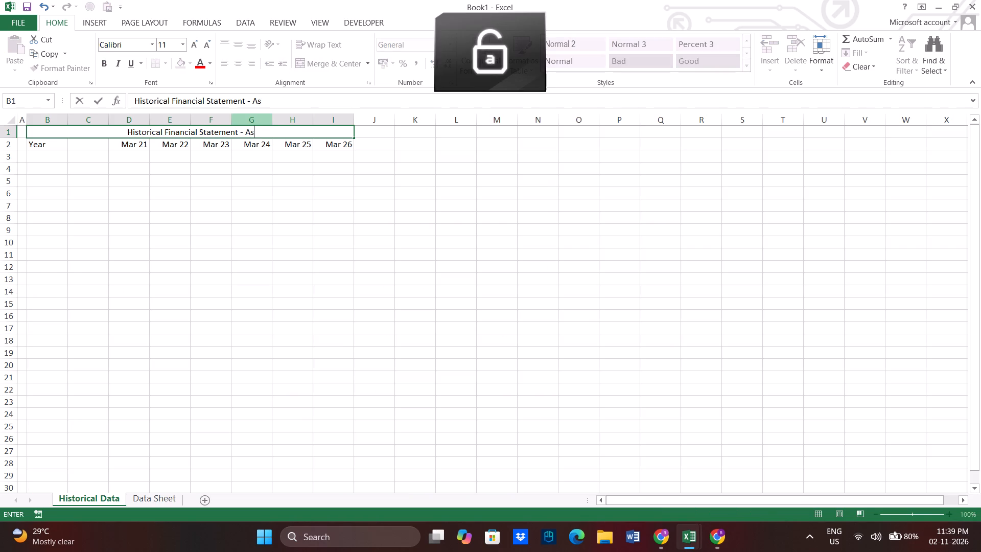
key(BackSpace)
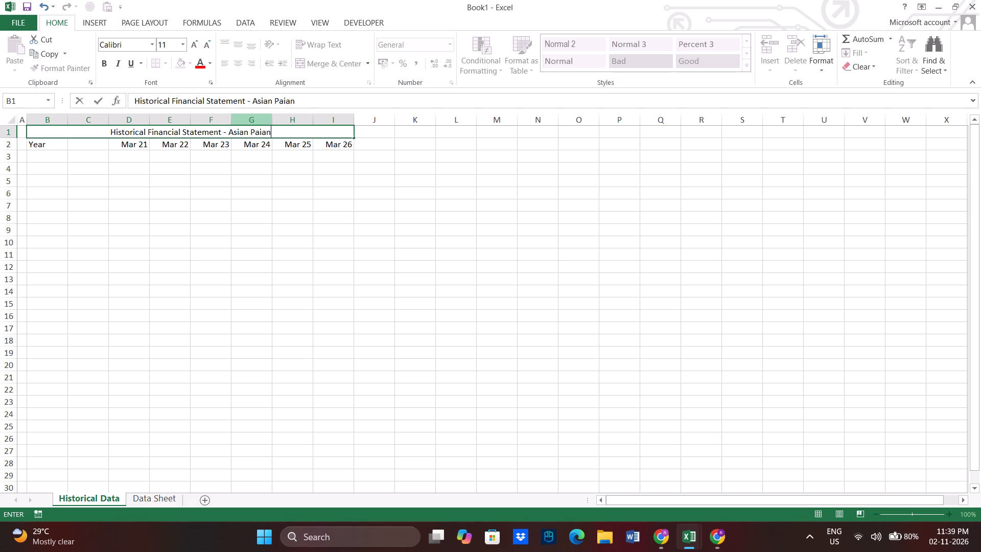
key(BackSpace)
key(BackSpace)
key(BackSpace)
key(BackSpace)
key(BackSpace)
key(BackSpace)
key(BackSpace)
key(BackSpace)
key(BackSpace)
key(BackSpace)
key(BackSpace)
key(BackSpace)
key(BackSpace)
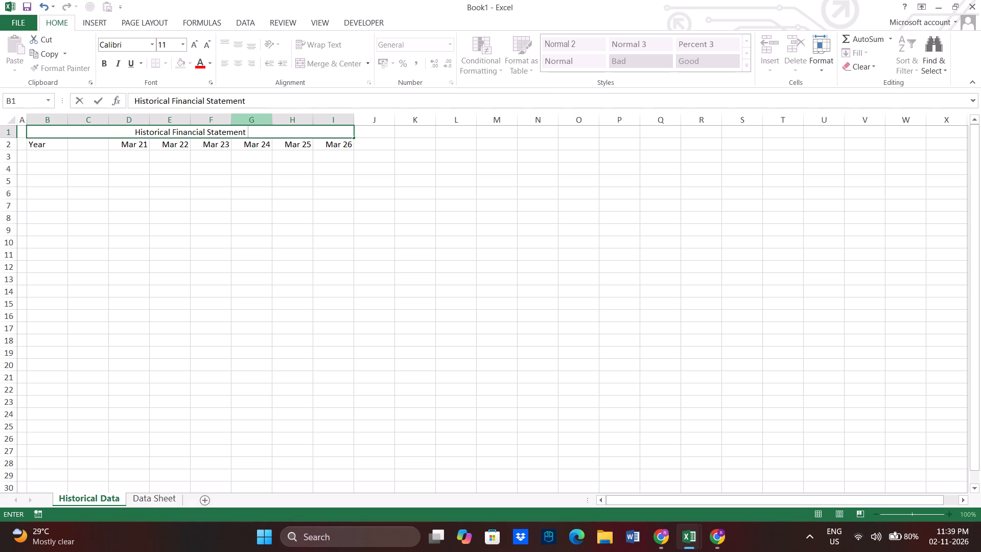
Turn the B1 title into a formula with its text in quotation marks: ="Historical Financial Statement".
click(132, 103)
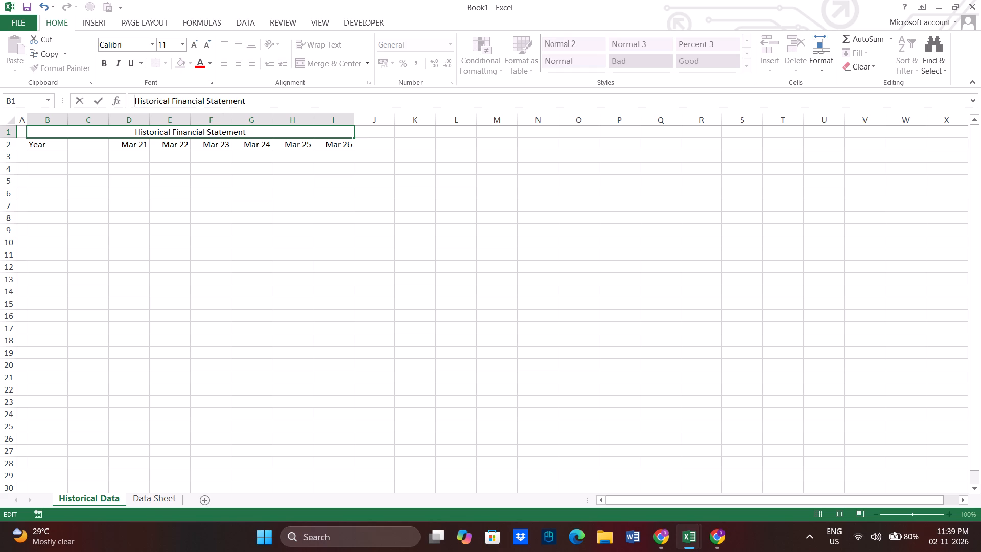
key(shift+ampersand)
scroll(136, 104, up, 1)
key(BackSpace)
key(equal)
click(266, 98)
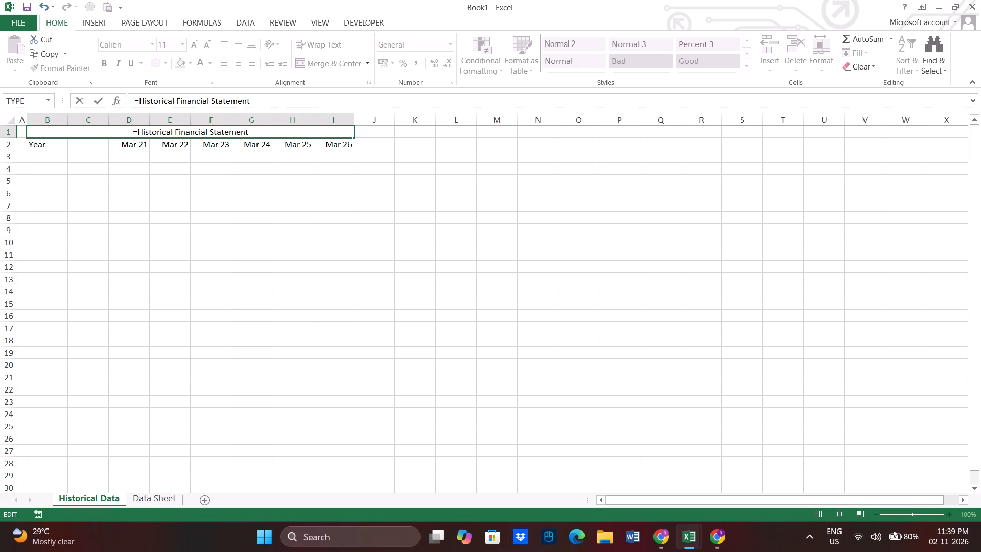
key(BackSpace)
key(shift+ampersand)
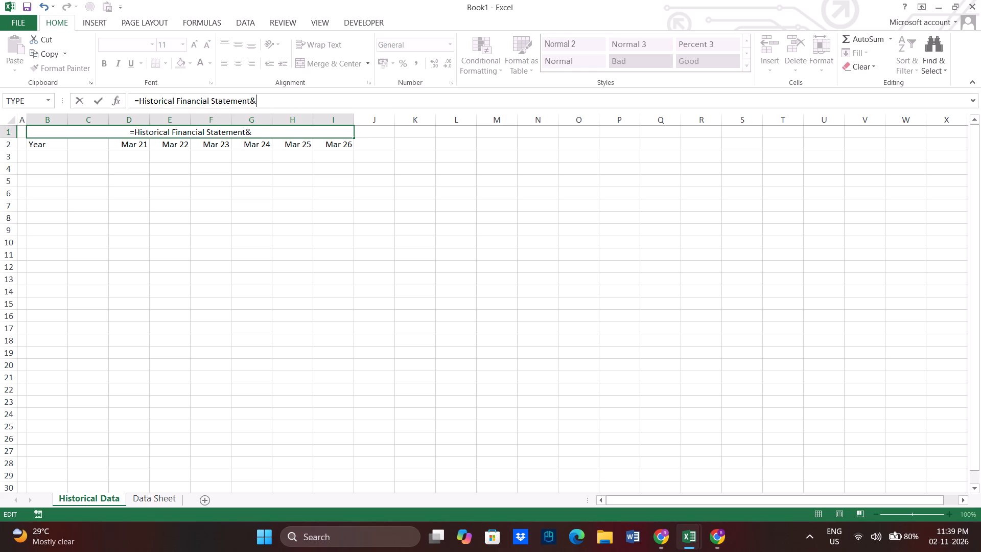
key(minus)
key(BackSpace)
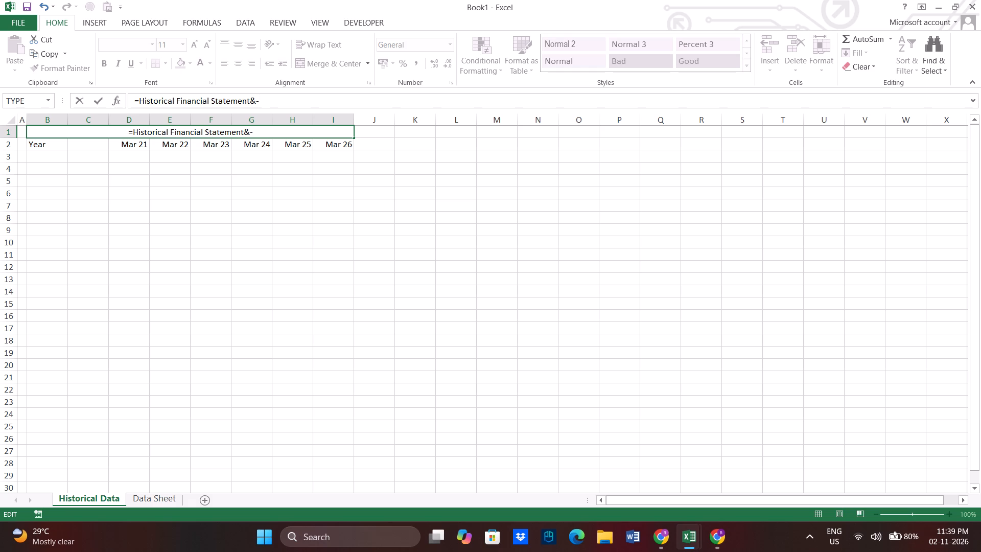
key(BackSpace)
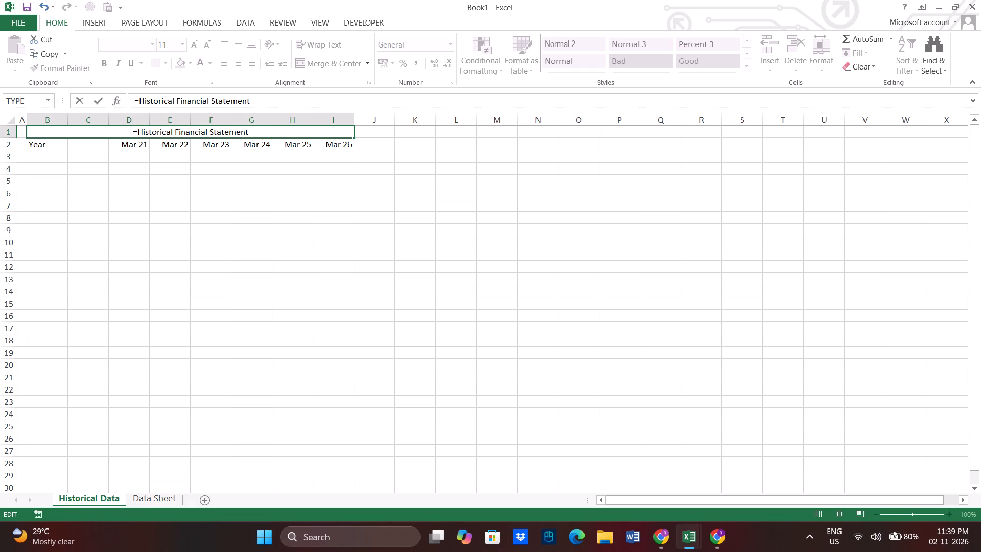
key(shift+quotedbl)
key(Left)
key(Left)
key(Left)
key(Left)
key(Left)
key(Left)
key(Left)
key(Left)
key(Left)
key(Left)
key(Left)
key(Left)
key(Left)
key(Left)
key(Left)
key(Left)
key(Left)
key(Left)
key(Left)
key(Left)
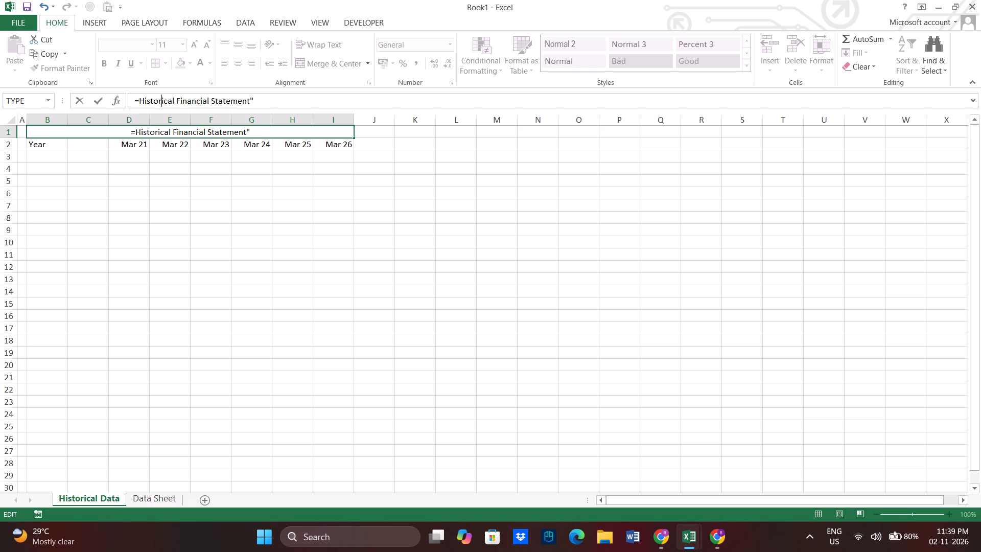
key(Right)
key(shift+quotedbl)
key(Right)
key(Right)
key(Right)
key(Right)
key(Right)
key(Right)
key(Right)
key(Right)
key(Right)
key(Right)
key(Right)
key(Right)
key(Right)
key(Right)
key(Right)
key(Right)
key(Right)
key(Right)
key(Right)
key(Right)
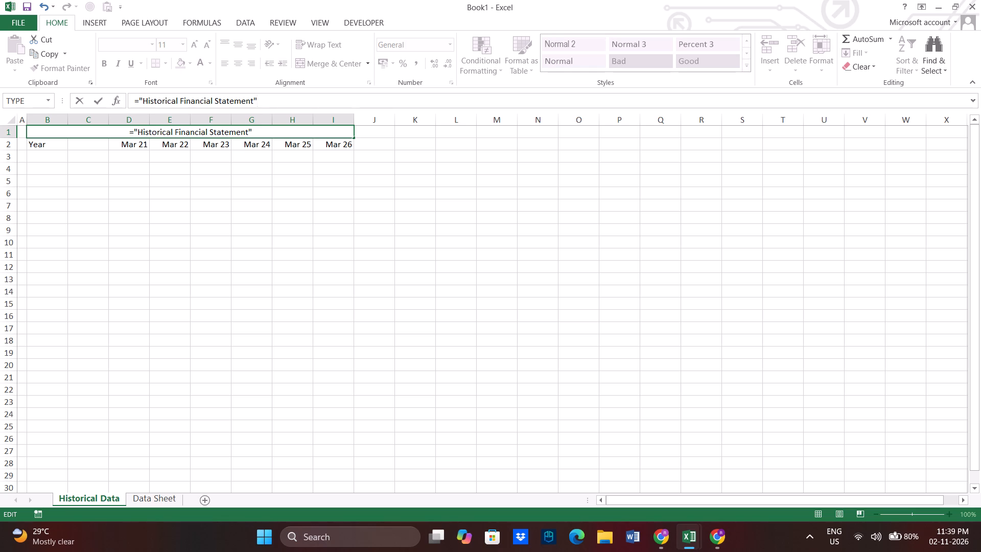
Extend the B1 formula with an ampersand-joined dash and a reference to the company name in Data Sheet cell B1.
key(shift+ampersand)
key(space)
text(-)
key(space)
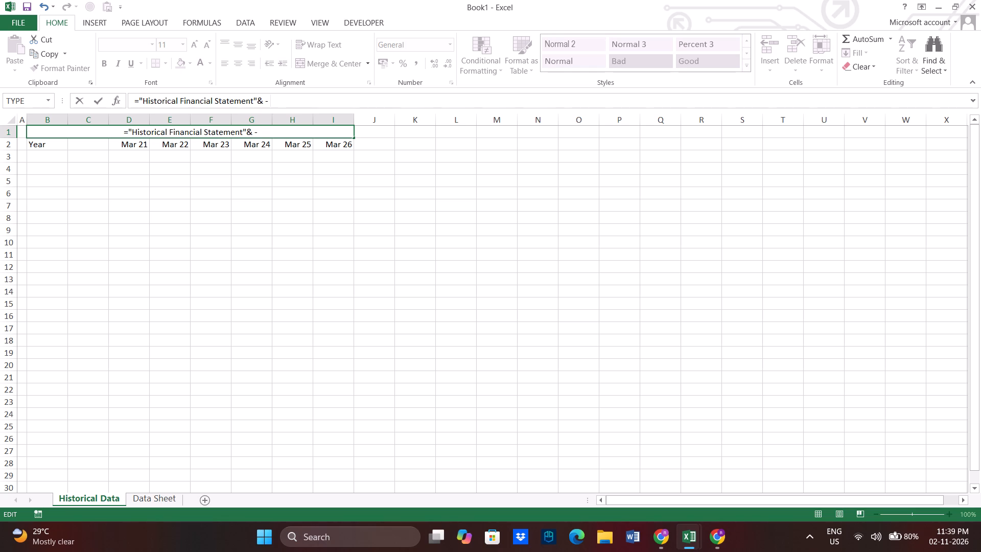
key(shift+ampersand)
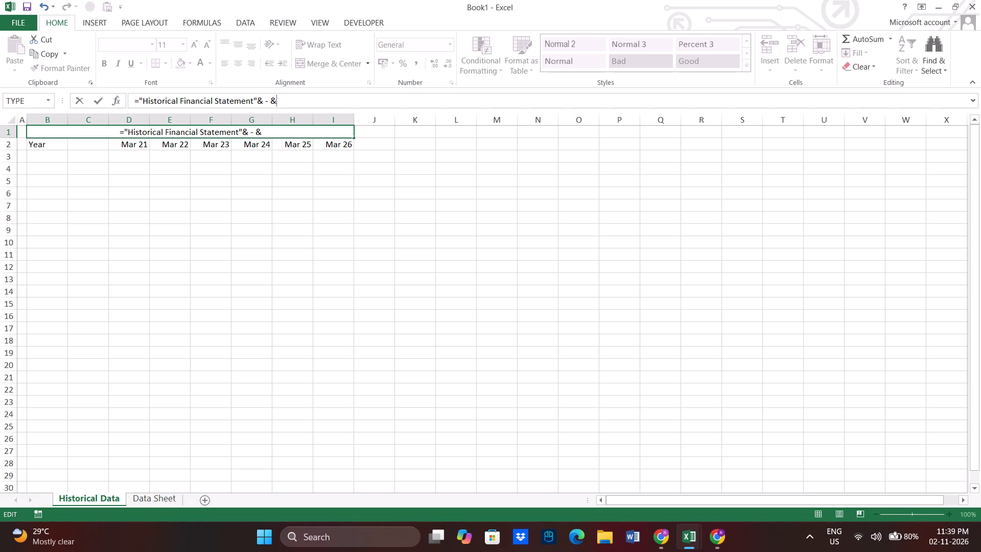
text("=)
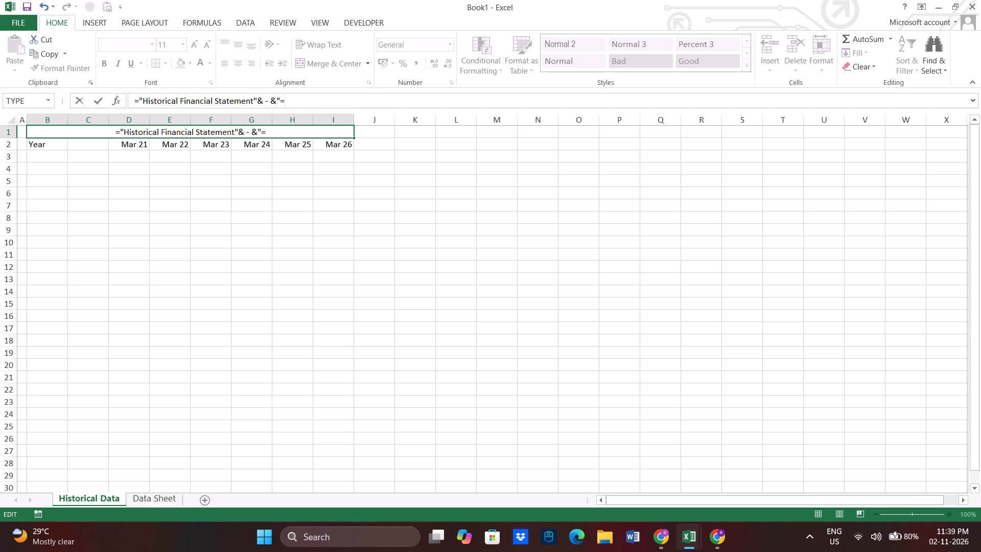
key(BackSpace)
key(equal)
key(BackSpace)
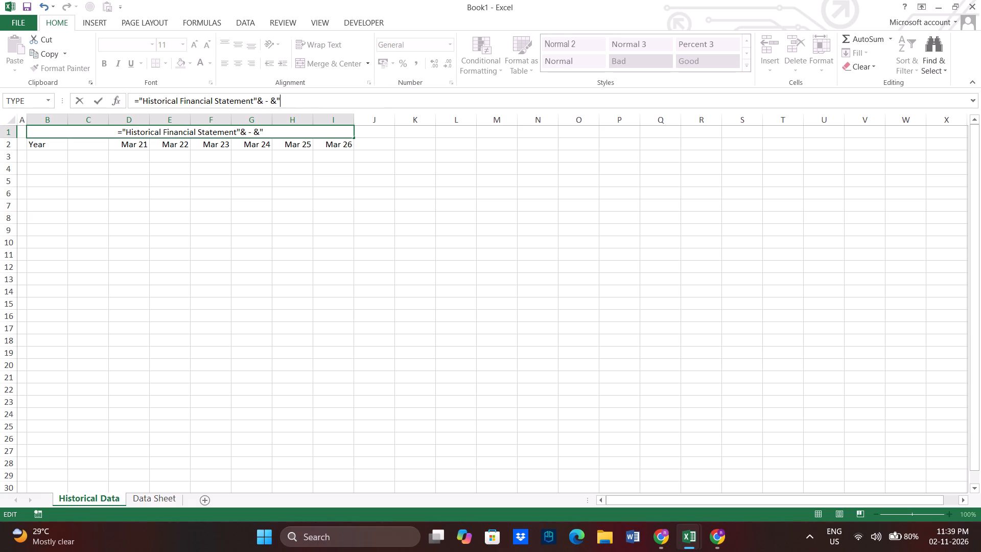
key(equal)
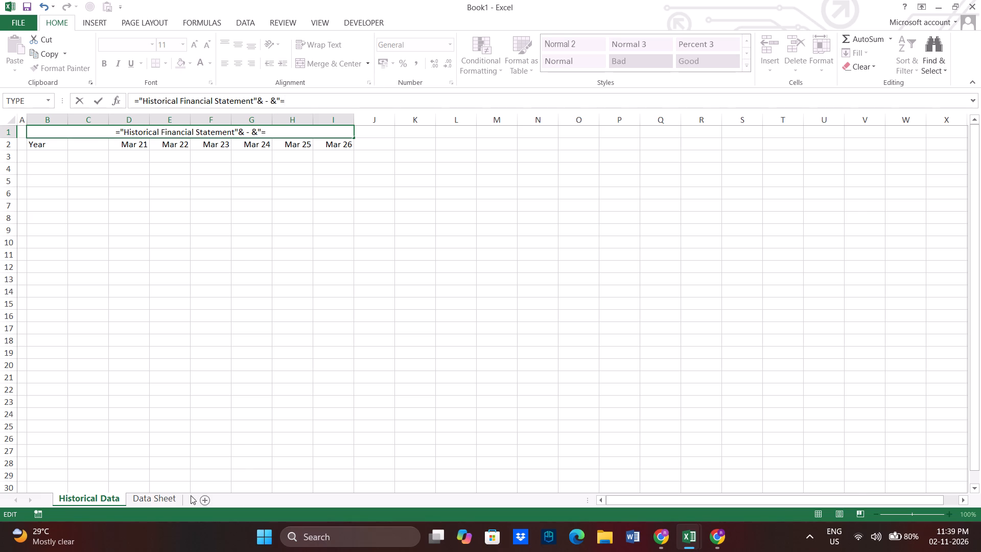
click(163, 495)
click(174, 132)
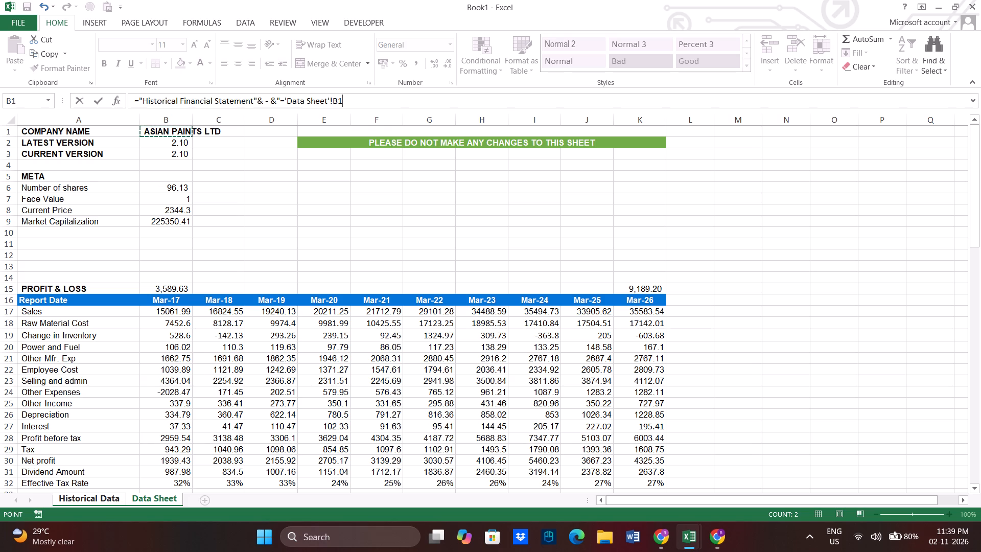
key(Return)
key(Return)
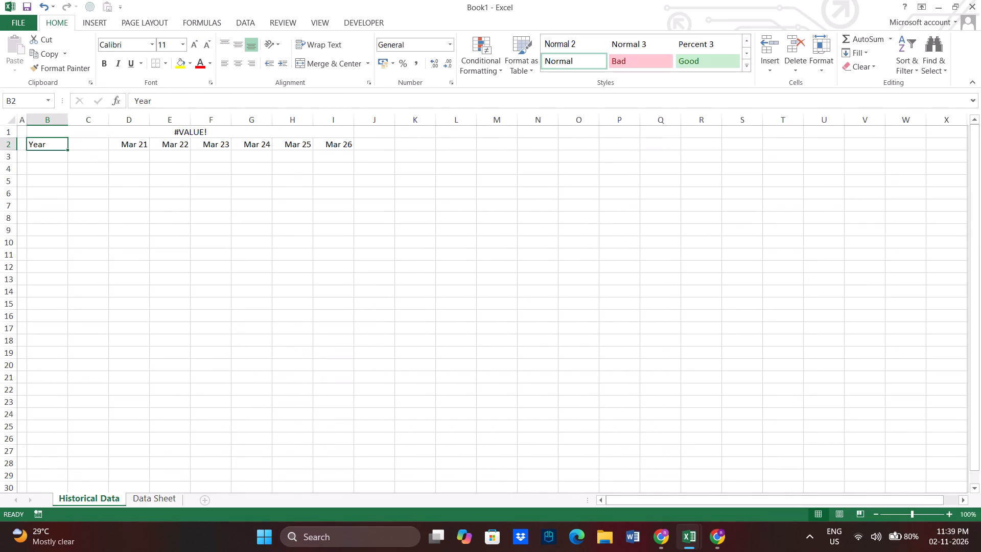
Try to correct the B1 formula by removing the inner equals sign and enclosing the Data Sheet reference in double quotes.
scroll(173, 132, up, 1)
double_click(173, 132)
click(298, 134)
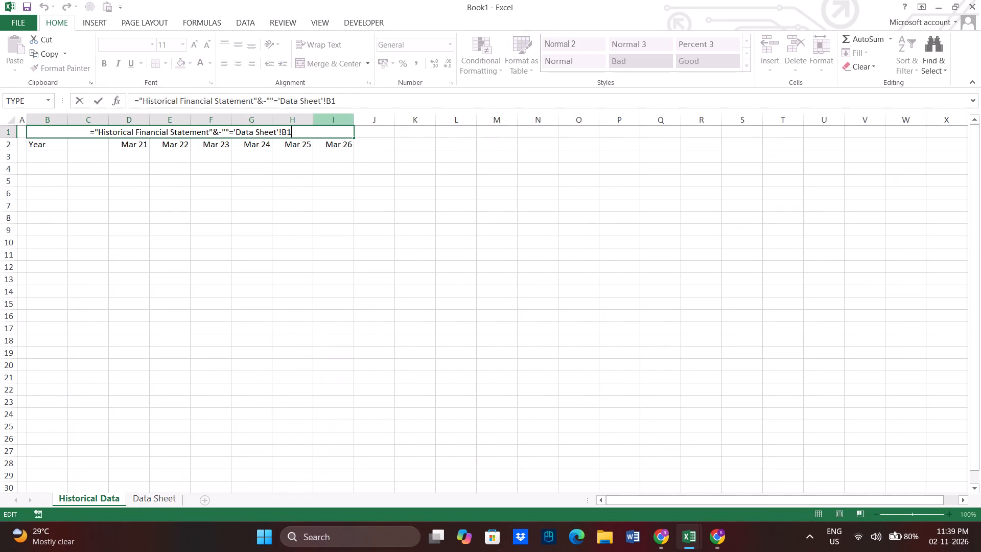
click(349, 90)
click(349, 96)
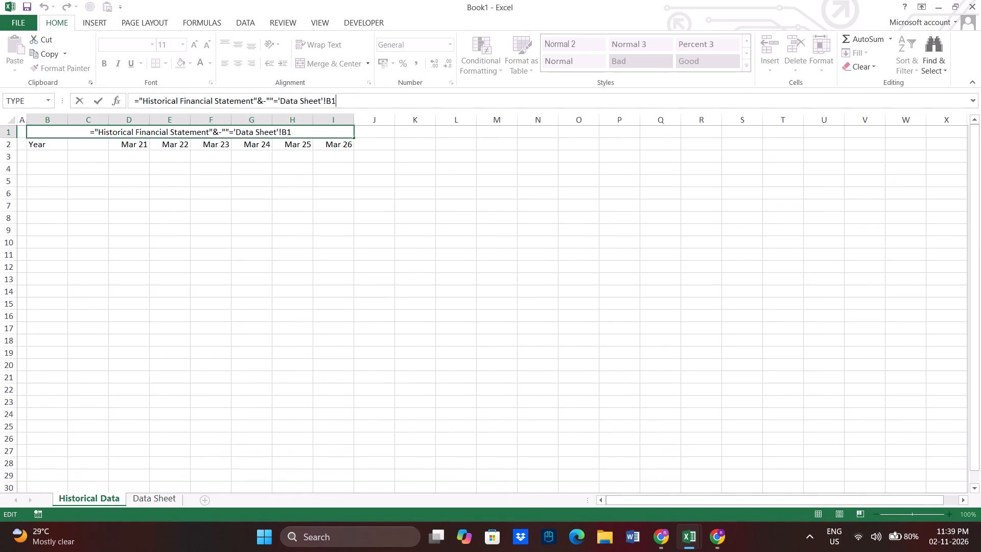
key(shift+quotedbl)
click(281, 102)
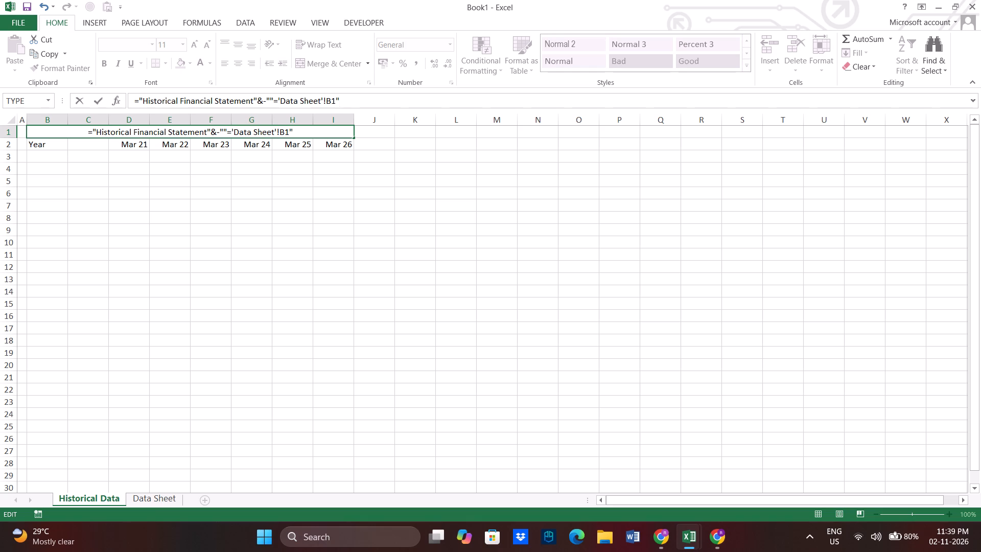
key(BackSpace)
key(shift+quotedbl)
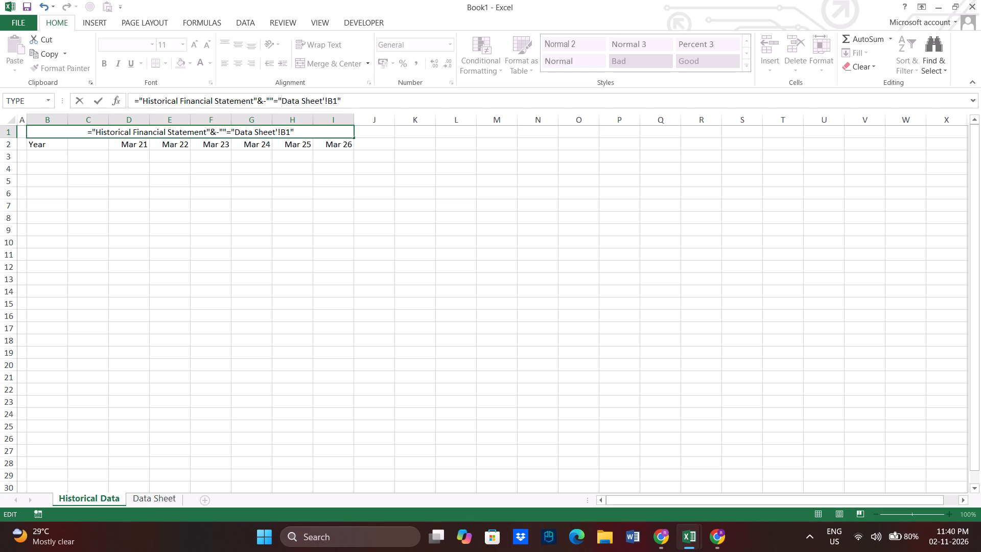
key(Left)
key(BackSpace)
key(BackSpace)
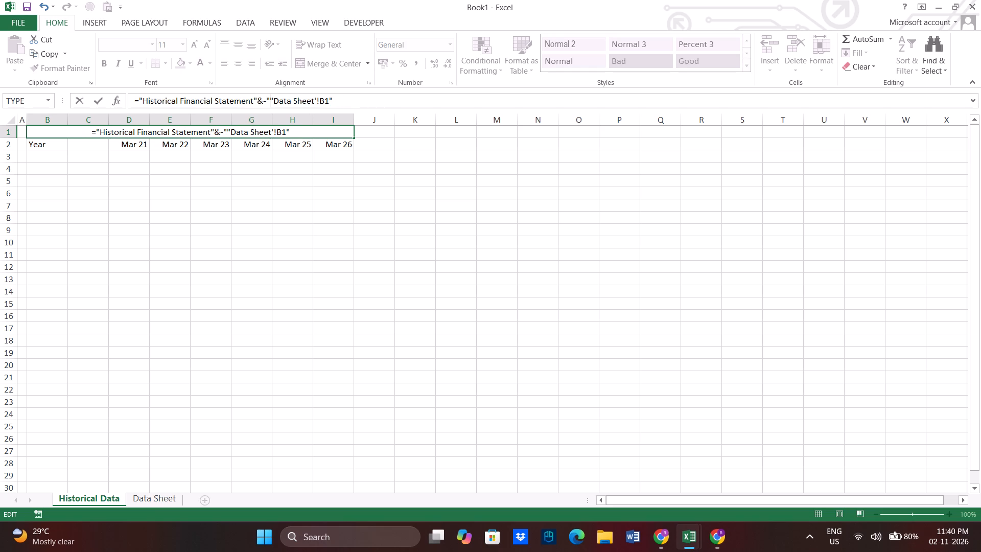
key(BackSpace)
key(Return)
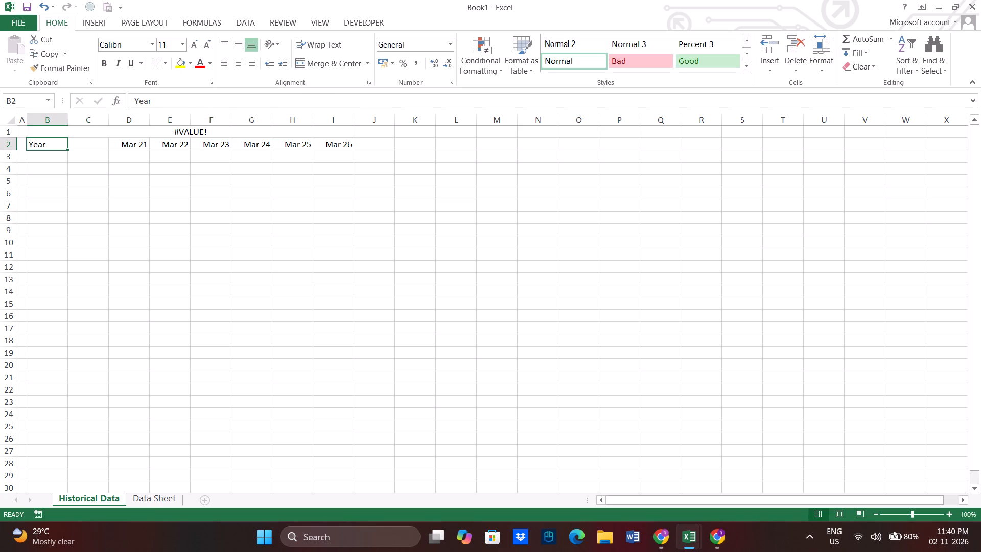
Try the B1 formula without quotes around Historical Financial Statement and with an ampersand added after the dash.
double_click(258, 134)
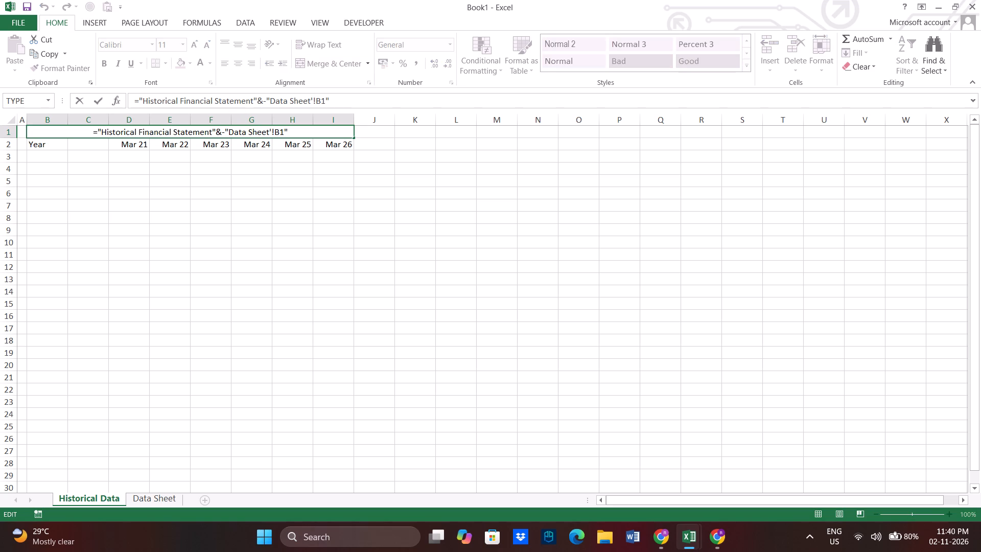
click(258, 101)
key(BackSpace)
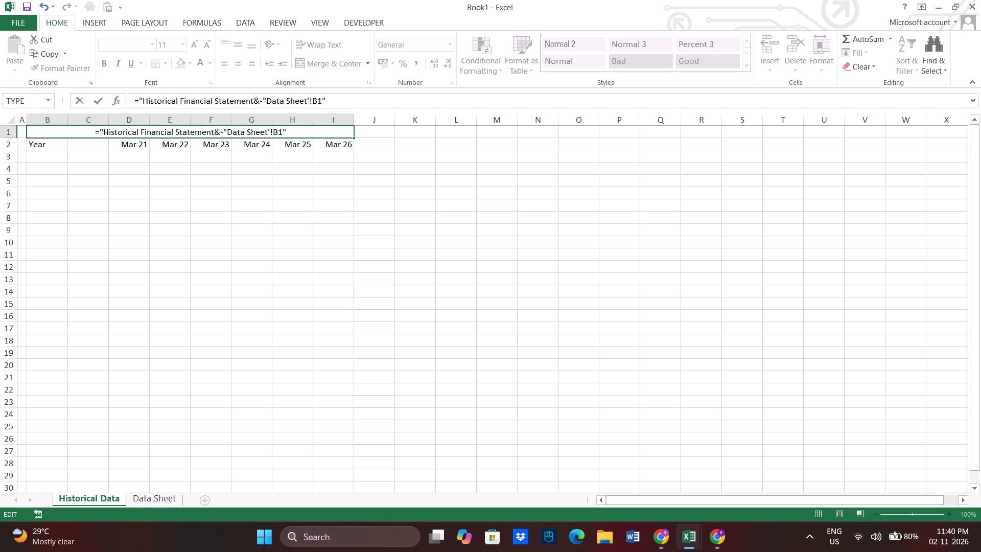
click(142, 100)
key(BackSpace)
click(260, 98)
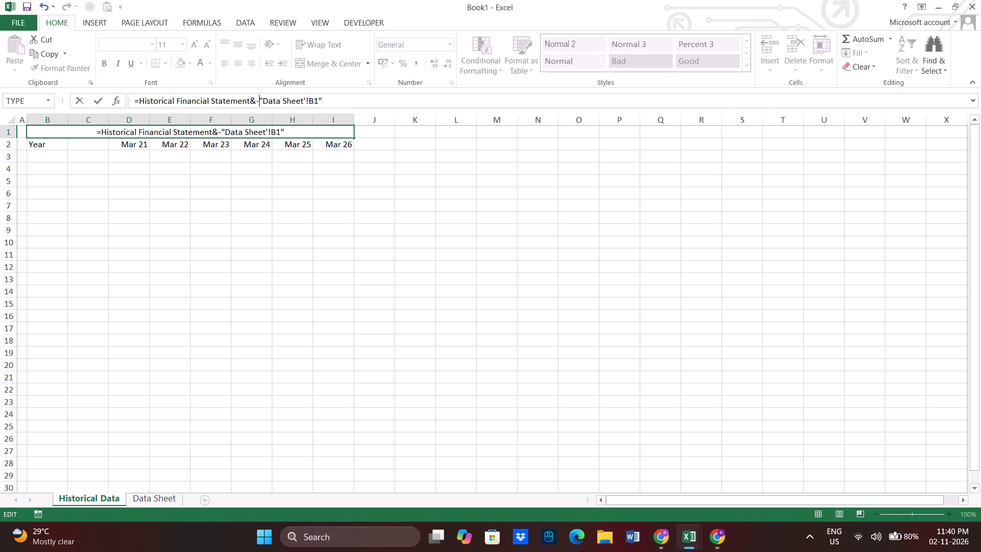
key(shift+percent)
key(BackSpace)
key(shift+ampersand)
key(Return)
key(Return)
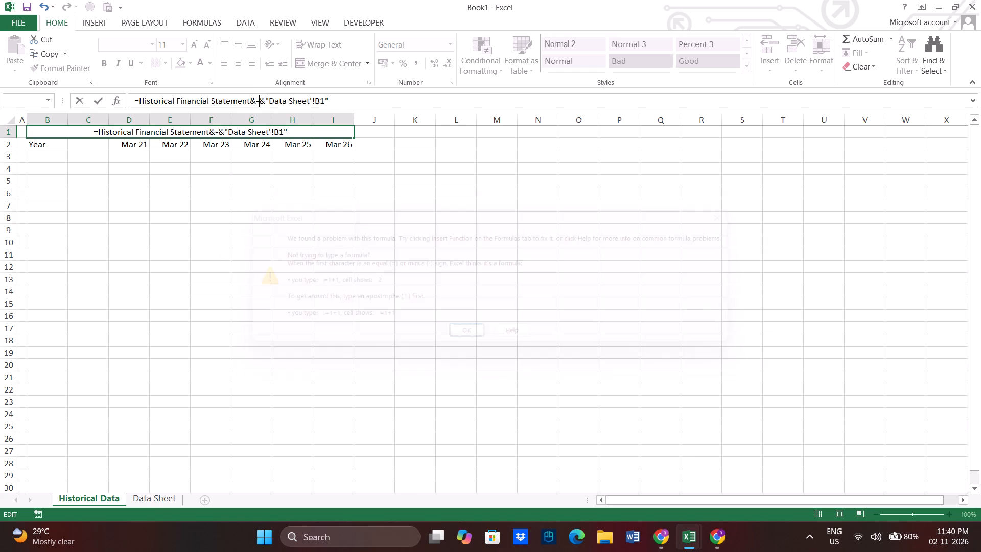
click(269, 103)
key(BackSpace)
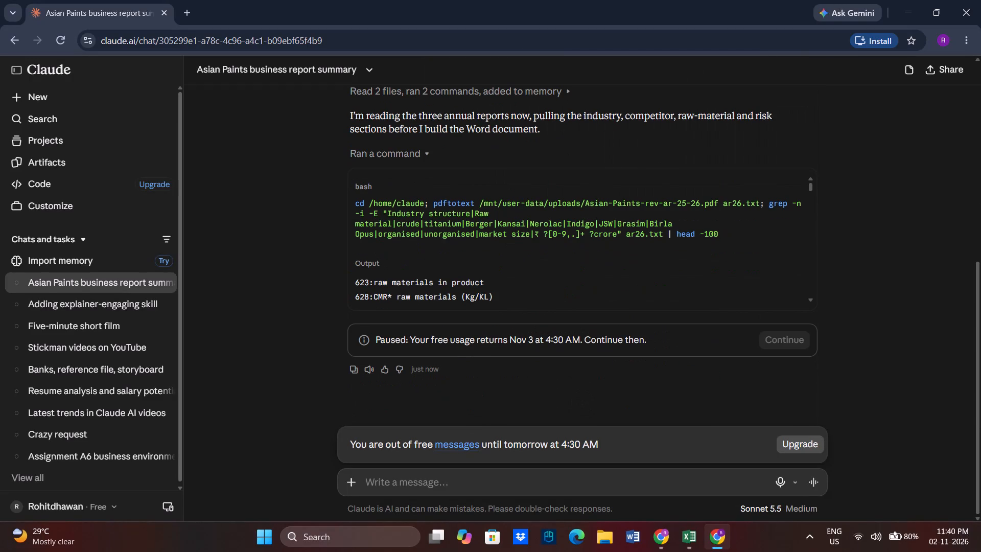
Search Google in a new tab for the copied formula followed by "how to write in excel;".
click(193, 10)
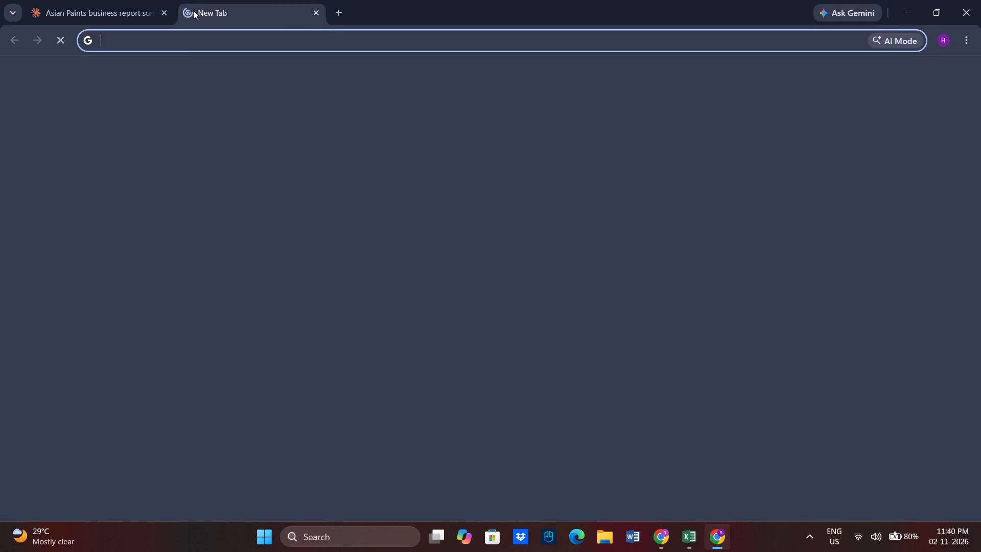
key(ctrl+v)
key(space)
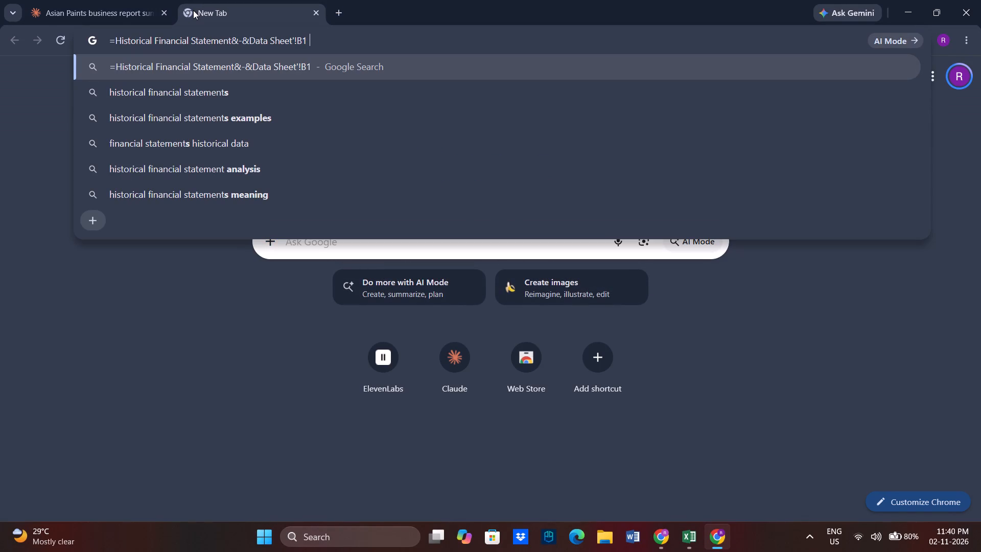
text(how wr)
key(BackSpace)
key(BackSpace)
text(to write in excel;)
key(Return)
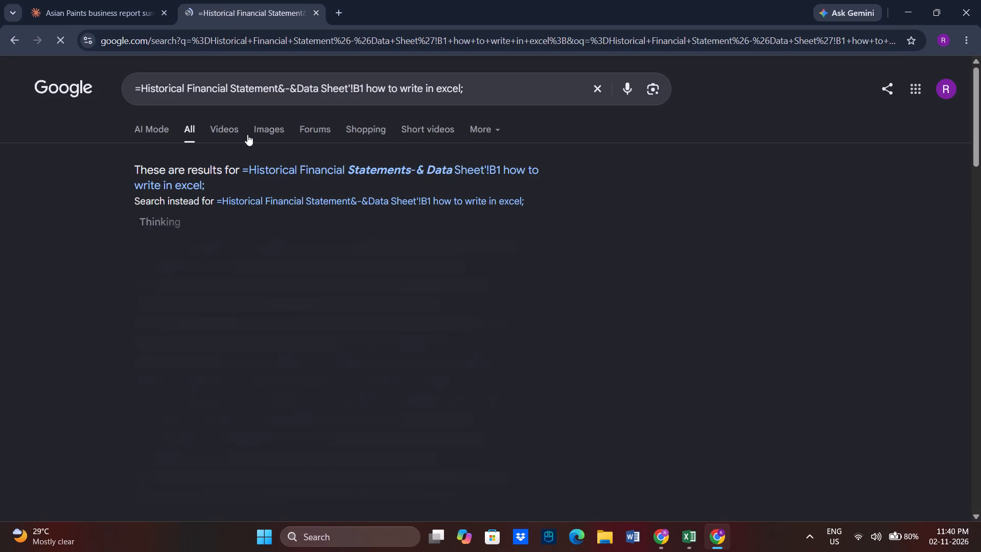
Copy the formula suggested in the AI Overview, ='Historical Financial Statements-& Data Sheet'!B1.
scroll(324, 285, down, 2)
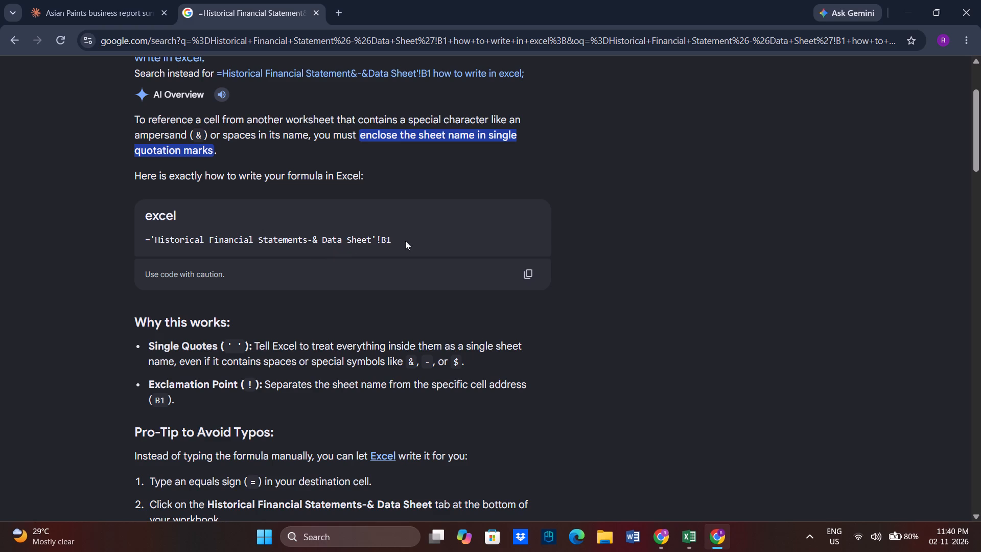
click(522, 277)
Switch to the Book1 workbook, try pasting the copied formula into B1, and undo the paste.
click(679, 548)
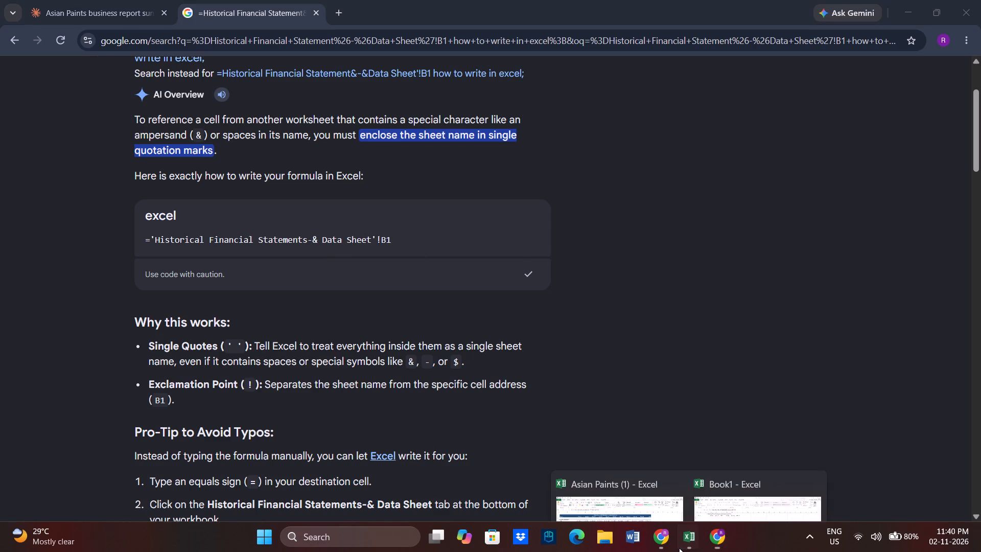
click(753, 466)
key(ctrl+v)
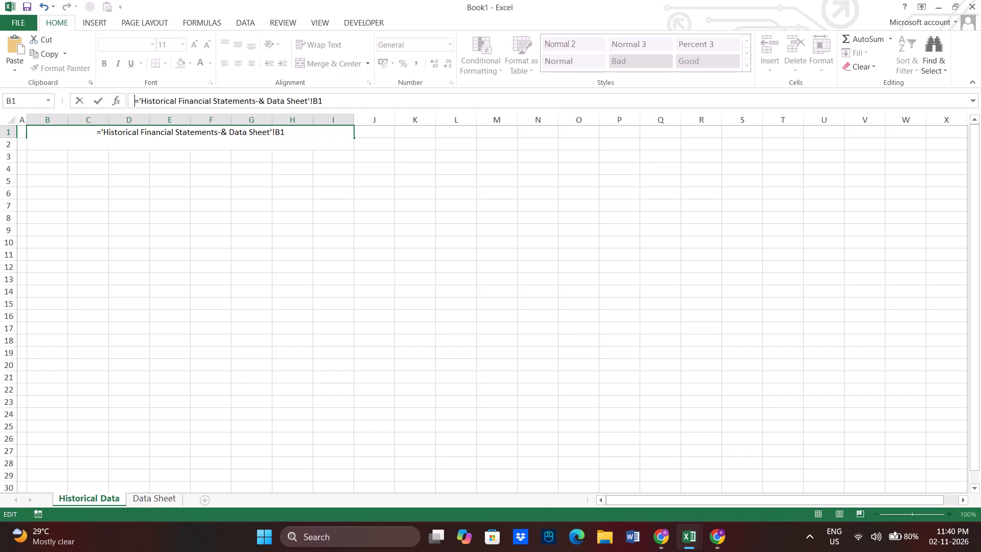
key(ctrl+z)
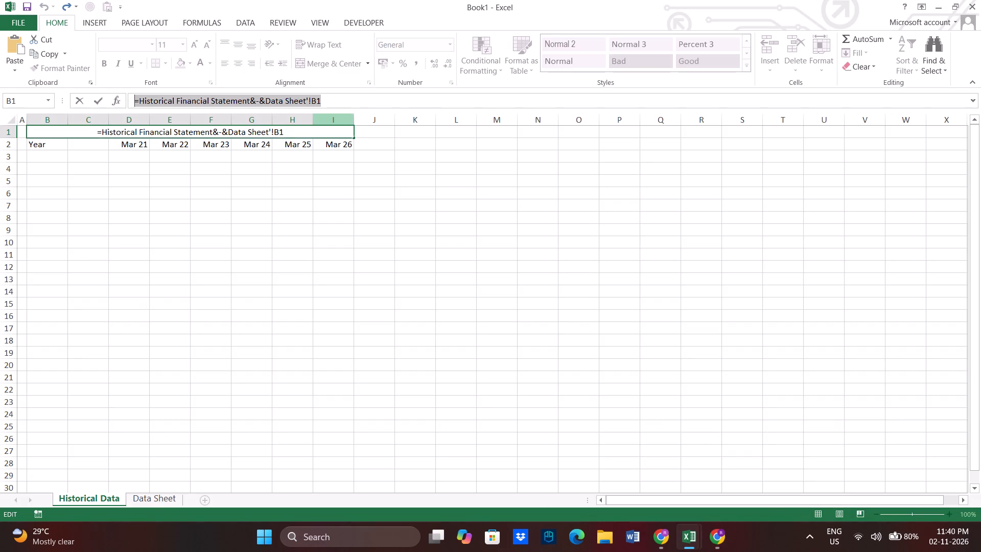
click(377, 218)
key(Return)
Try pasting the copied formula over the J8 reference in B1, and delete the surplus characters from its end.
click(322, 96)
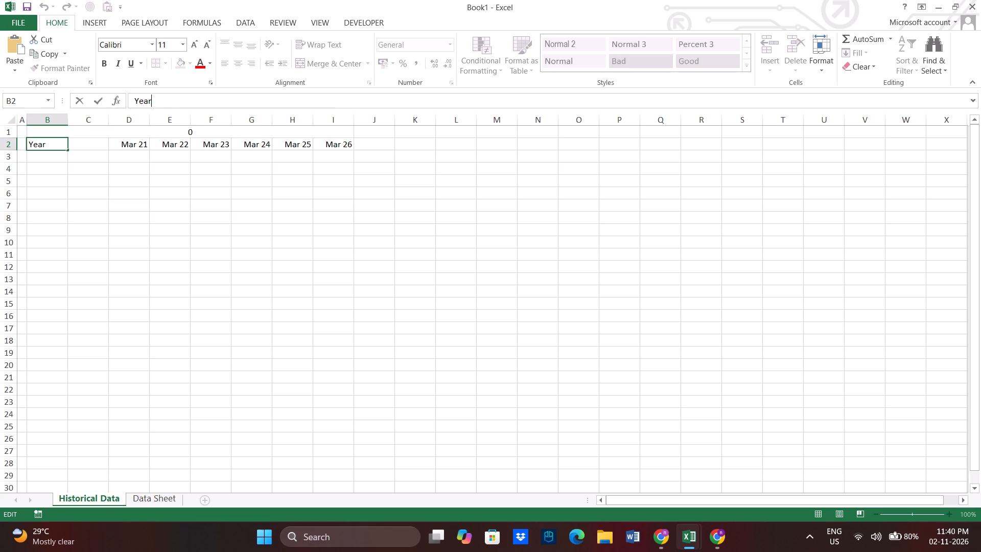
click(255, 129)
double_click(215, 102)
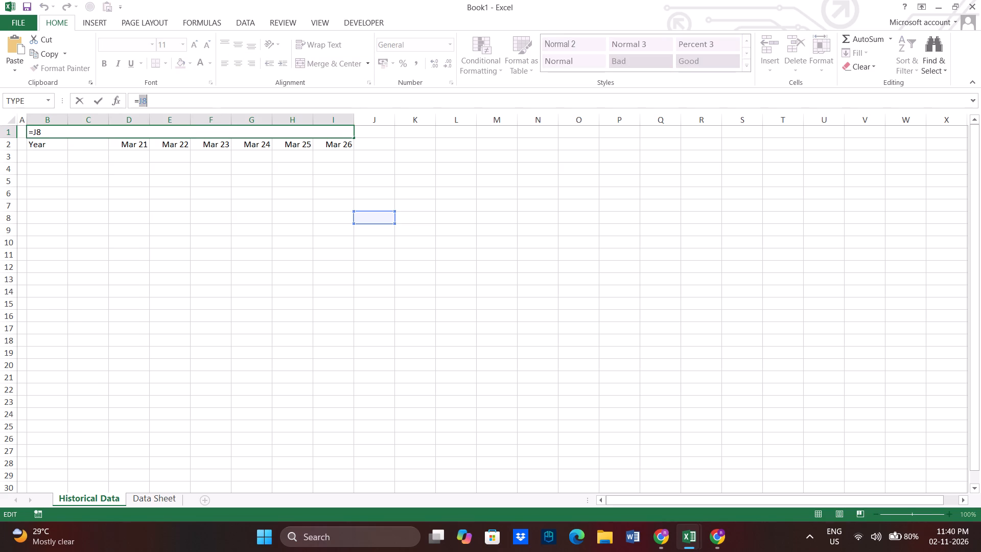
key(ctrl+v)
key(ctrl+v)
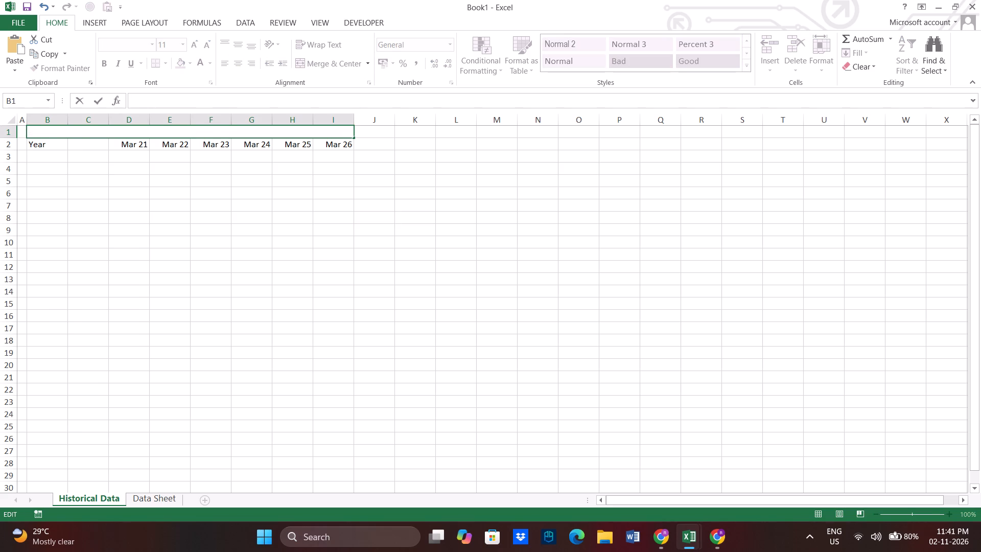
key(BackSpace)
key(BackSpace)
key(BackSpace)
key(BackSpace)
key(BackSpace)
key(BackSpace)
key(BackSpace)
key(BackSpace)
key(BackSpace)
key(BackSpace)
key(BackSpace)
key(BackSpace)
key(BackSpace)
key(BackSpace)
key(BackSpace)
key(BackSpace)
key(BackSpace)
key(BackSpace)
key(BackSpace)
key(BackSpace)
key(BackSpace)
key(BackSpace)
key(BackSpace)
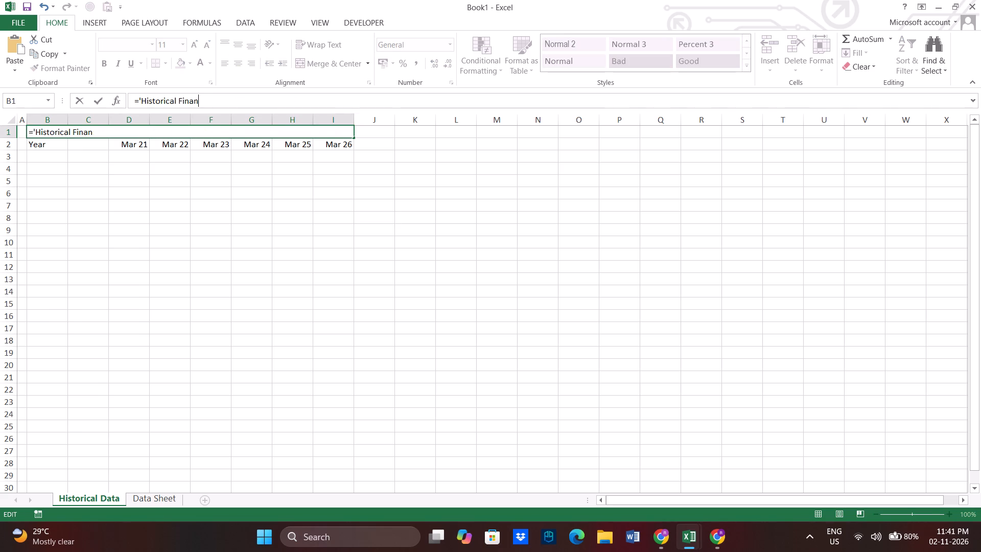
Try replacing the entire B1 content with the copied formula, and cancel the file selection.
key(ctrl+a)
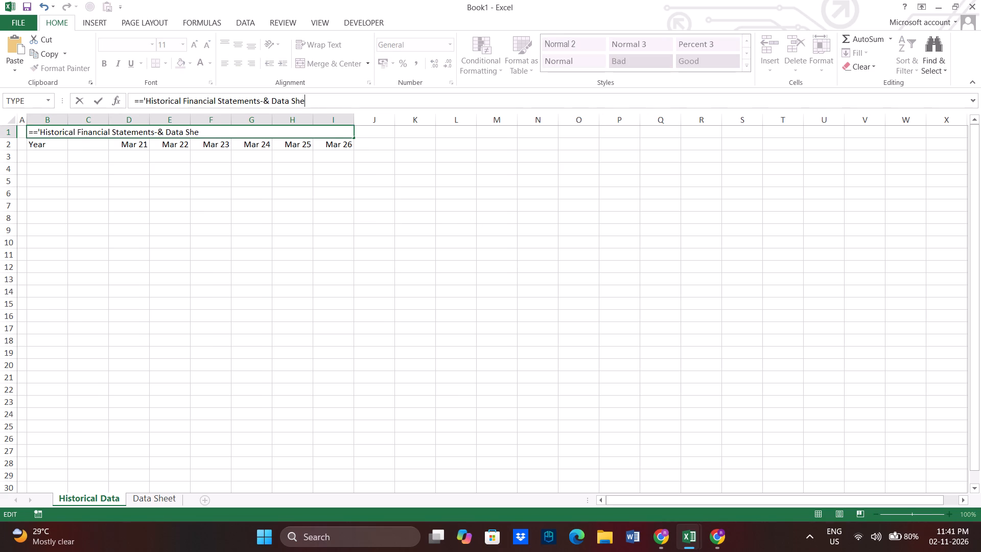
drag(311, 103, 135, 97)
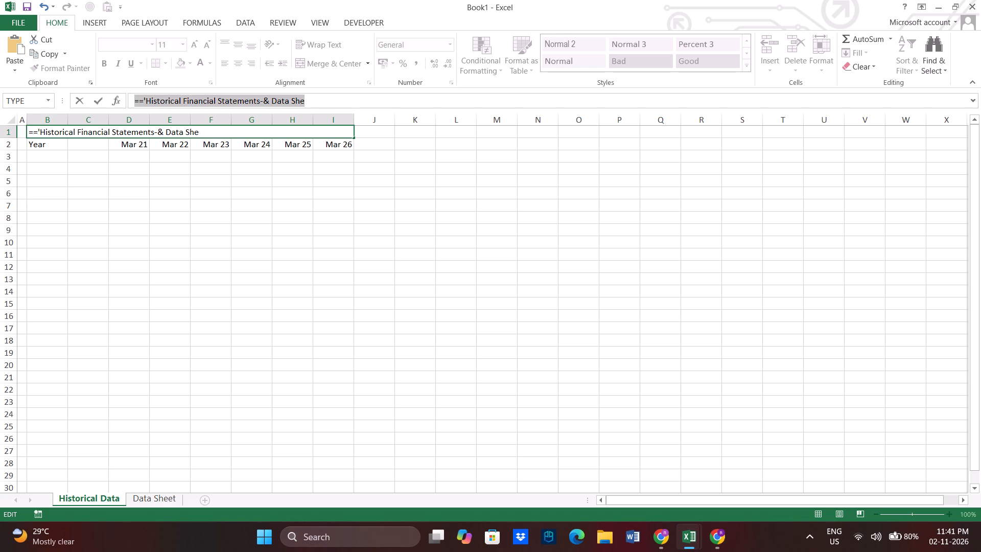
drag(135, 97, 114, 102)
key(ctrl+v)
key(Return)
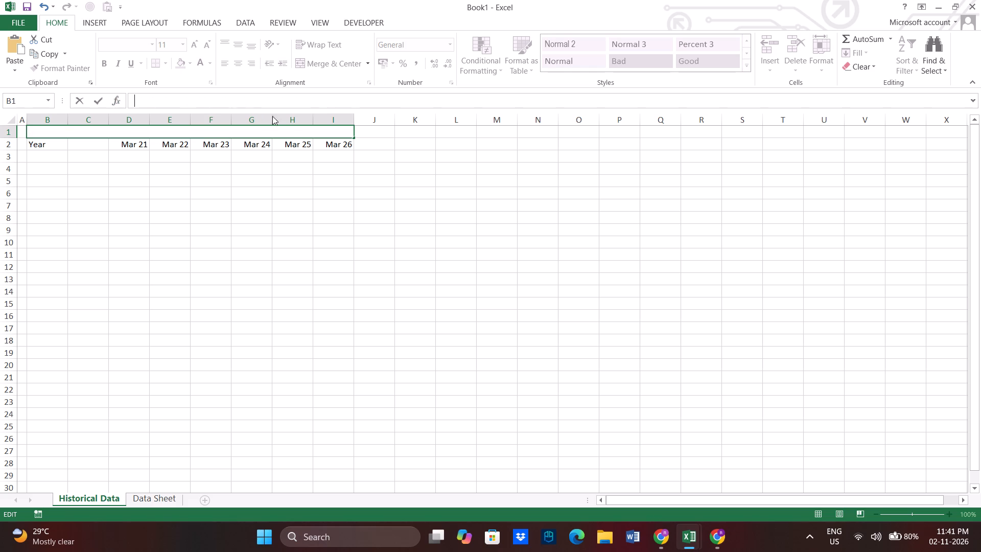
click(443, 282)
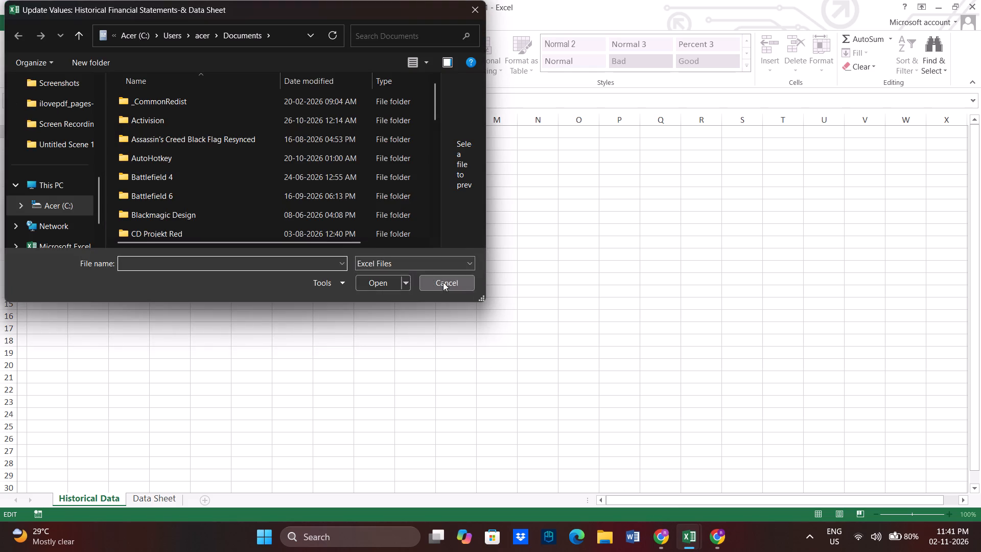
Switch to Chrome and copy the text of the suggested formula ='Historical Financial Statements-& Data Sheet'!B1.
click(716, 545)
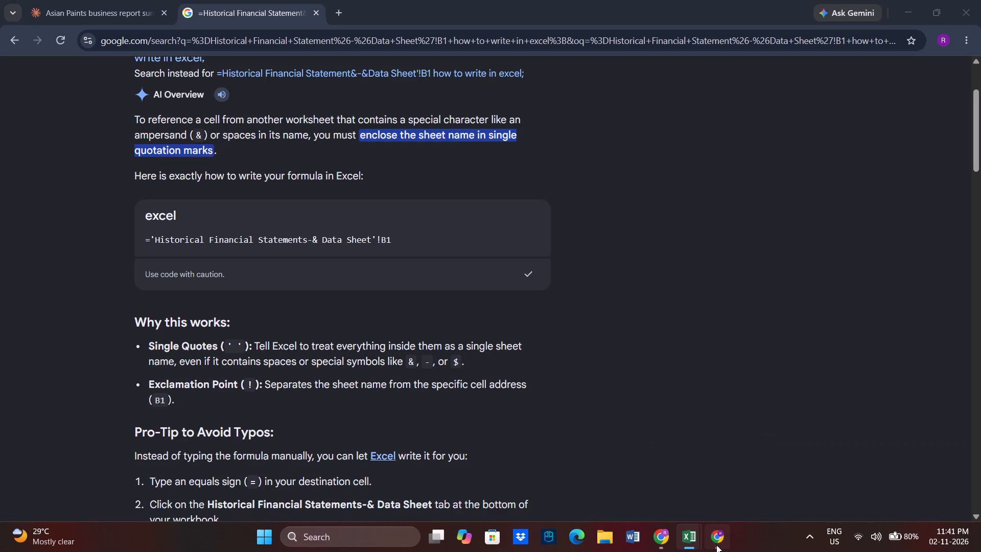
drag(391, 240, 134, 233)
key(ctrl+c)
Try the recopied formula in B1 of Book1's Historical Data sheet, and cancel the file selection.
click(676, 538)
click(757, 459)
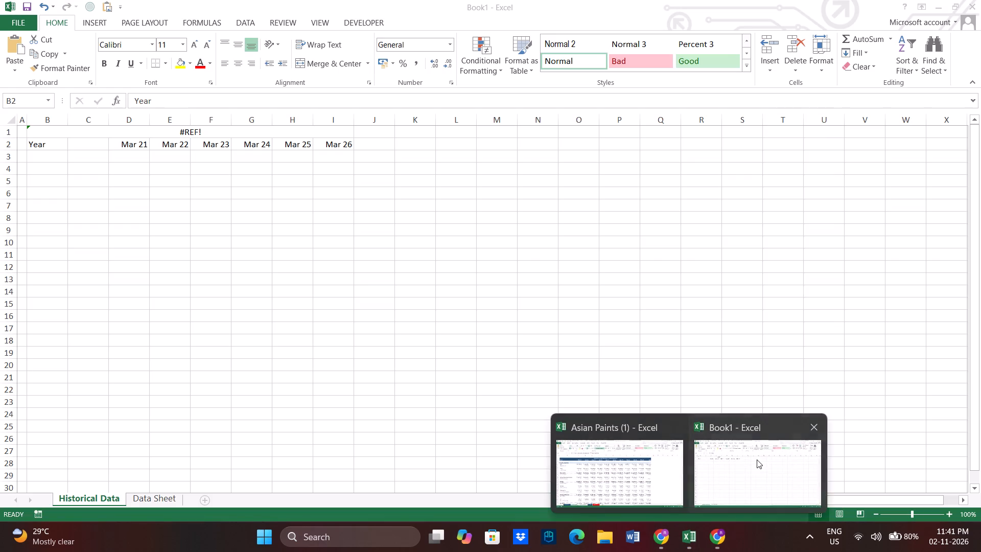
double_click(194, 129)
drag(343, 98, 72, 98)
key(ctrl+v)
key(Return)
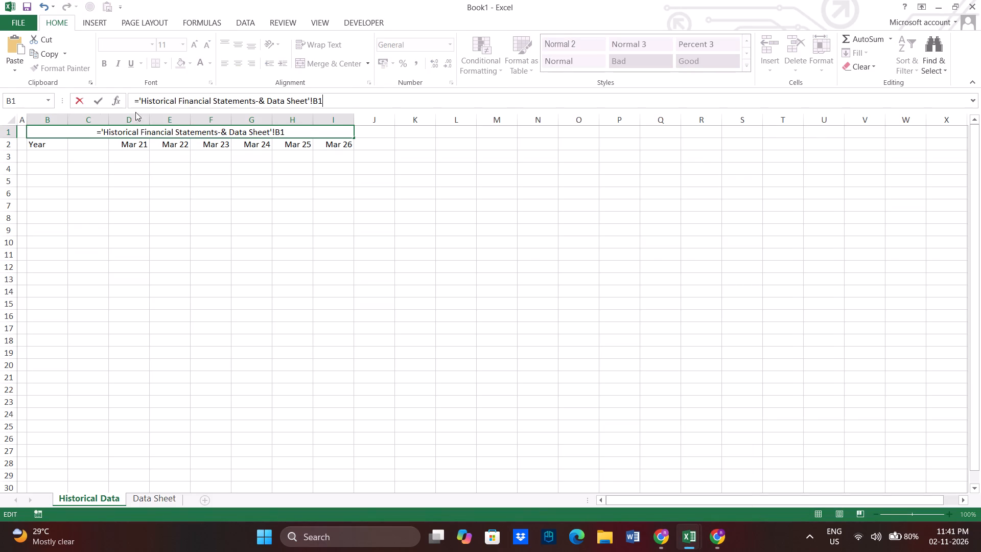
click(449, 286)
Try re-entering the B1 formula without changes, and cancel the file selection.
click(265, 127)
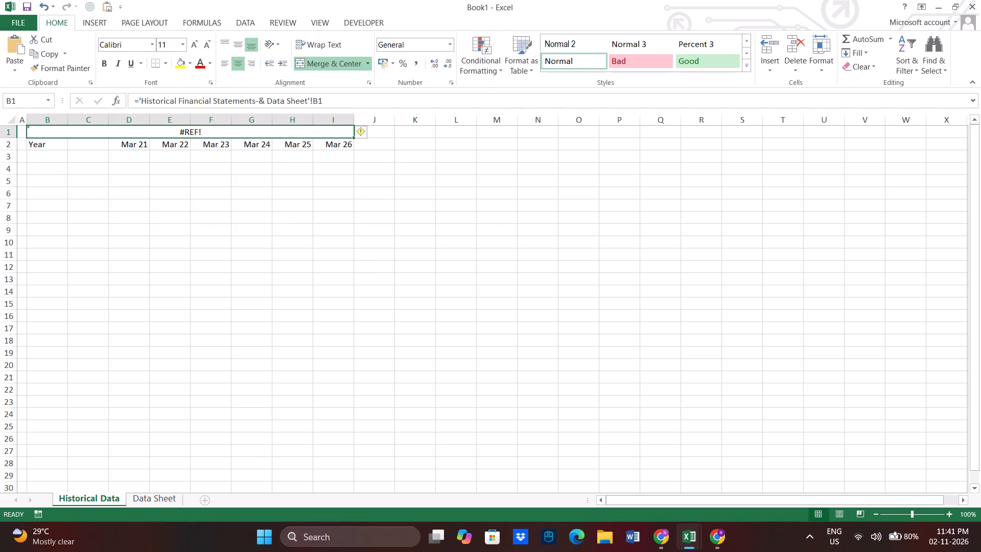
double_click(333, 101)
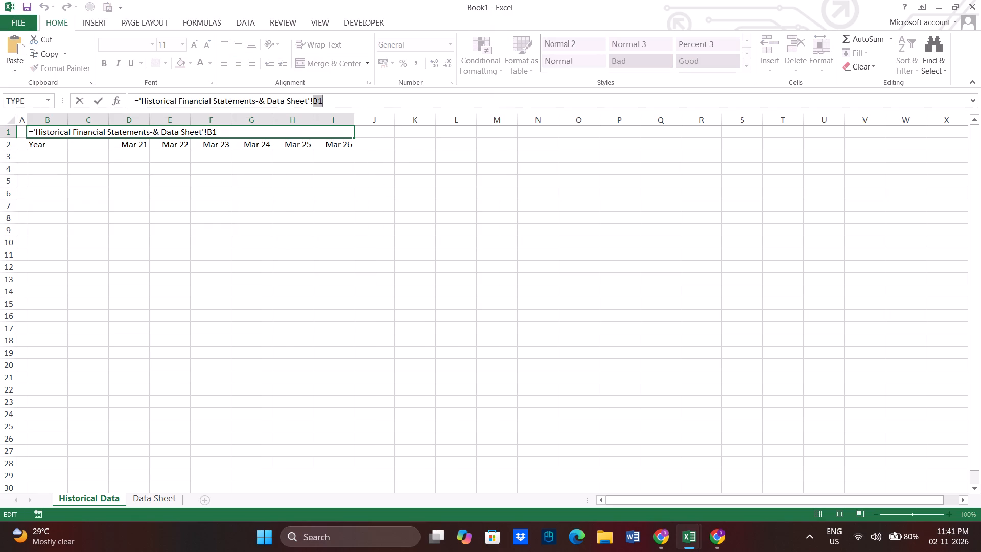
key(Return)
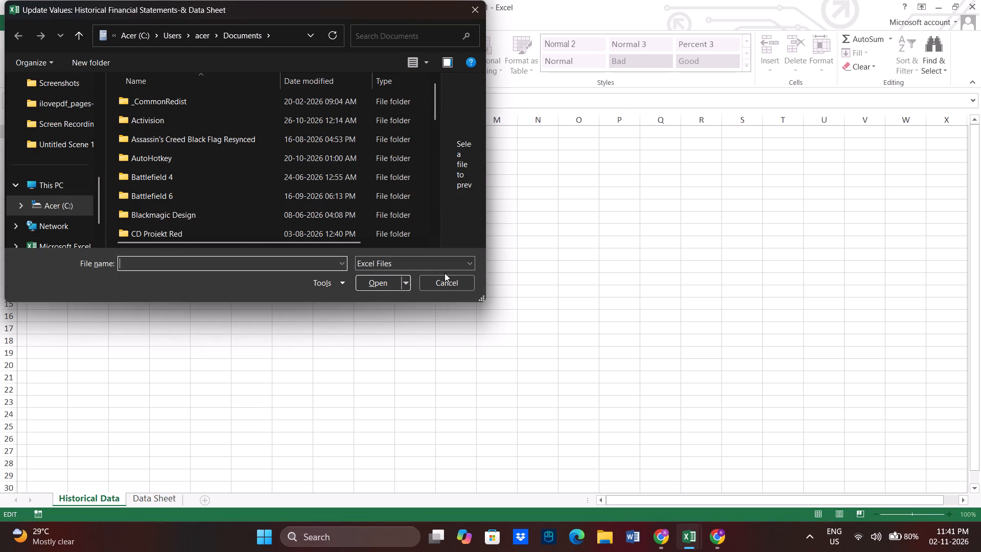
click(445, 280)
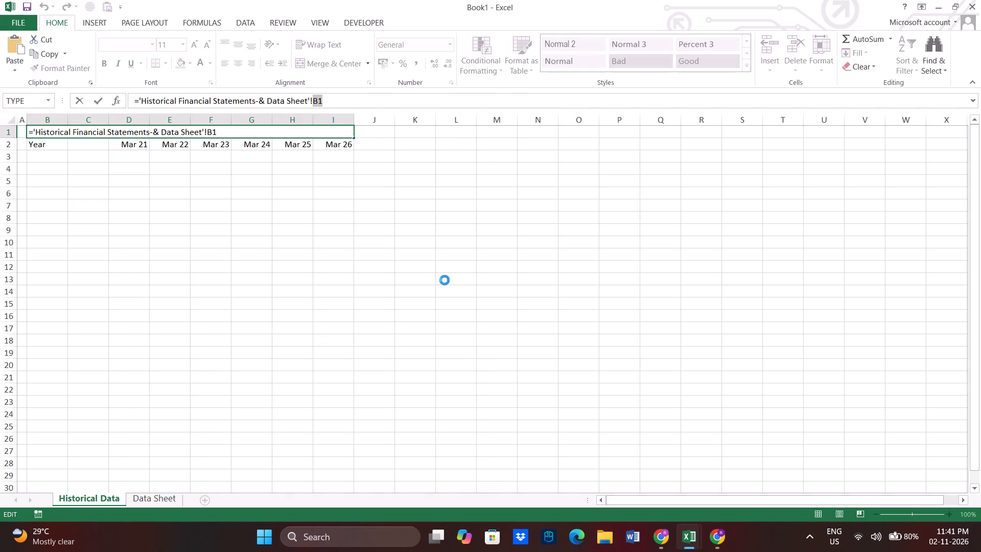
Clear the formula from merged title cell B1, removing the Data Sheet'!B1 ending first and the rest after it.
click(279, 123)
double_click(226, 127)
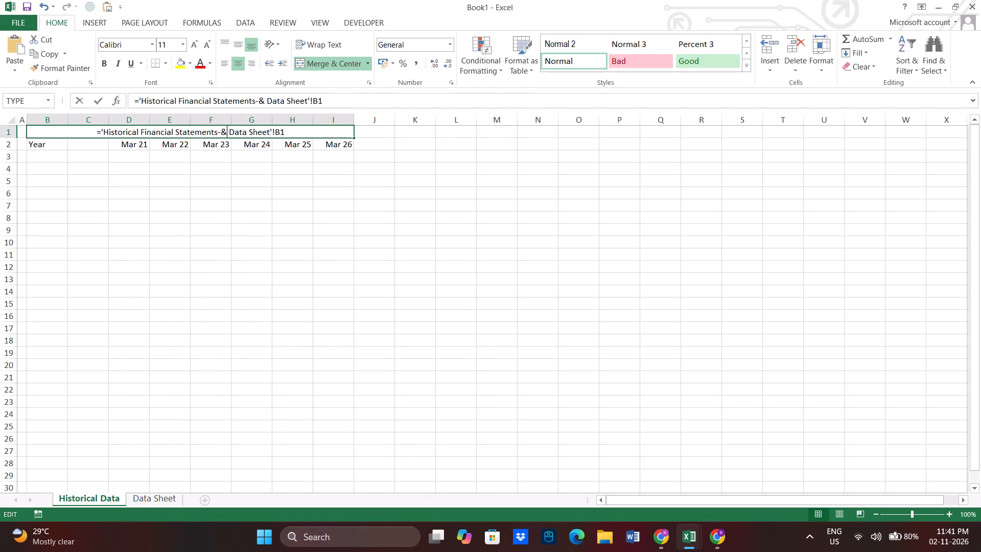
drag(330, 97, 267, 97)
click(267, 97)
drag(345, 101, 270, 101)
key(BackSpace)
key(BackSpace)
key(BackSpace)
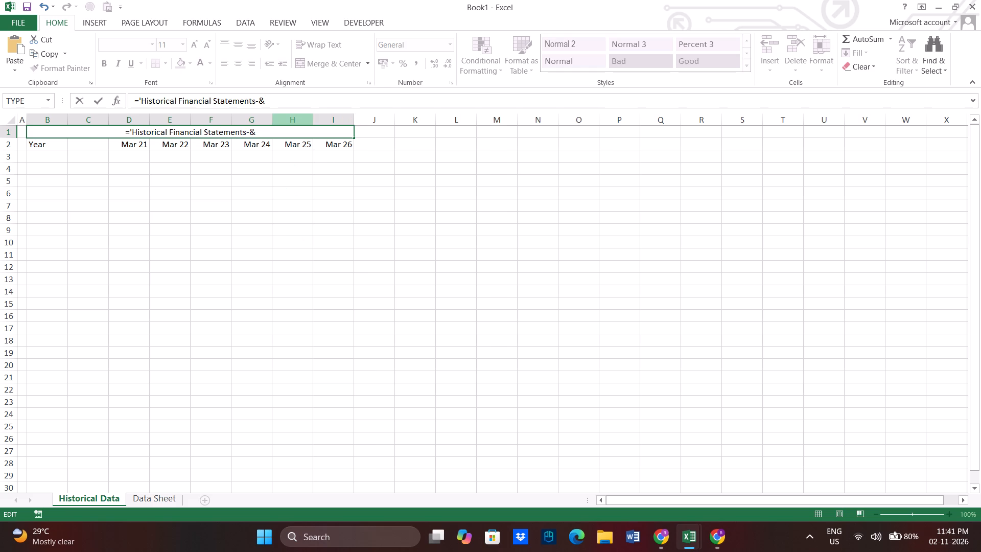
key(space)
drag(277, 104, 131, 101)
key(BackSpace)
key(BackSpace)
click(470, 364)
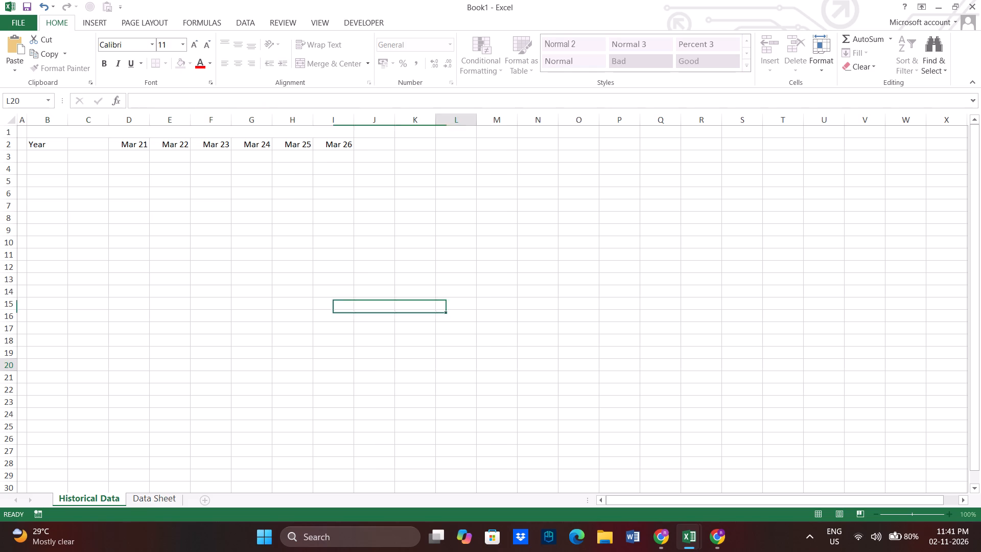
Copy the title formula ="Historical Financial Statement - "&'Data Sheet'!B1 from cell B2 on the Asian Paints (1) workbook's HistoricalFS sheet.
click(700, 533)
click(622, 485)
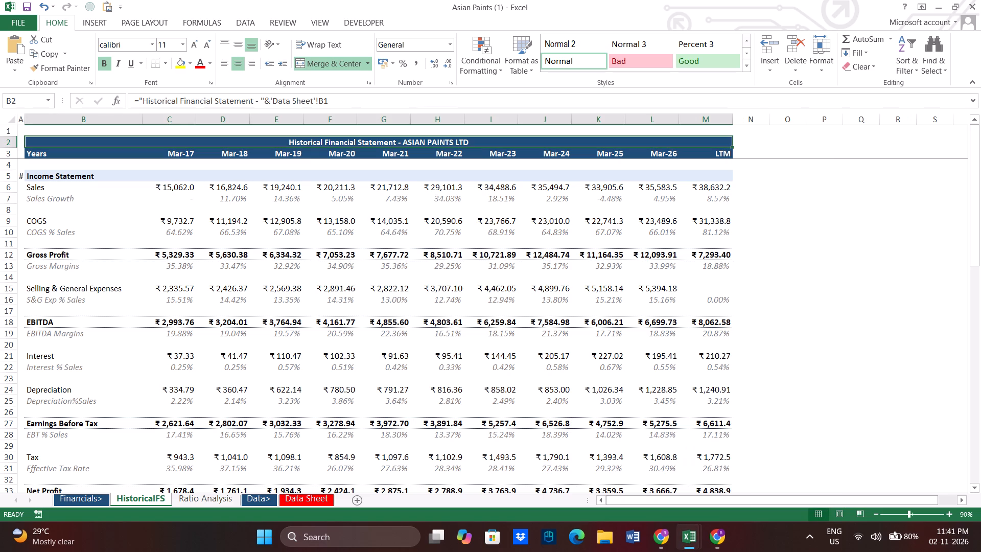
click(358, 144)
drag(345, 103, 128, 99)
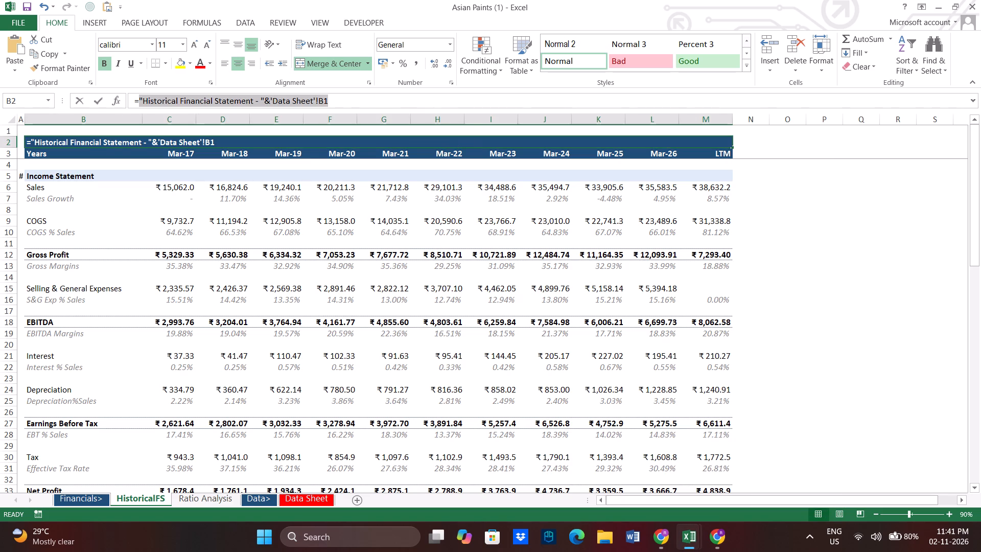
drag(128, 99, 127, 99)
key(ctrl+c)
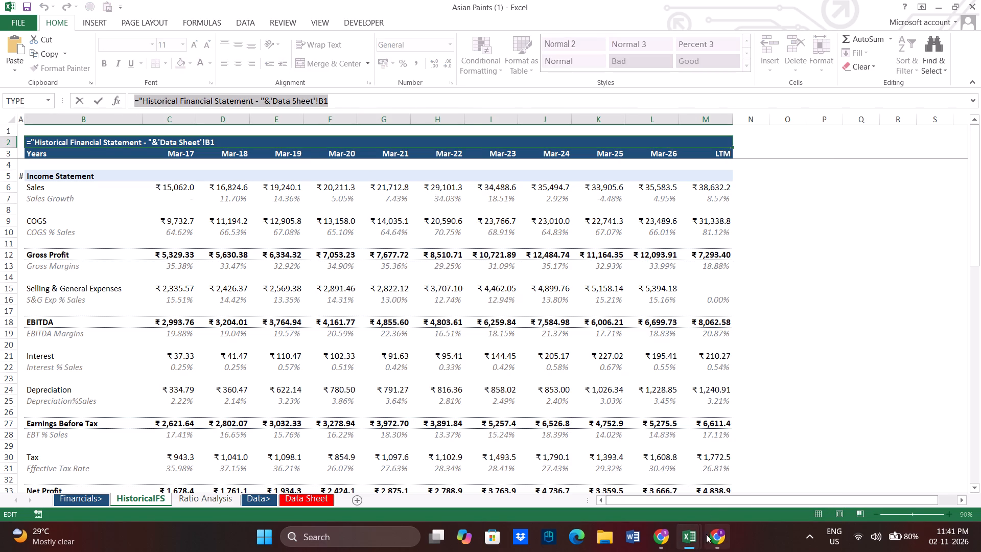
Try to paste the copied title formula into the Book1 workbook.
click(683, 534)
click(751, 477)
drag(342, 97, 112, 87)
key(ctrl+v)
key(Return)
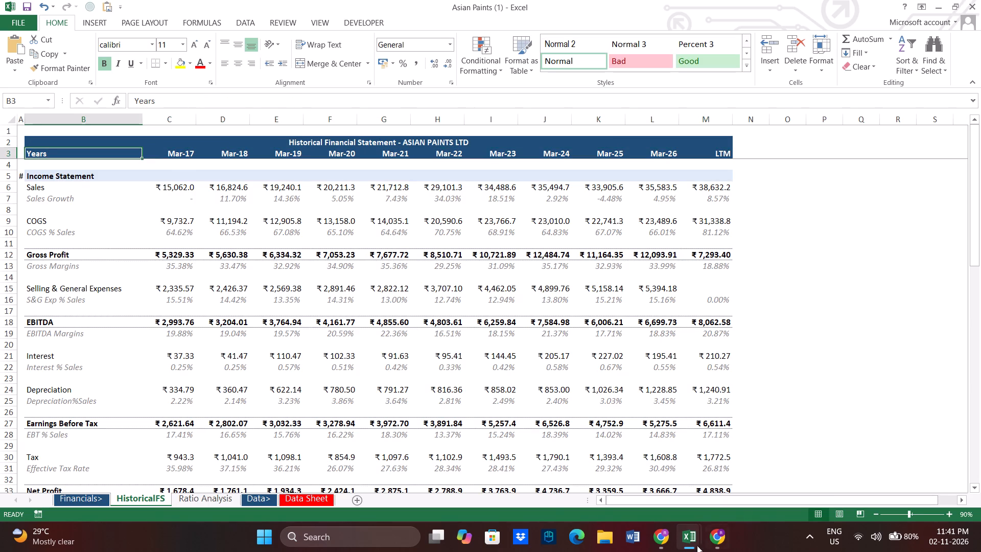
Compare Book1 with the title formula in the Asian Paints (1) workbook and the suggestion in Chrome, and return to Book1.
click(750, 481)
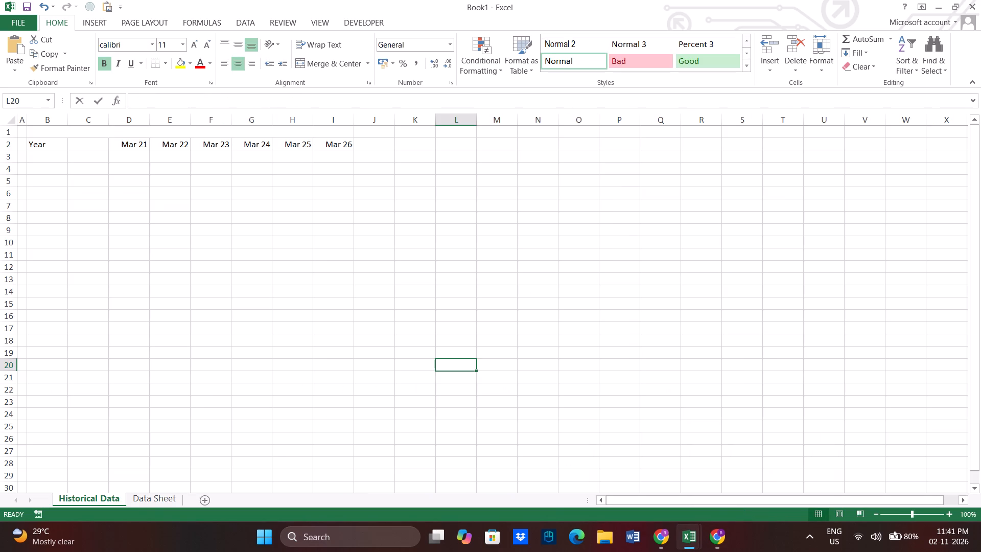
click(638, 501)
click(360, 141)
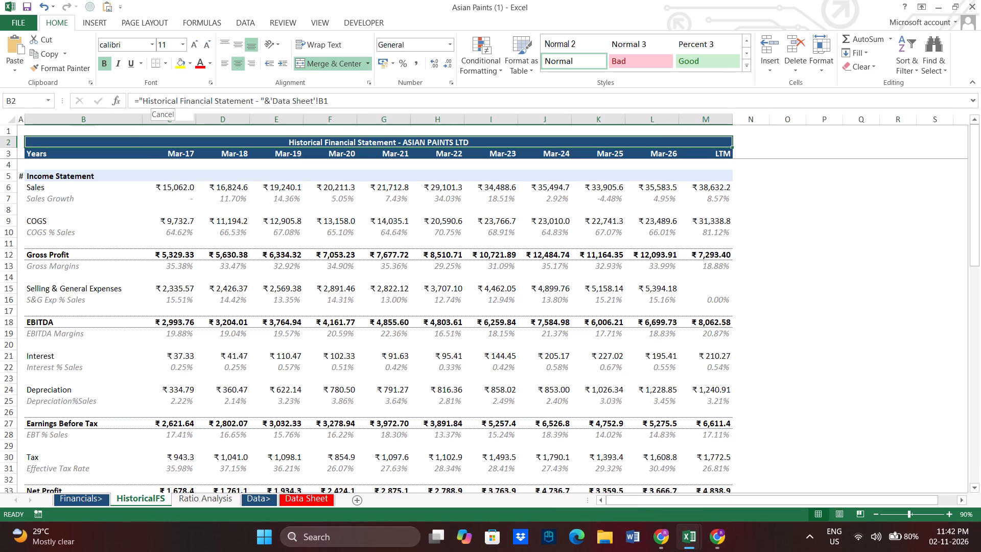
click(715, 542)
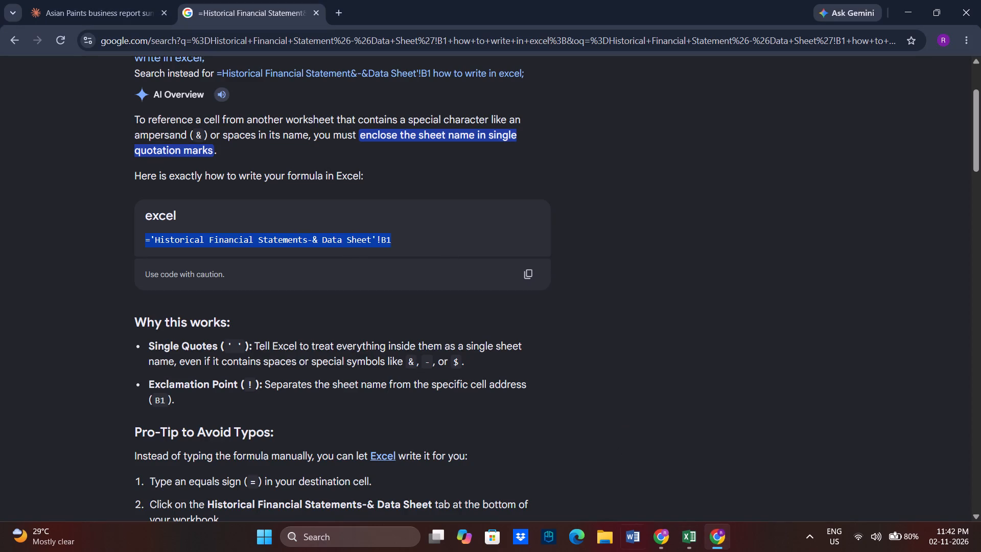
click(717, 537)
click(685, 530)
click(746, 454)
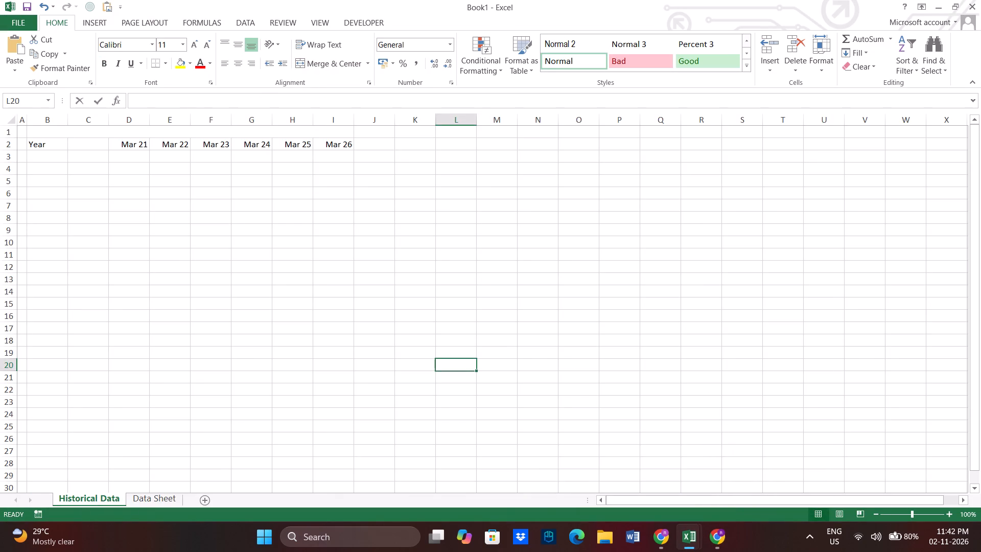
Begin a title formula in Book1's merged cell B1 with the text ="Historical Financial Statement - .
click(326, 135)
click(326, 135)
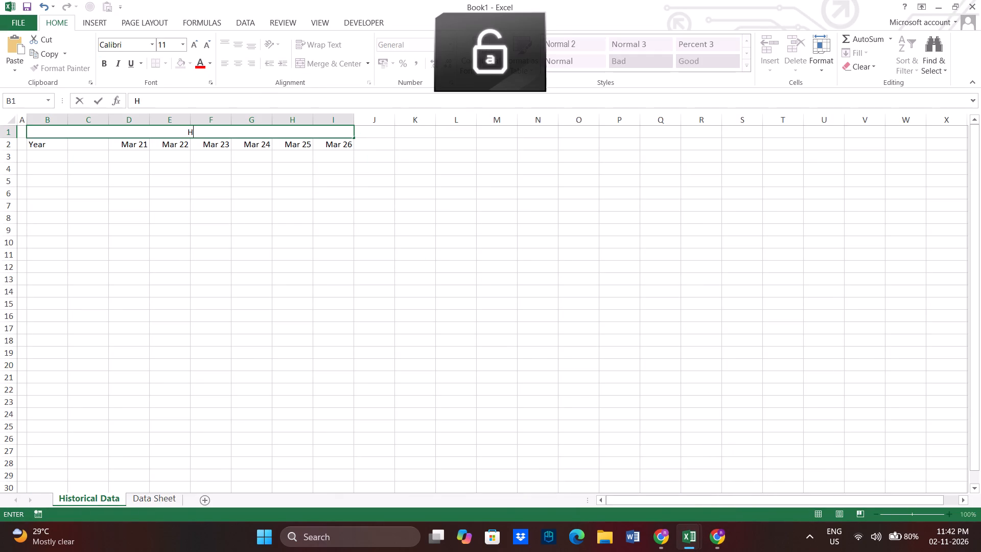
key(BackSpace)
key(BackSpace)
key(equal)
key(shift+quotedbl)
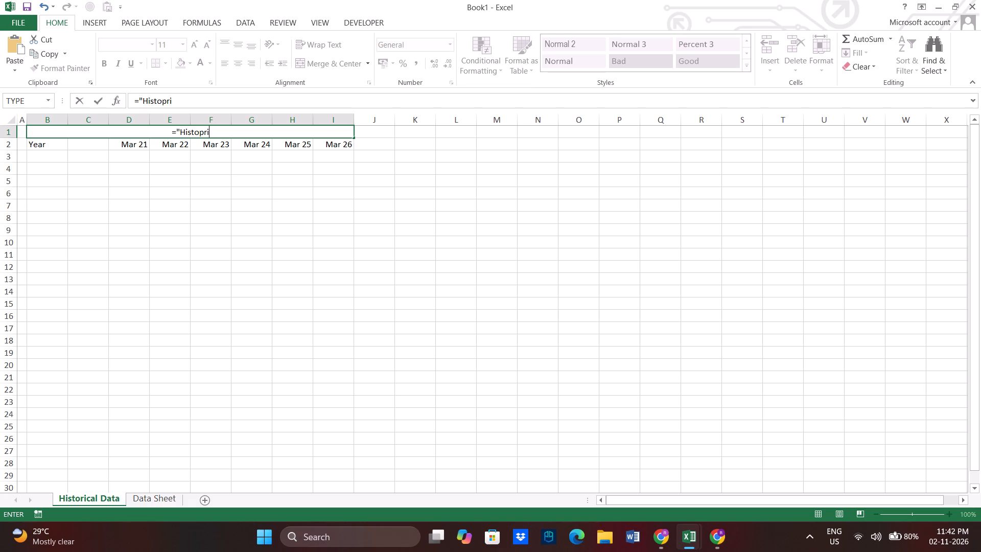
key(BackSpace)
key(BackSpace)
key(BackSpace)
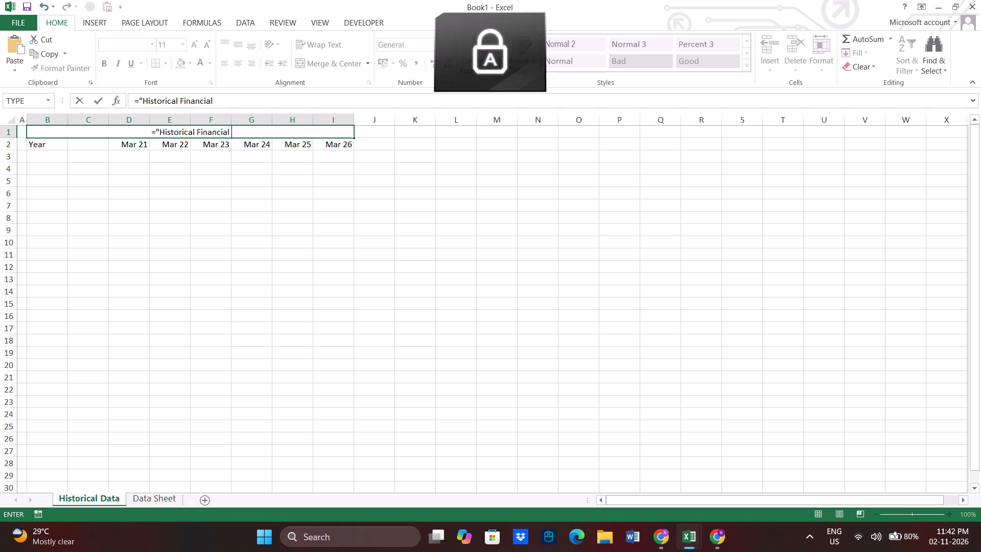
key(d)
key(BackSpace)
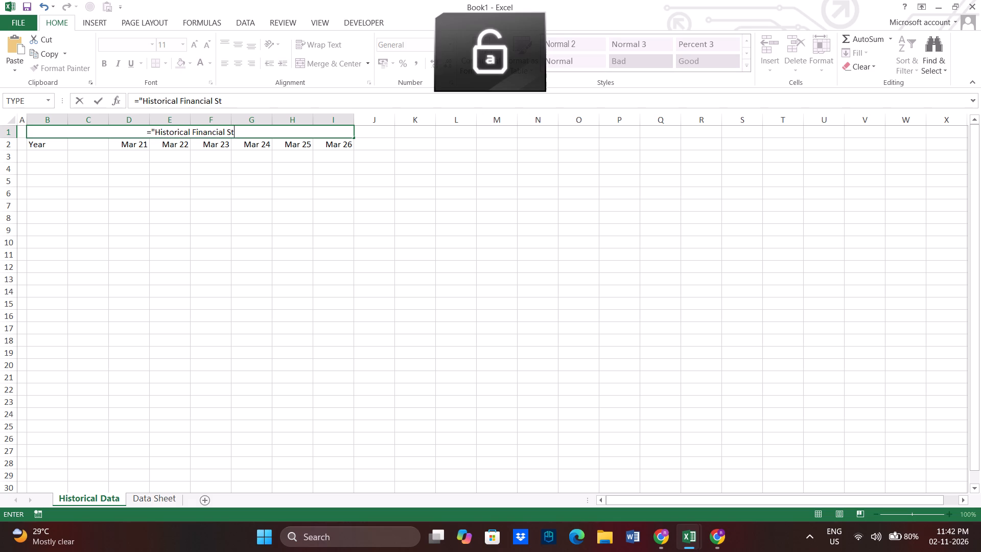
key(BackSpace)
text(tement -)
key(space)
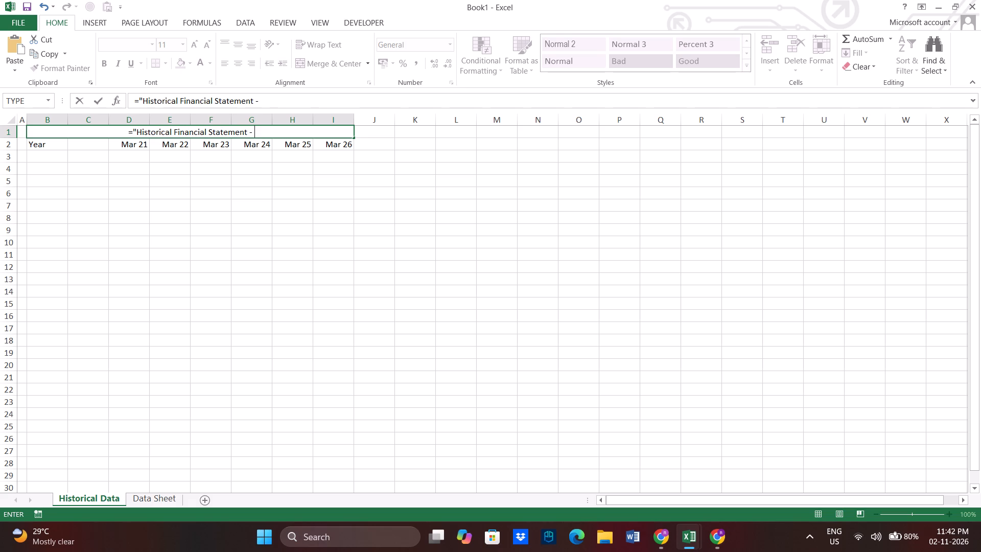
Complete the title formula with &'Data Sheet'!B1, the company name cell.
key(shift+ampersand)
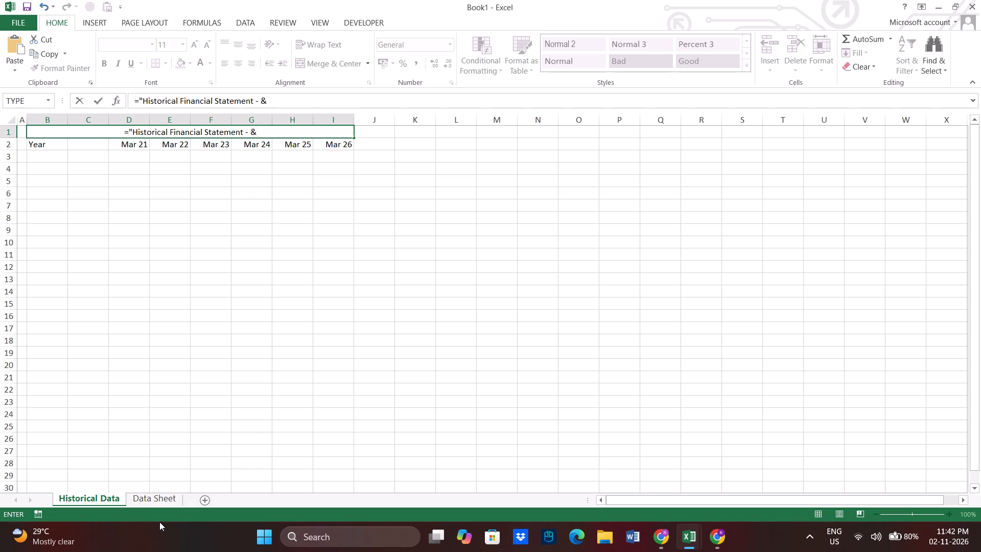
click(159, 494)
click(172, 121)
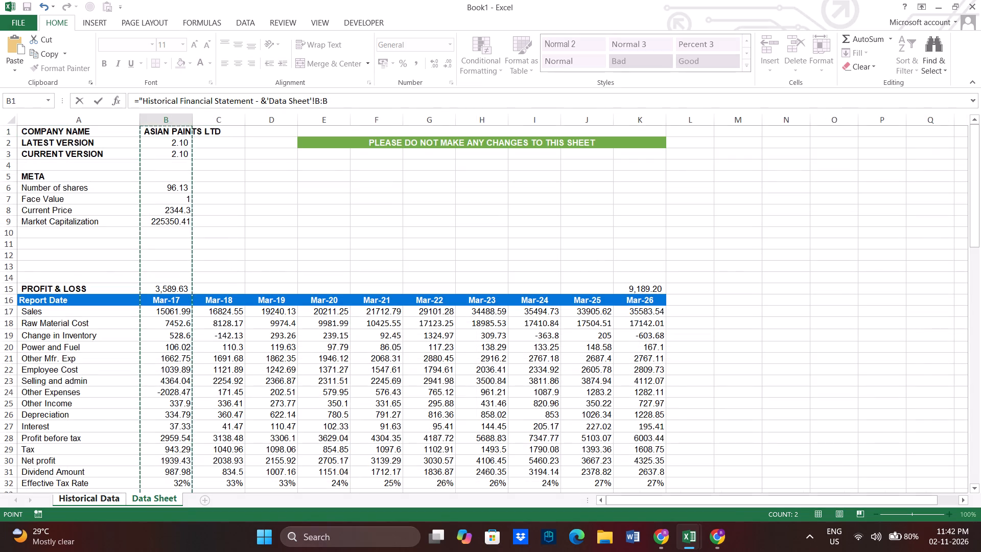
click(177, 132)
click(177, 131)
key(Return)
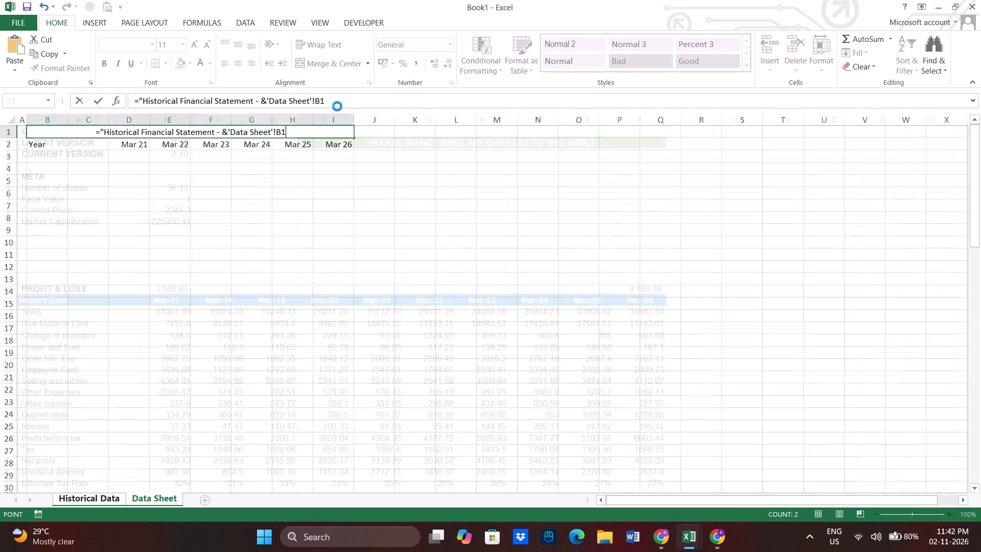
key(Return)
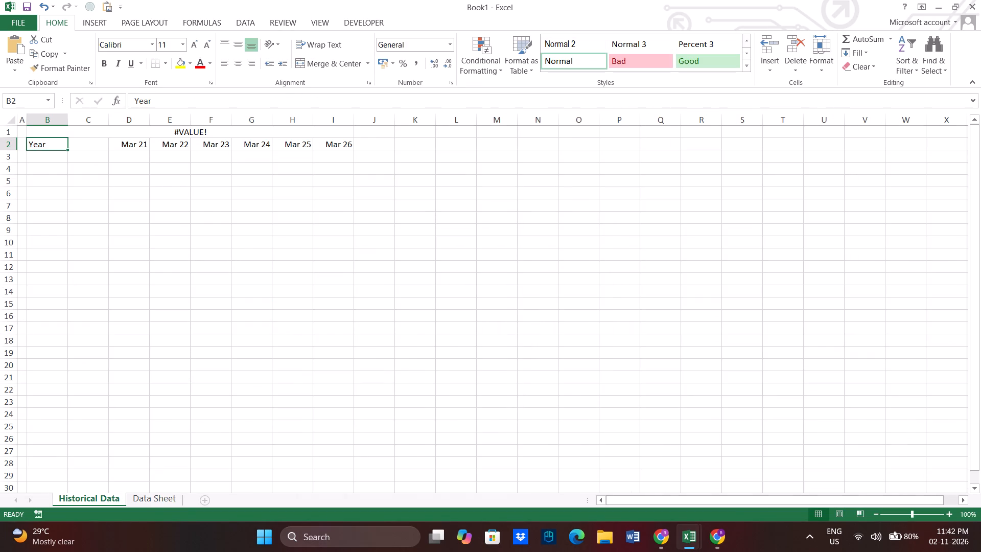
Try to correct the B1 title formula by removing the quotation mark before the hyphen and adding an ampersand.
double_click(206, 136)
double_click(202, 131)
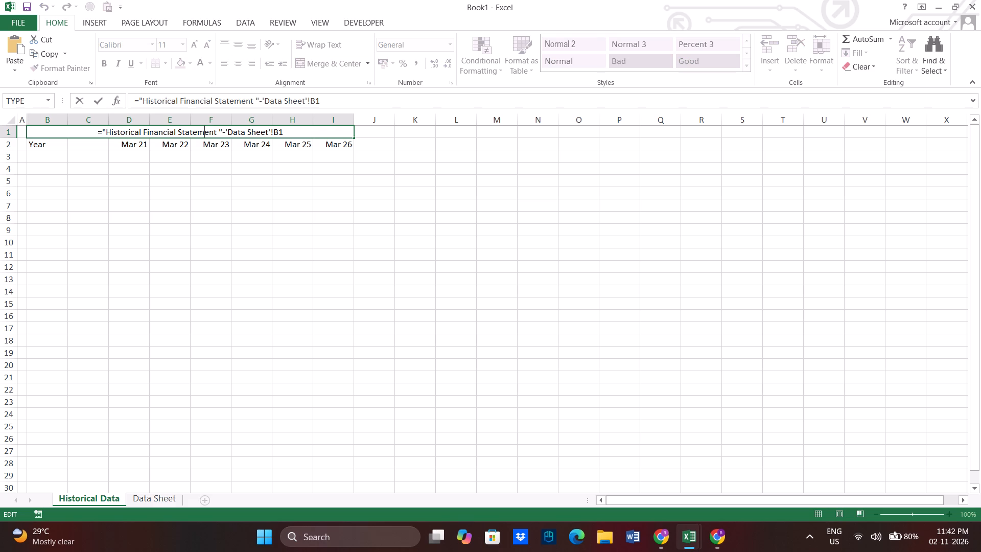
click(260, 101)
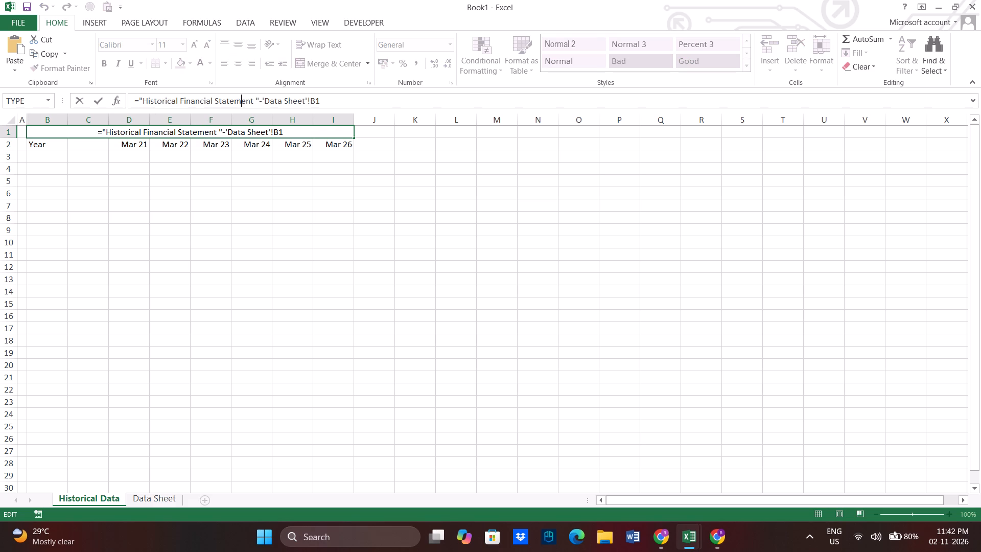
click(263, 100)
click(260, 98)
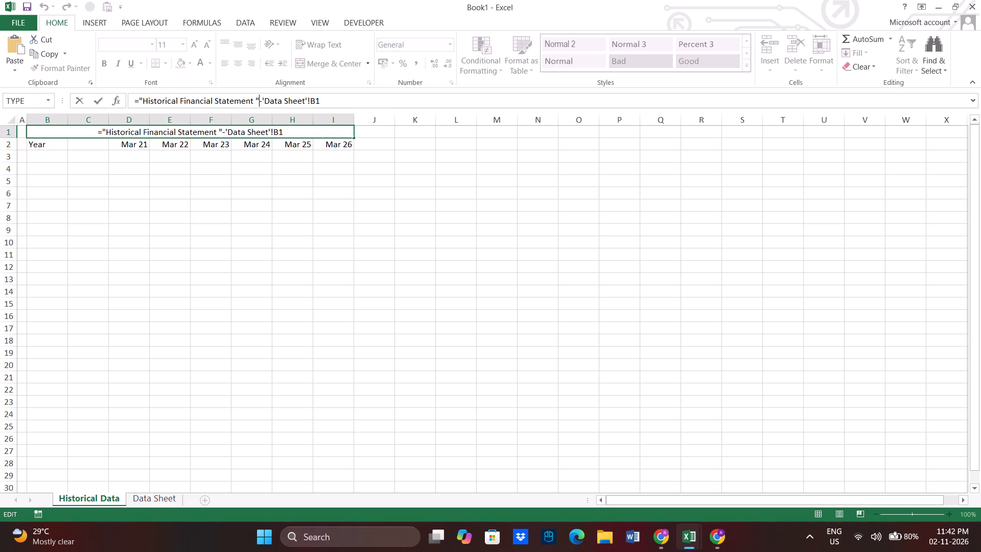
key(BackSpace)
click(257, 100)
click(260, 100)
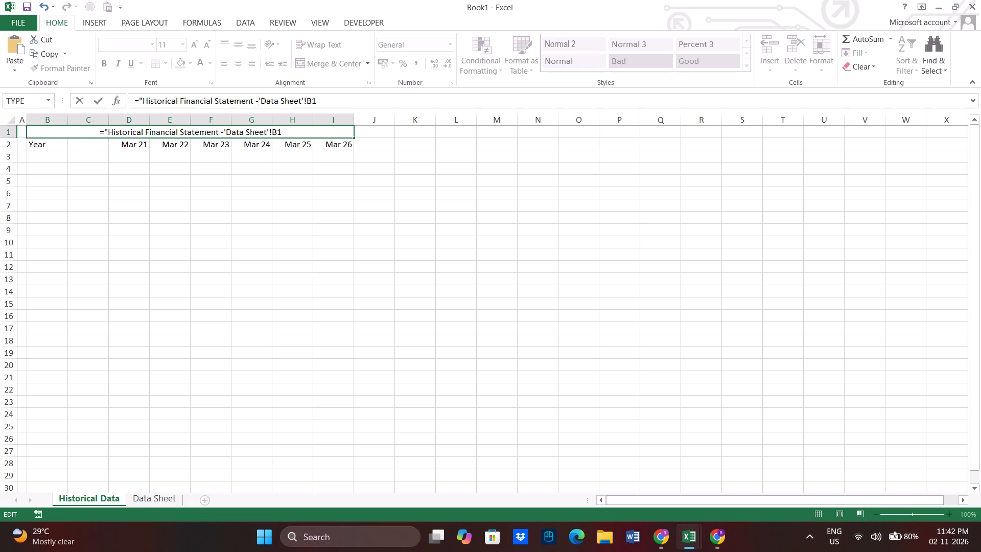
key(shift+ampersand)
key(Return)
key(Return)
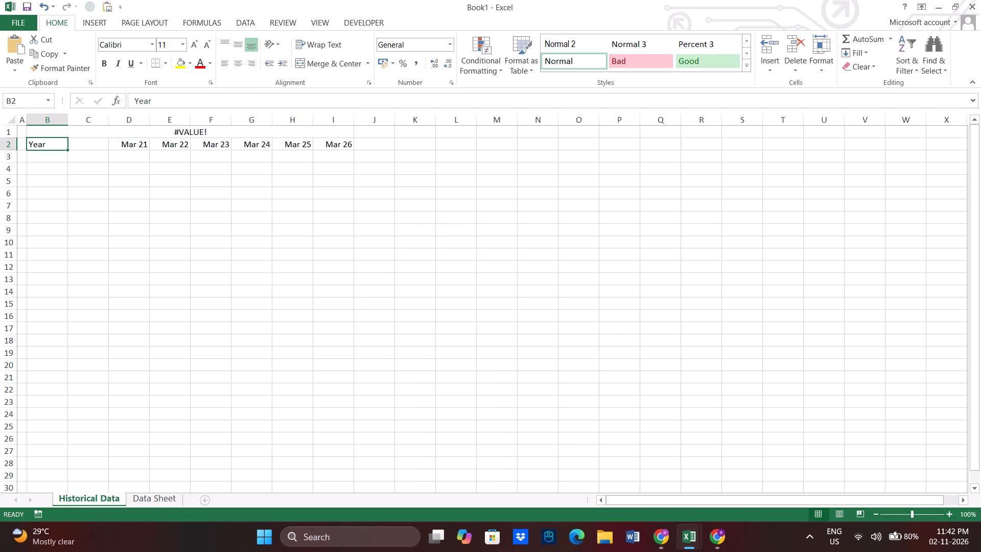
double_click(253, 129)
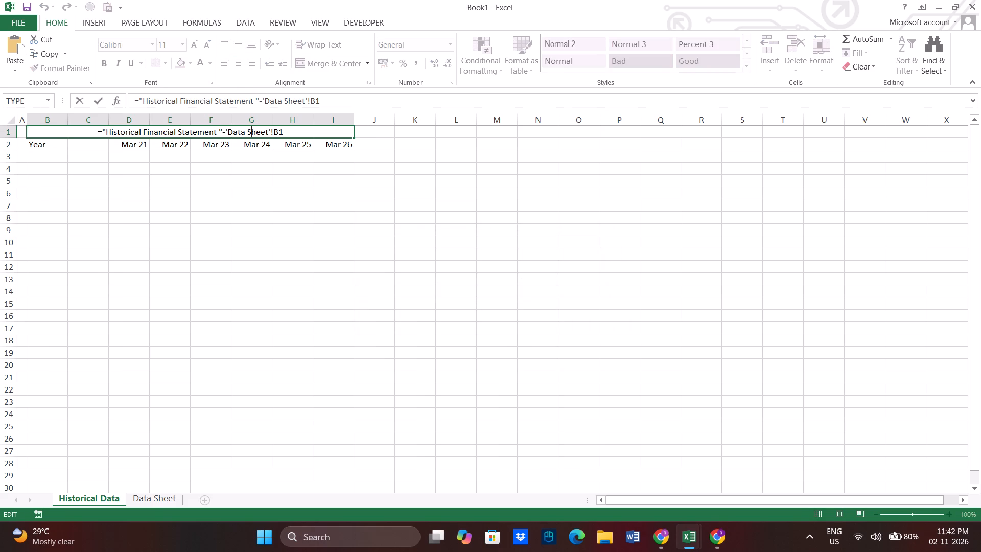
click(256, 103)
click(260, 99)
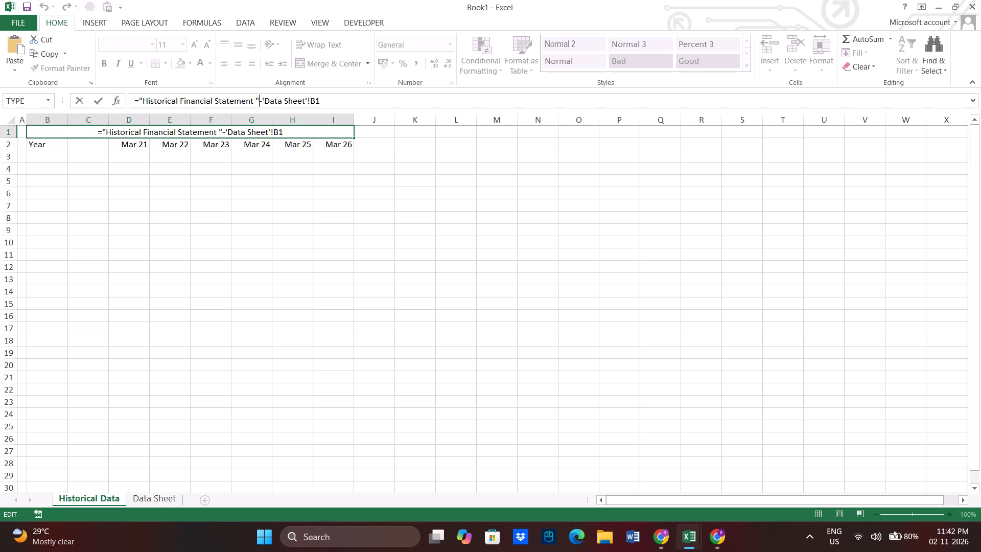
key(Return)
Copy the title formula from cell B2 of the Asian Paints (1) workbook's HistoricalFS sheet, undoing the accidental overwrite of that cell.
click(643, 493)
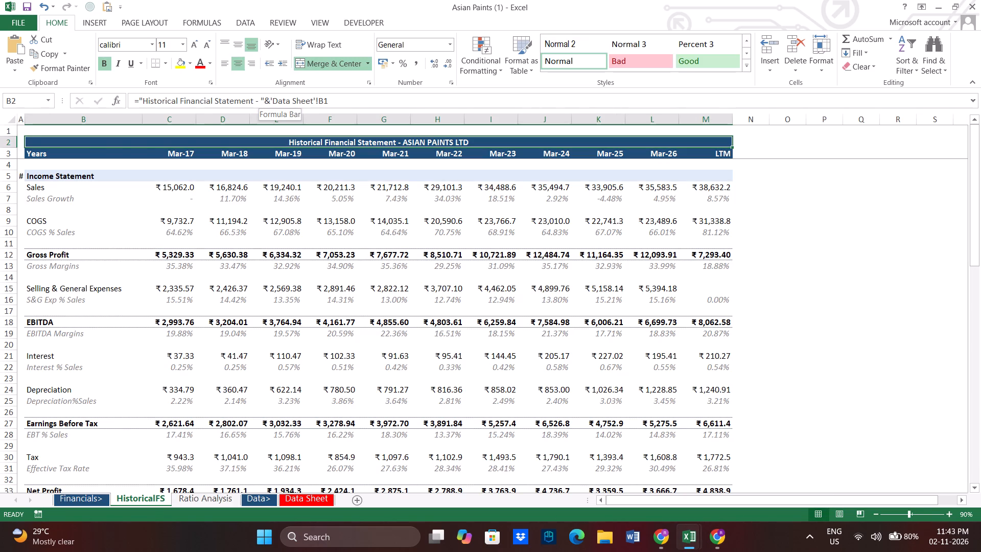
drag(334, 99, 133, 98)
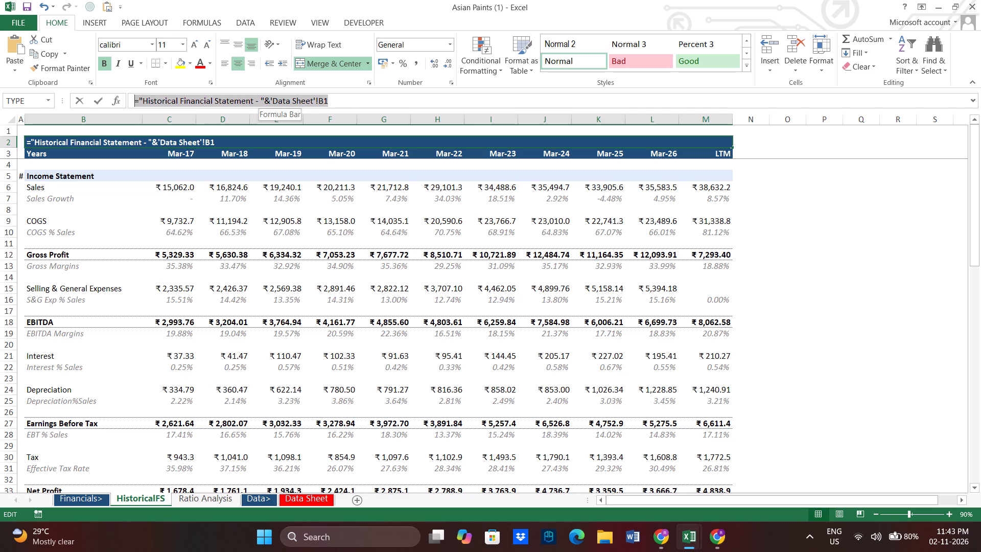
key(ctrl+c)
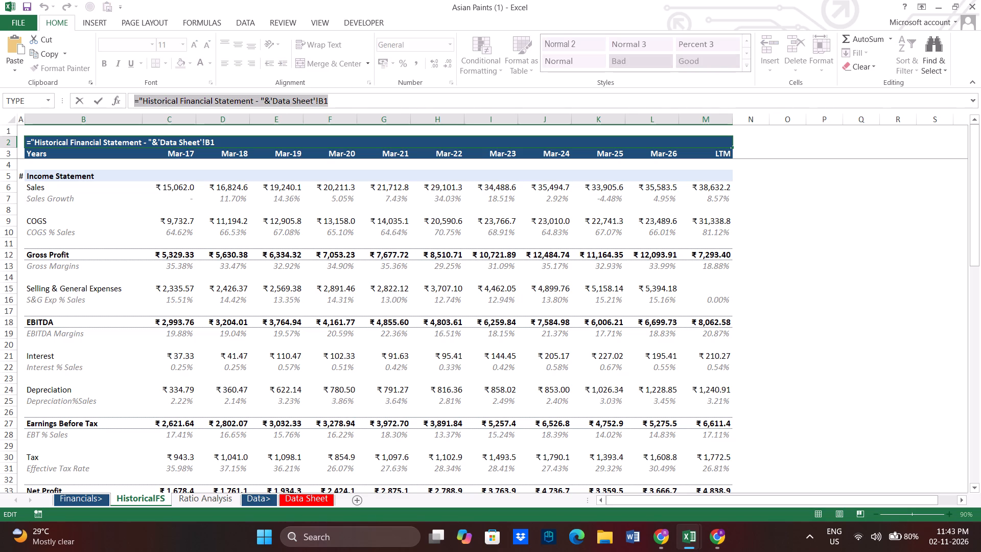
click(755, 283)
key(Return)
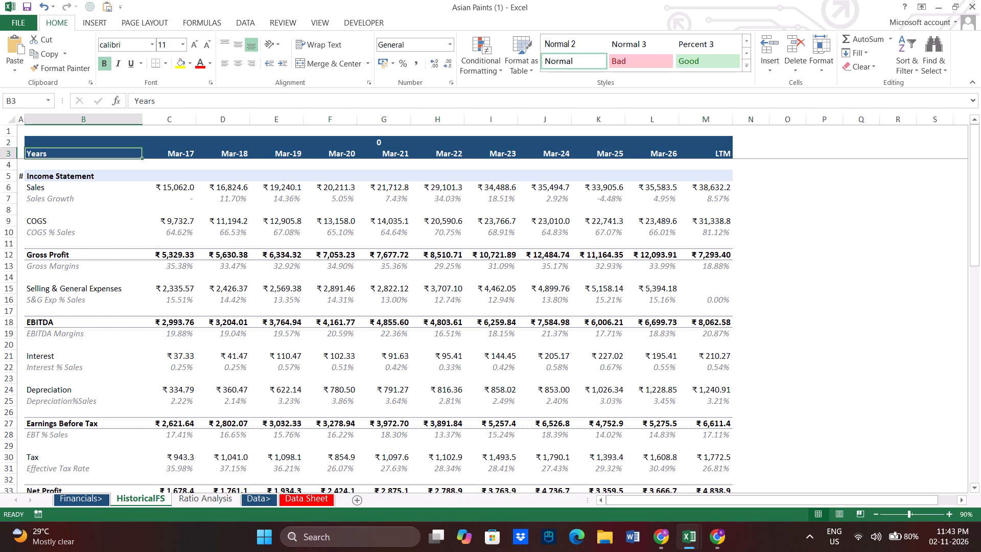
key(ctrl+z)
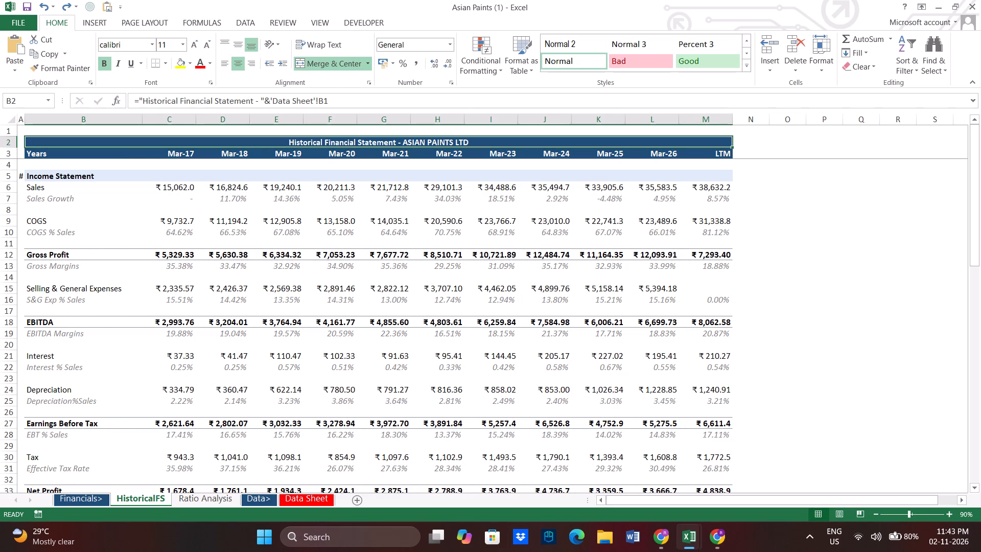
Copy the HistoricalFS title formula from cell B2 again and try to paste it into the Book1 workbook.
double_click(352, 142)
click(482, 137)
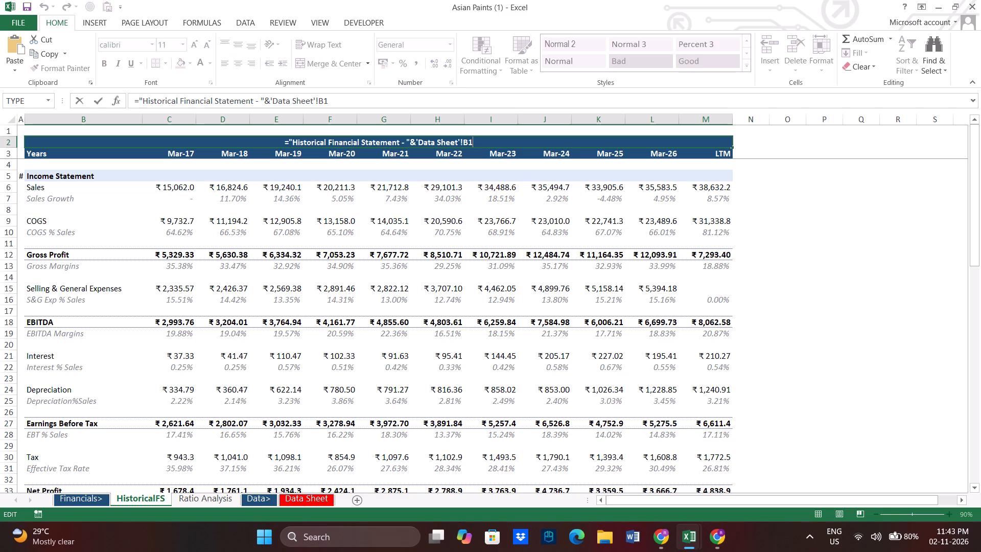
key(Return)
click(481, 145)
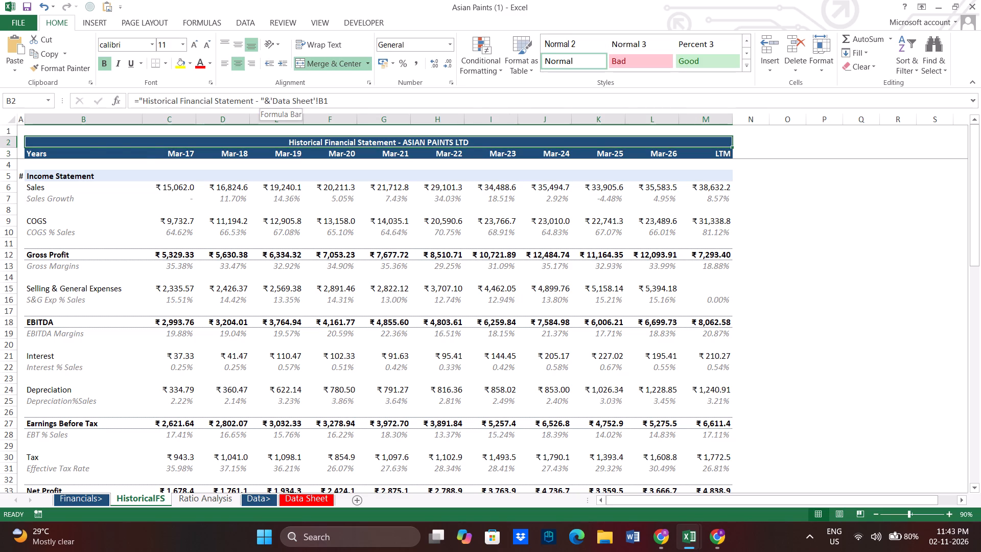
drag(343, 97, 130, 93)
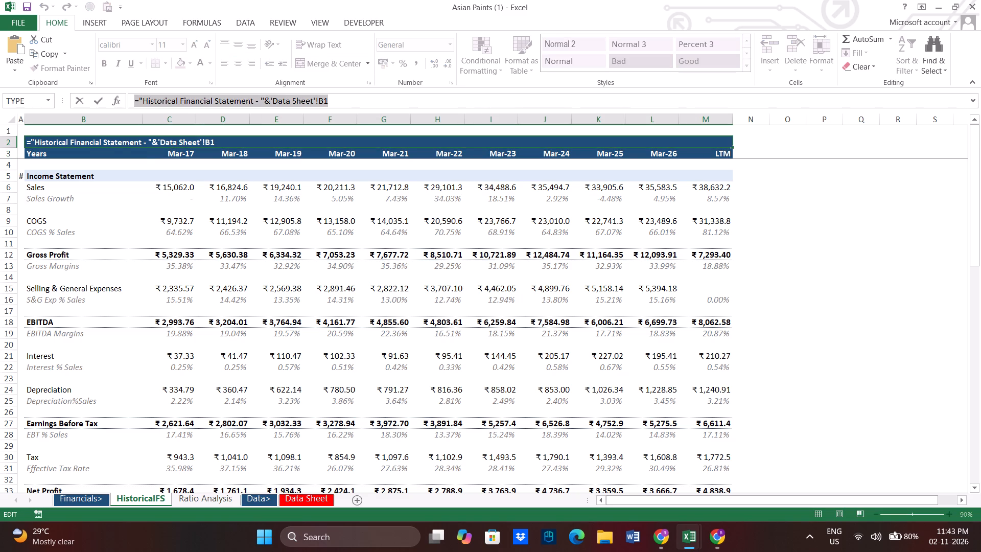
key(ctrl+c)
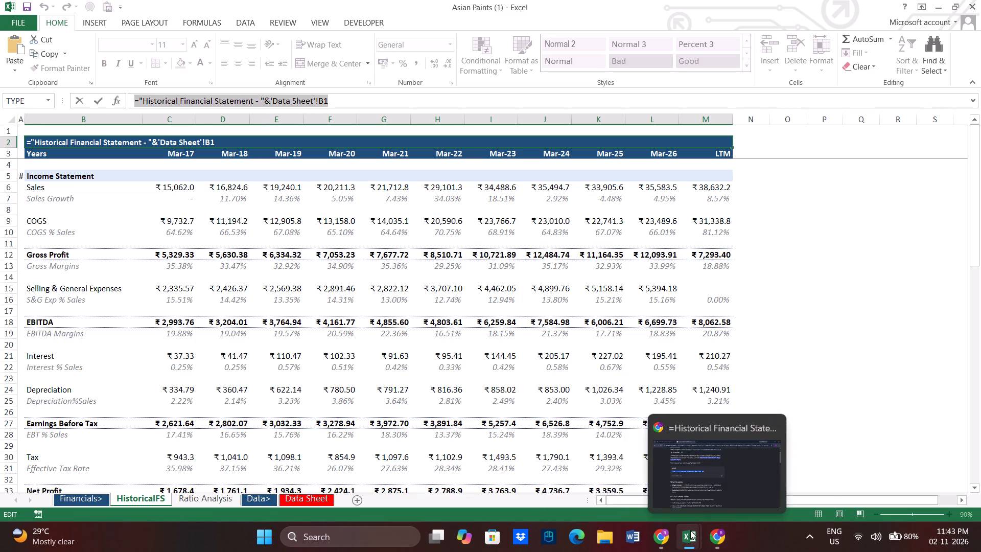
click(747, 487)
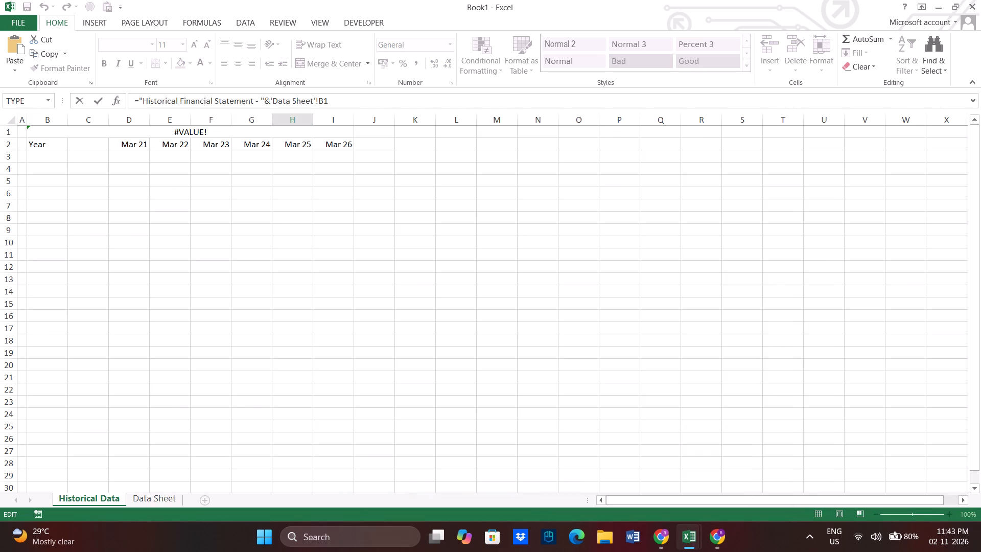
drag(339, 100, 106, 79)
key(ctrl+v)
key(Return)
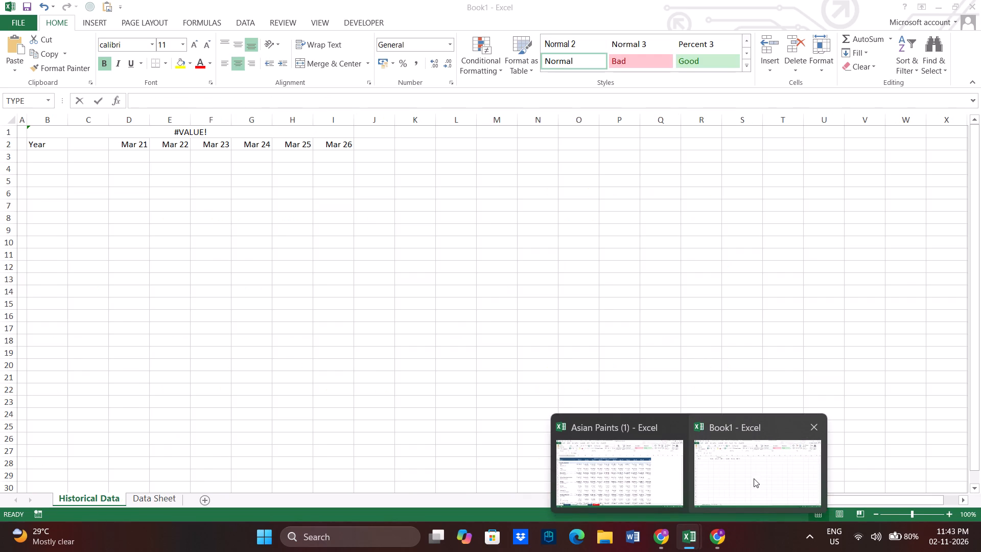
Copy ="Historical Financial Statement - "&'Data Sheet'!B1 from HistoricalFS cell B2 in Asian Paints (1) into merged cell B1 of Book1's Historical Data sheet.
click(411, 142)
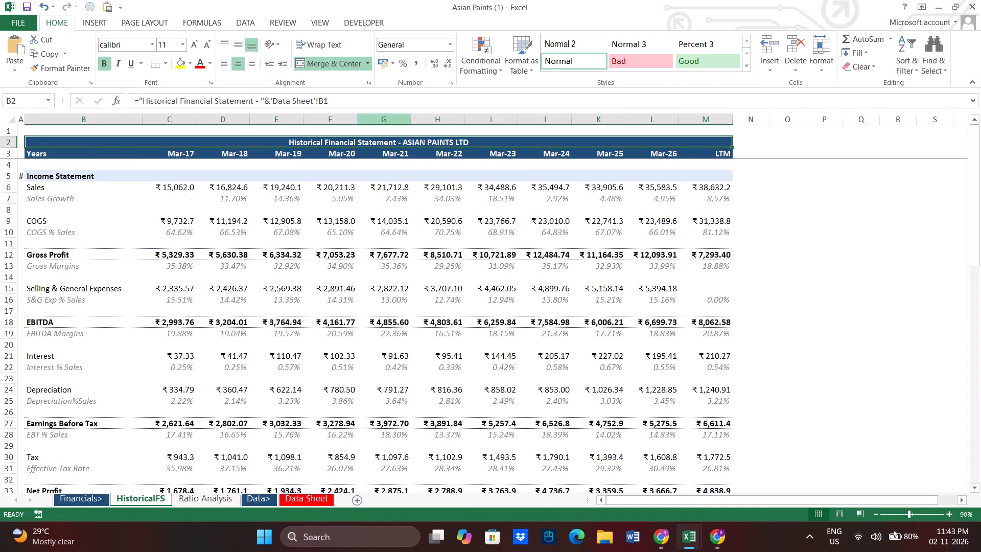
drag(367, 105, 106, 86)
key(ctrl+c)
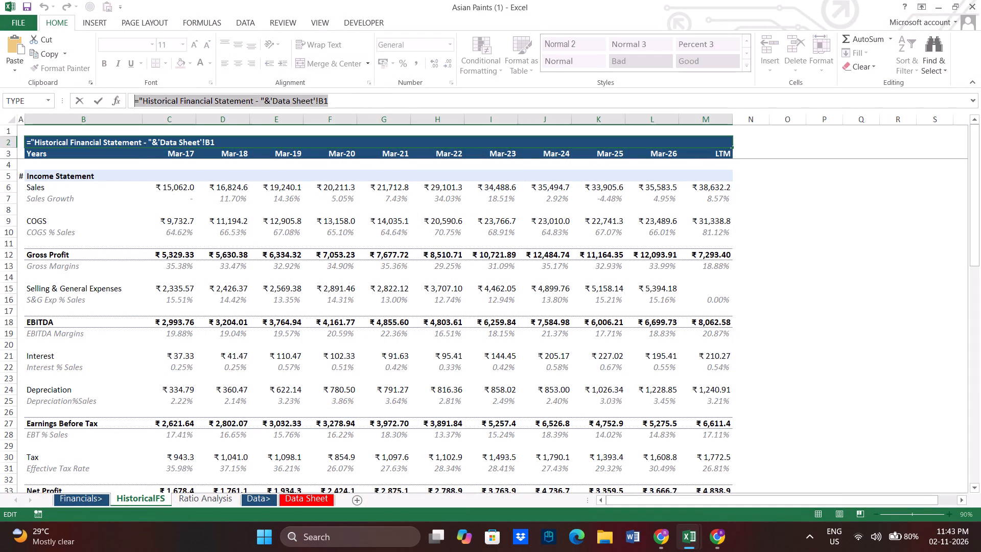
key(Return)
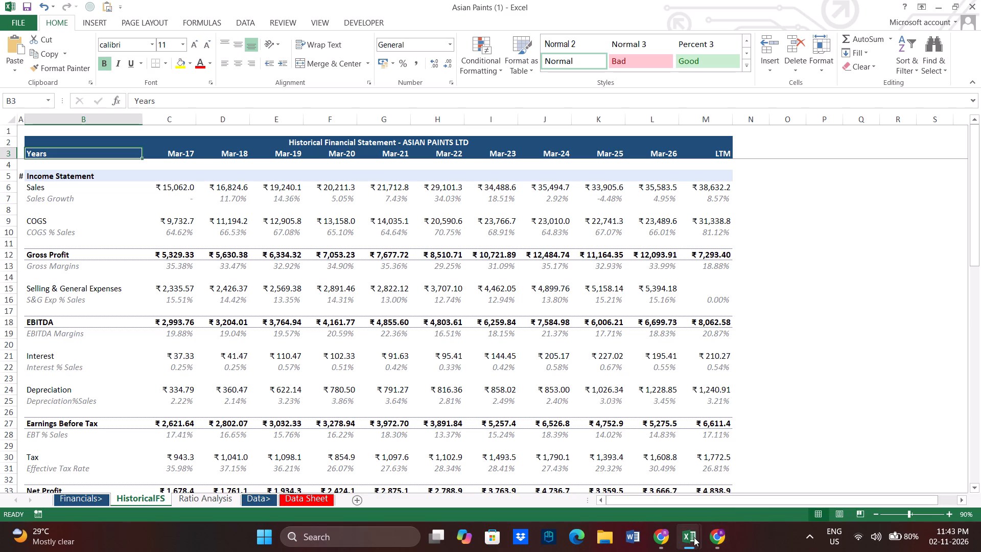
click(740, 461)
click(337, 96)
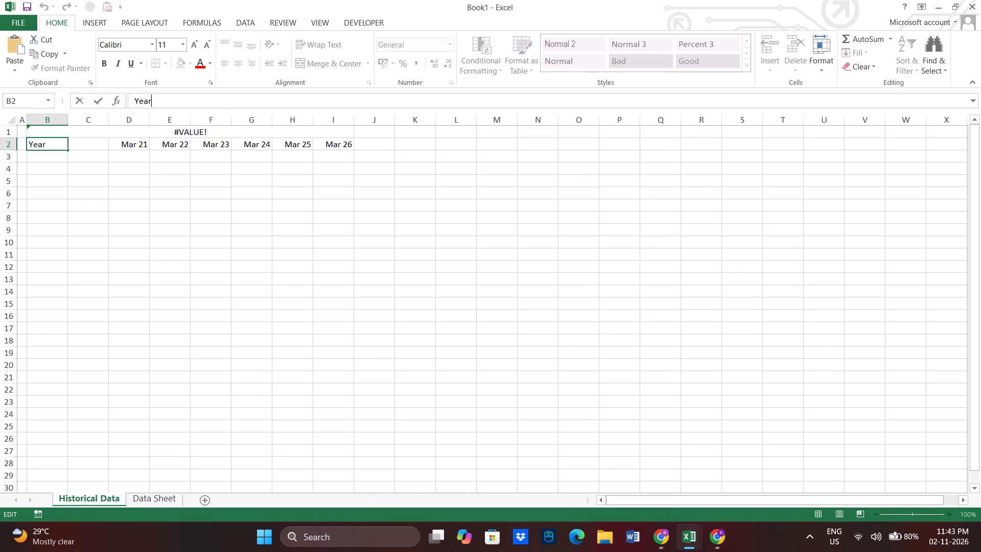
click(213, 130)
drag(336, 102, 112, 100)
key(ctrl+v)
Replace the broken reference in the B1 title formula with a link to the company name in Data Sheet cell B1.
drag(341, 101, 278, 100)
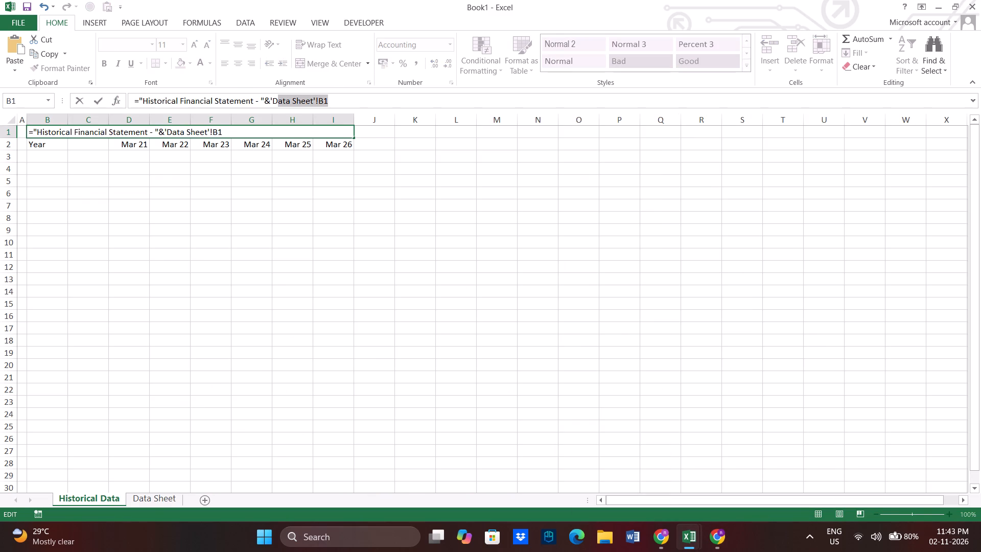
drag(278, 100, 272, 102)
key(BackSpace)
key(BackSpace)
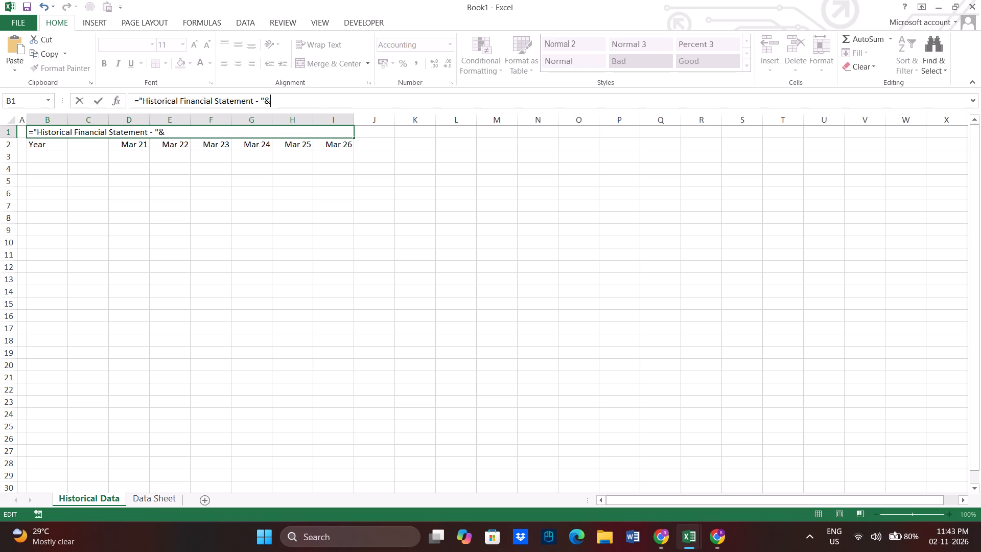
click(158, 495)
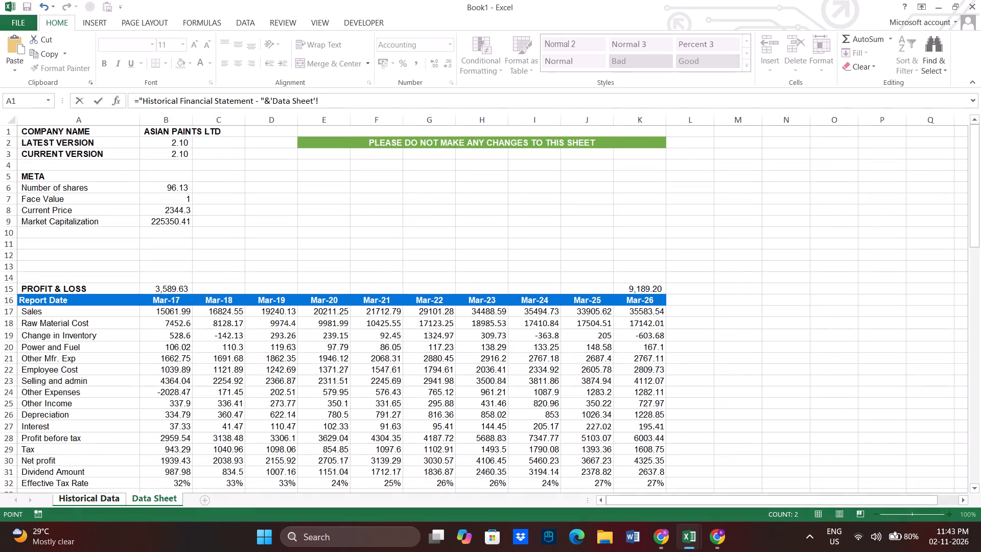
click(172, 130)
key(Return)
Make the merged title in B1 bold, undoing and restoring the bold formatting once.
click(220, 130)
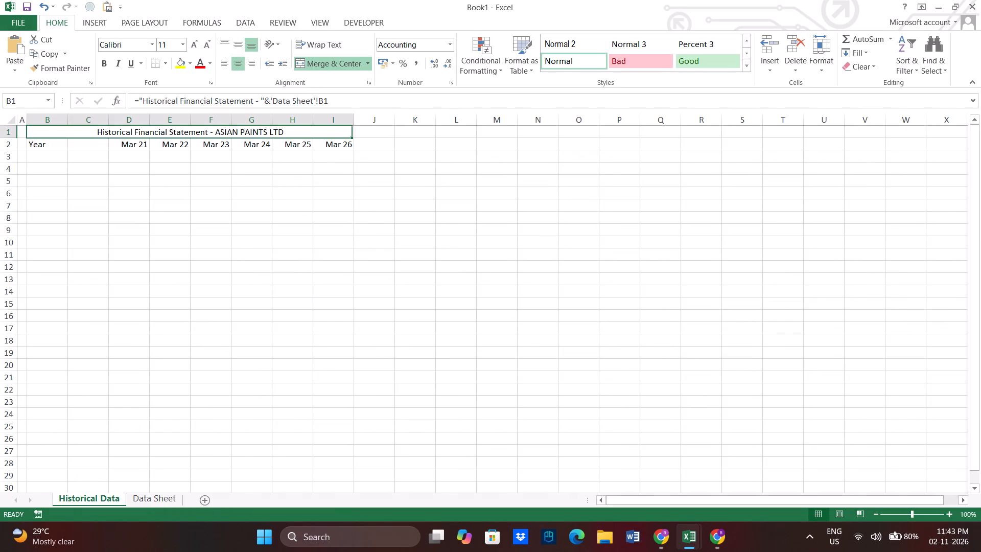
key(ctrl+b)
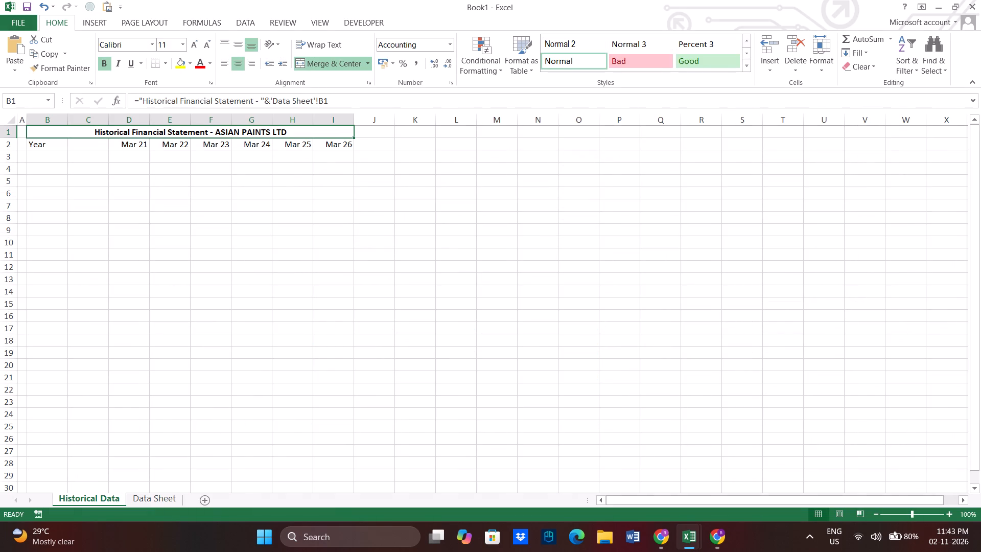
click(298, 19)
click(313, 21)
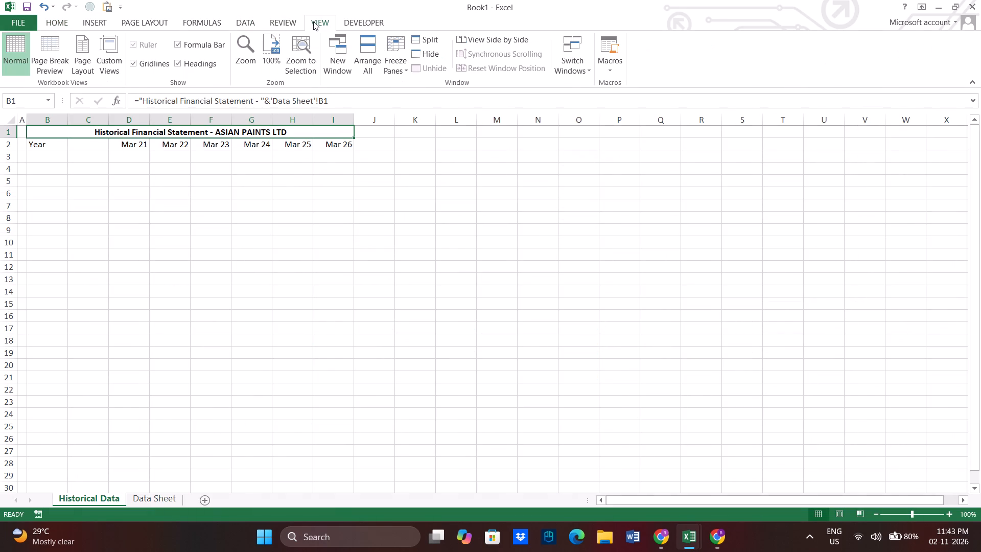
click(42, 11)
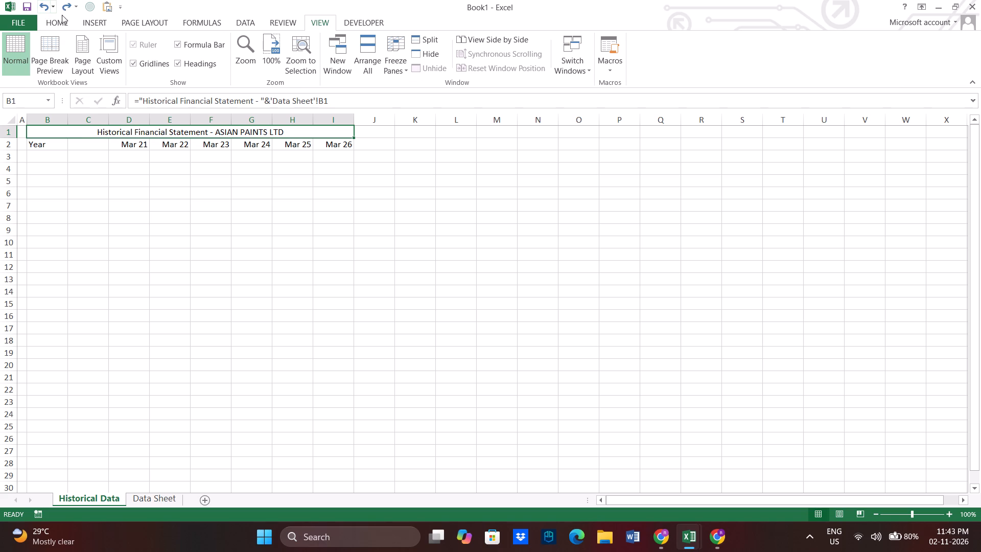
click(57, 8)
click(61, 10)
click(67, 24)
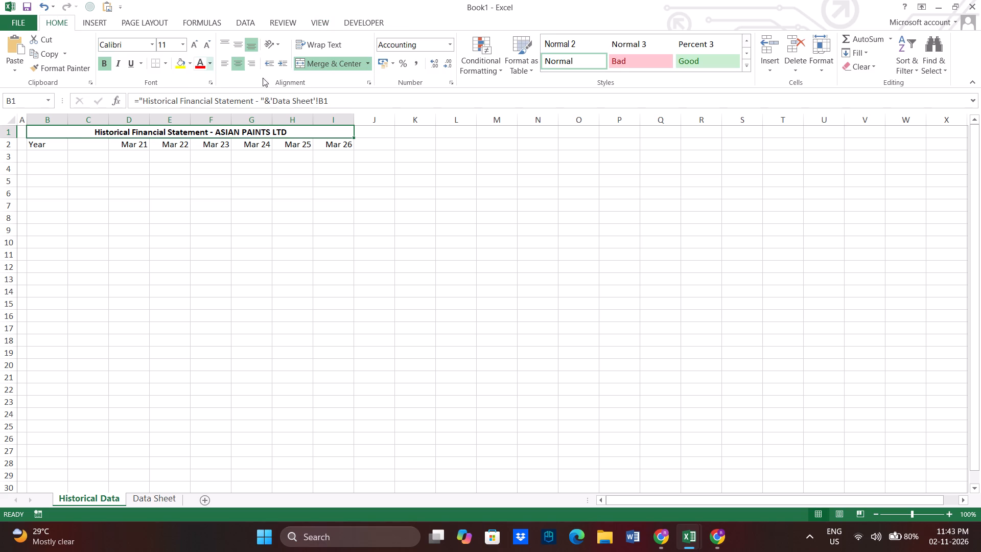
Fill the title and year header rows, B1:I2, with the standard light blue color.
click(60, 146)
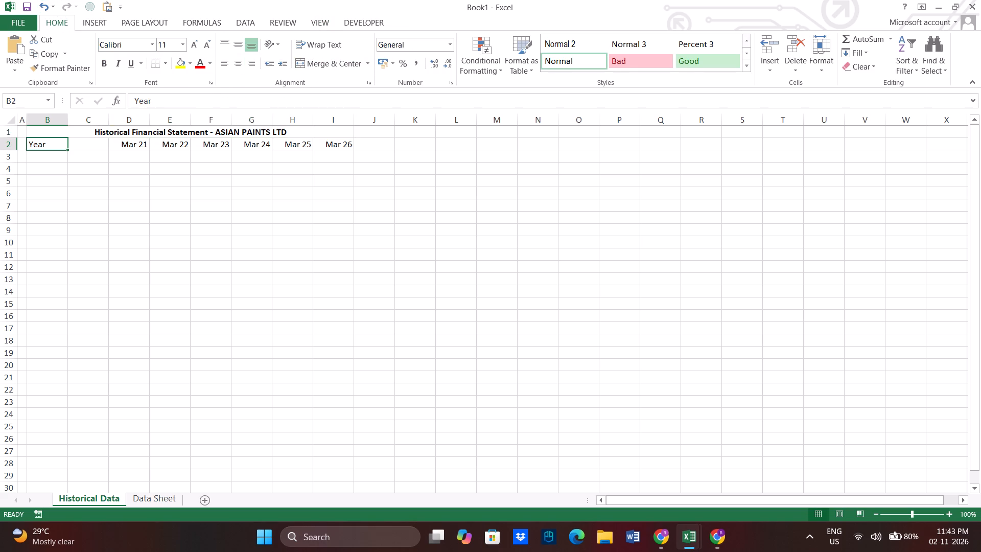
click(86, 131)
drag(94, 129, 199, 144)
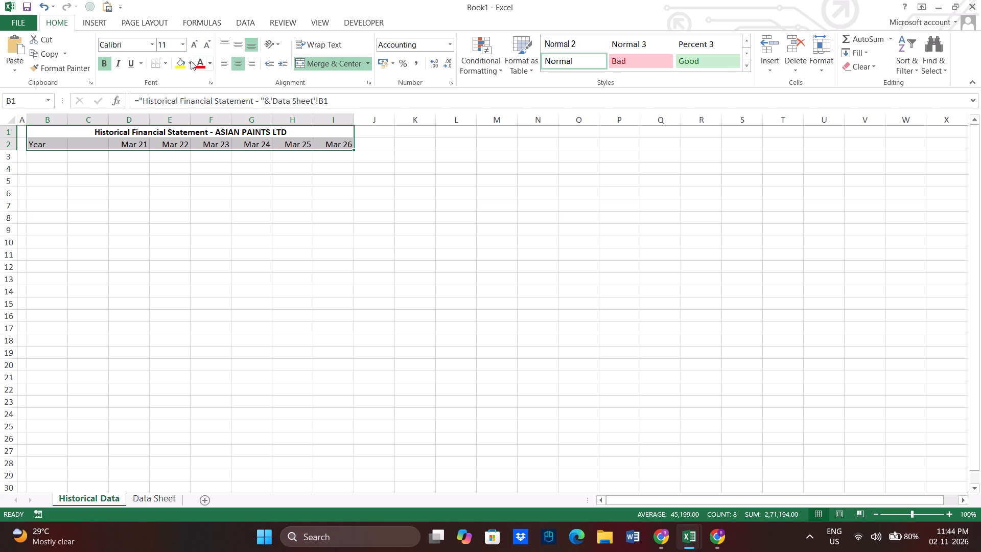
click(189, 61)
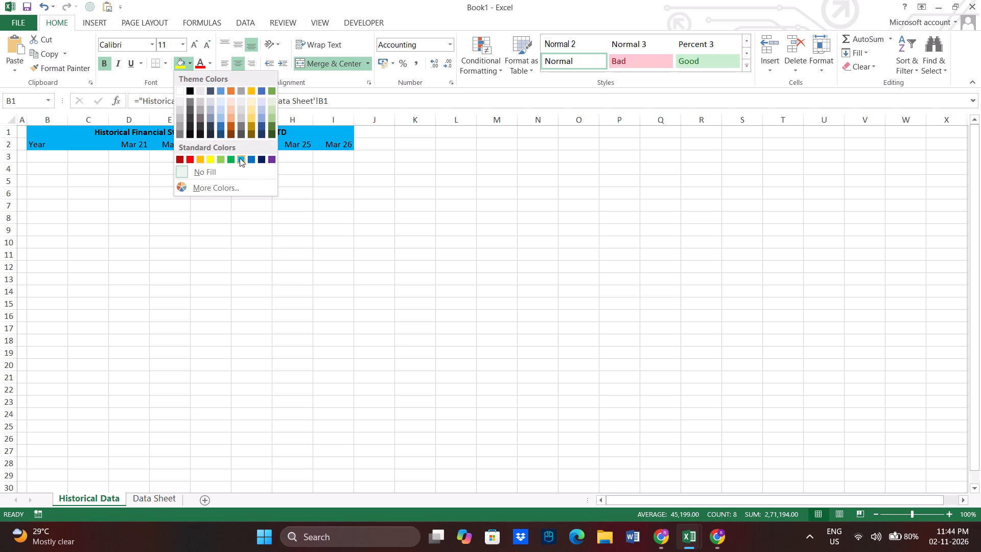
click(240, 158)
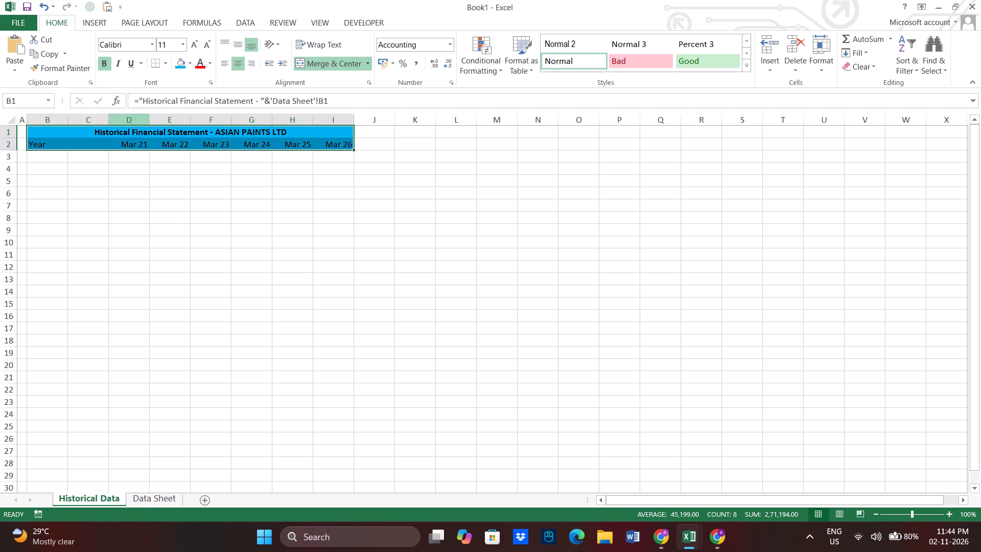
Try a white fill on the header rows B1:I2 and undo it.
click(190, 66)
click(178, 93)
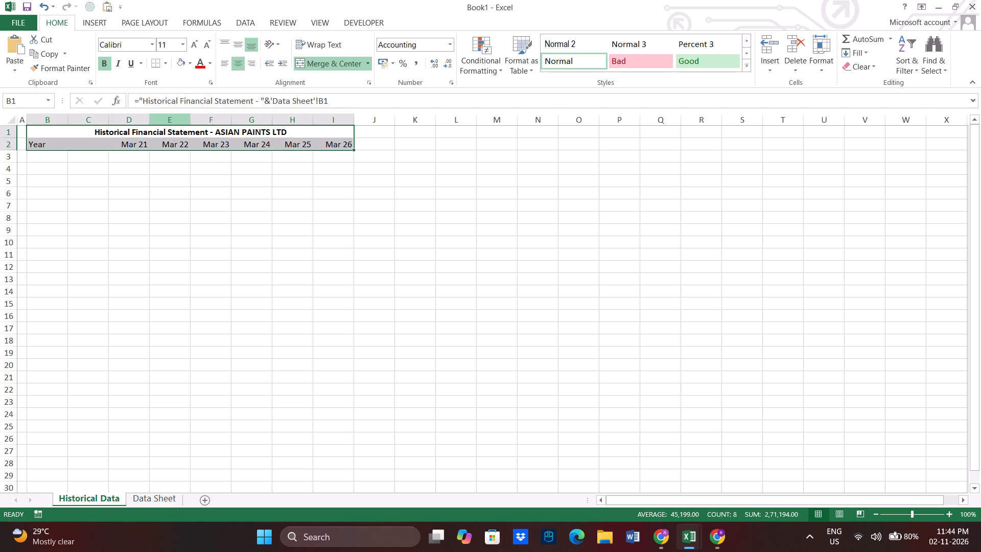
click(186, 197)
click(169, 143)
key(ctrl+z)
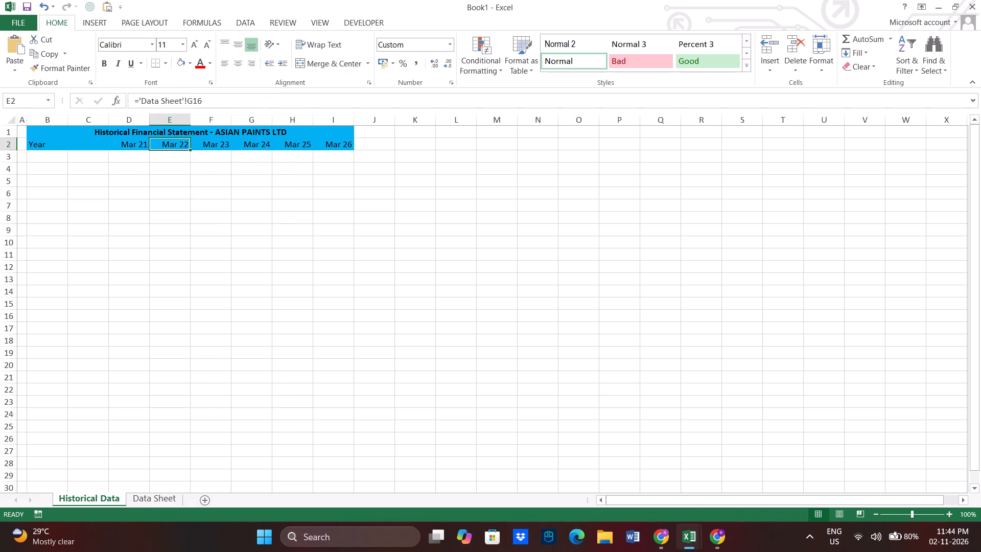
Set the font color of the header rows B1:I2 to white.
click(213, 63)
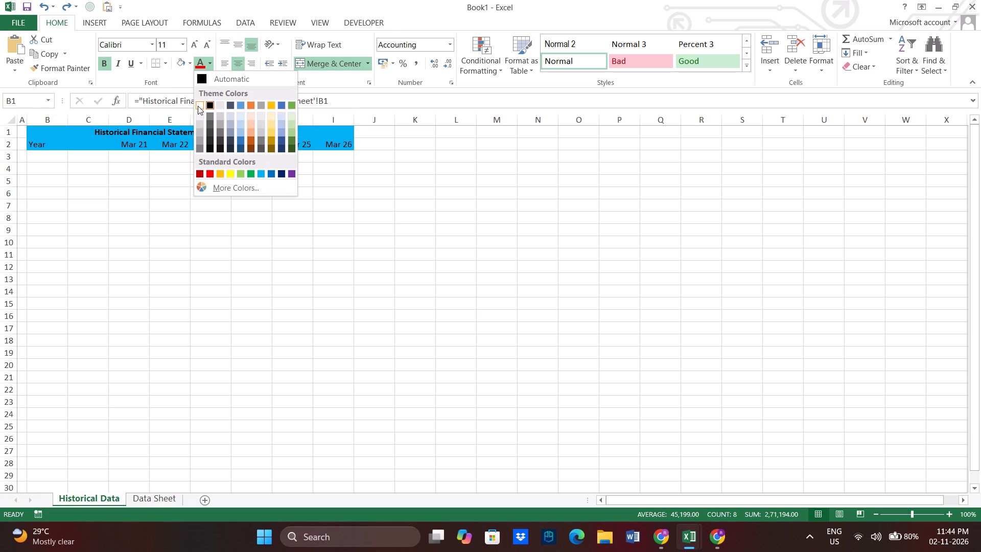
click(198, 106)
click(219, 228)
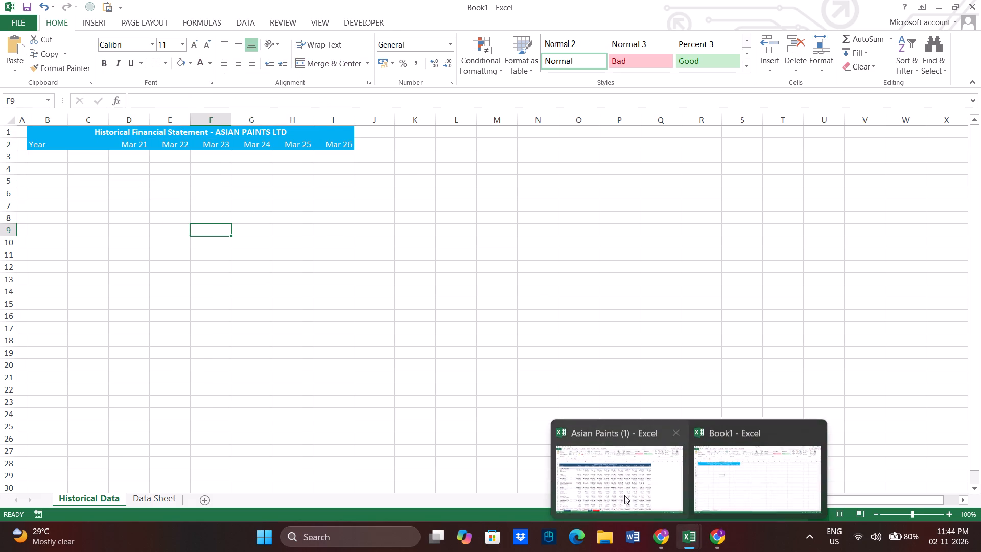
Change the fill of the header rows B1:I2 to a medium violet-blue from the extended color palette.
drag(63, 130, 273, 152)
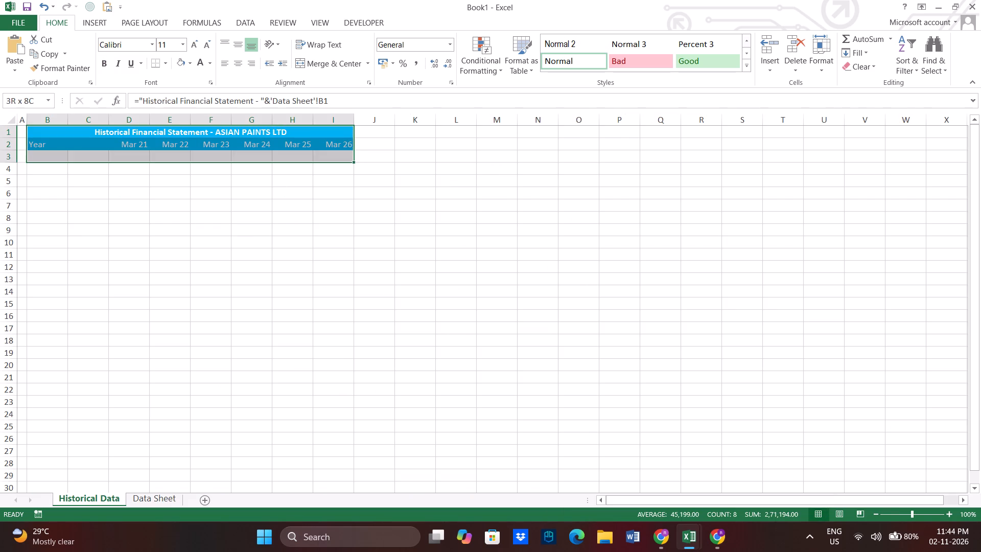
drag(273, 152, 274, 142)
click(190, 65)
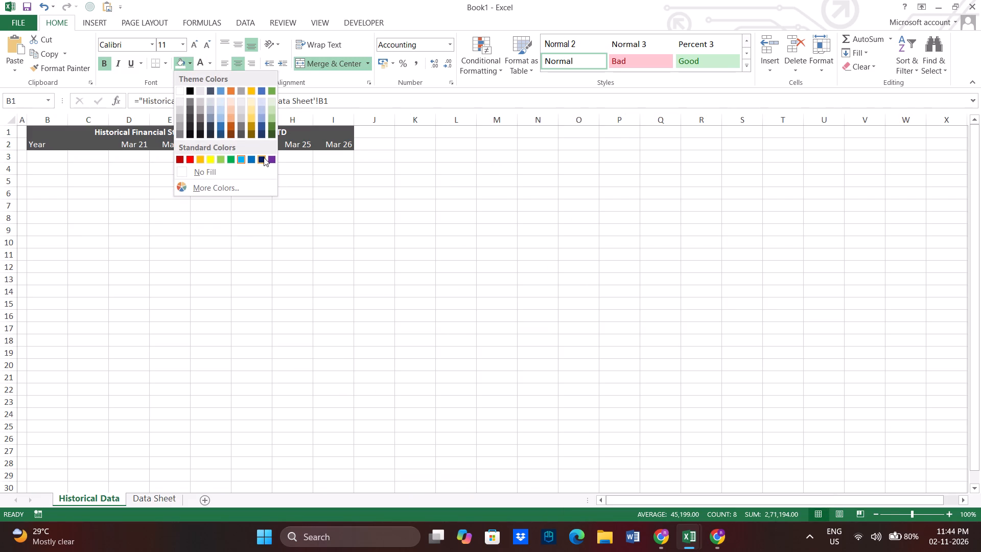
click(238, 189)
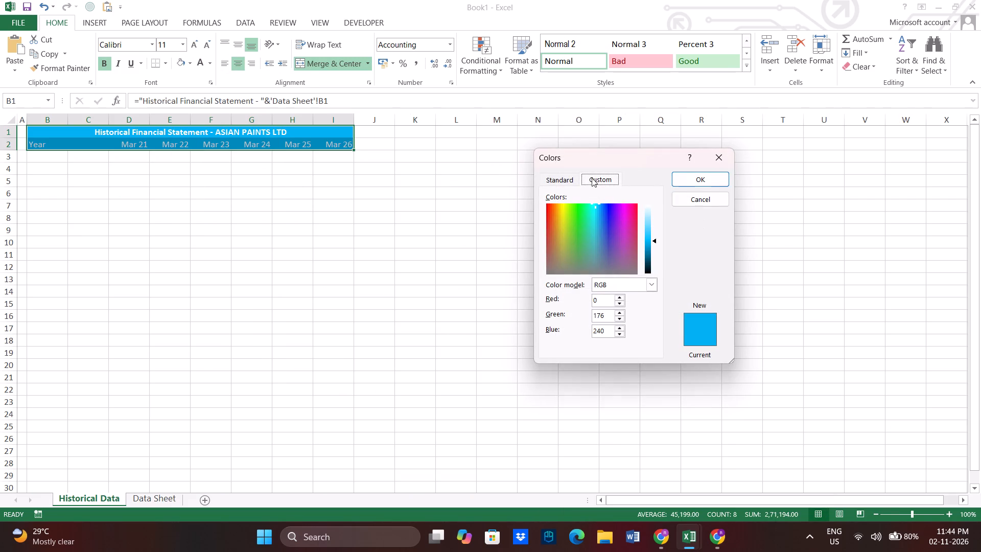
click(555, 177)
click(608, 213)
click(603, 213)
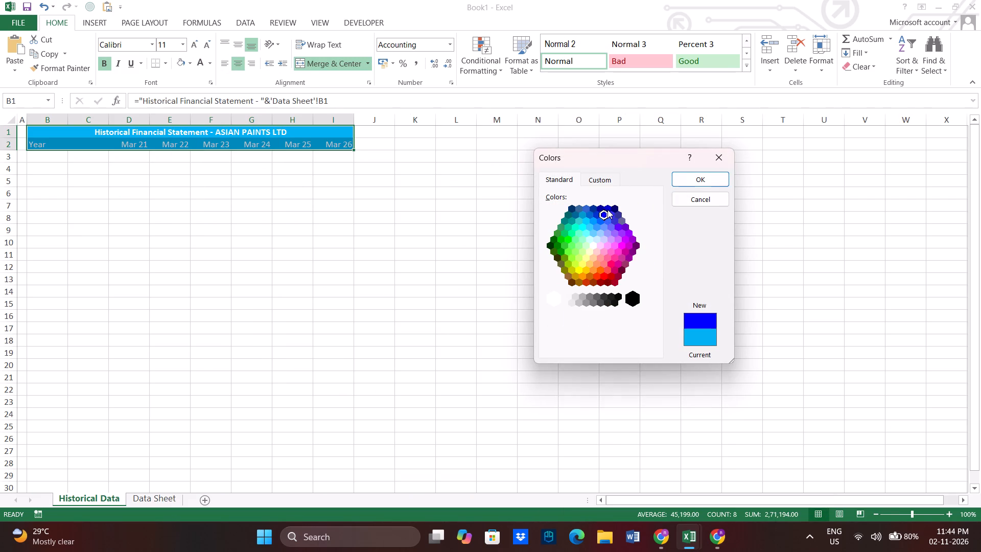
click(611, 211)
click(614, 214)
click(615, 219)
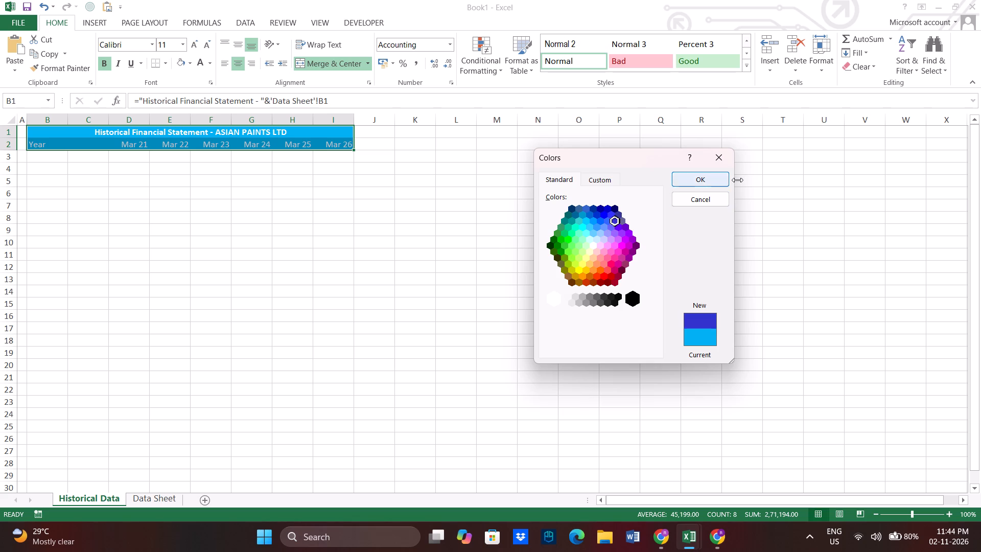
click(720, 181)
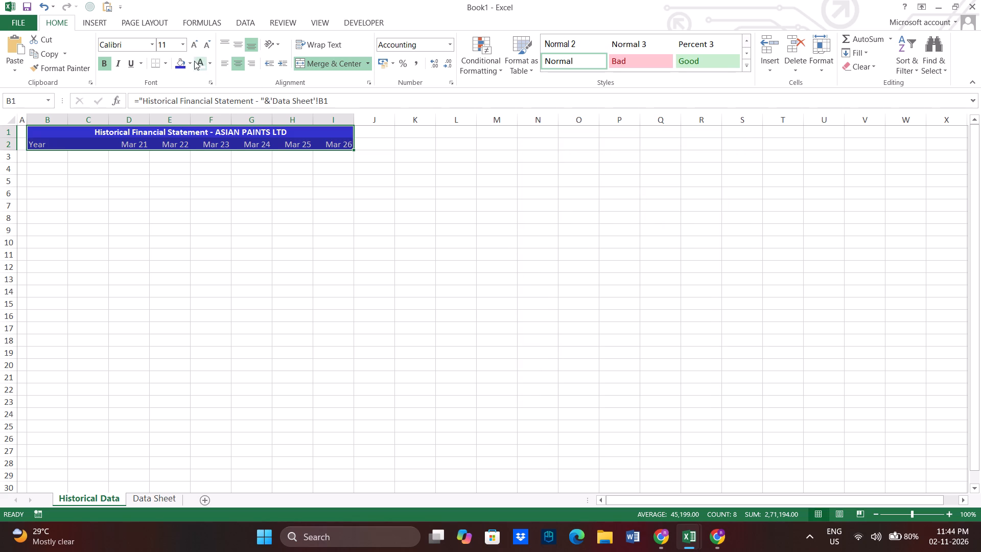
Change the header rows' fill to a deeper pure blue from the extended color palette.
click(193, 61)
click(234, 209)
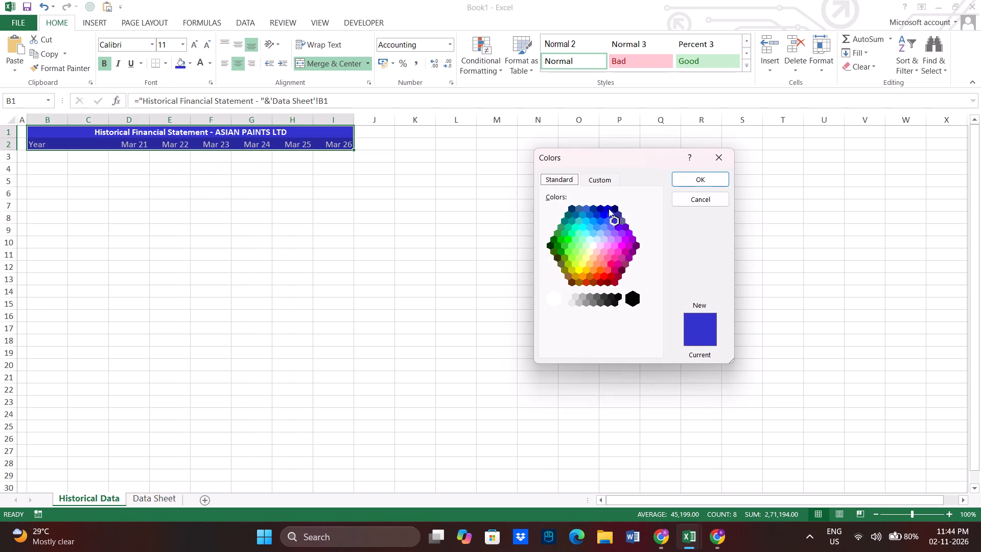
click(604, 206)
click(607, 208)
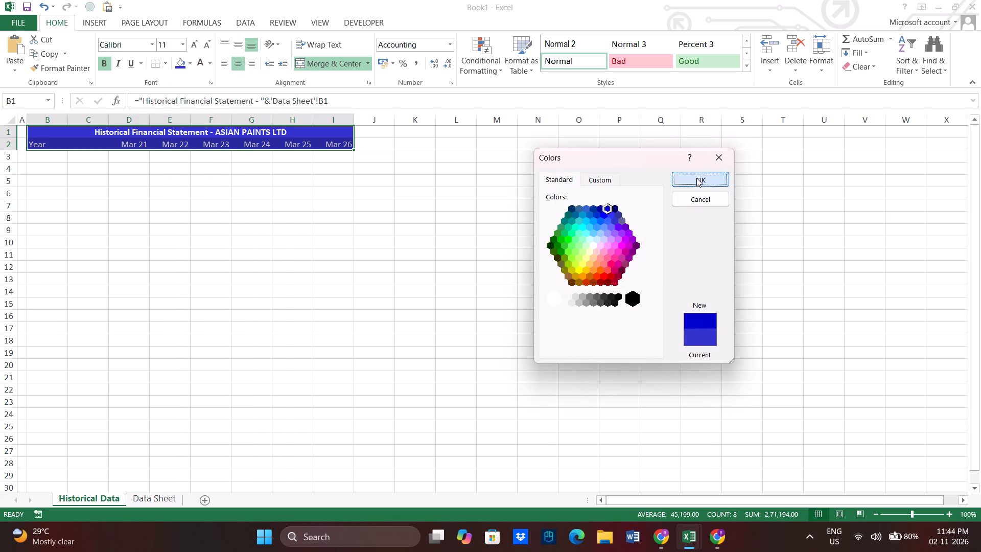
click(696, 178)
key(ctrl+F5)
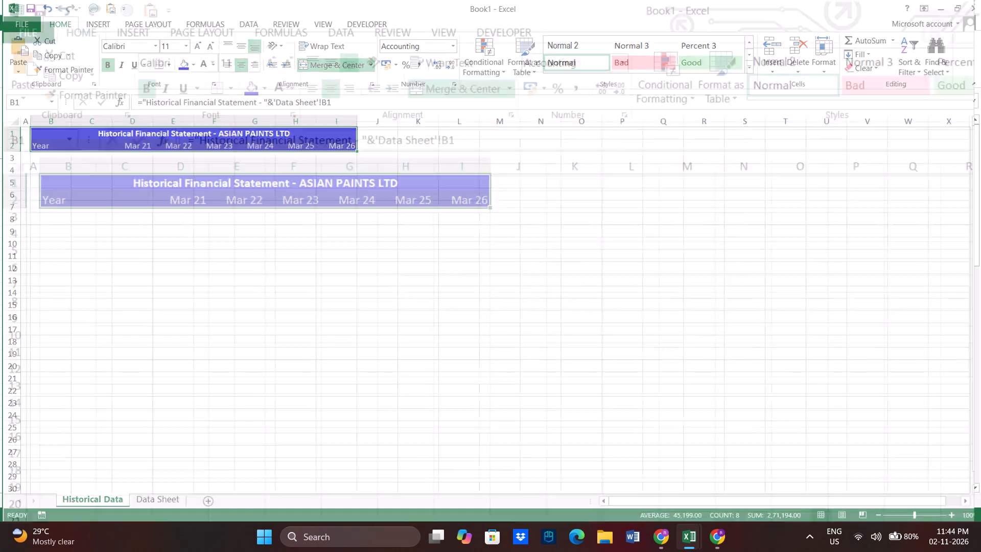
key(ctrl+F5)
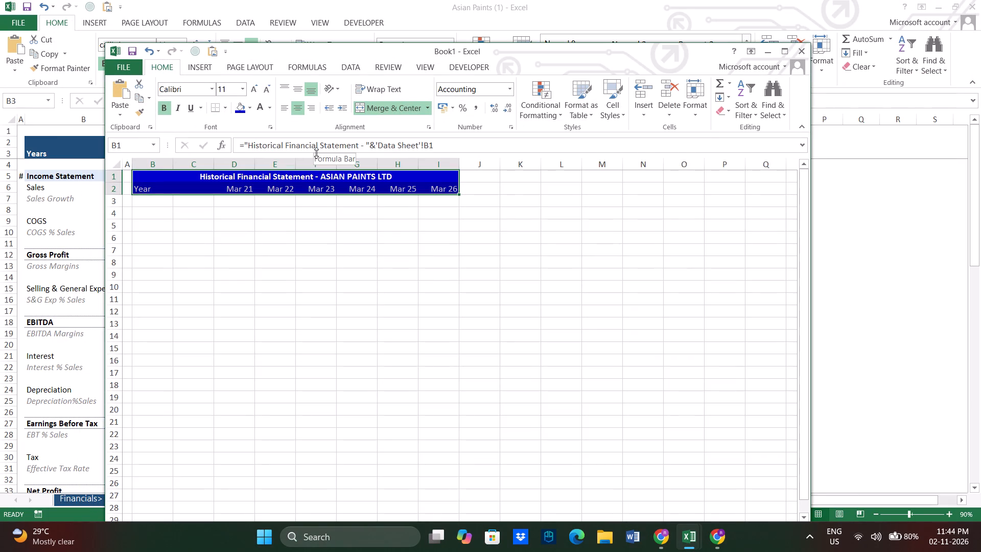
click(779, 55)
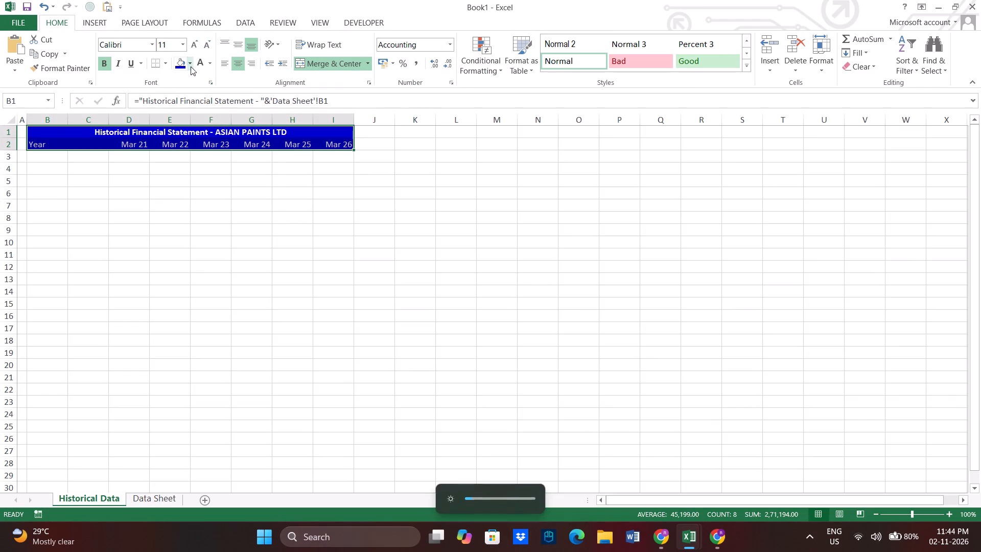
Change the header rows' fill to a dark navy blue from the extended color palette.
click(191, 66)
click(235, 211)
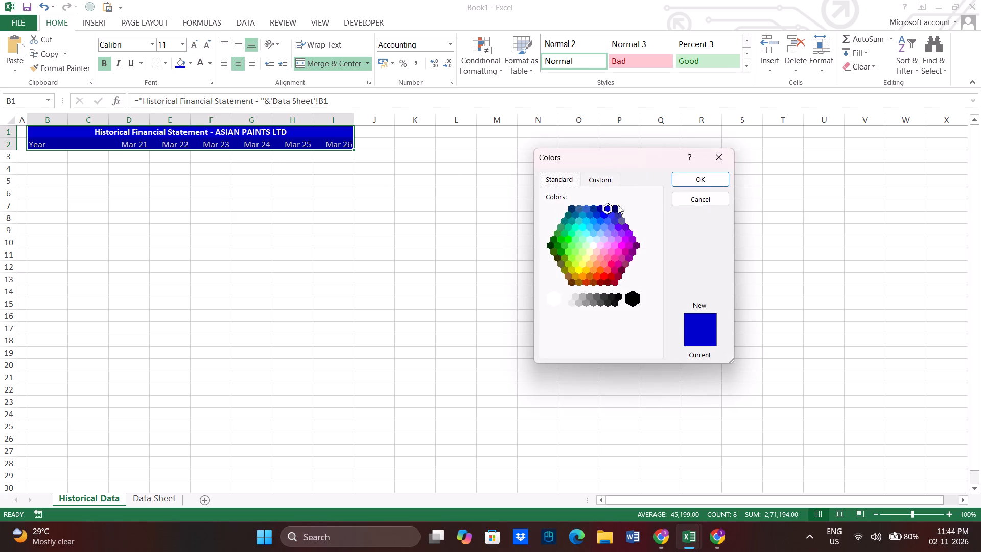
click(608, 215)
click(598, 209)
click(700, 181)
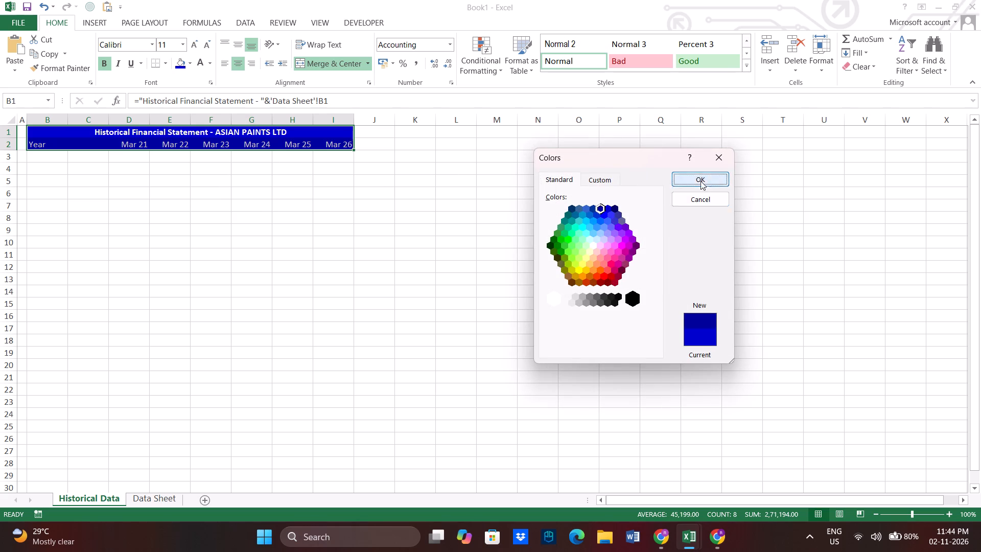
click(366, 194)
click(236, 134)
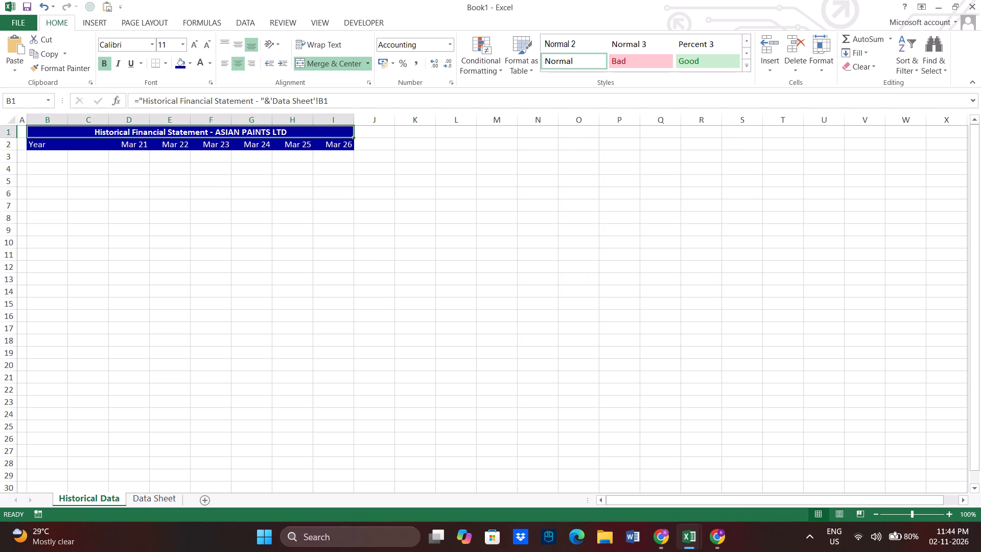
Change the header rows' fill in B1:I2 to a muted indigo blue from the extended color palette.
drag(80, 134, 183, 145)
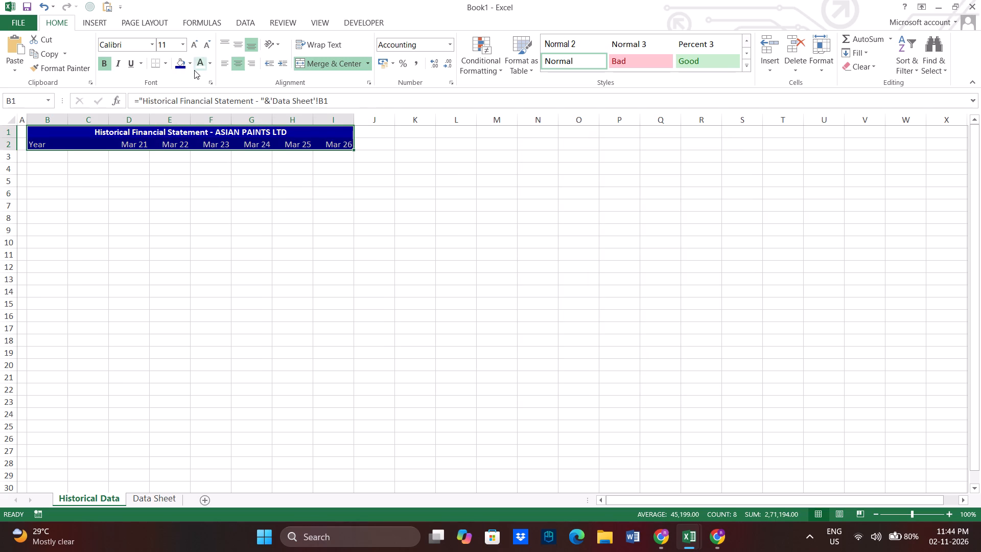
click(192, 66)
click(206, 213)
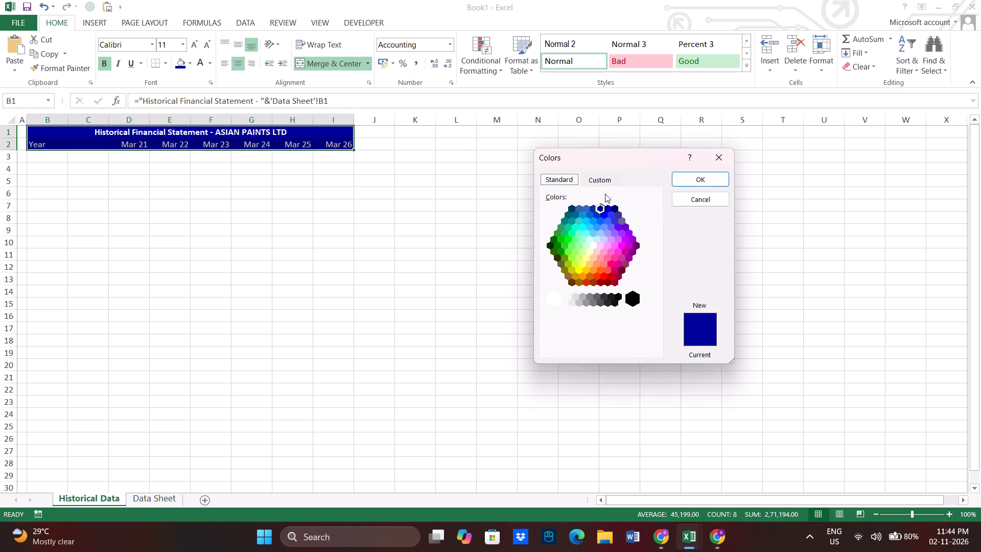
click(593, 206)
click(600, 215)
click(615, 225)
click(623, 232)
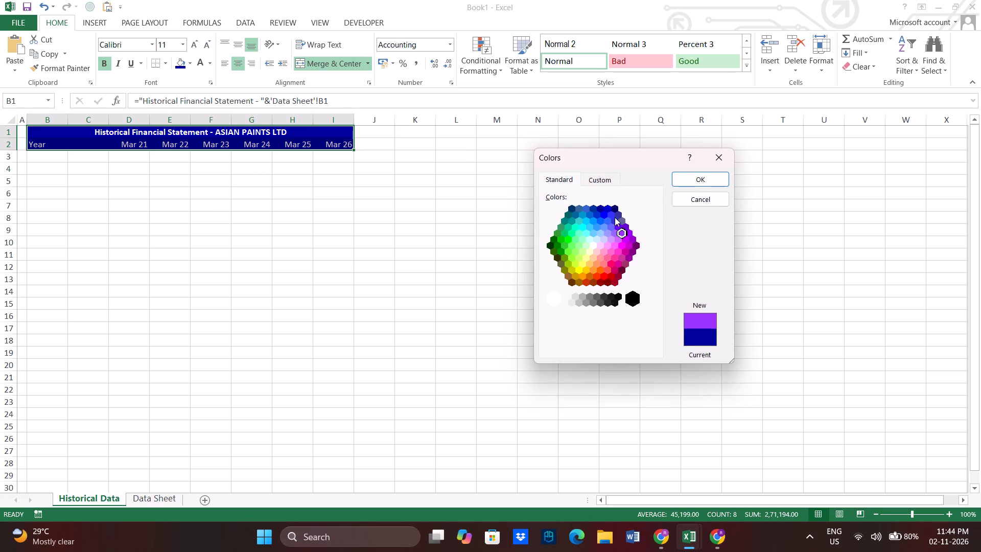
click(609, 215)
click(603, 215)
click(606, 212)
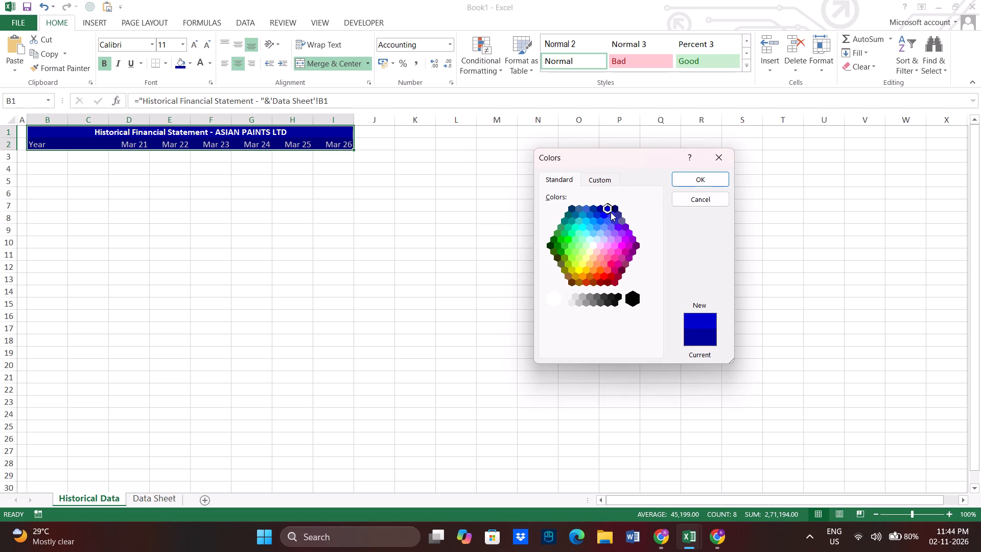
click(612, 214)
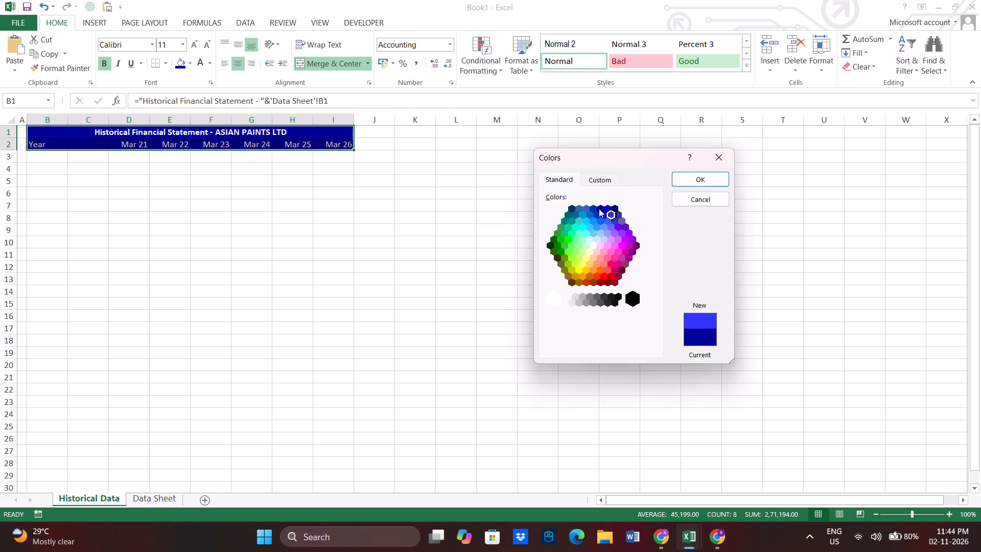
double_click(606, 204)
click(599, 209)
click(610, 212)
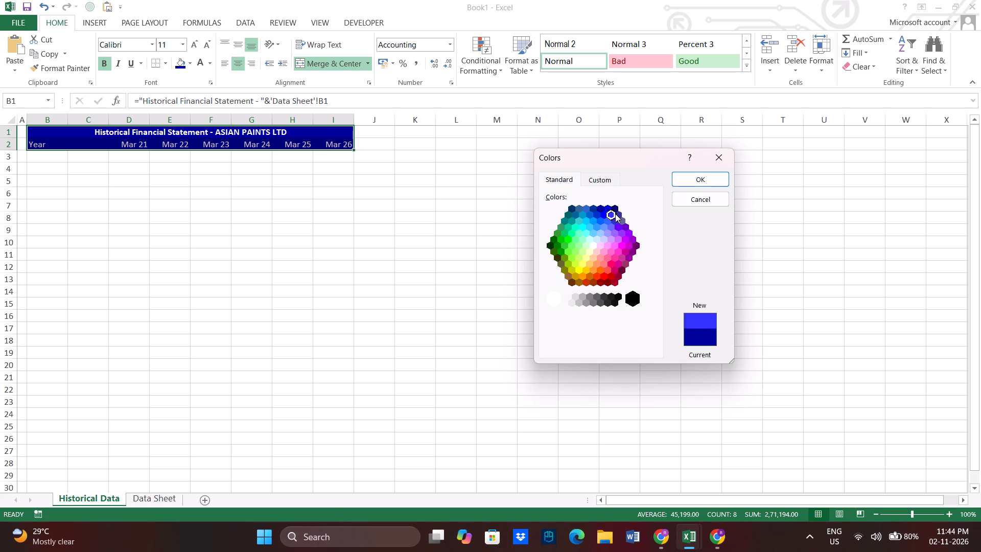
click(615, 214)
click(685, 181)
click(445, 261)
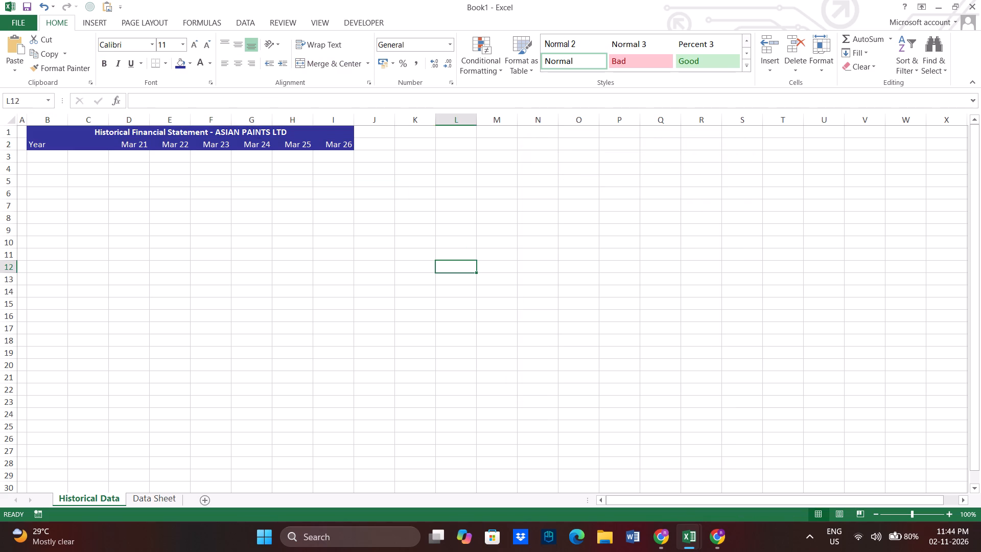
Examine the fill color of the title row in the HistoricalFS sheet of the Asian Paints (1) workbook.
click(700, 544)
click(660, 485)
click(281, 142)
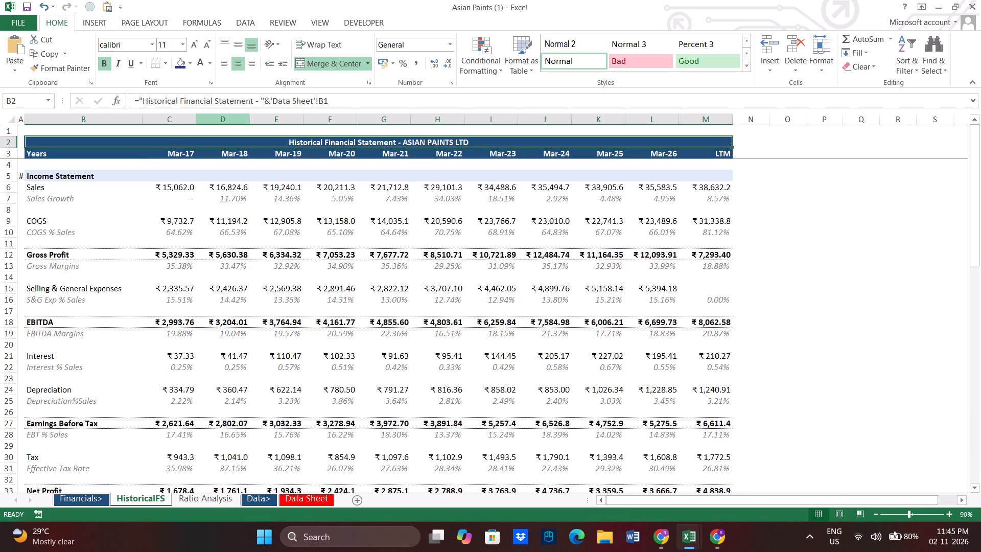
click(192, 64)
click(230, 189)
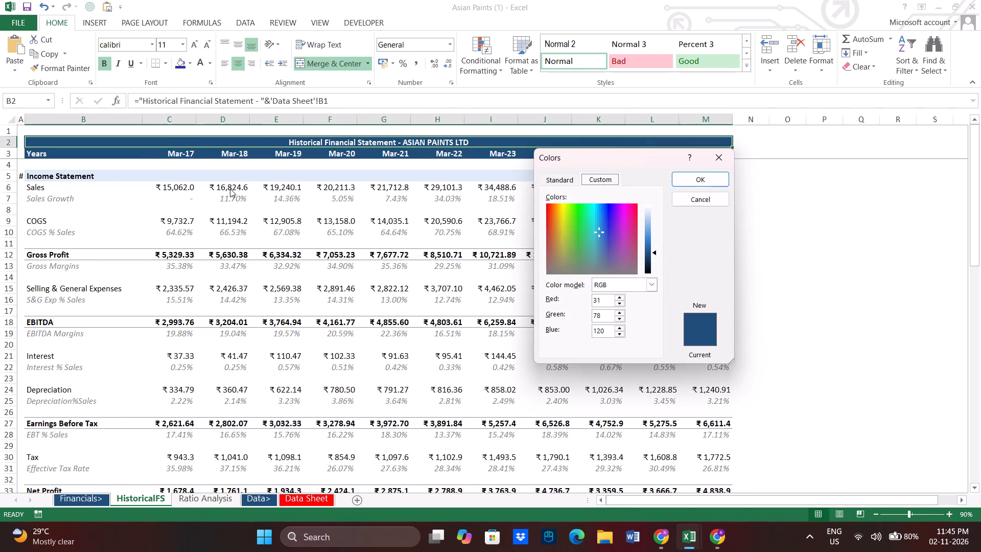
click(719, 195)
click(190, 65)
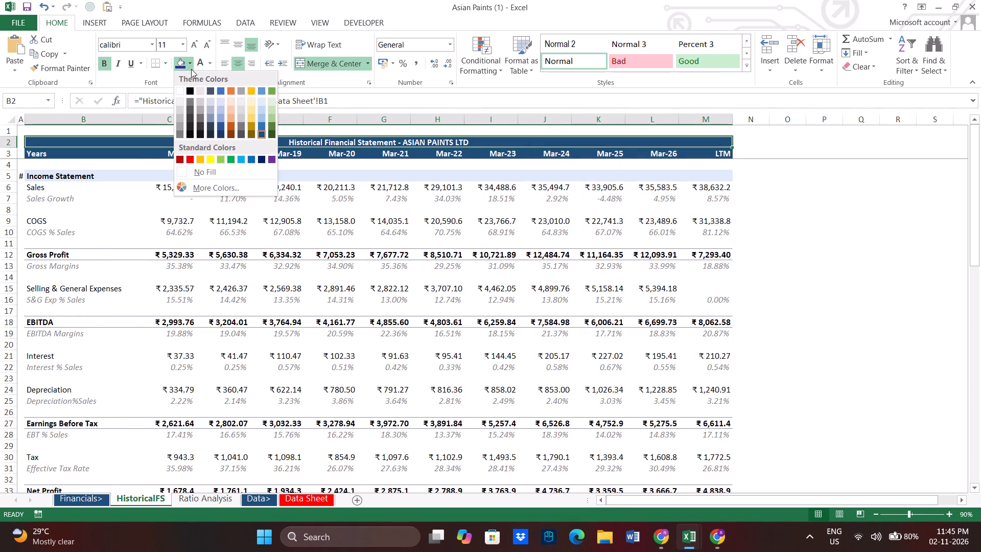
click(718, 544)
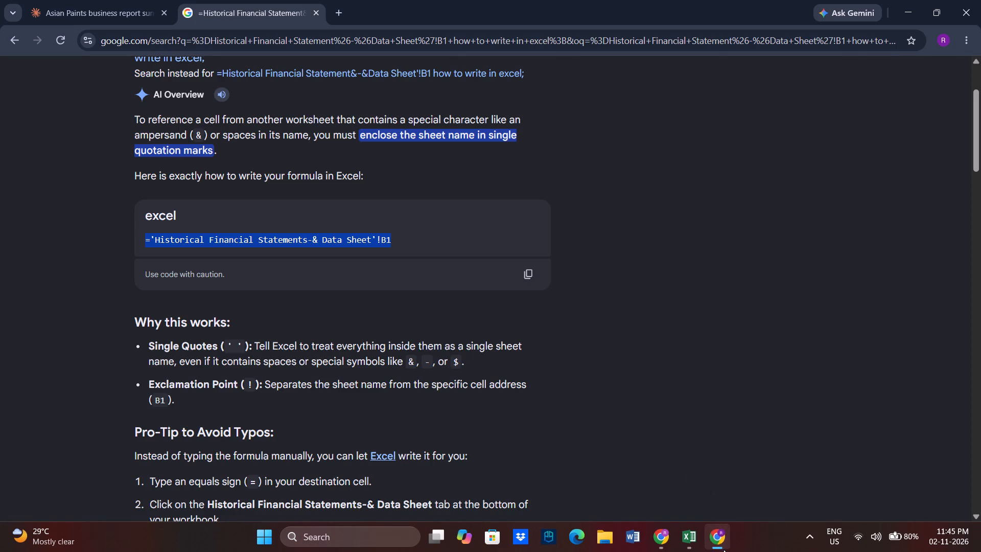
click(720, 548)
In Book1, change the fill of header rows B1:I2 to the darkest shade of the second blue theme color.
click(691, 538)
click(733, 468)
click(270, 128)
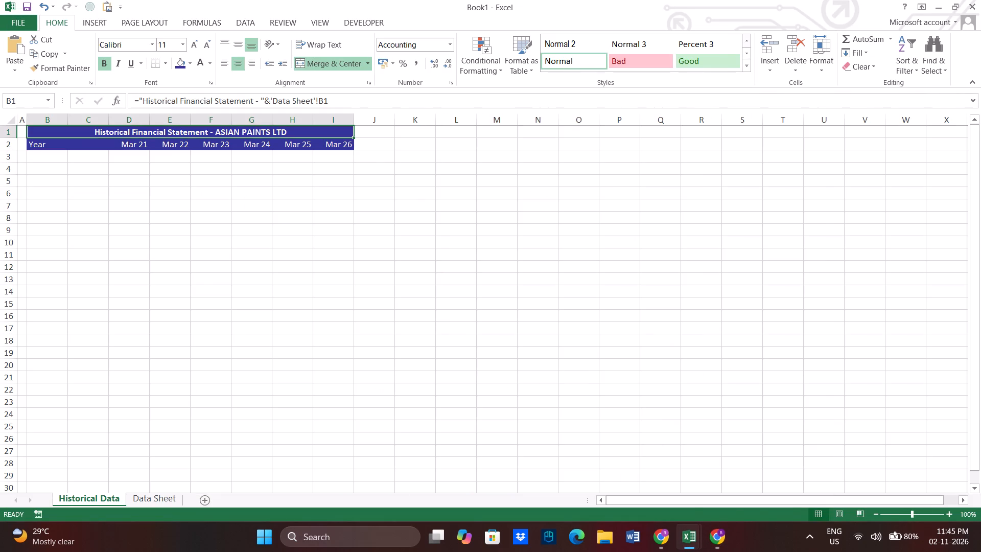
drag(71, 133, 166, 142)
click(188, 59)
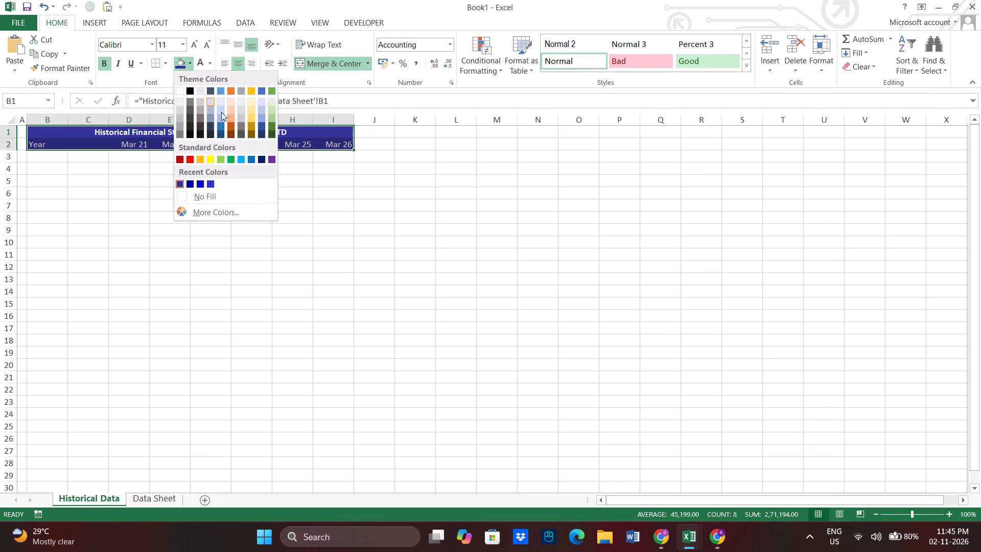
click(259, 136)
click(358, 219)
click(147, 216)
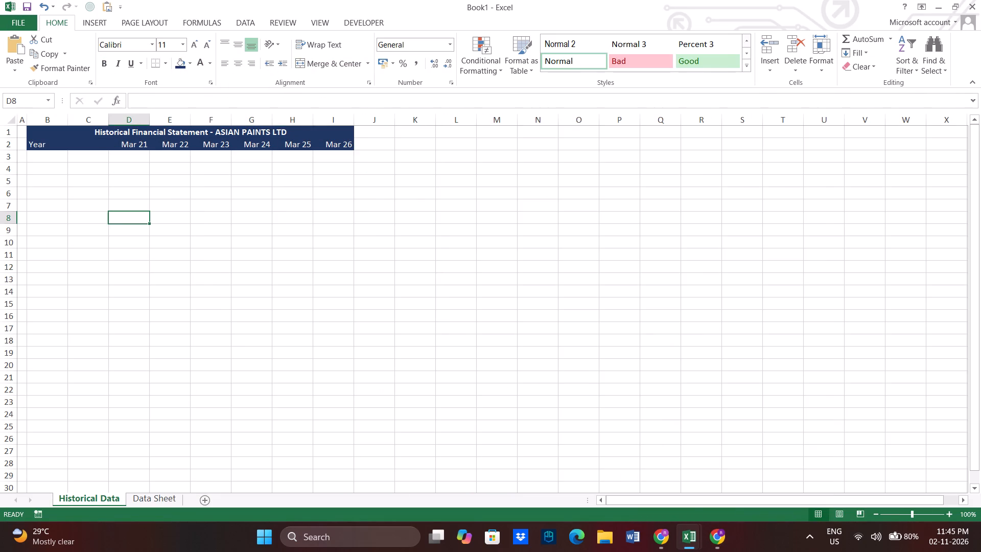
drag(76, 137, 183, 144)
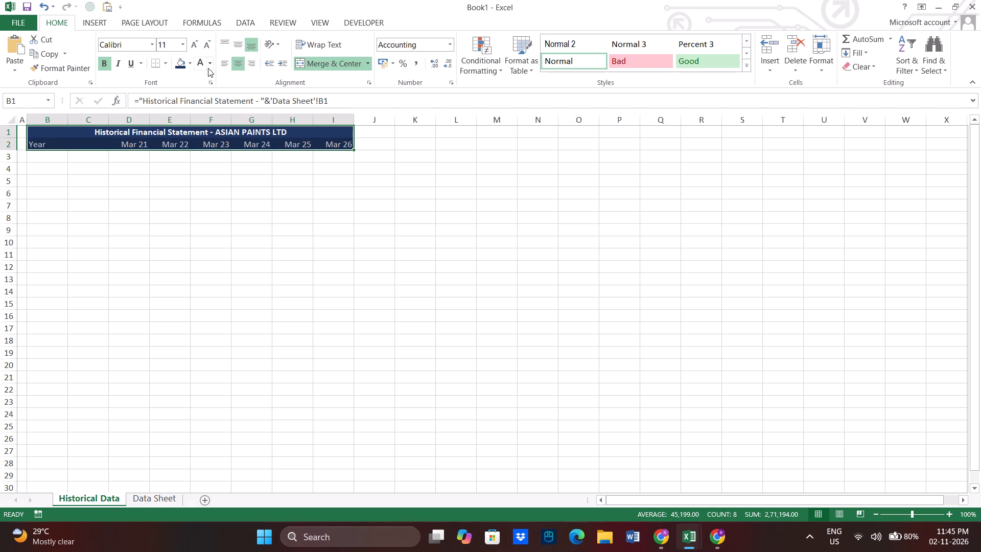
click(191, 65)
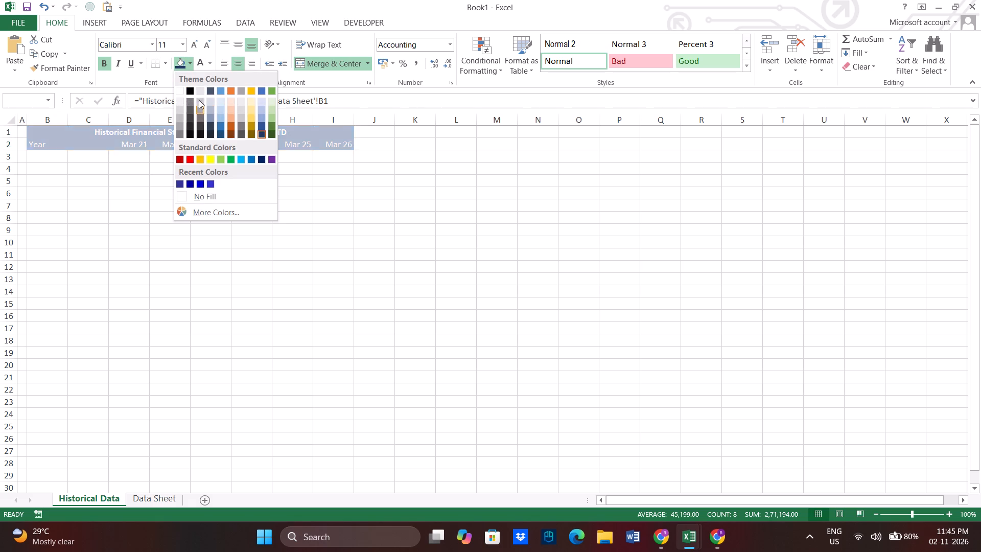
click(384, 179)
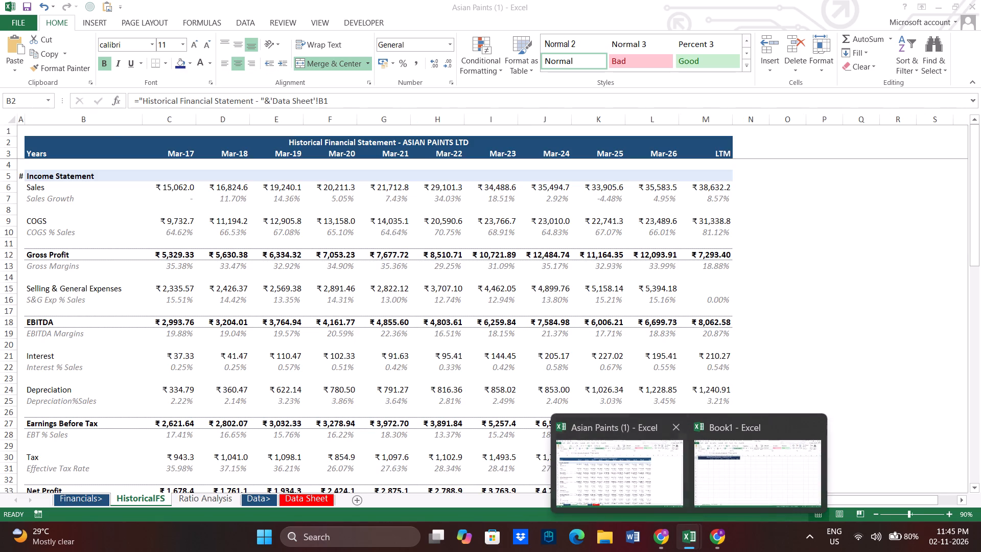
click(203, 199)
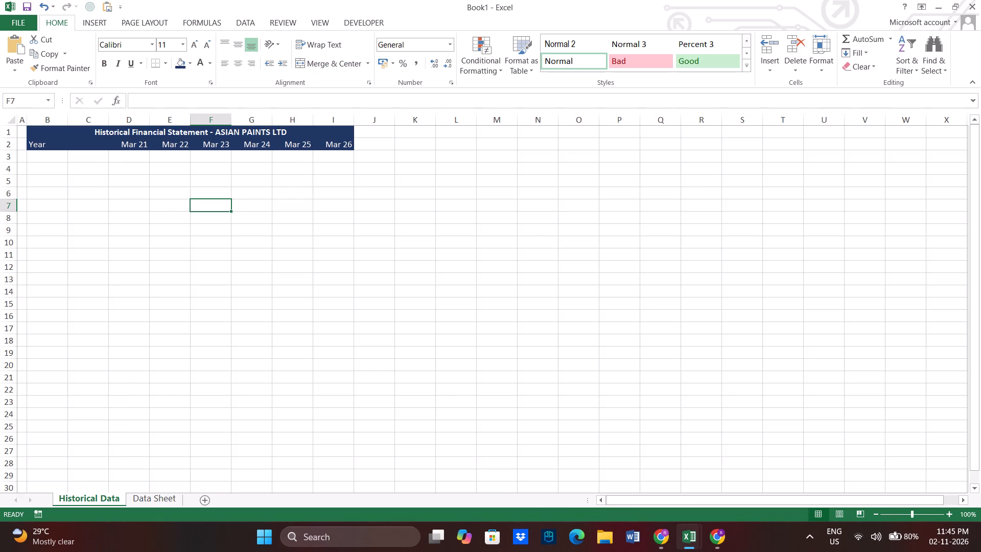
Check which theme color fills the Mar-21 header cell in the Asian Paints (1) workbook's HistoricalFS sheet.
click(700, 535)
click(635, 484)
click(391, 337)
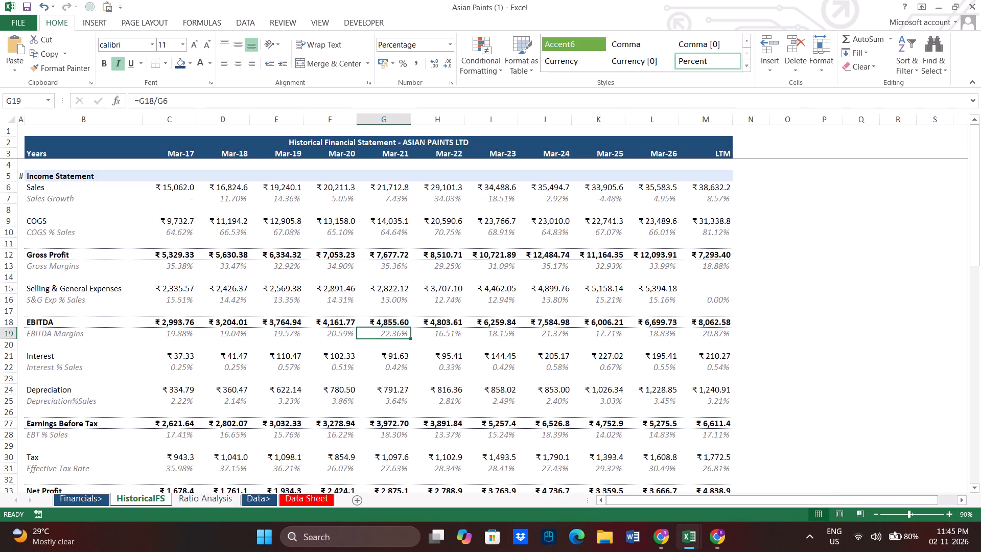
click(364, 151)
click(188, 62)
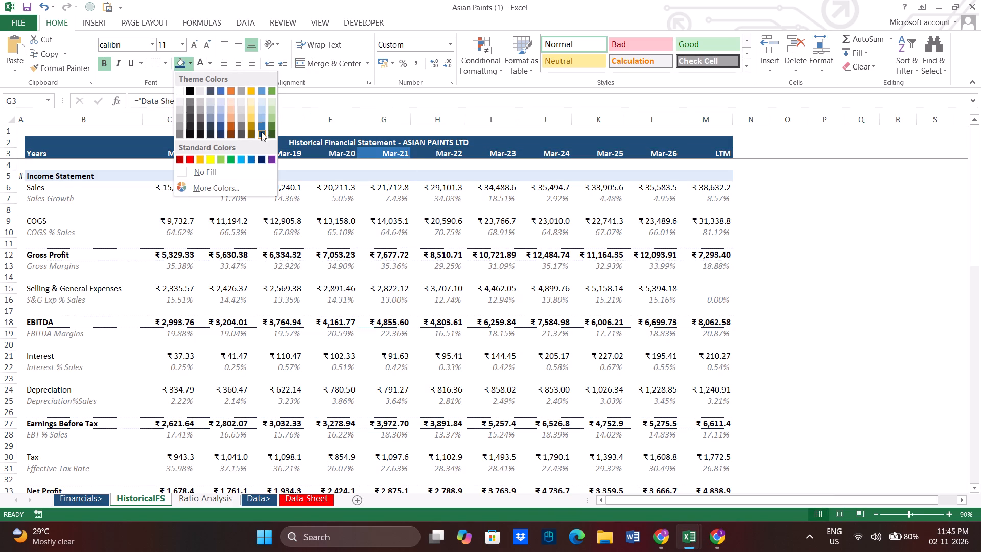
click(680, 320)
Reapply the darkest shade of the second blue theme color as the fill of Book1's header rows B1:I2.
click(781, 468)
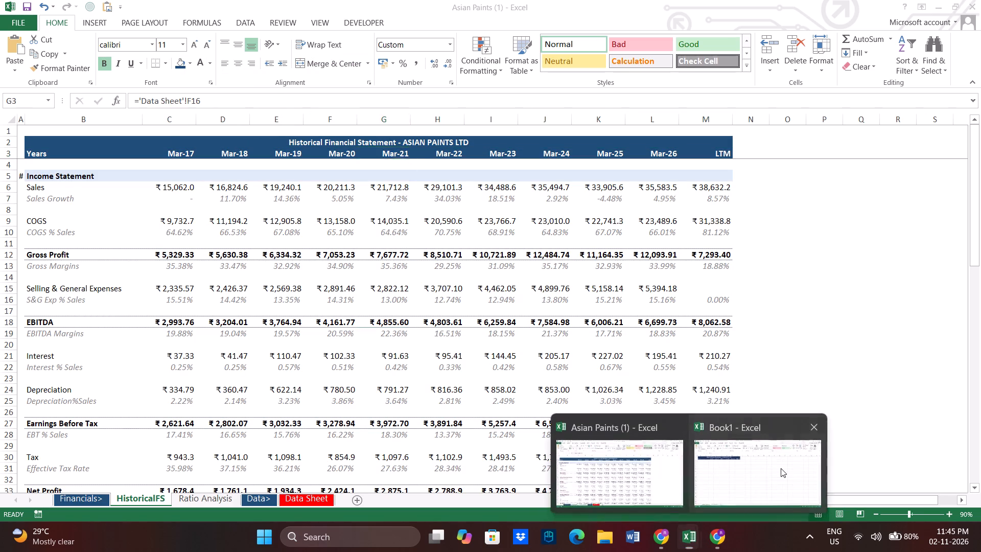
drag(69, 137, 191, 143)
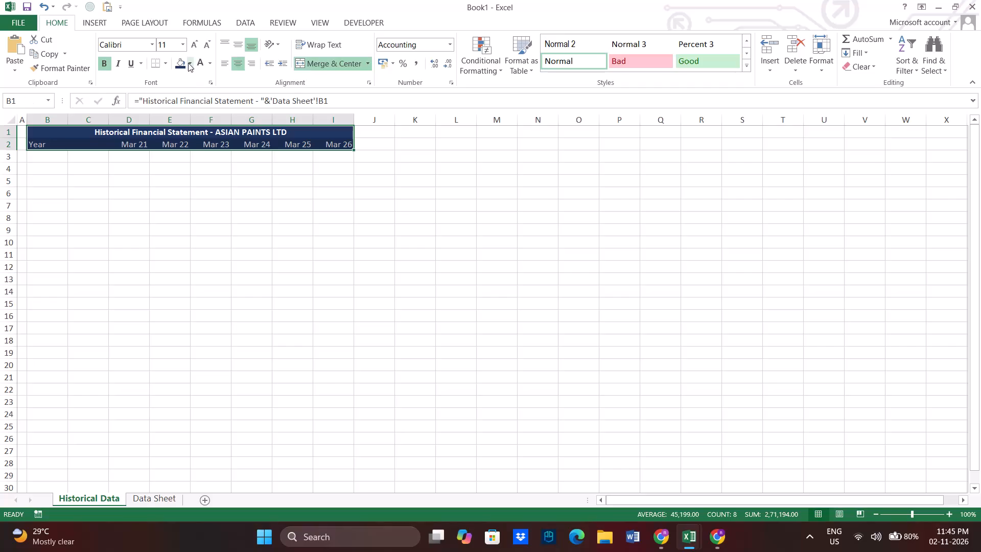
click(188, 63)
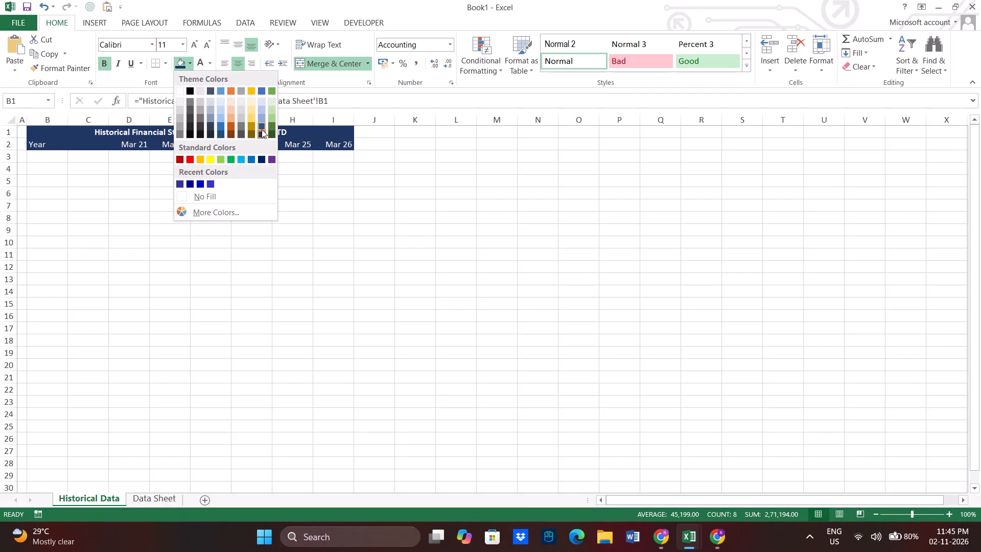
click(262, 133)
click(286, 217)
click(189, 222)
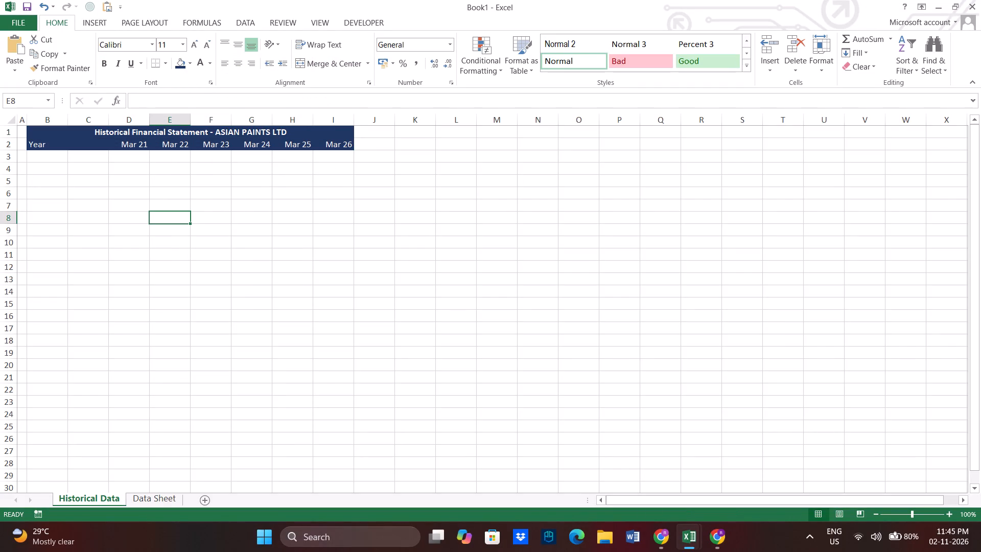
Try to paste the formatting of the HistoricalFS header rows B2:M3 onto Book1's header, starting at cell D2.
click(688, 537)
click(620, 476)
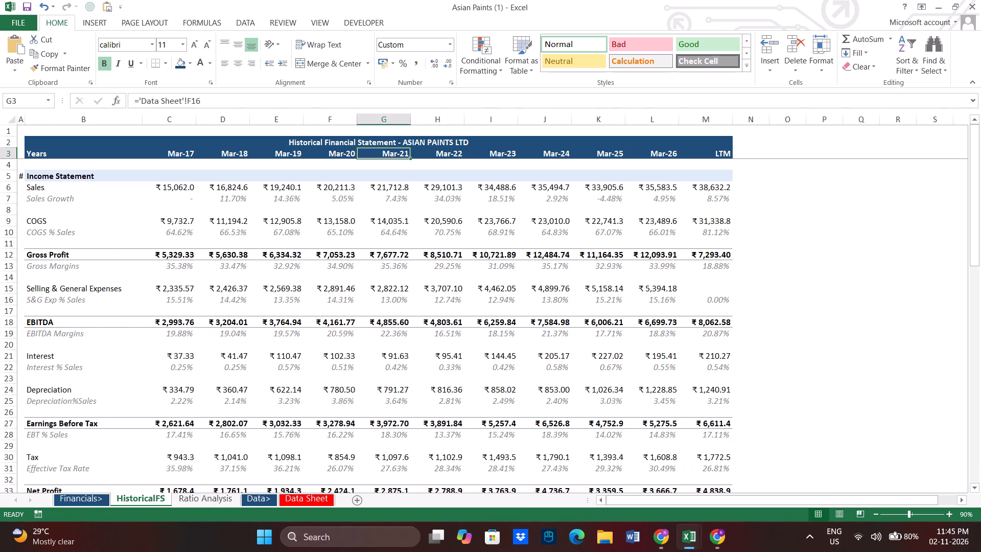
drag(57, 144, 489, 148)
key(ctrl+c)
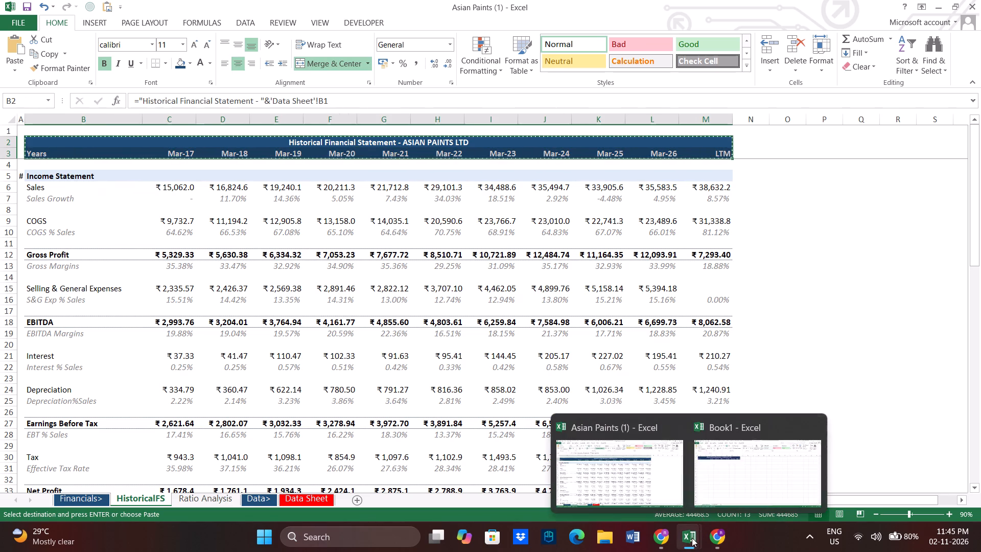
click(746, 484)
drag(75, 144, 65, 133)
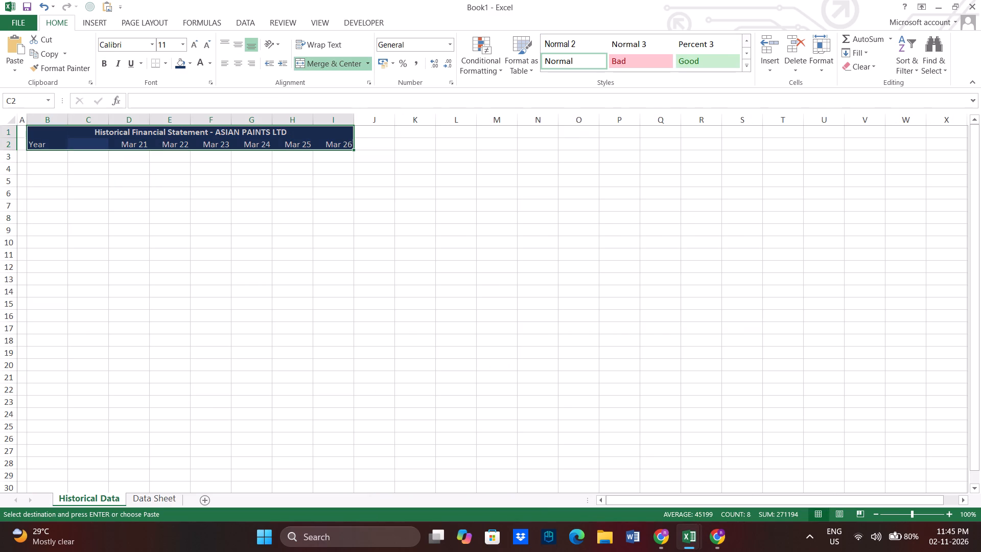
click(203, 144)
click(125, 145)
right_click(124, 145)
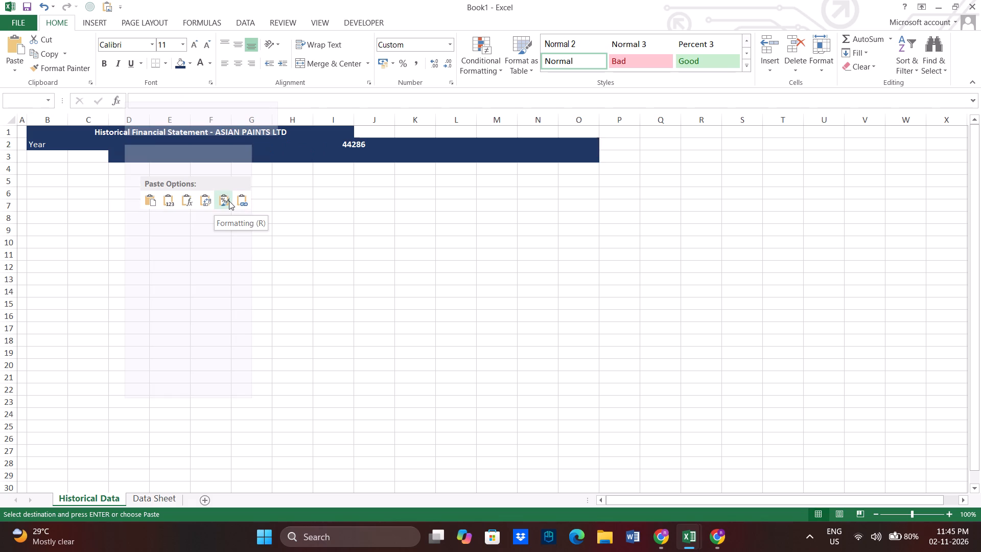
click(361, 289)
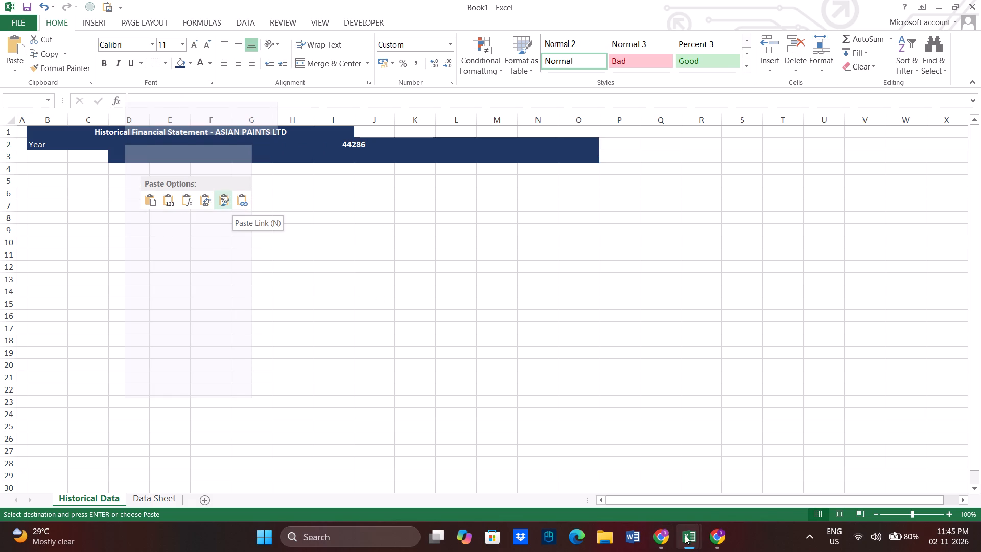
Copy the Mar-22 header cell H3 from HistoricalFS and paste only its formatting onto cell G2 in Book1's Historical Data sheet.
click(685, 535)
click(630, 477)
click(442, 156)
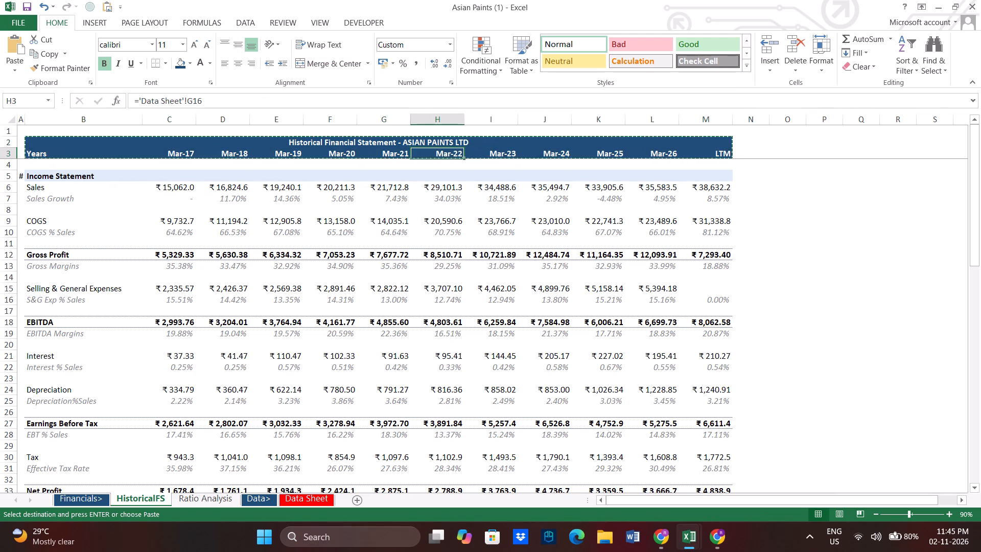
key(ctrl+c)
click(684, 539)
click(730, 473)
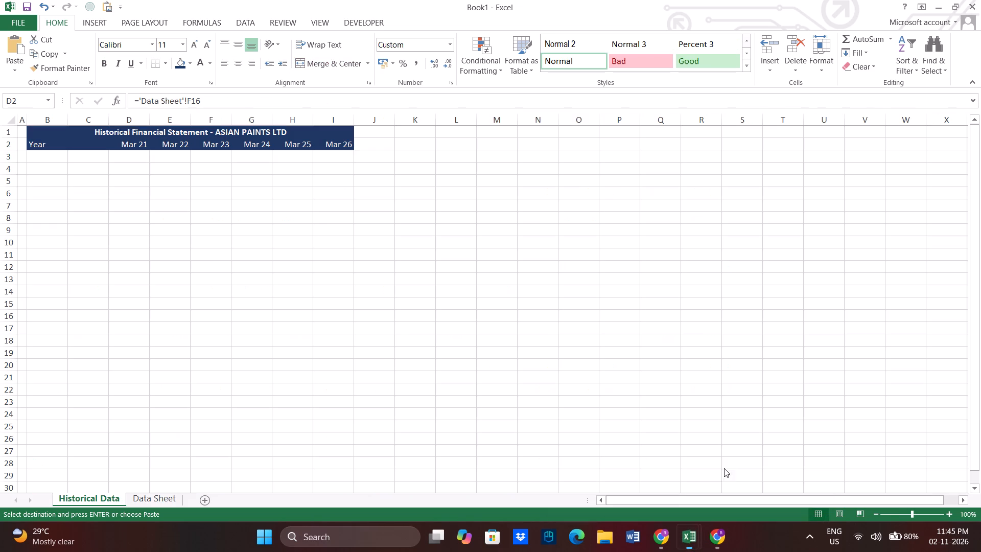
click(255, 149)
right_click(255, 149)
right_click(262, 144)
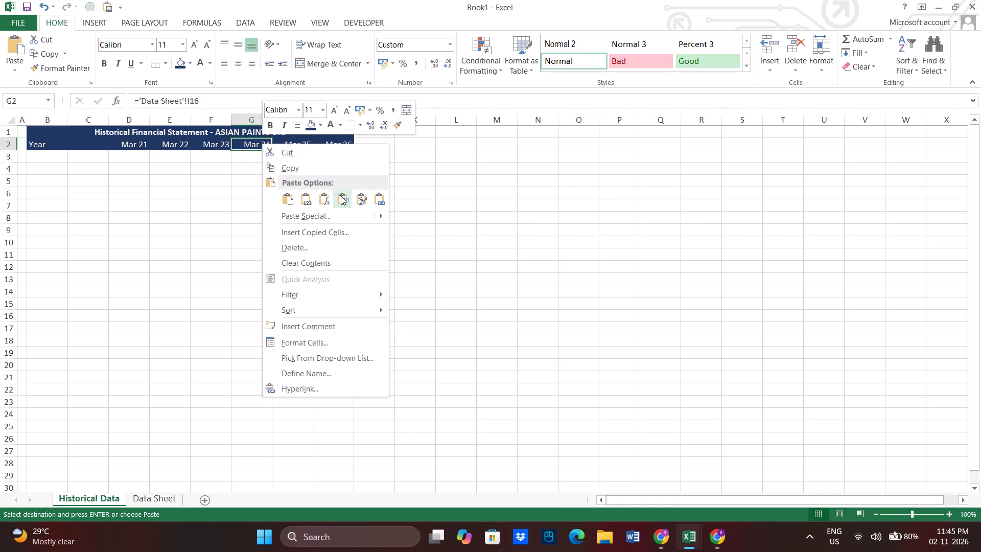
click(357, 202)
click(337, 207)
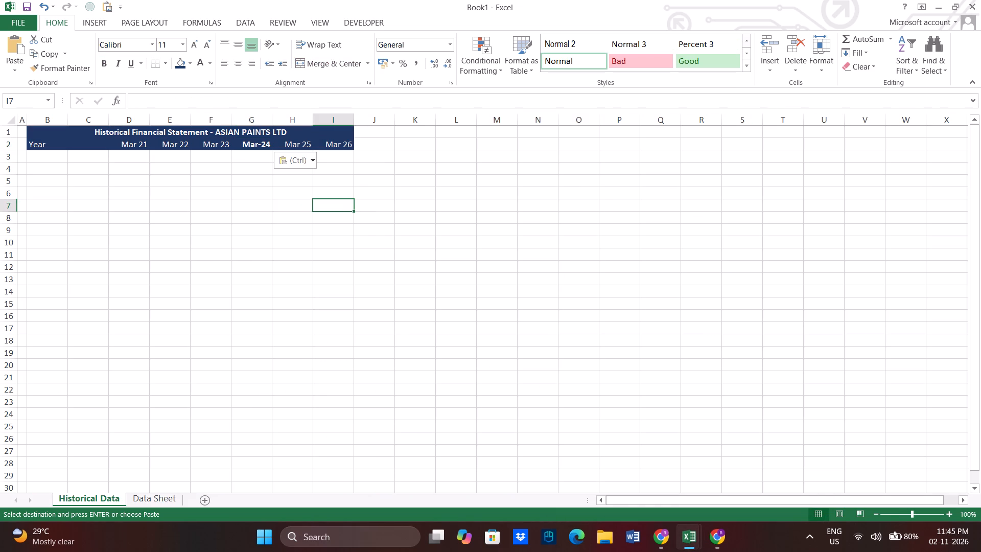
click(247, 138)
click(238, 149)
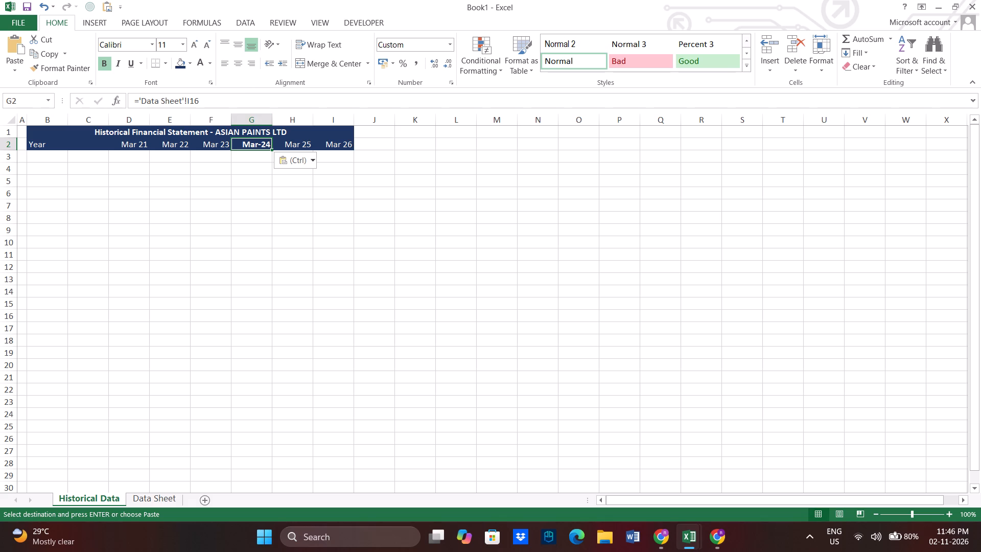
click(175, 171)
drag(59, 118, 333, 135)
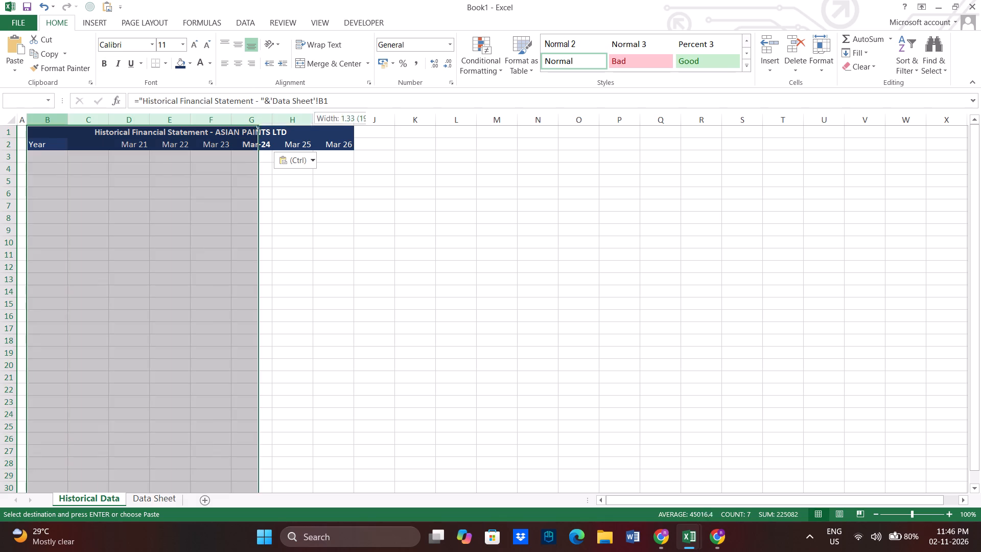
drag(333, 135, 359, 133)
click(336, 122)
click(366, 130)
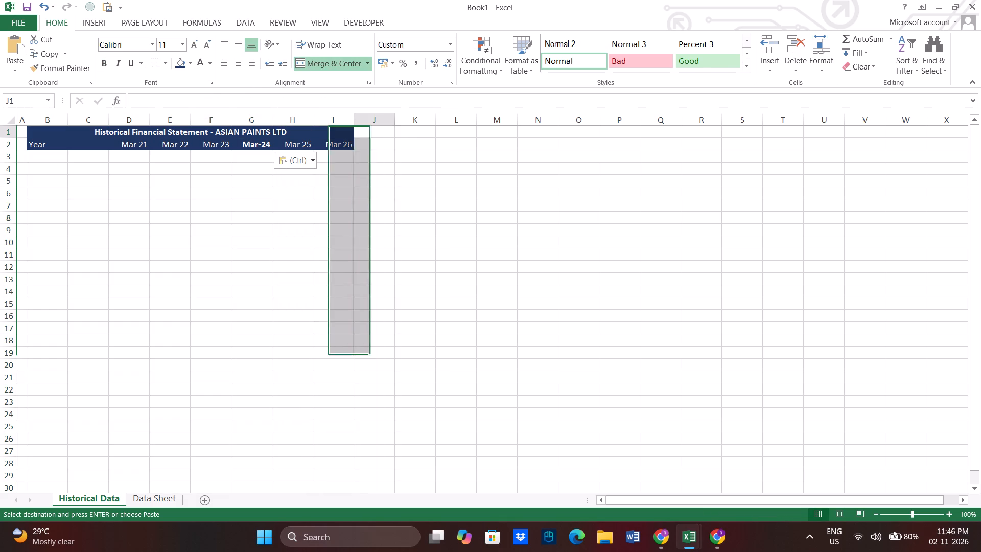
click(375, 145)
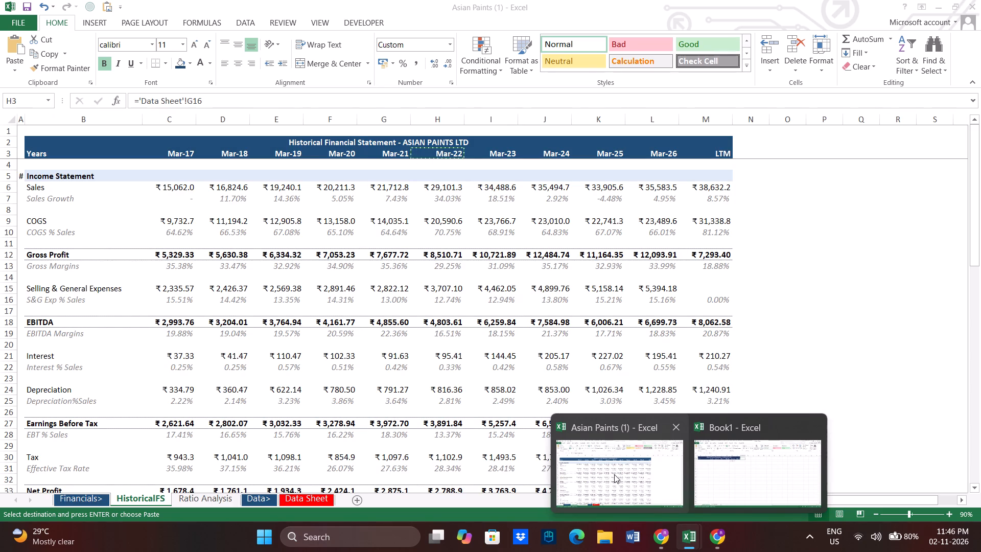
Switch to Chrome, search Google for "what is ltm" and read the overview's definition.
click(720, 545)
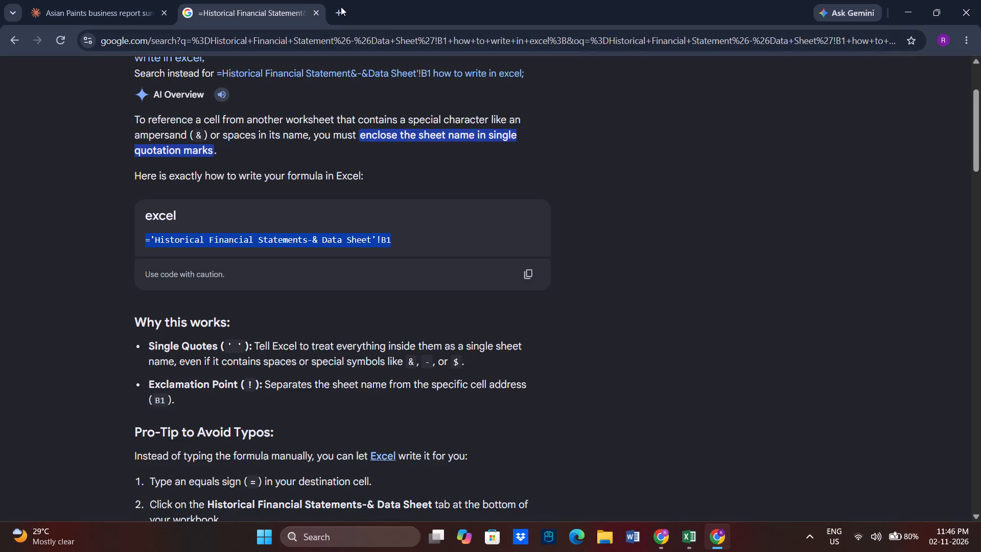
click(341, 42)
text(what is ltm4)
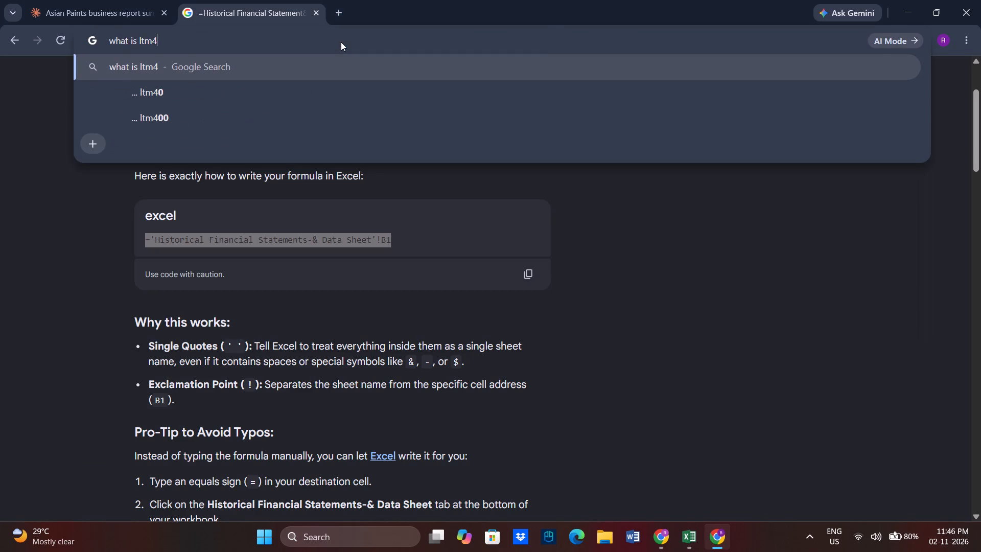
key(BackSpace)
key(Return)
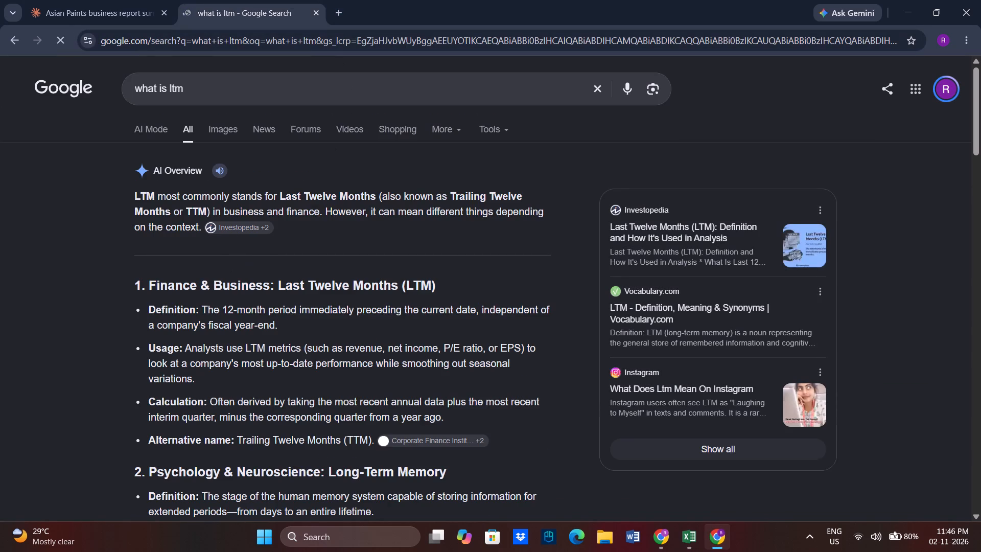
drag(266, 202, 364, 199)
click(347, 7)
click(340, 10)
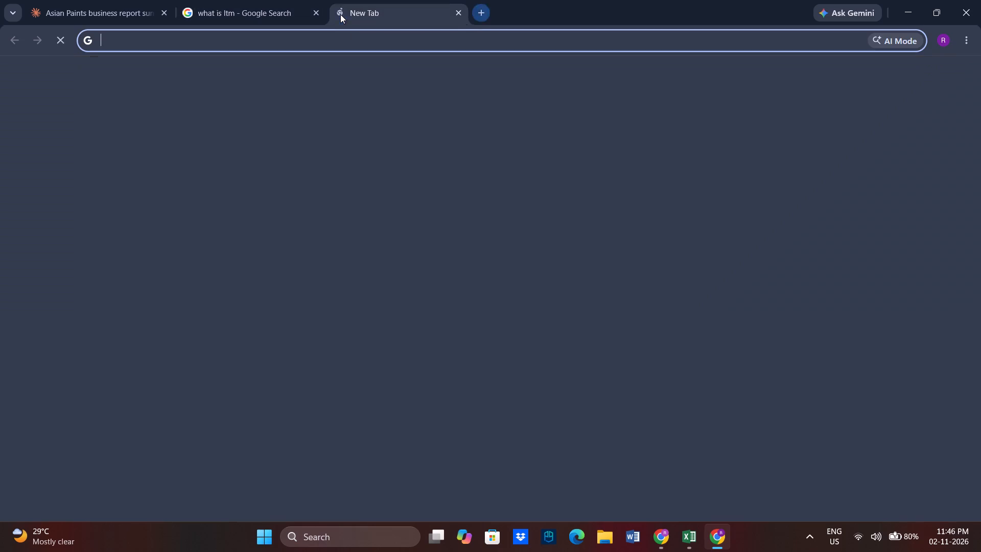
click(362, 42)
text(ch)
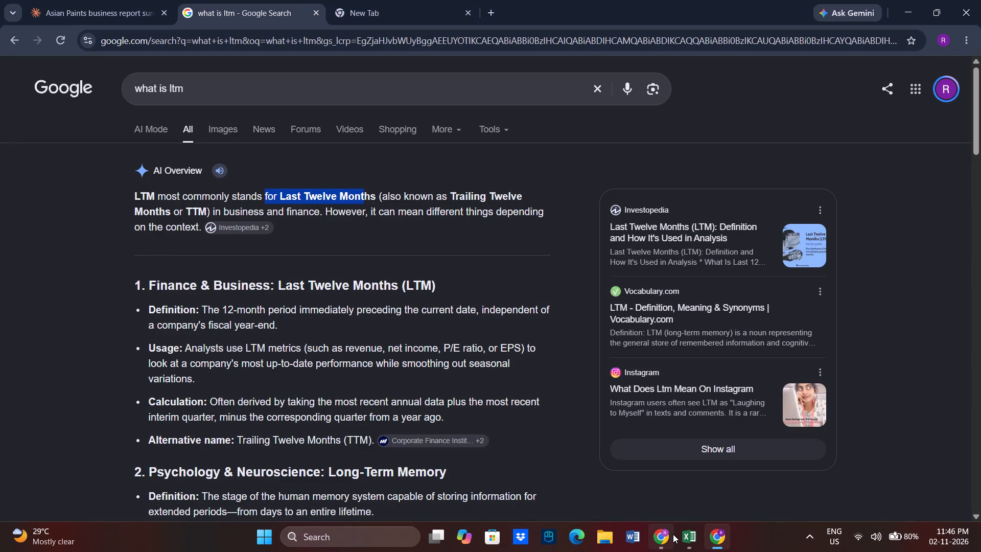
Switch back to Book1 in Excel and enter LTM as a header in cell J2 of Historical Data.
click(694, 536)
click(748, 463)
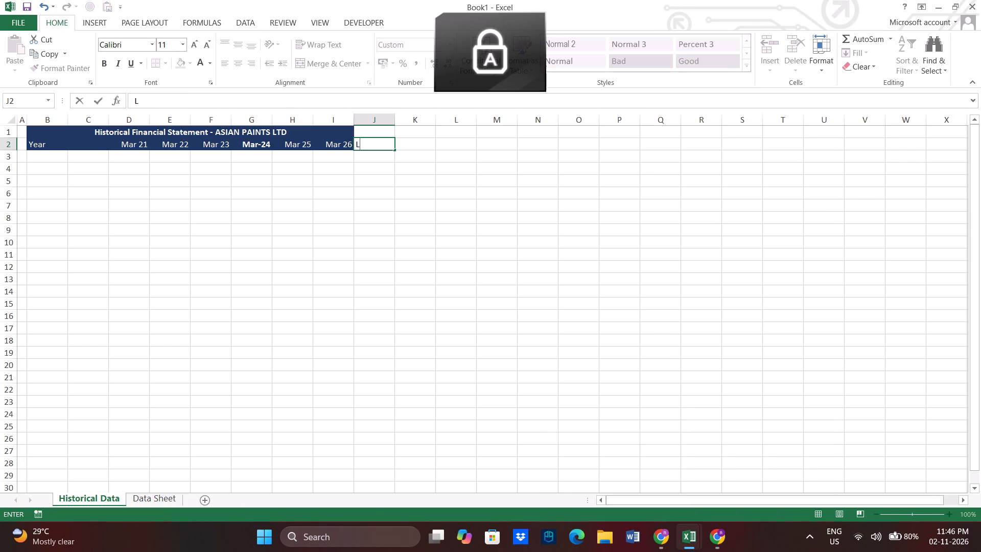
text(TM)
key(Up)
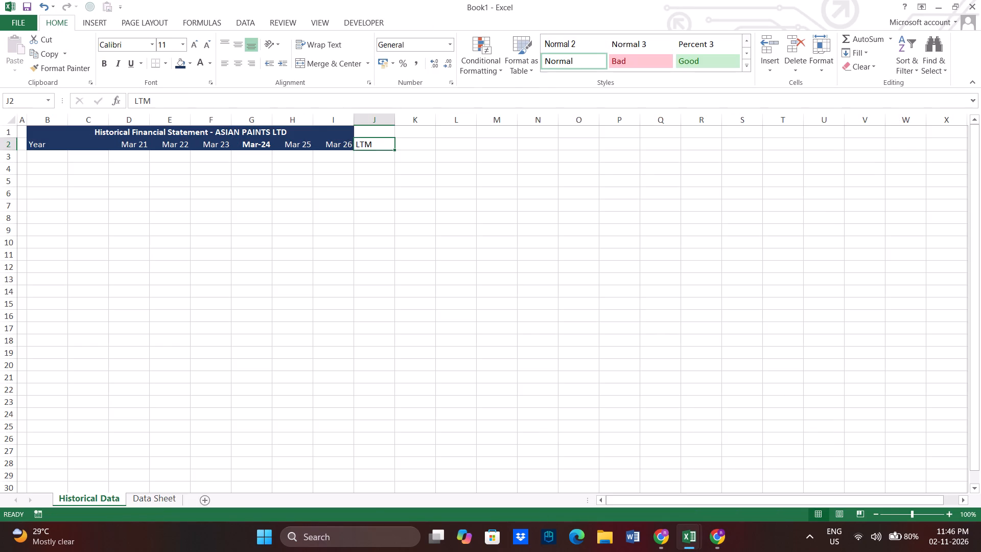
Copy the Mar 26 header cell I2 and paste only its formatting onto the LTM header in J2.
key(Left)
key(ctrl+c)
key(Right)
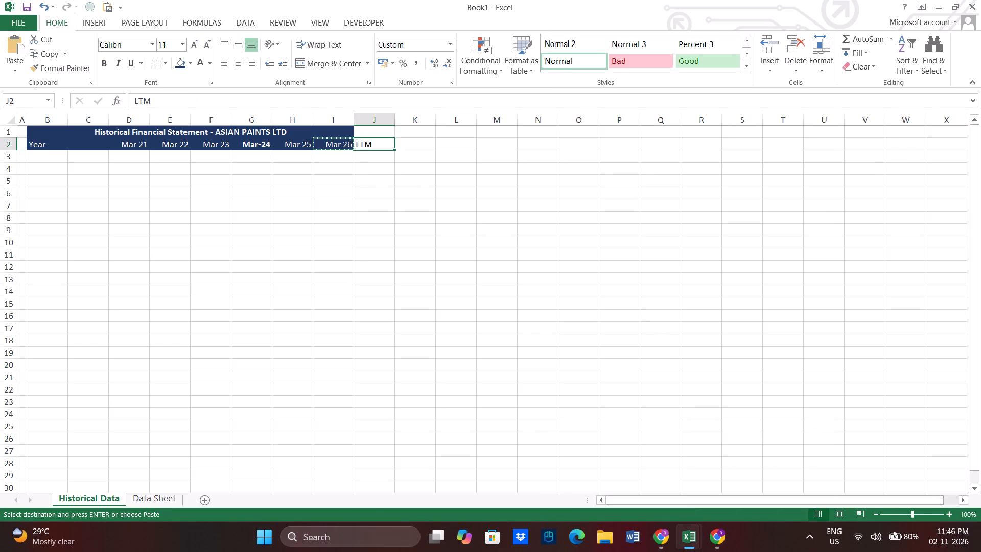
right_click(364, 146)
click(464, 202)
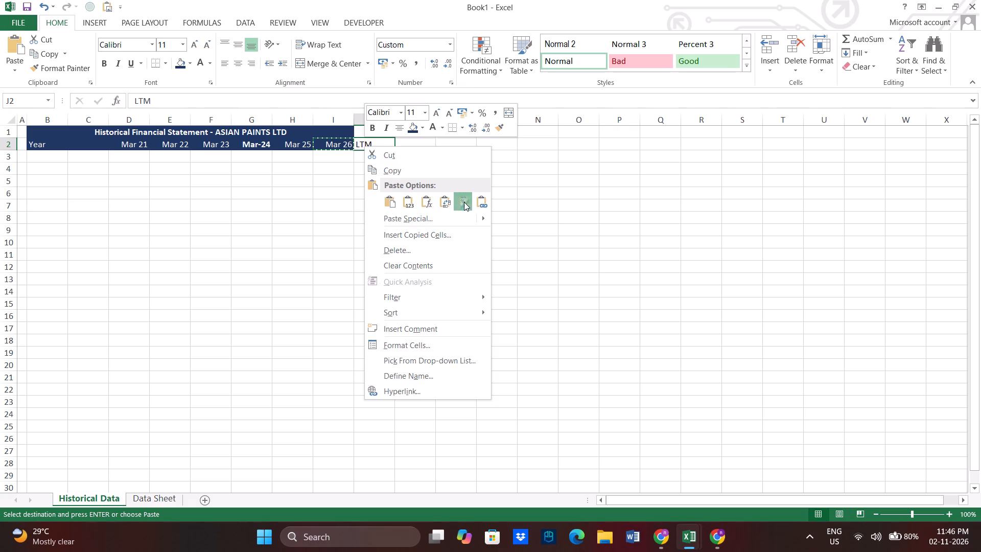
click(569, 278)
click(371, 142)
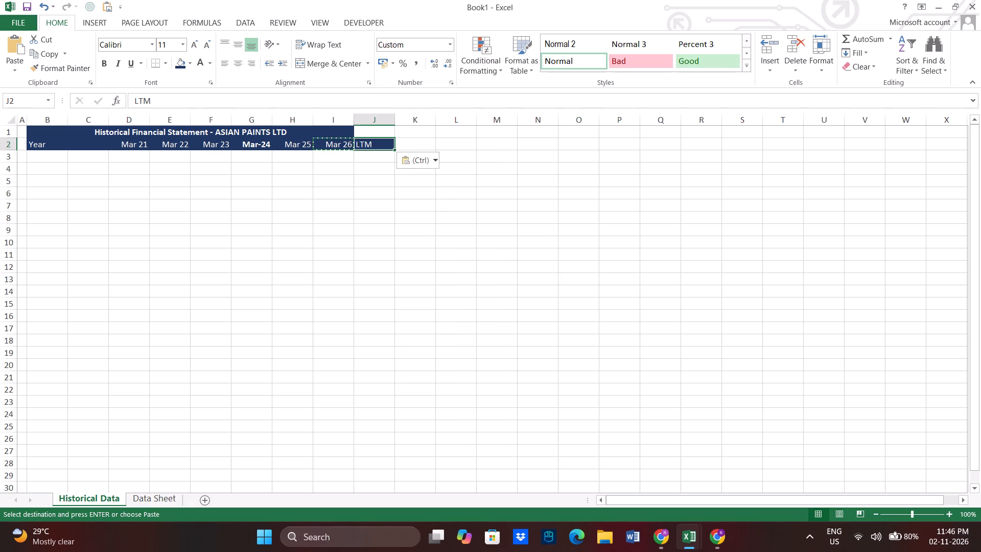
Make the whole year header row B2:J2 bold.
drag(121, 141, 307, 152)
click(333, 195)
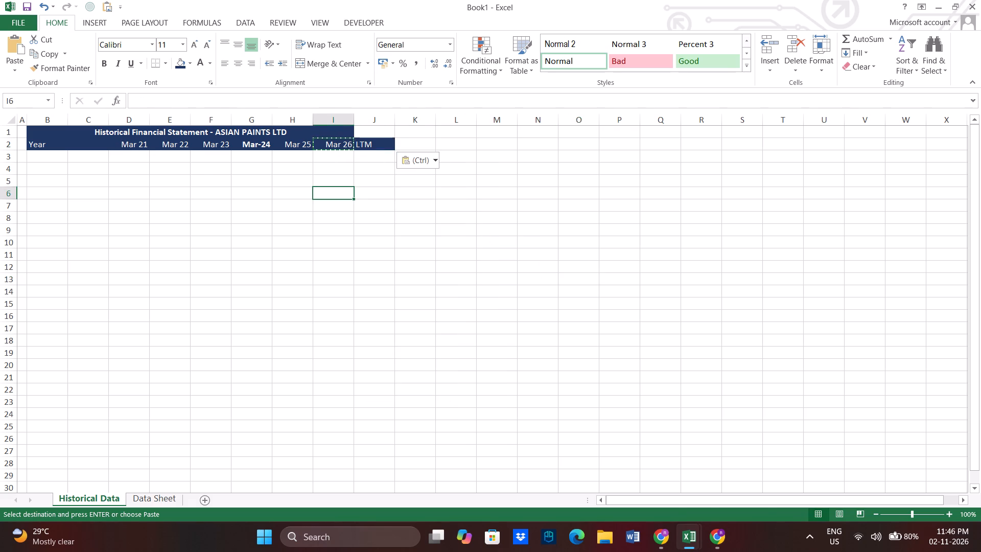
drag(53, 148, 364, 147)
key(ctrl+b)
click(357, 189)
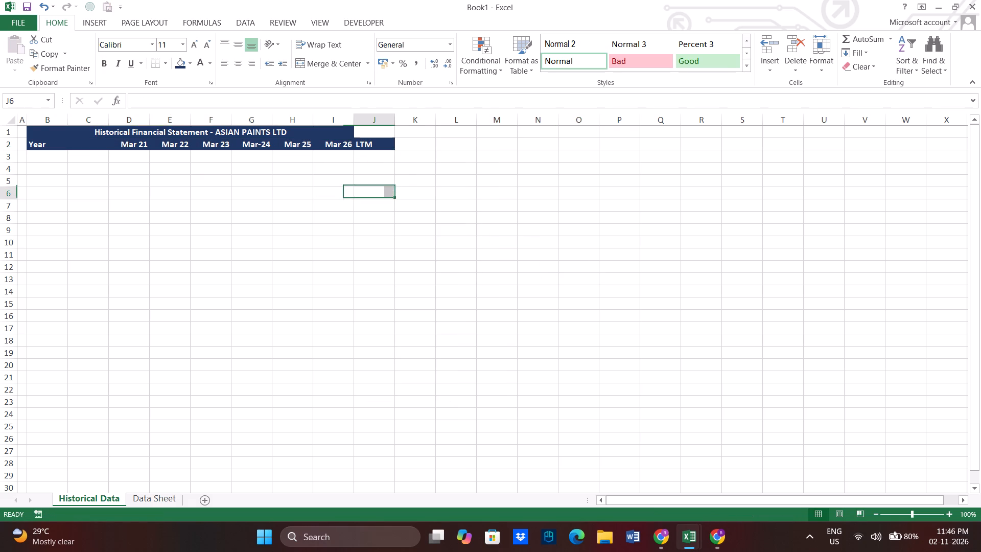
Unmerge the title in row 1 and merge it without centering across B1:J1, including the column above LTM.
click(186, 132)
drag(341, 133, 365, 134)
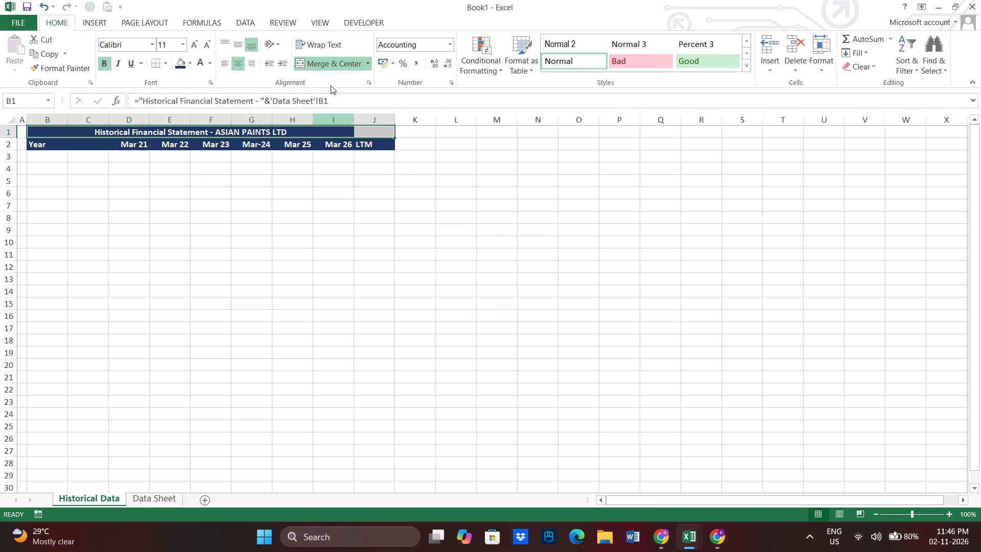
click(323, 62)
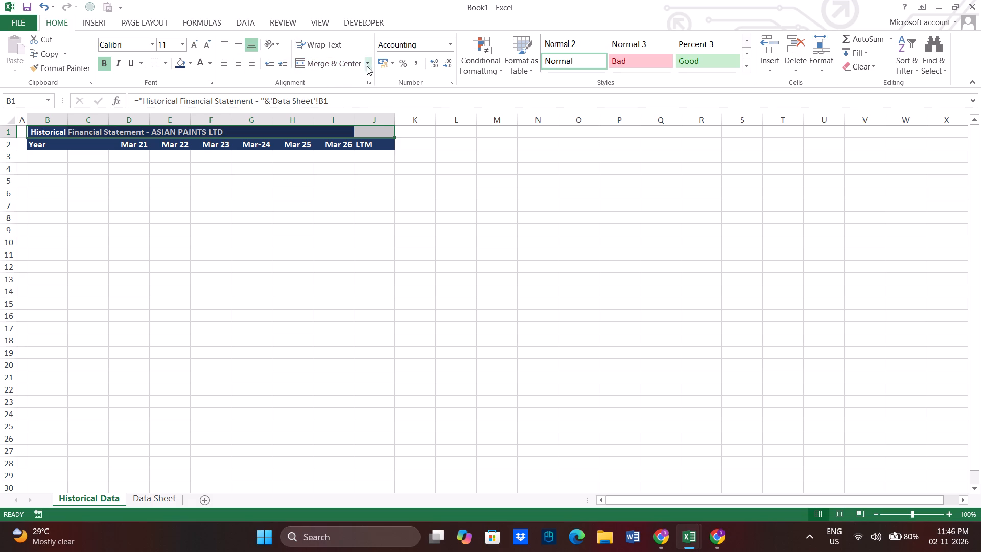
click(365, 63)
click(346, 110)
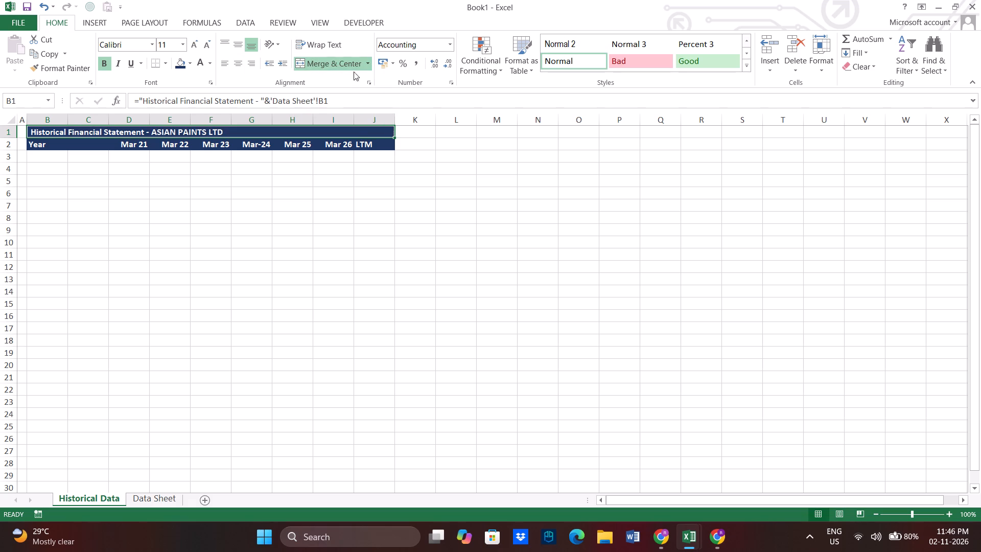
Unmerge the title row and apply Merge & Center across B1:J1 instead.
click(367, 60)
click(348, 83)
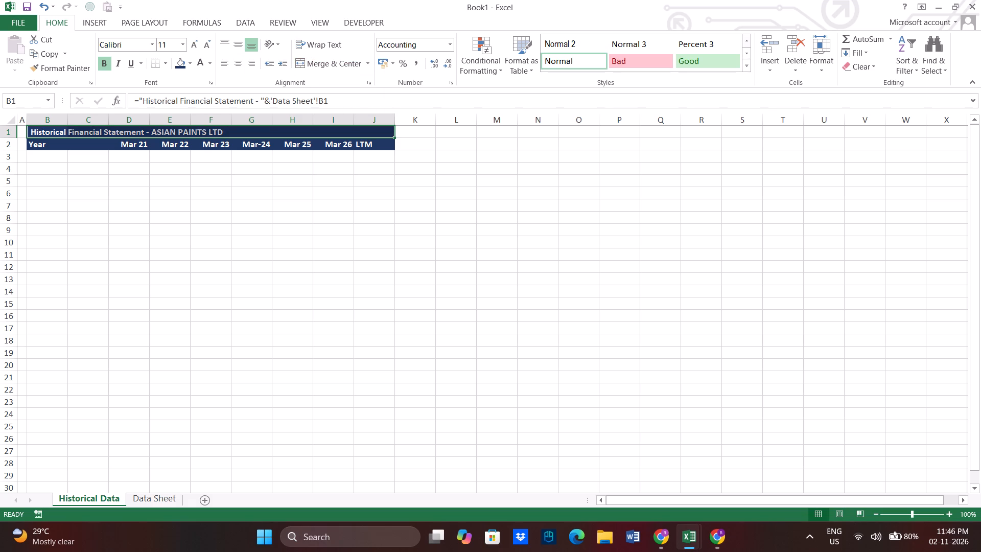
click(359, 232)
click(163, 129)
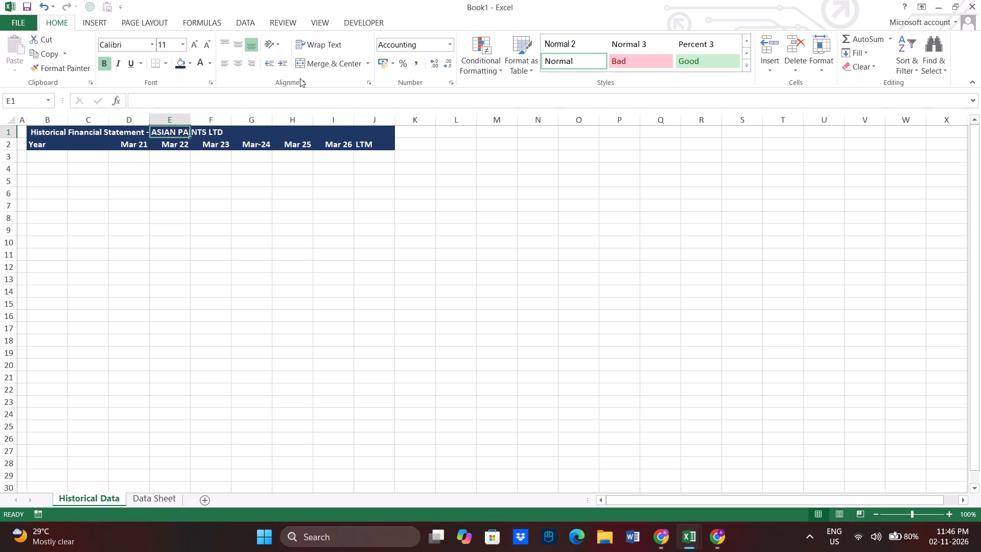
click(332, 64)
drag(329, 132, 327, 131)
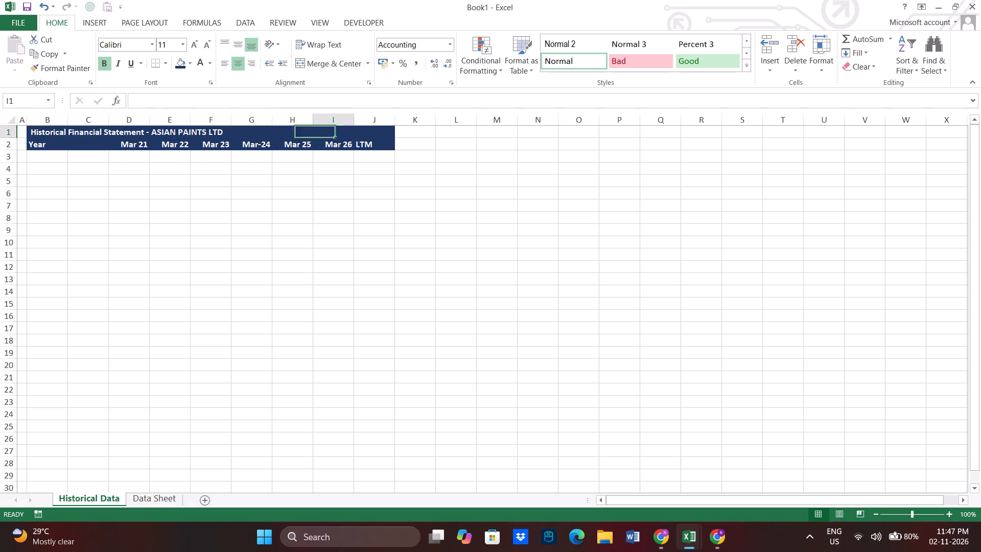
drag(327, 131, 78, 136)
click(45, 134)
drag(44, 133, 226, 136)
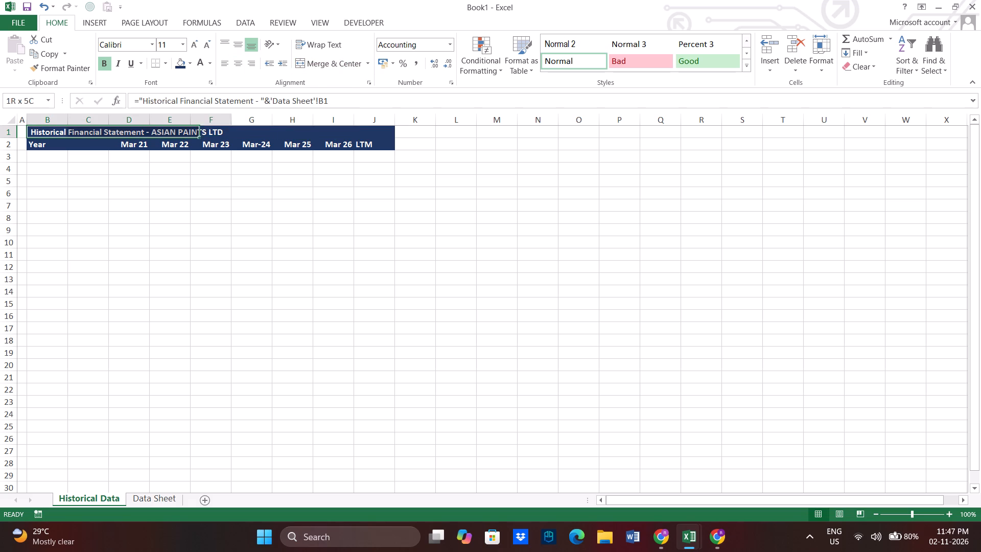
drag(226, 136, 378, 134)
click(365, 64)
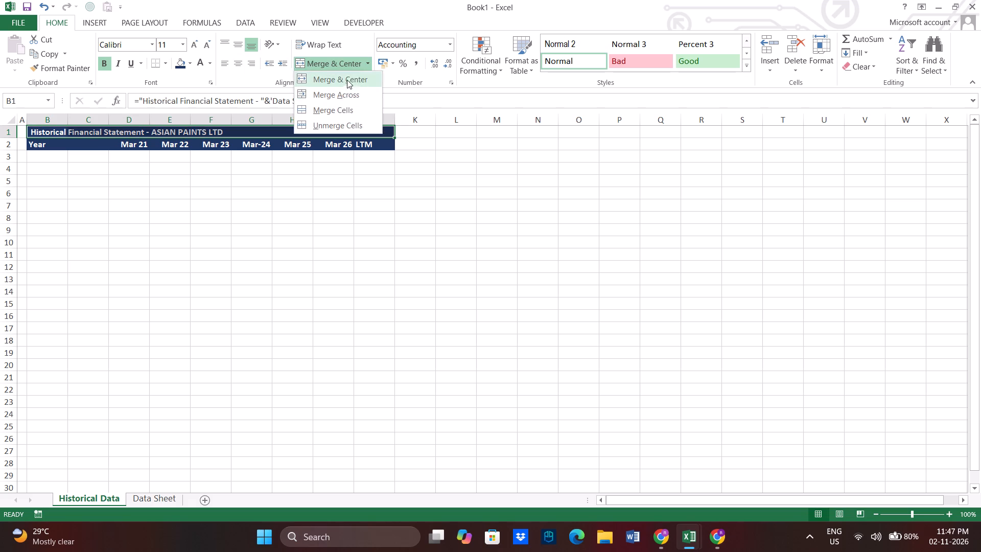
click(347, 75)
click(402, 287)
Check how the first section heading row is laid out in the Asian Paints (1) HistoricalFS sheet, and return to Book1.
click(41, 159)
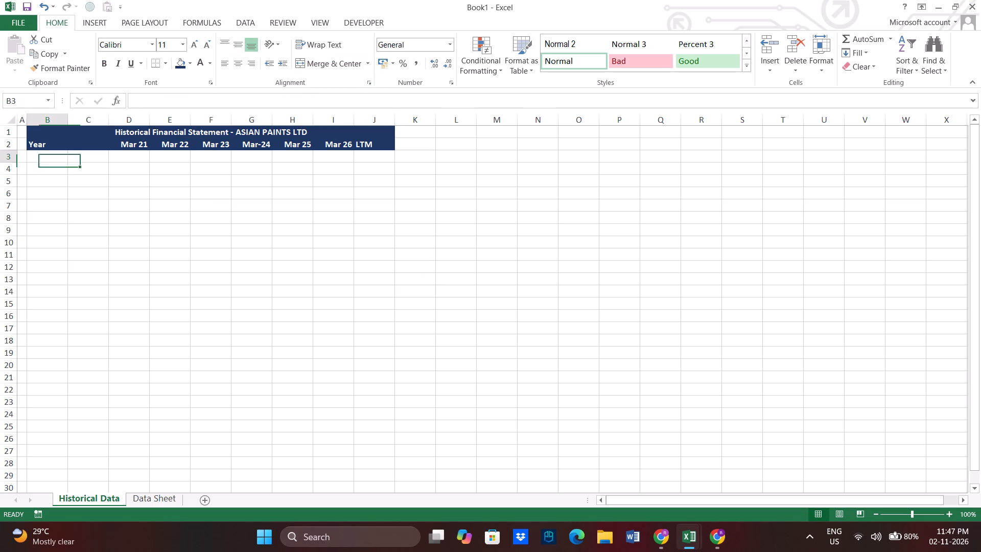
click(48, 176)
click(48, 170)
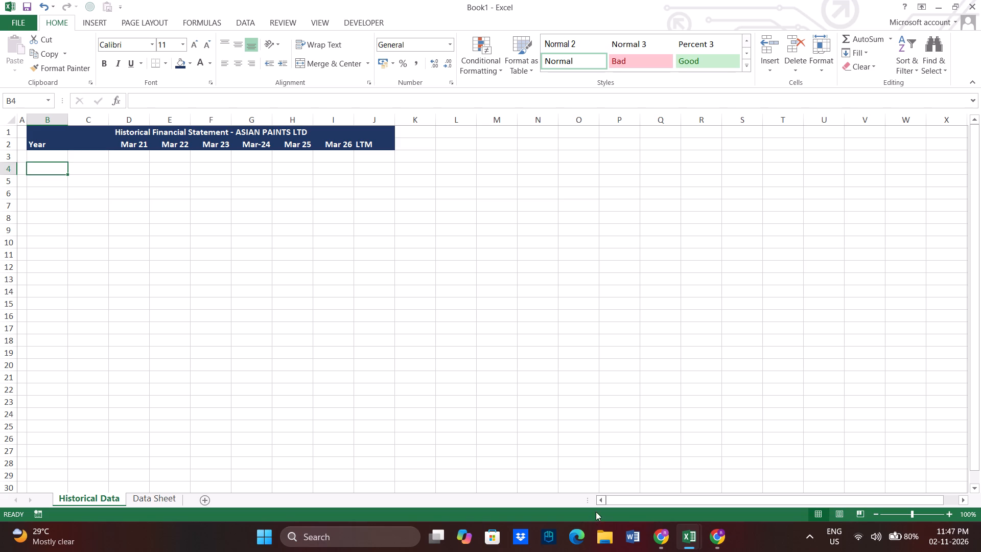
double_click(655, 532)
click(686, 532)
click(608, 474)
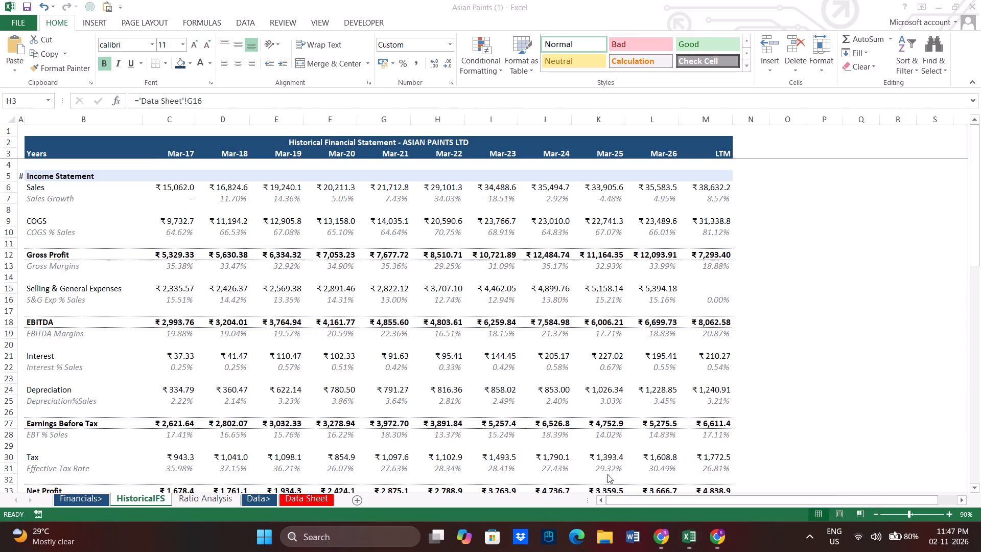
click(685, 542)
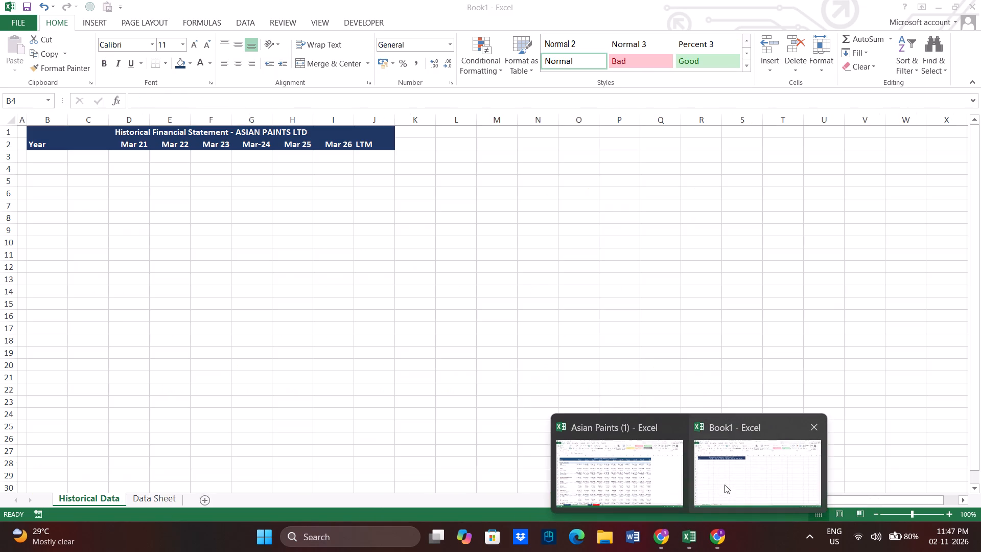
click(725, 485)
Enter the # marker in cell A4 of the Historical Data sheet.
click(19, 173)
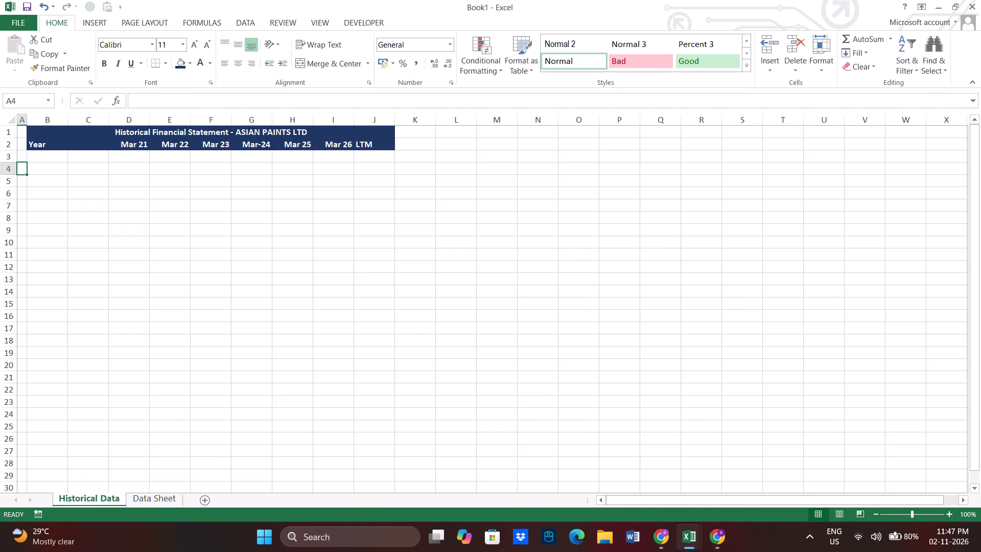
key(shift+numbersign)
key(Right)
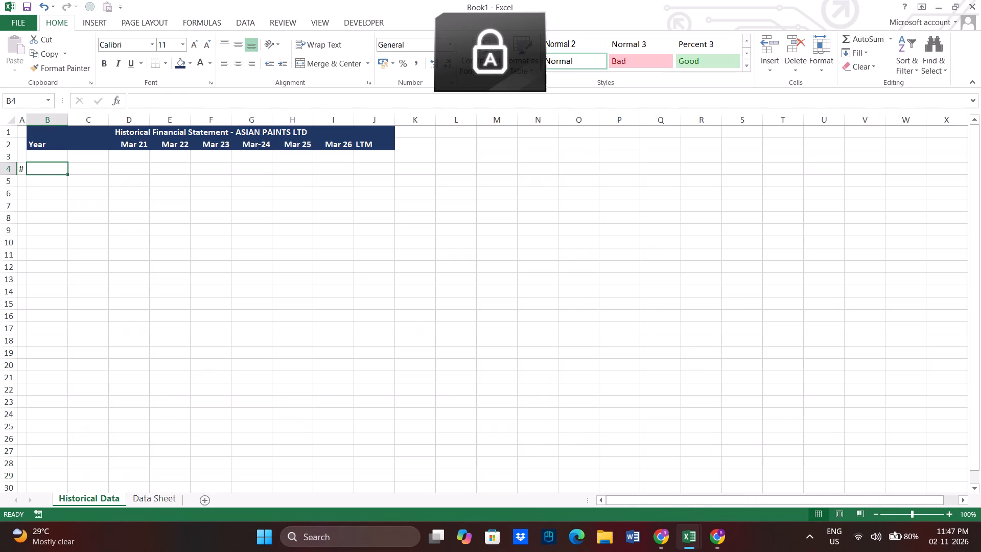
Enter the section heading Income Statement in cell B4 of the Historical Data sheet.
key(BackSpace)
key(BackSpace)
key(BackSpace)
key(BackSpace)
key(BackSpace)
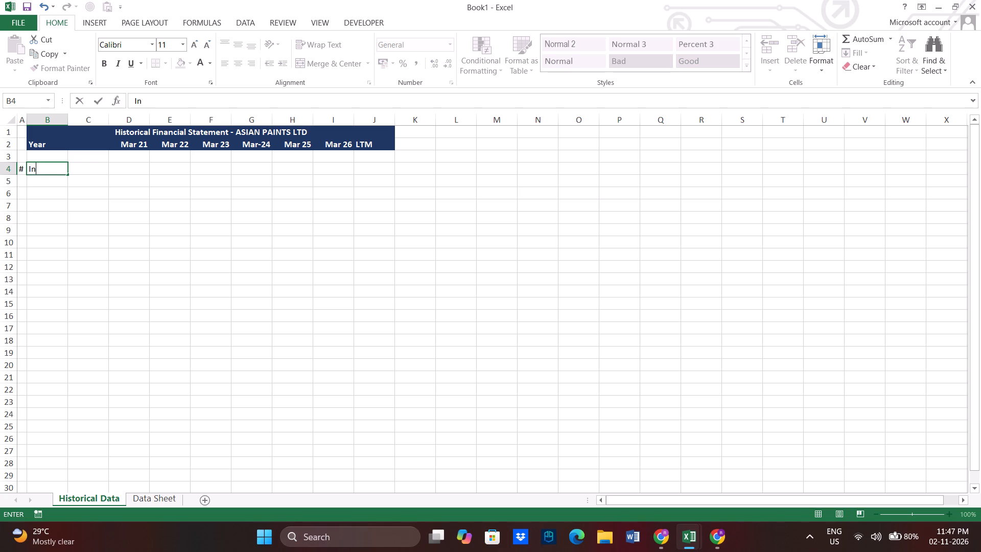
key(BackSpace)
key(BackSpace)
key(BackSpace)
key(BackSpace)
key(BackSpace)
key(BackSpace)
key(BackSpace)
key(BackSpace)
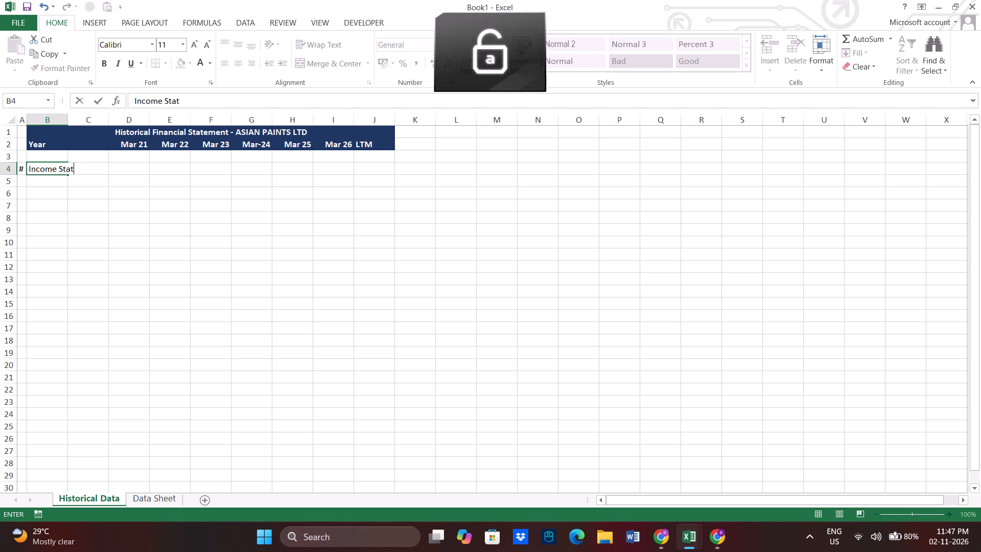
key(Return)
AutoFit the widths of columns B to J to their contents.
scroll(28, 169, up, 1)
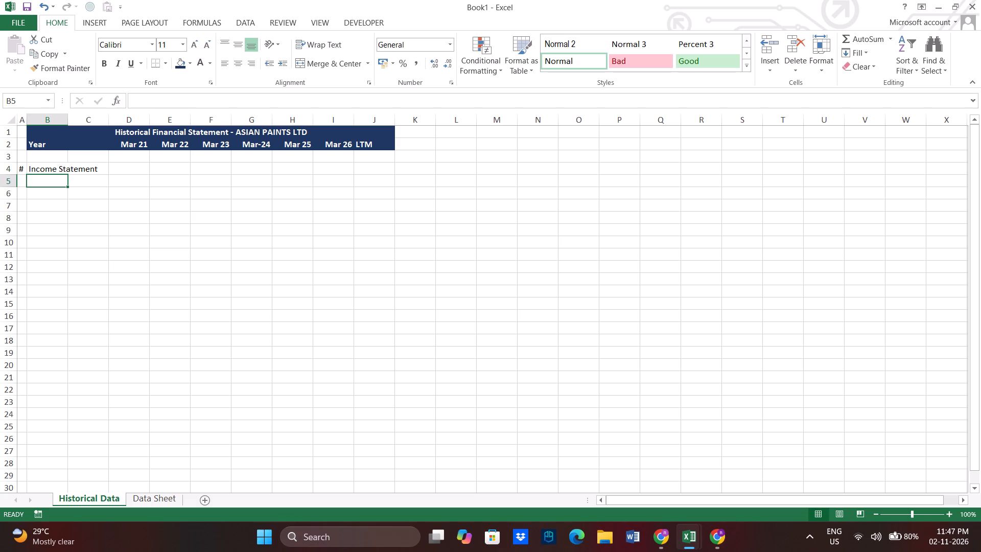
drag(51, 121, 390, 125)
double_click(399, 120)
click(222, 327)
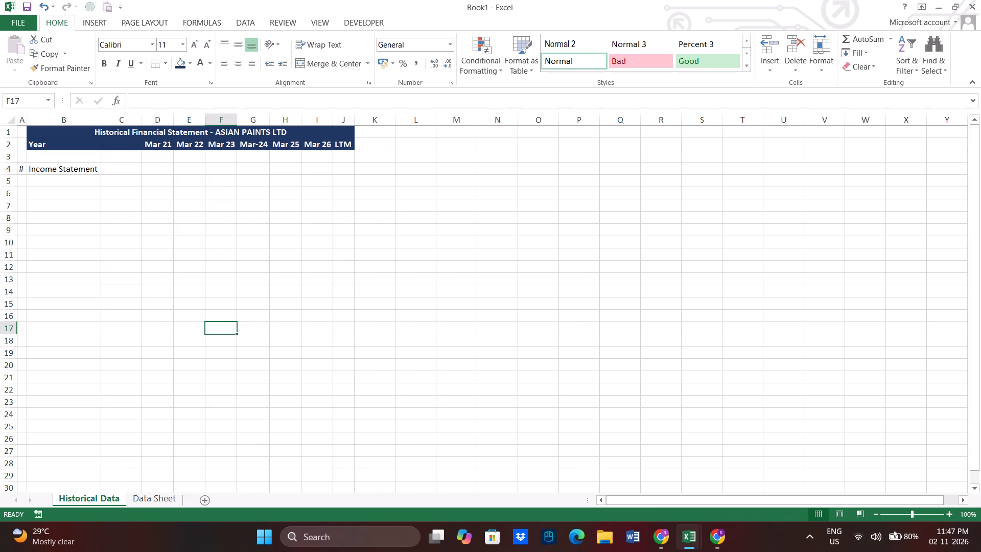
Widen column B to roughly double its width so it has room for longer line-item labels.
click(59, 169)
drag(99, 119, 179, 130)
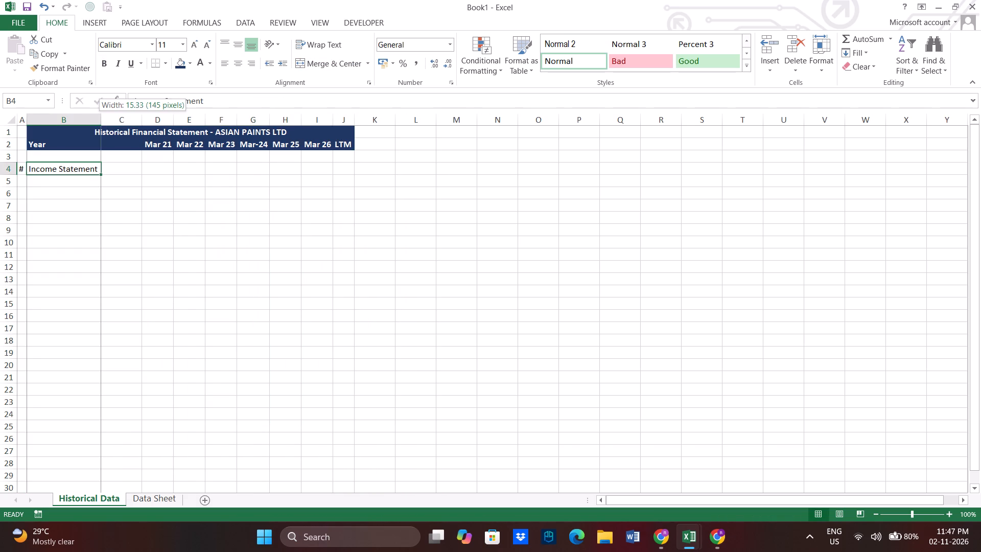
drag(179, 130, 186, 130)
click(271, 294)
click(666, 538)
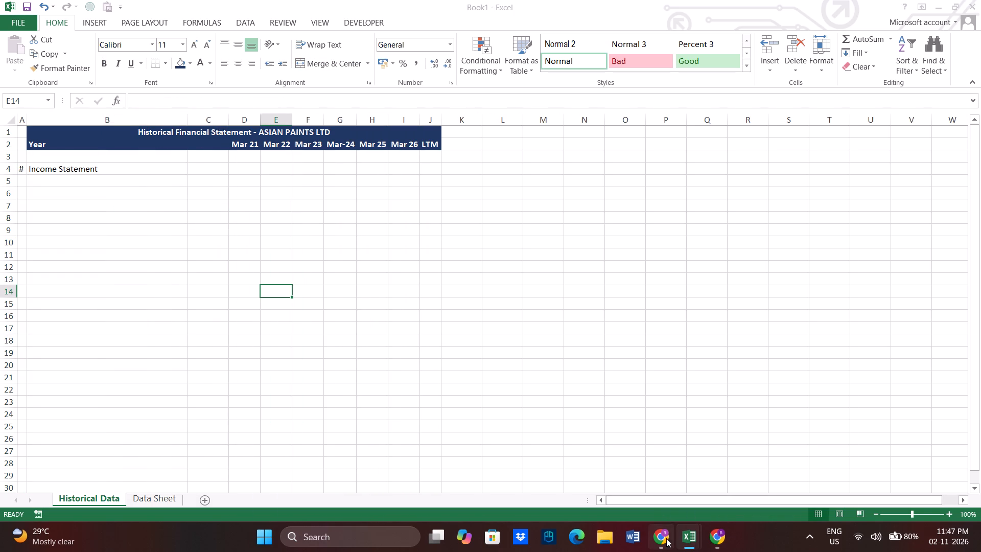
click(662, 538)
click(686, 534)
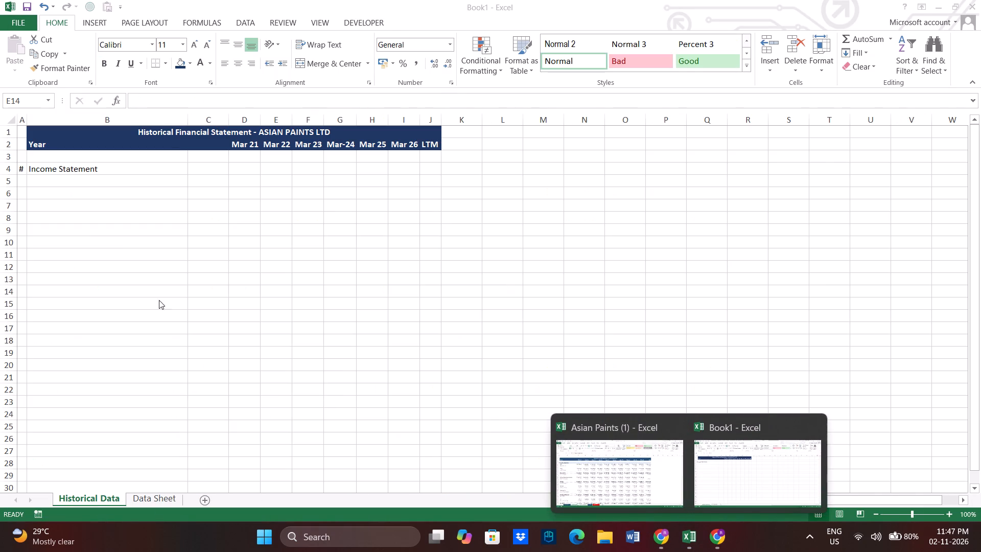
Enter the label Sales in cell B5, checking the first line item in the Asian Paints (1) HistoricalFS sheet.
click(74, 179)
click(74, 179)
click(72, 179)
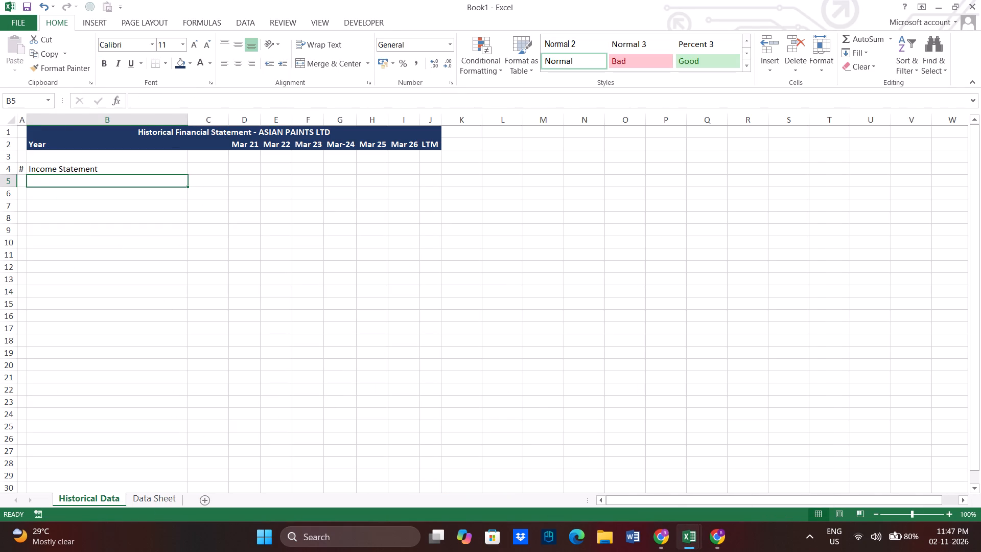
key(equal)
key(BackSpace)
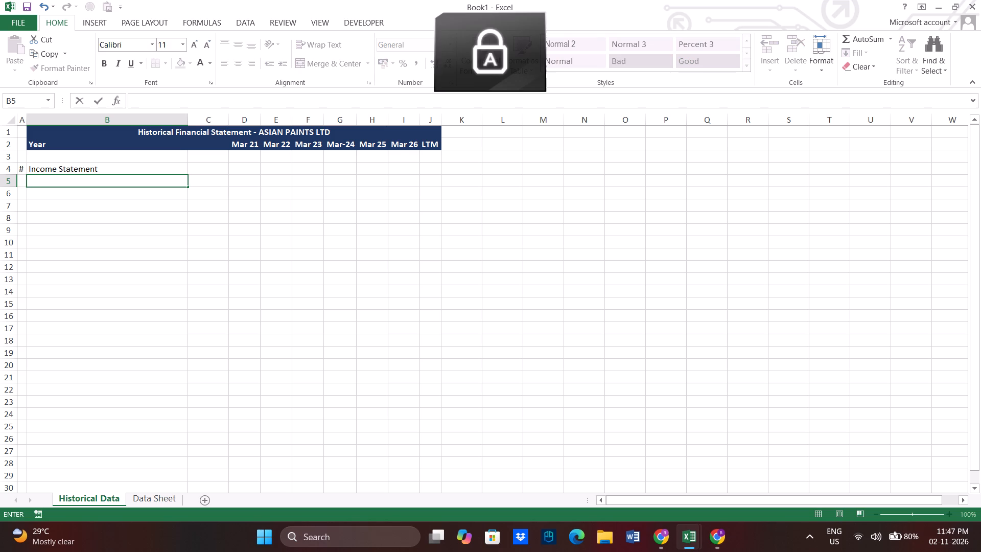
key(BackSpace)
key(BackSpace)
key(BackSpace)
key(BackSpace)
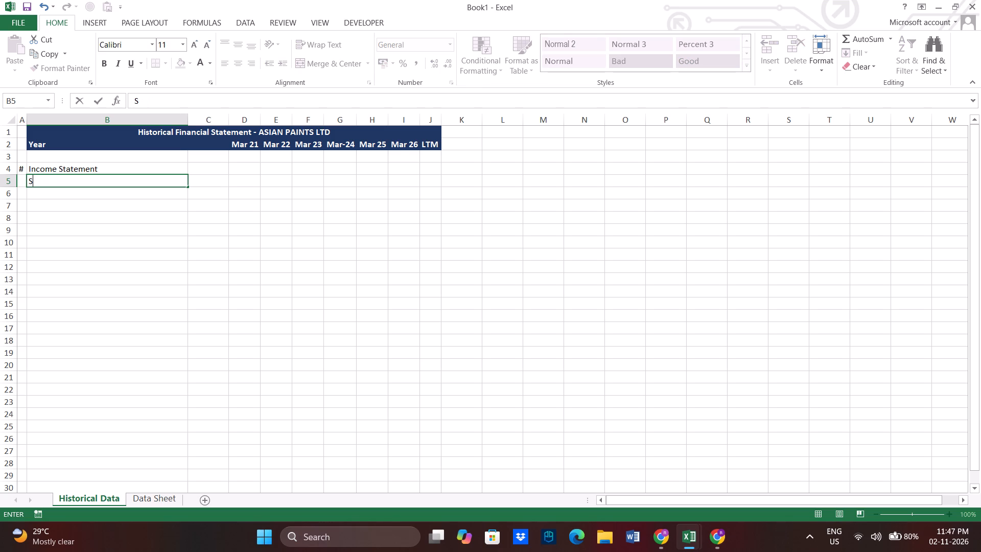
key(BackSpace)
click(692, 541)
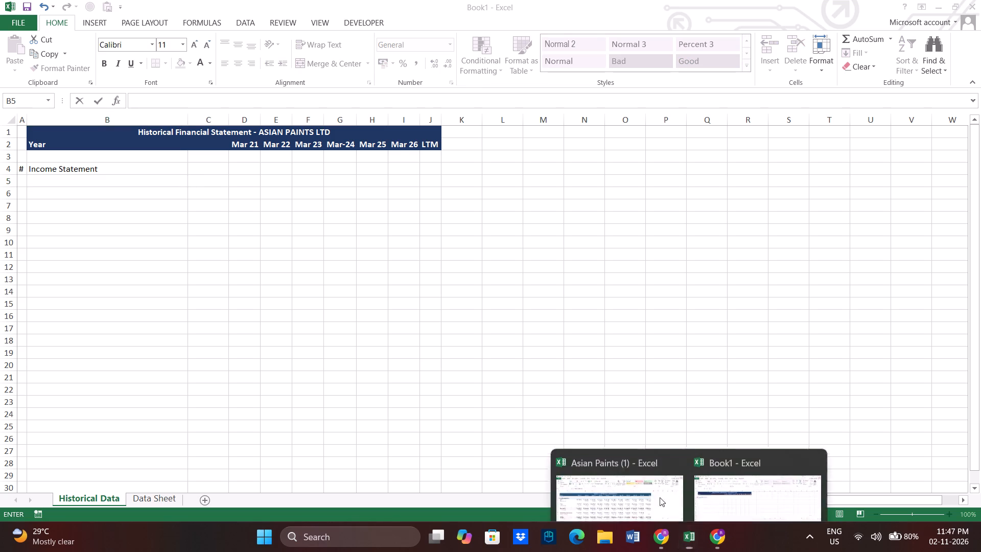
click(633, 461)
click(38, 189)
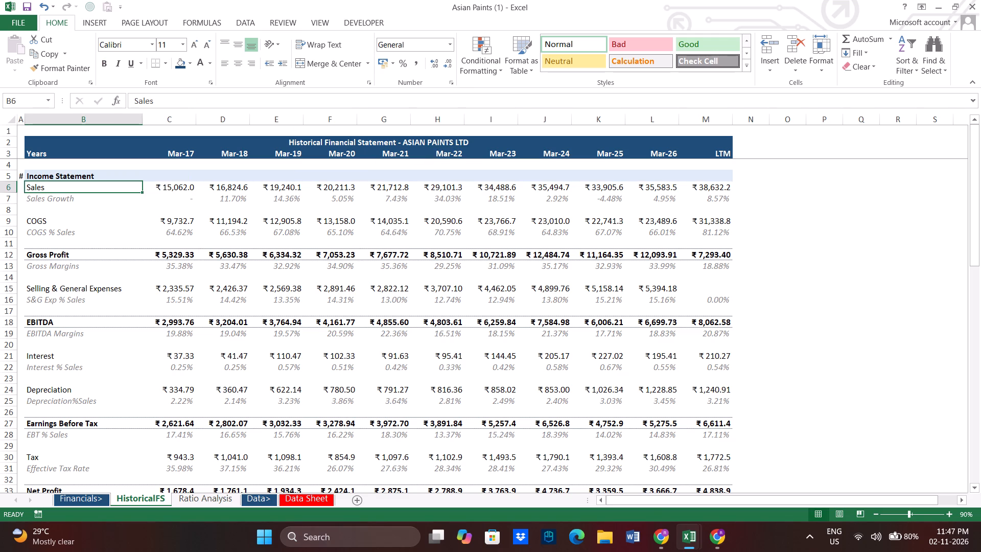
click(693, 531)
click(734, 455)
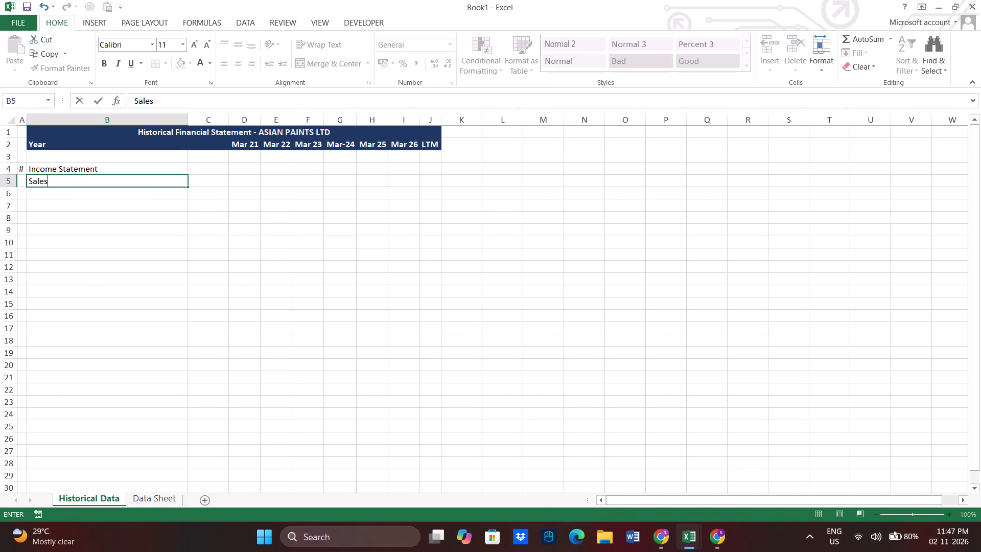
key(Return)
Enter the label COGS in cell B7, leaving row 6 blank.
key(Return)
key(o)
key(BackSpace)
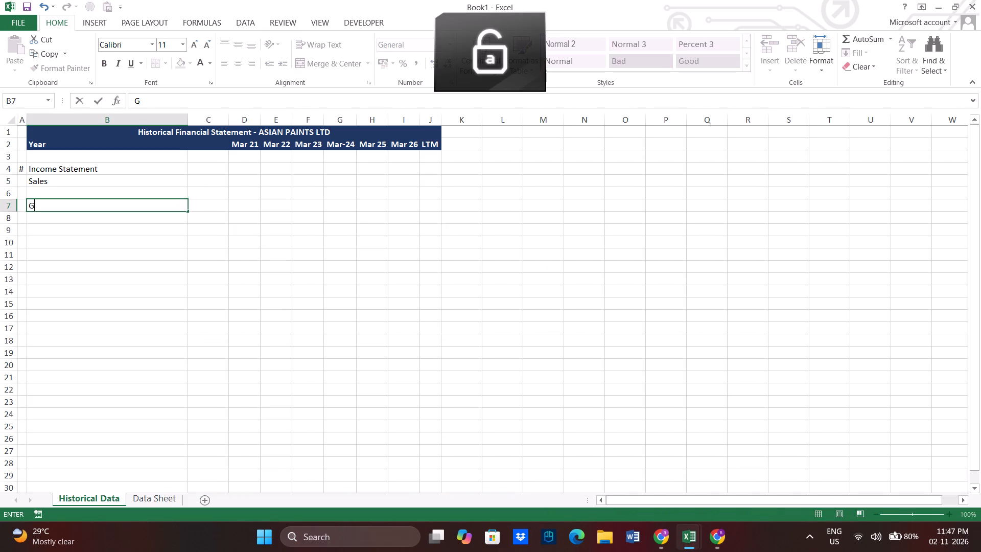
key(BackSpace)
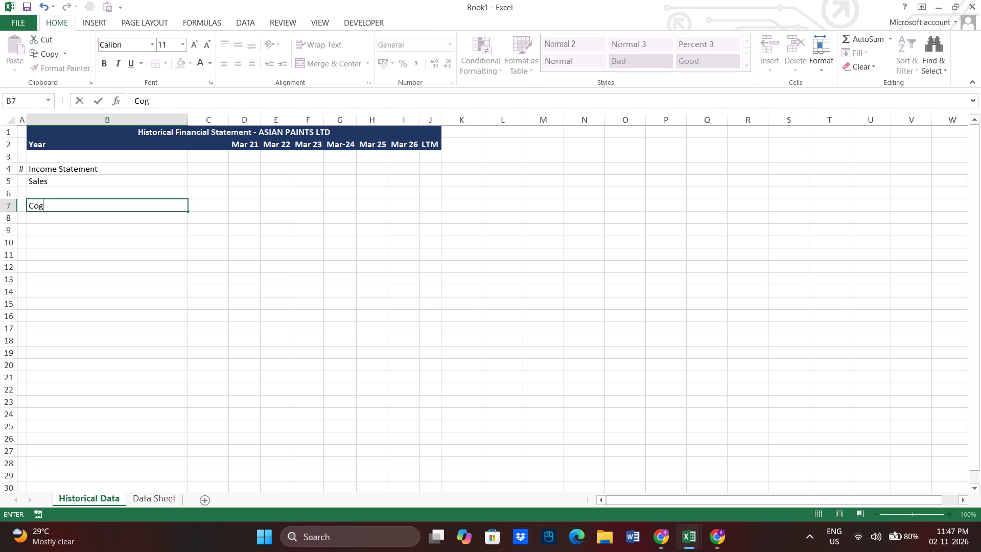
key(BackSpace)
key(BackSpace)
text(OF)
key(BackSpace)
text(GS)
key(Down)
Enter the label GROSS PROFIT in cell B9, leaving row 8 blank.
key(Down)
text(NET)
key(BackSpace)
key(BackSpace)
key(BackSpace)
text(GRPS)
key(BackSpace)
key(BackSpace)
text(OSS PROPFIT)
key(Return)
key(BackSpace)
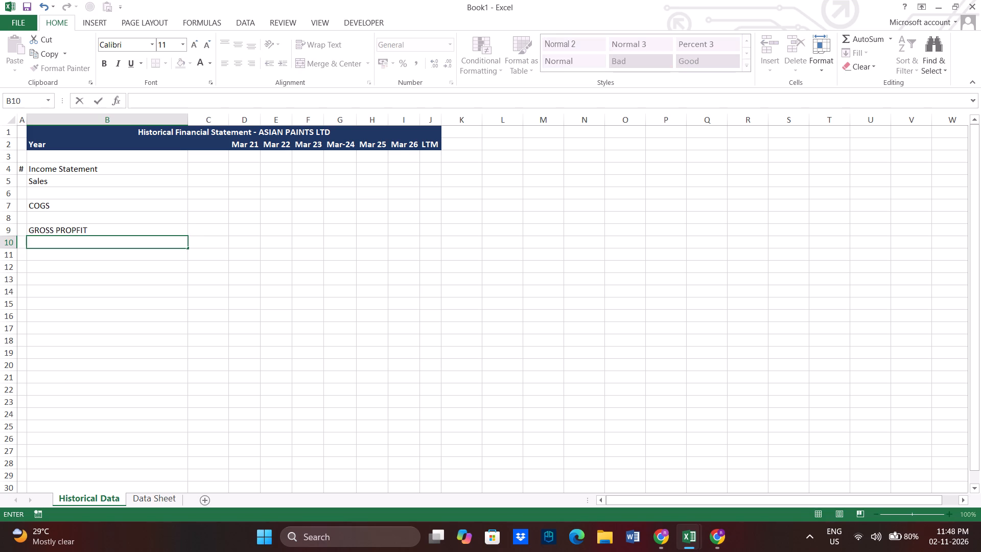
double_click(116, 229)
key(BackSpace)
key(BackSpace)
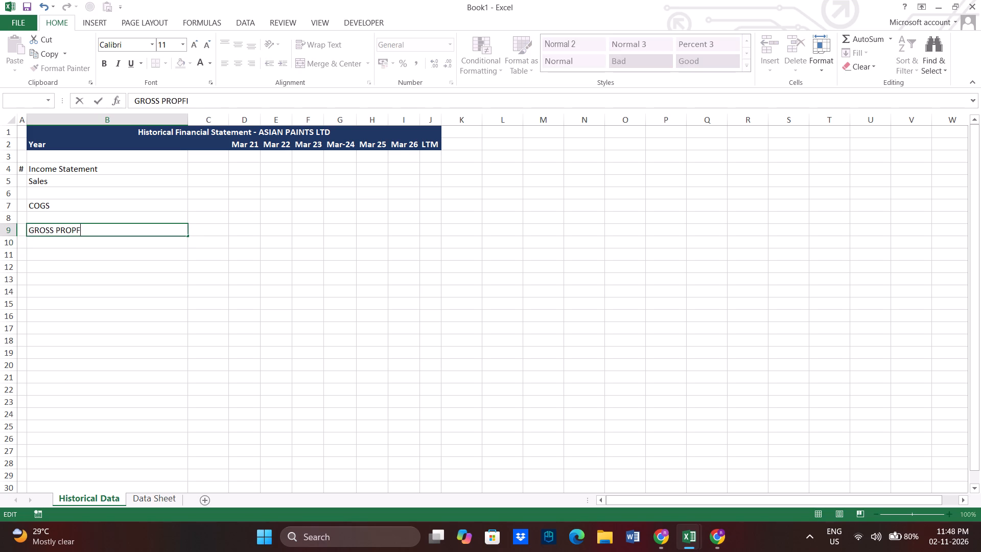
key(BackSpace)
key(BackSpace)
key(BackSpace)
text(OFIT)
key(Return)
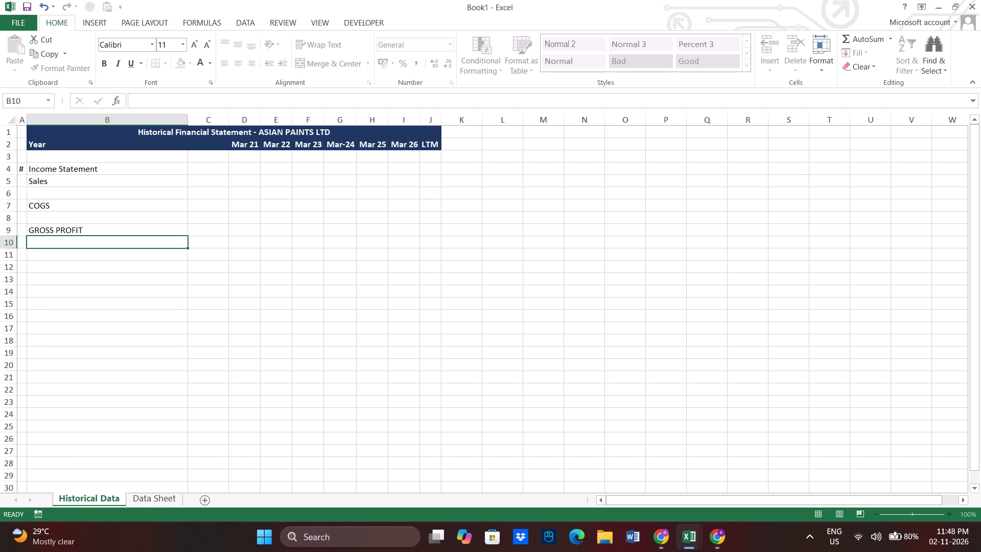
Check the expense line below Gross Profit in the Asian Paints (1) workbook and enter Selling And Adminsitration Exp in Book1's cell B11.
click(697, 545)
click(635, 472)
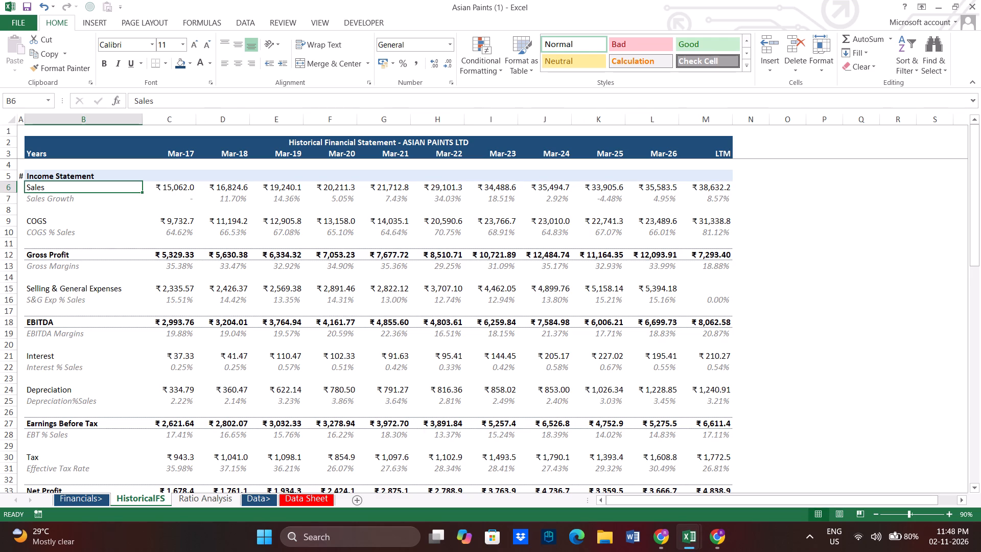
click(686, 535)
click(800, 472)
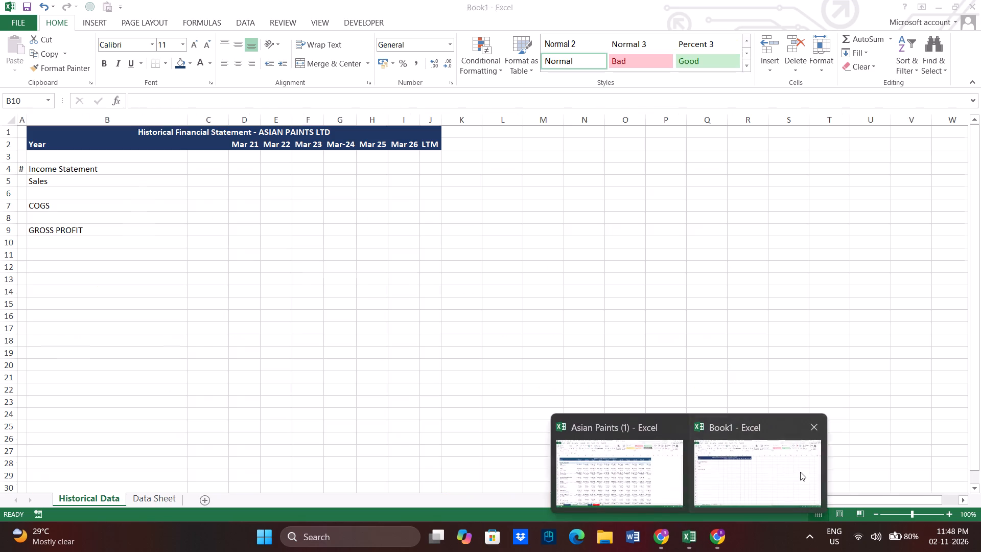
key(Return)
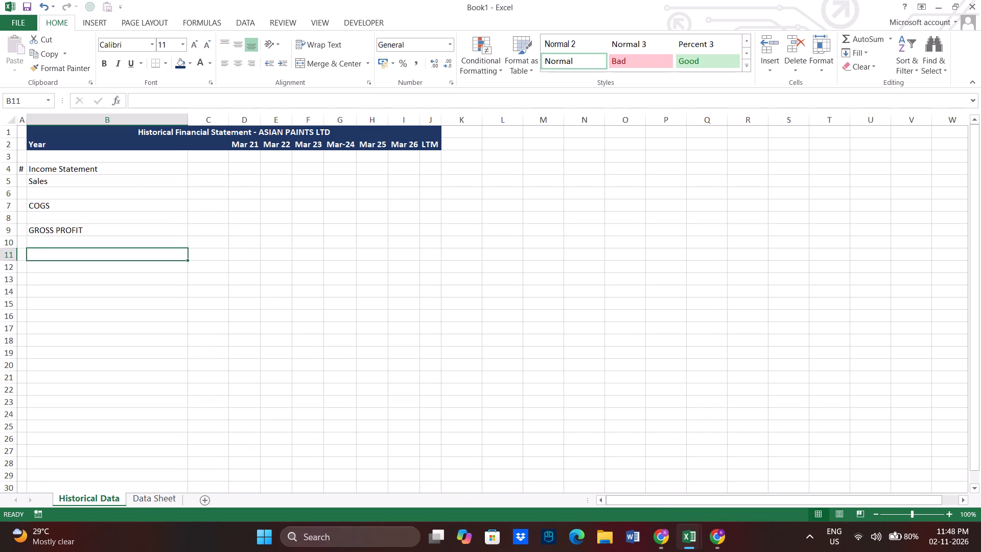
key(BackSpace)
text(ellig)
key(BackSpace)
text(ng)
key(space)
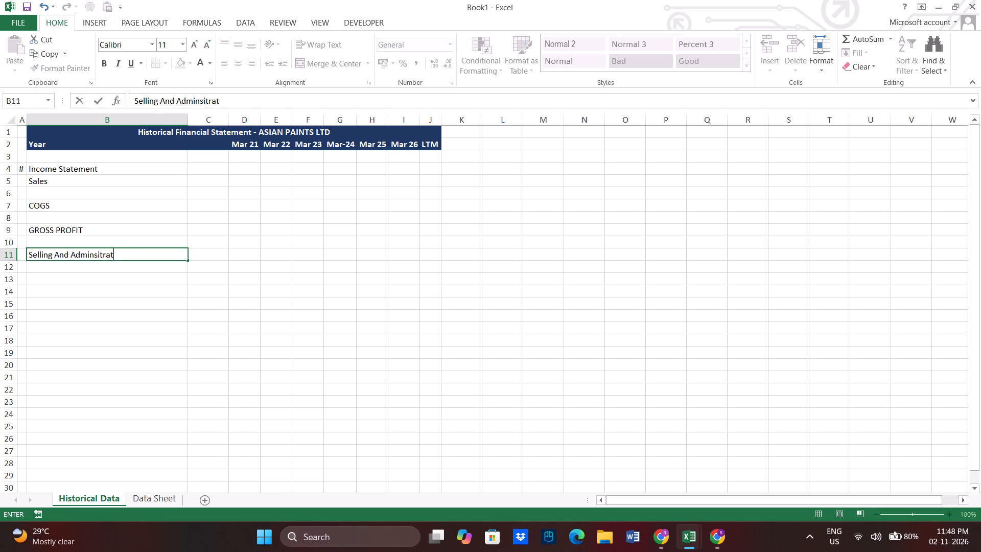
key(BackSpace)
key(BackSpace)
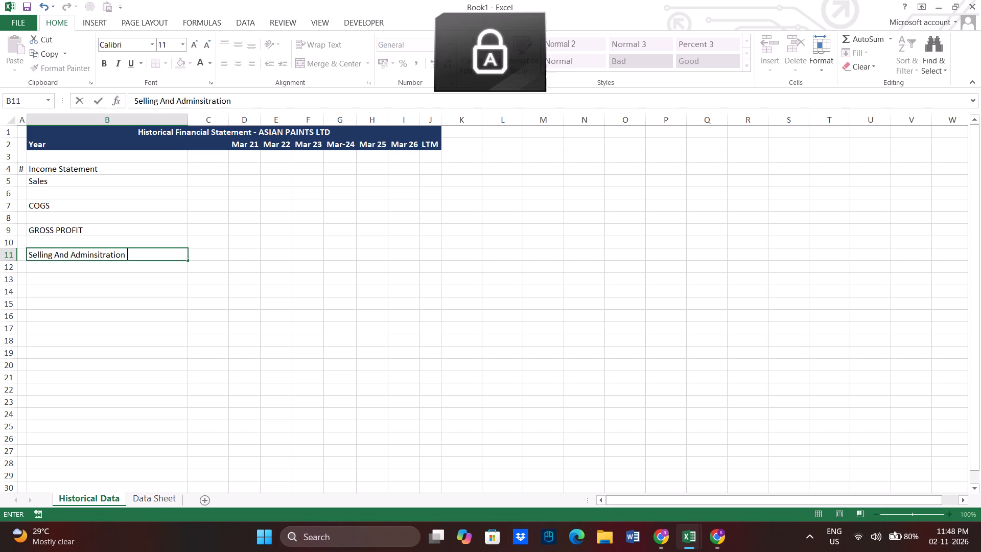
key(Return)
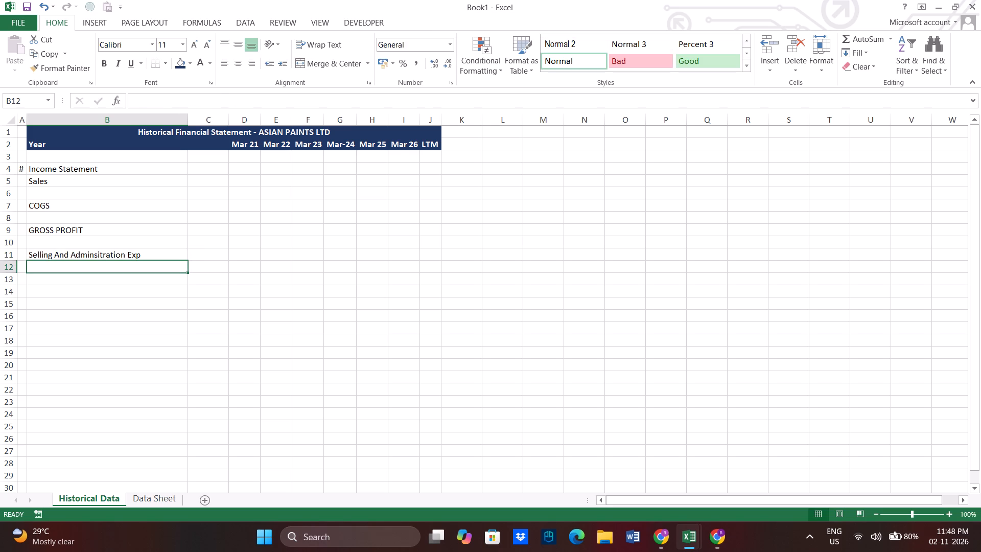
Check the following line item in the Asian Paints (1) workbook and enter the label EBITDA in Book1's cell B13.
key(Return)
click(681, 534)
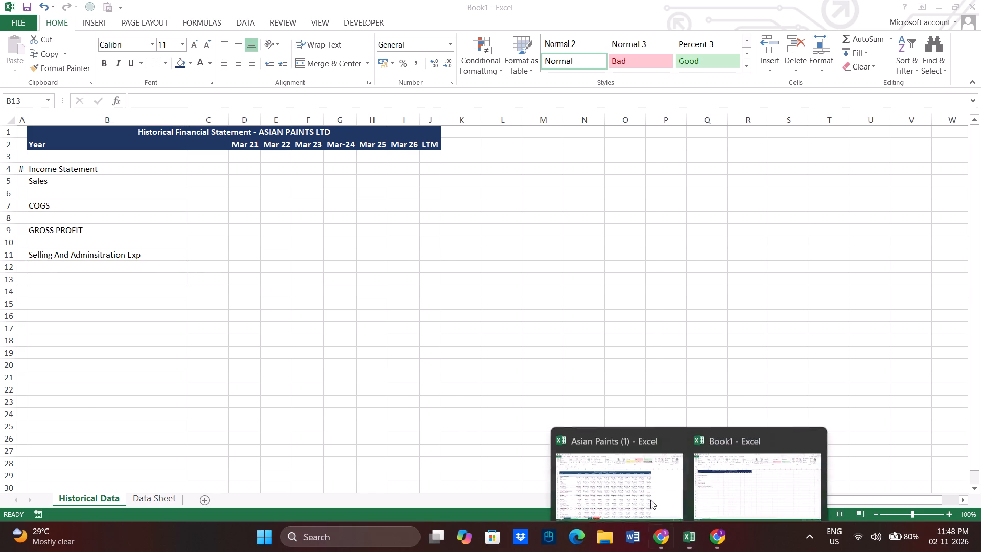
click(643, 489)
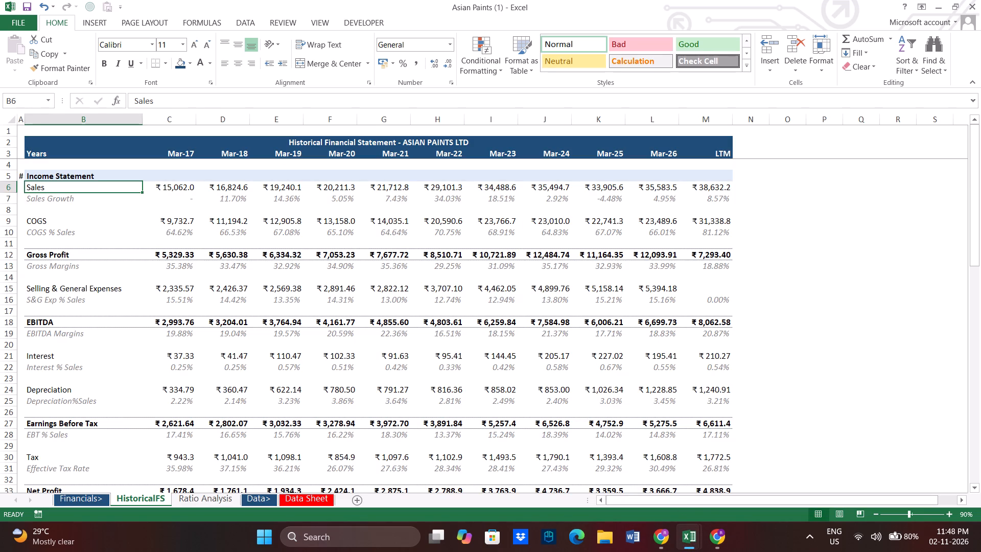
click(697, 532)
click(737, 482)
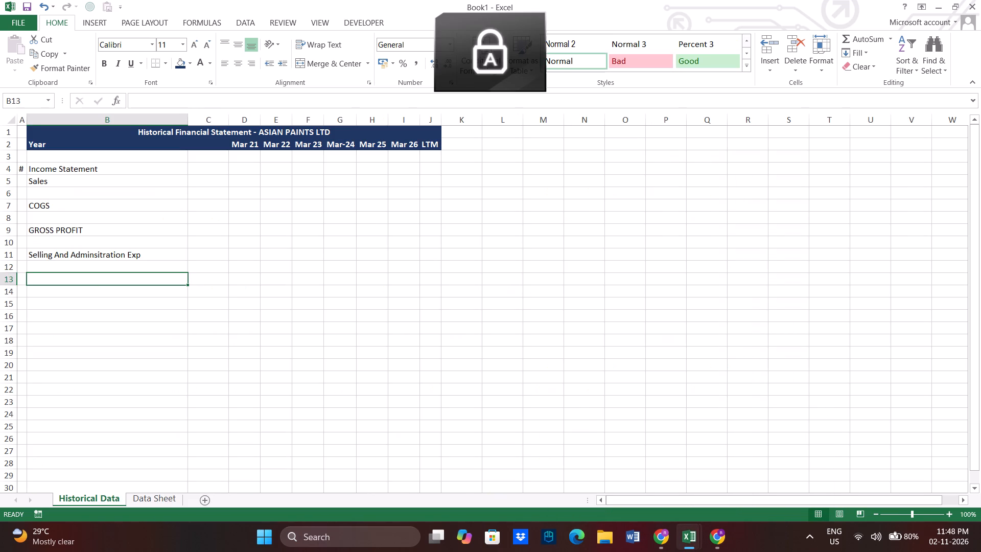
text(bi)
key(BackSpace)
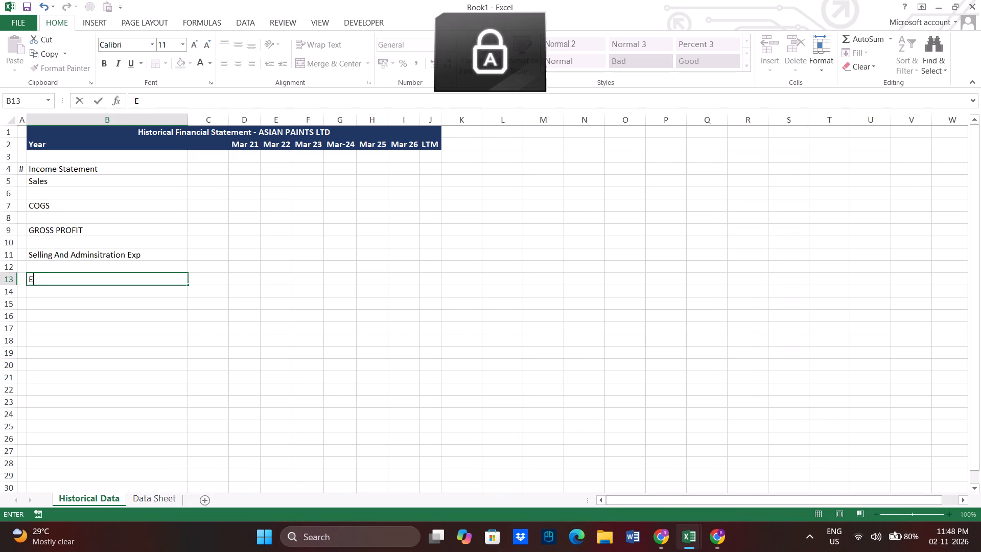
key(Return)
Check the line items below EBITDA in the Asian Paints (1) workbook and enter the label Intrest in Book1's cell B15.
key(Return)
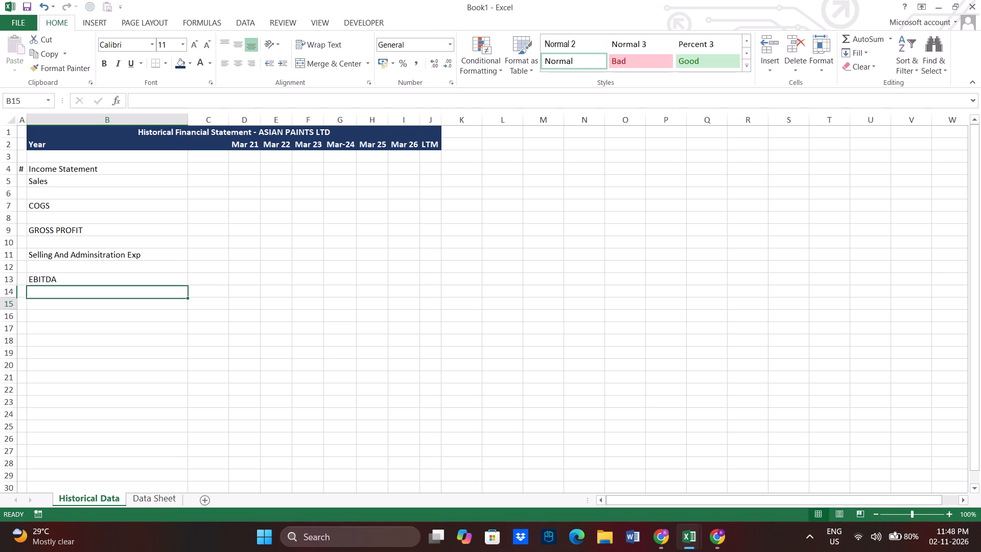
click(697, 551)
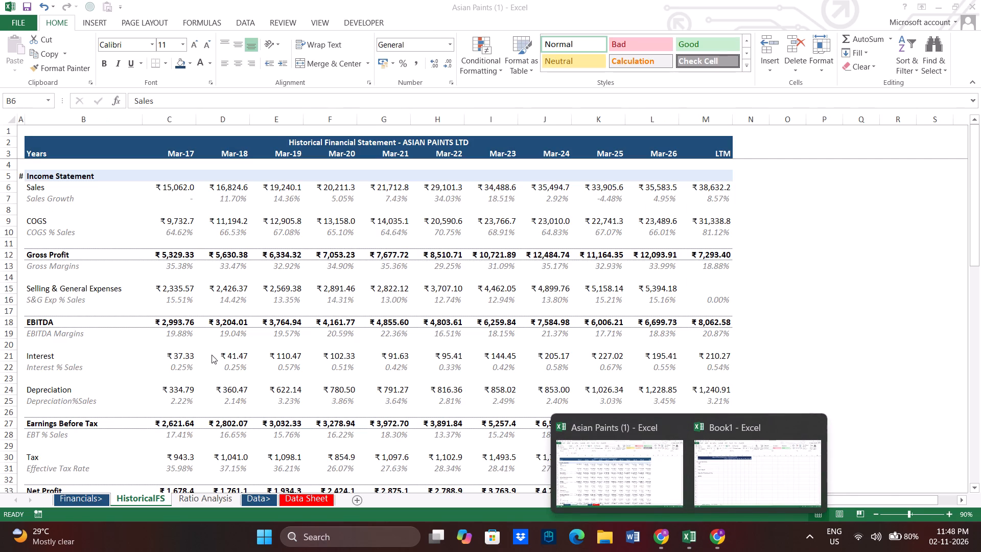
click(89, 302)
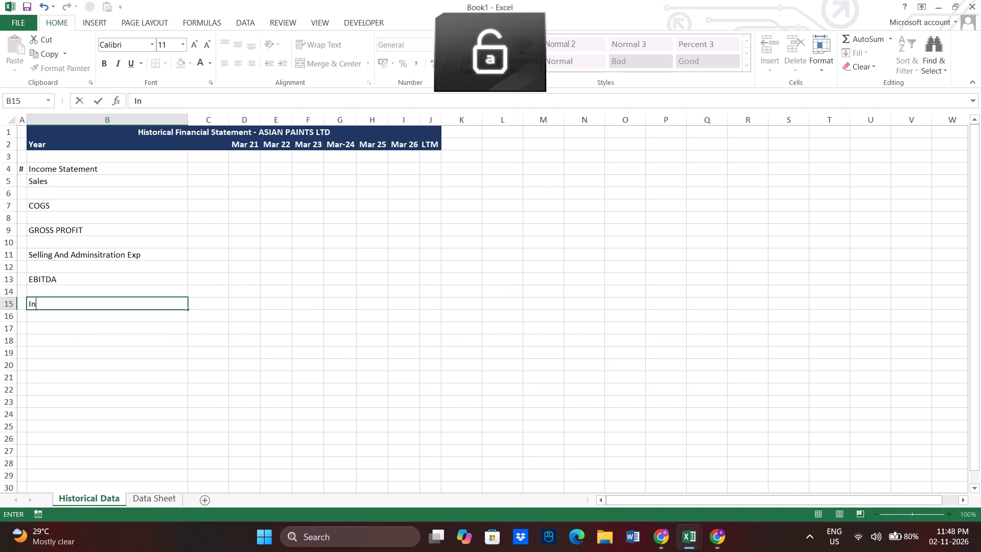
text(trest)
key(space)
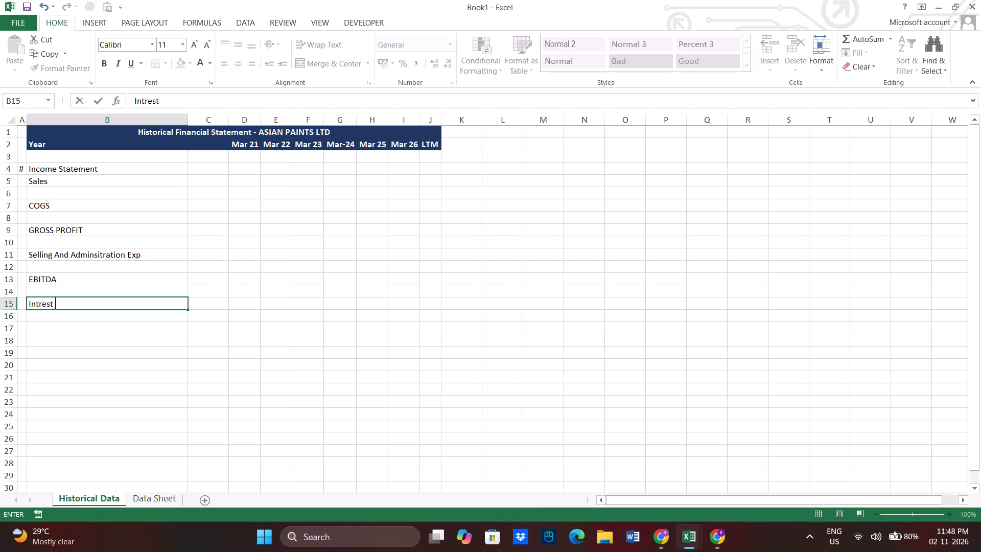
key(Return)
Enter the label Depriciation in cell B17, leaving row 16 blank below Intrest.
key(Return)
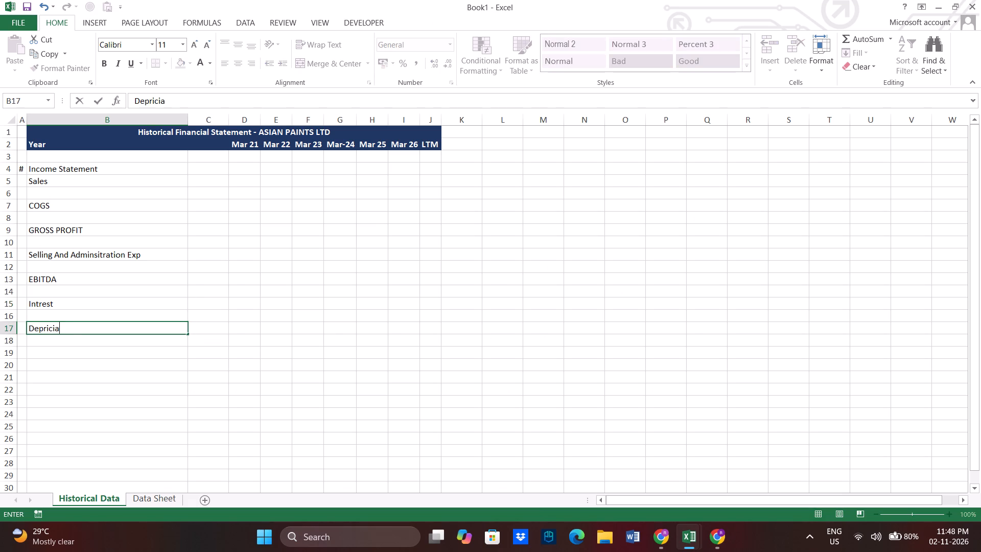
key(BackSpace)
text(tion)
key(Return)
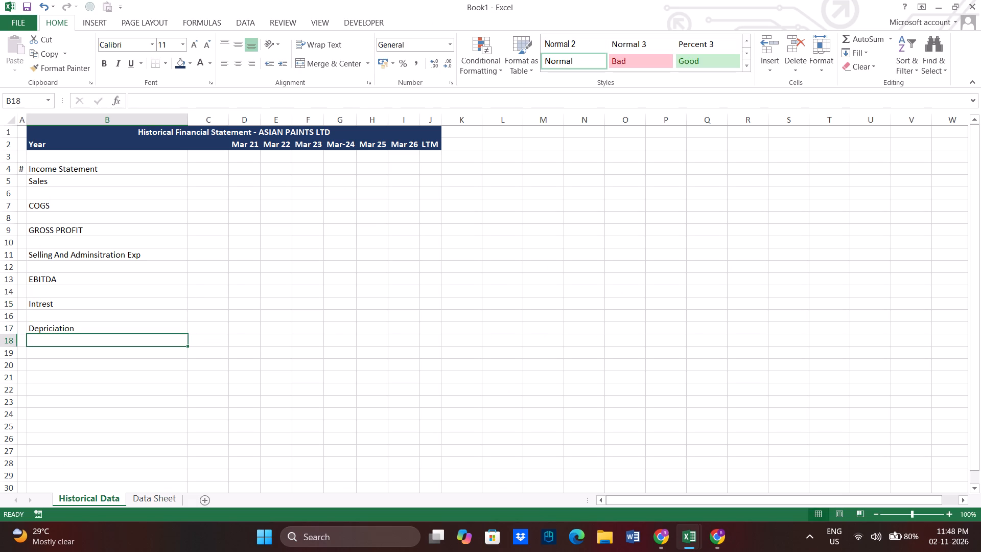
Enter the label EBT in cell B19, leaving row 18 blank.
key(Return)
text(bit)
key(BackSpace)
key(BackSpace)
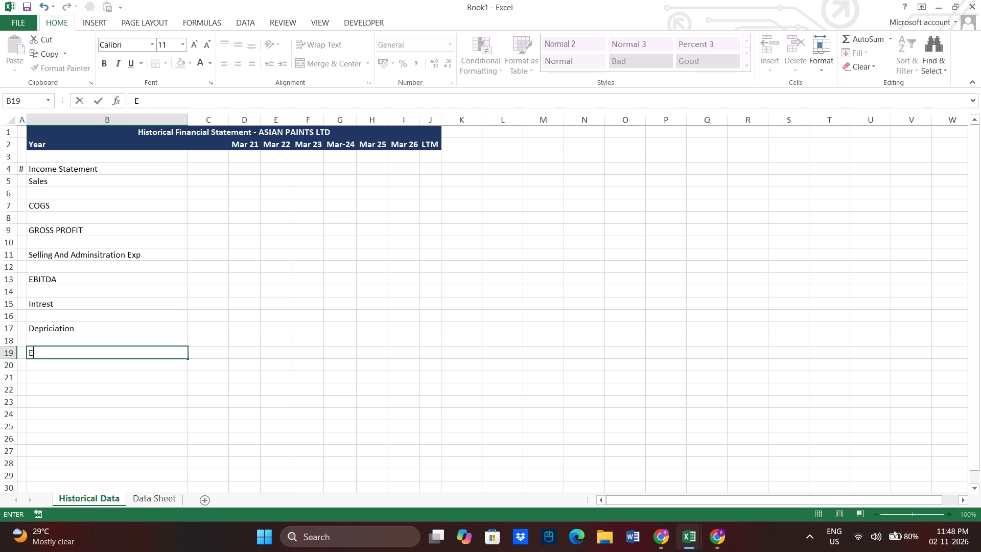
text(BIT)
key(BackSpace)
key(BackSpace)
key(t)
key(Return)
Enter the label TAX in cell B21, leaving row 20 blank.
key(Return)
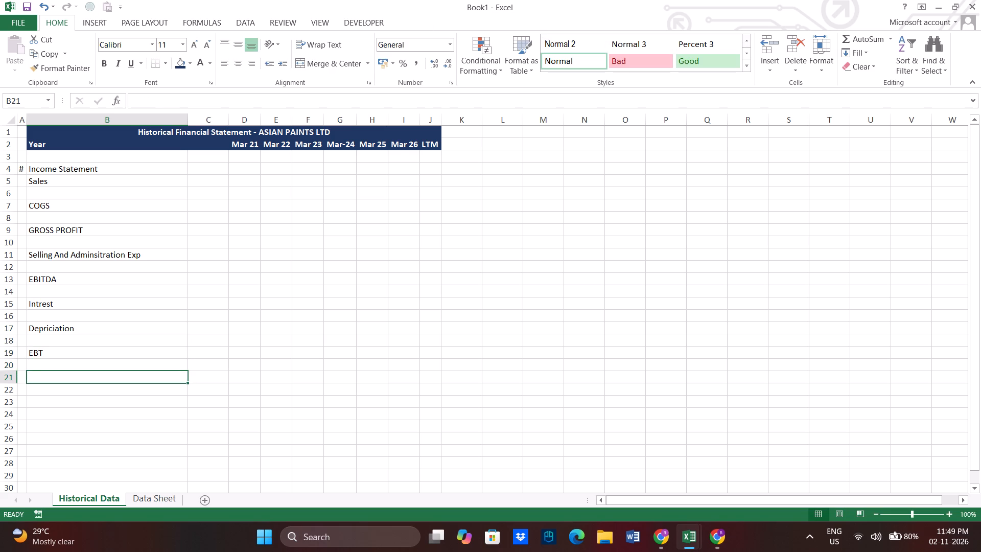
text(TAX)
key(Return)
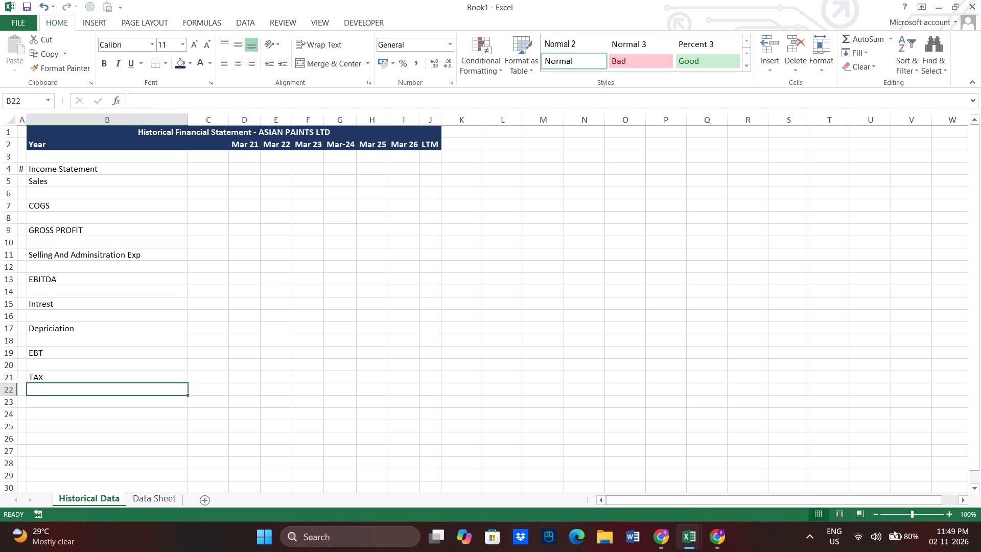
Check the pre-tax profit label in the Asian Paints (1) workbook and change Book1's cell B19 to Earning Before Tax.
click(693, 541)
click(622, 477)
scroll(452, 345, down, 1)
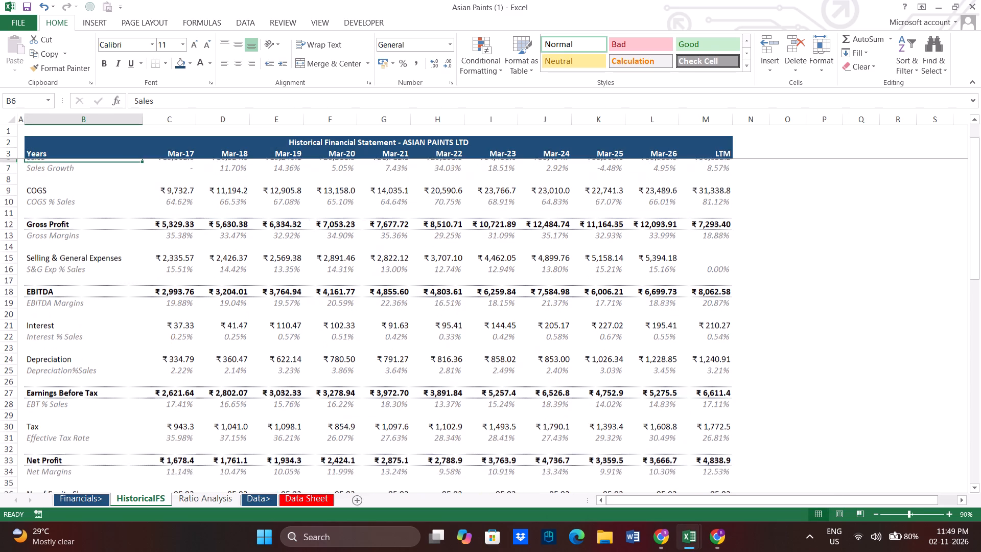
scroll(452, 345, down, 2)
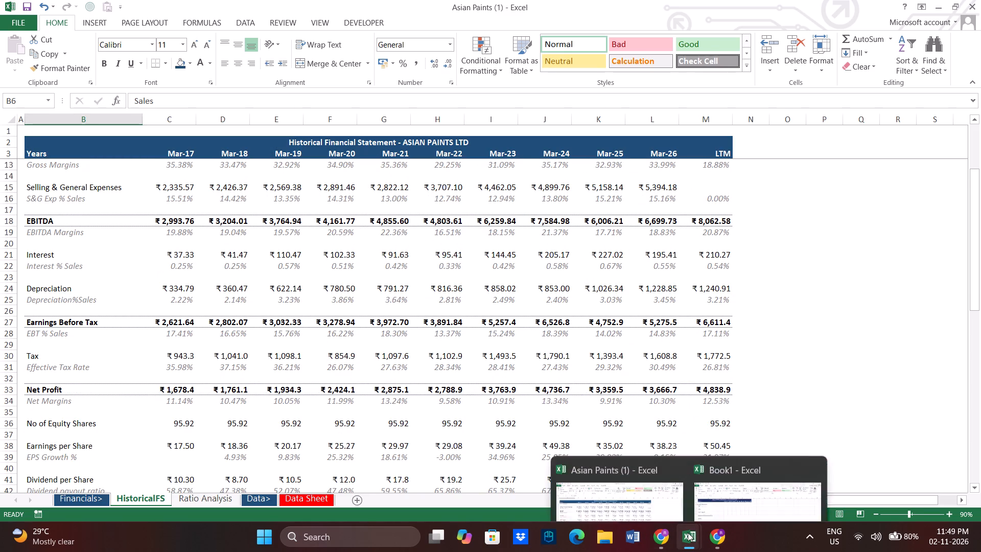
click(739, 476)
double_click(80, 353)
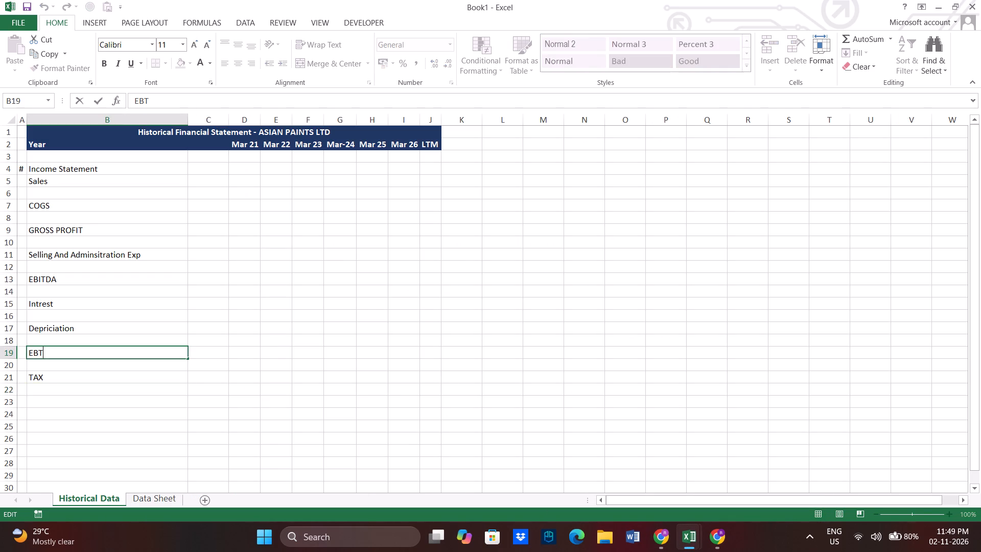
key(BackSpace)
key(BackSpace)
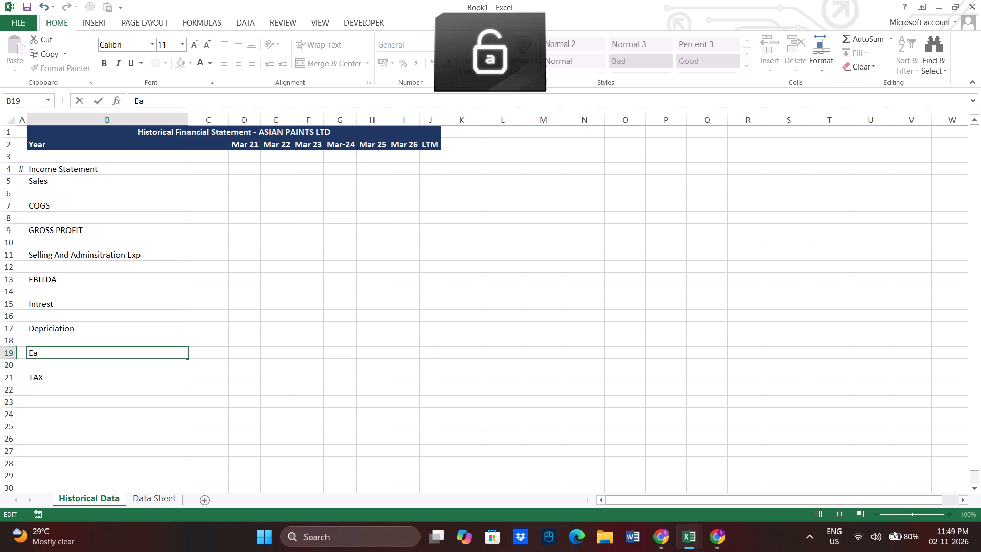
key(BackSpace)
text(rning)
key(space)
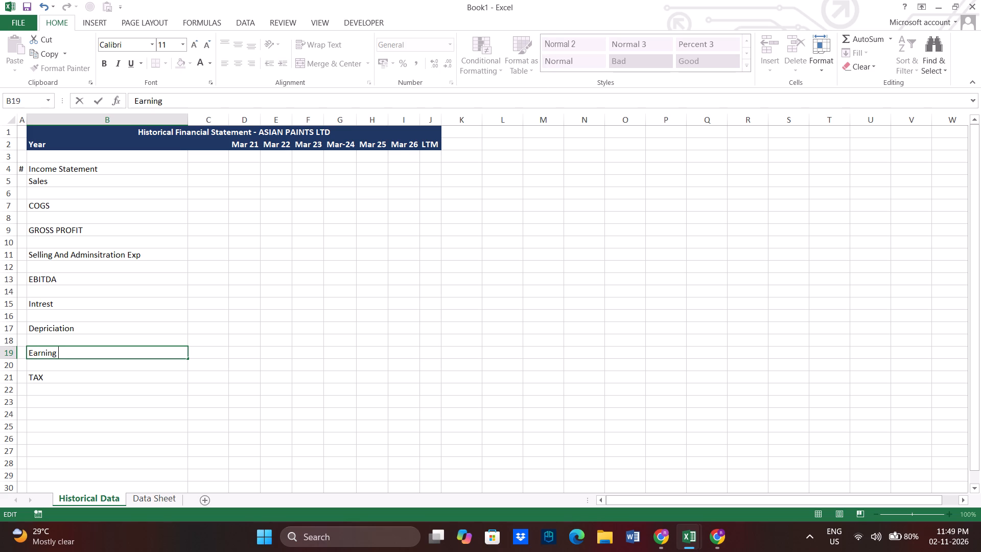
key(BackSpace)
key(BackSpace)
key(BackSpace)
key(BackSpace)
key(BackSpace)
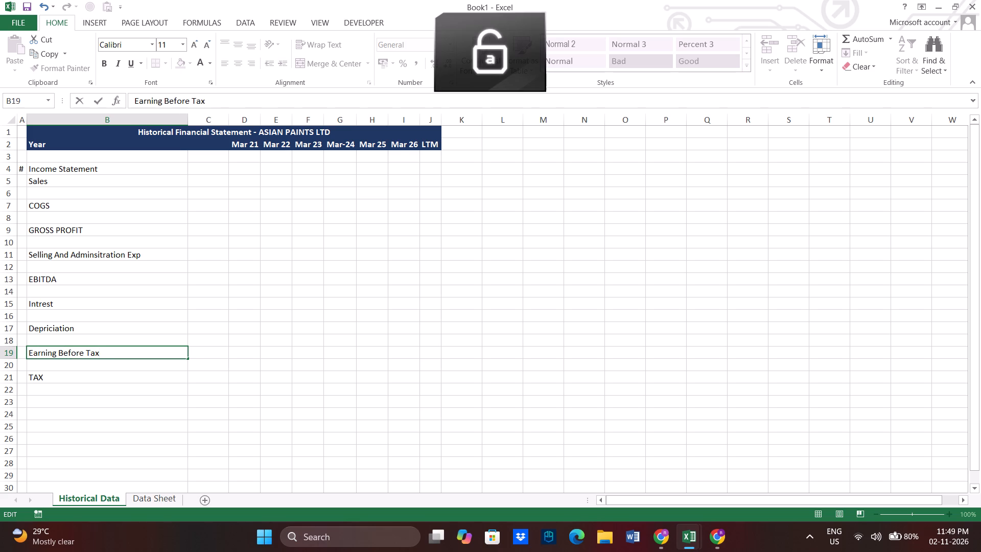
key(Return)
Enter the label Net Profit in Book1's cell B23, leaving row 22 blank.
key(Return)
key(Return)
key(Return)
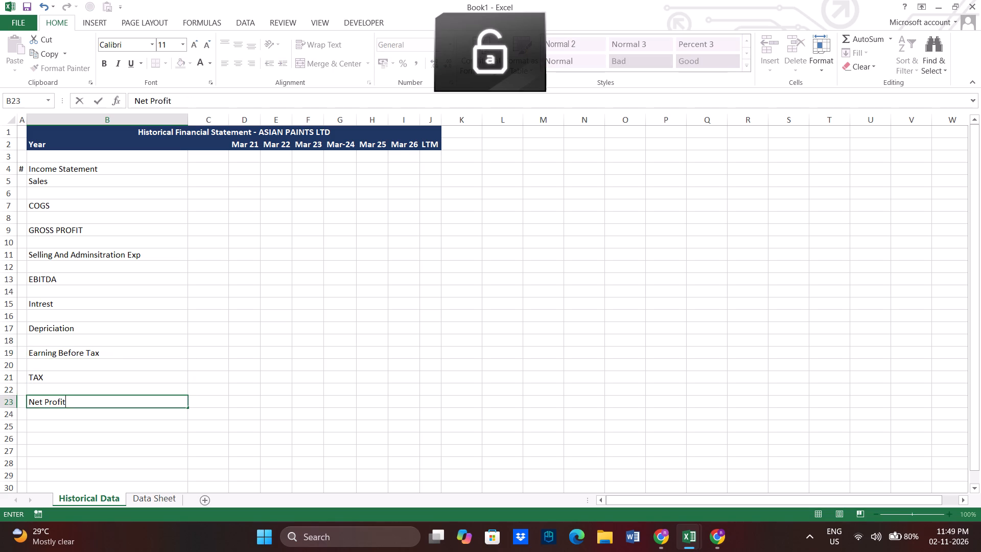
key(Return)
Examine the line items around and below Net Profit on the Asian Paints (1) workbook's HistoricalFS sheet, then return to Book1.
click(704, 532)
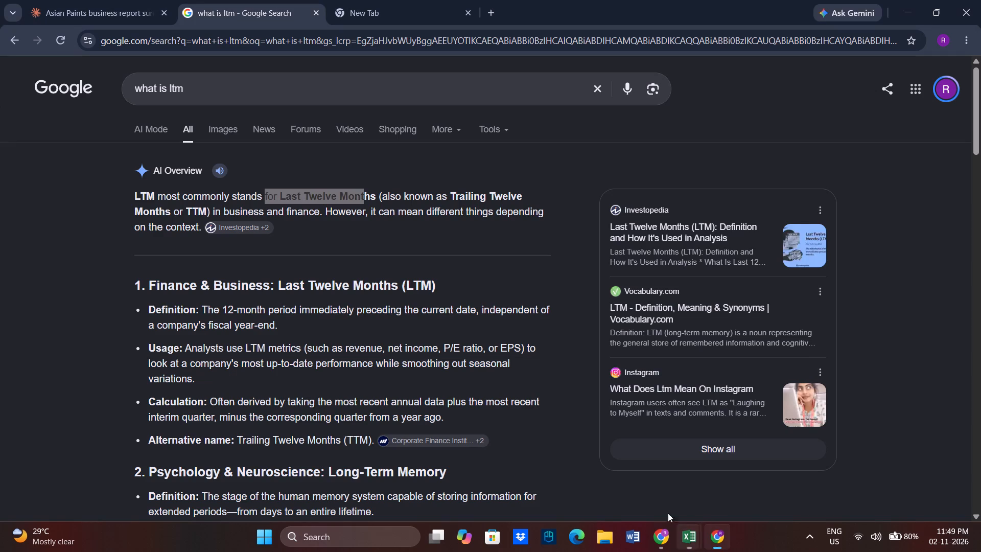
click(726, 532)
click(685, 537)
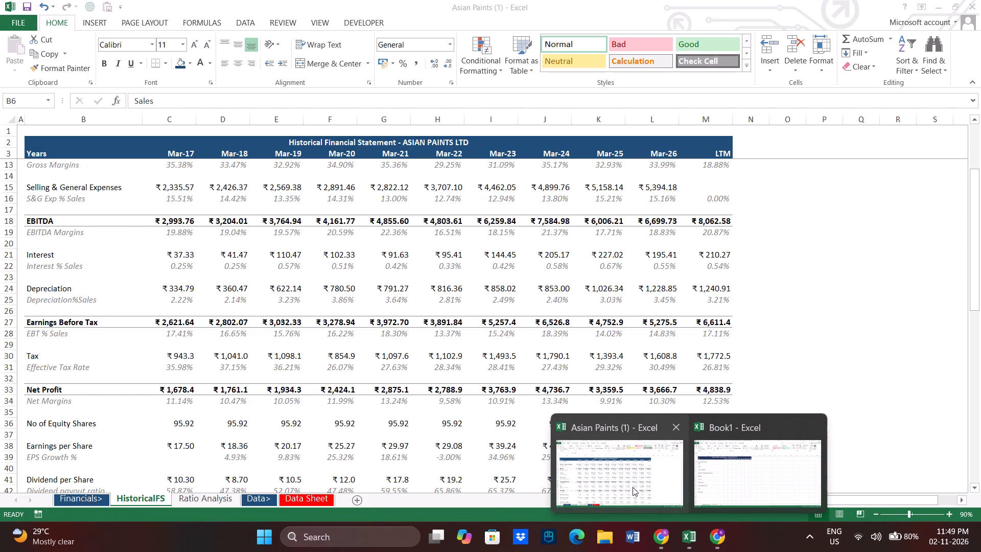
click(633, 487)
scroll(186, 359, down, 1)
scroll(69, 372, down, 1)
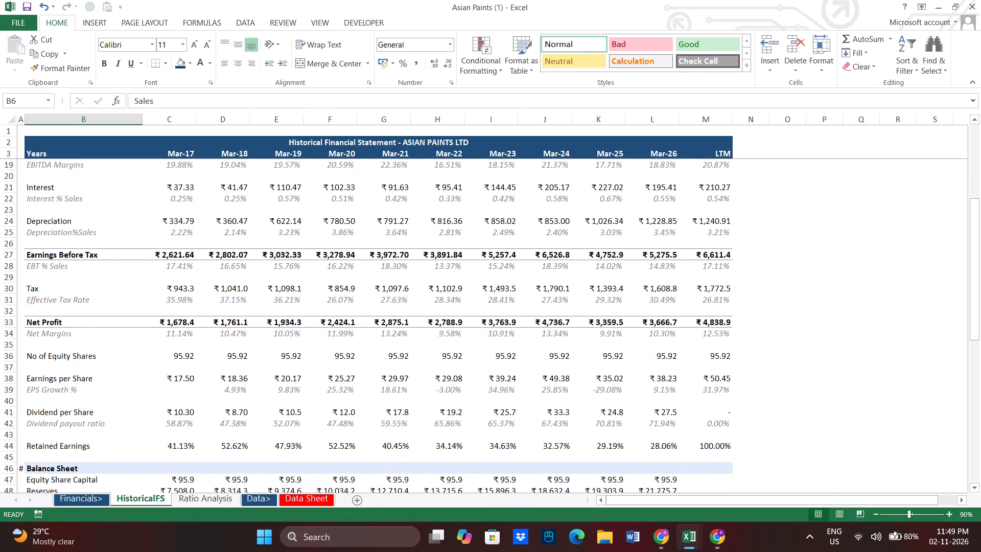
click(46, 336)
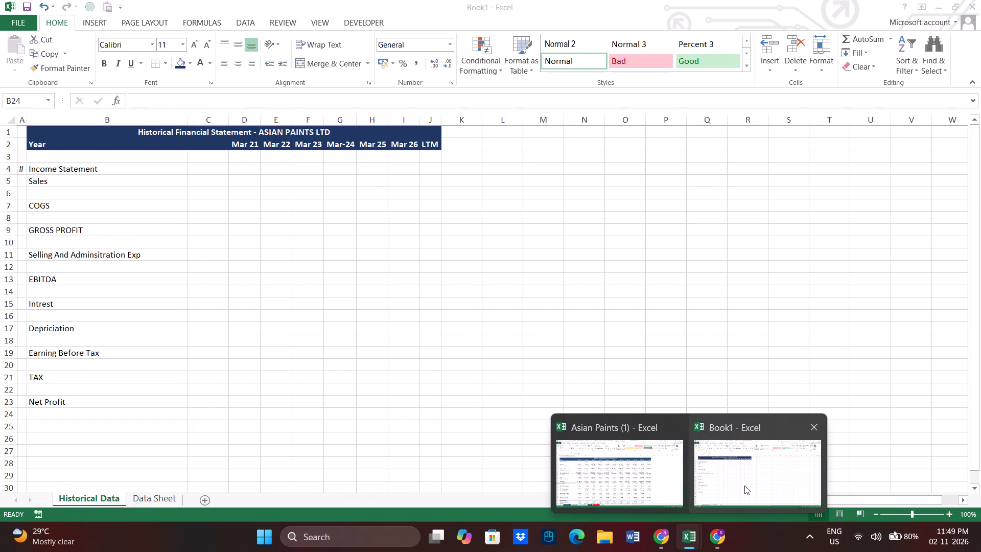
click(744, 486)
scroll(383, 282, up, 2)
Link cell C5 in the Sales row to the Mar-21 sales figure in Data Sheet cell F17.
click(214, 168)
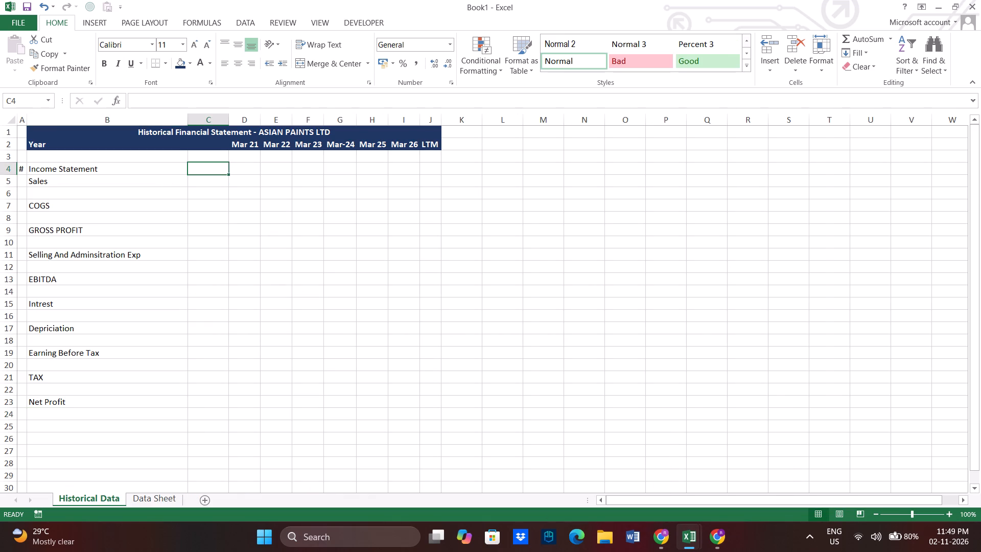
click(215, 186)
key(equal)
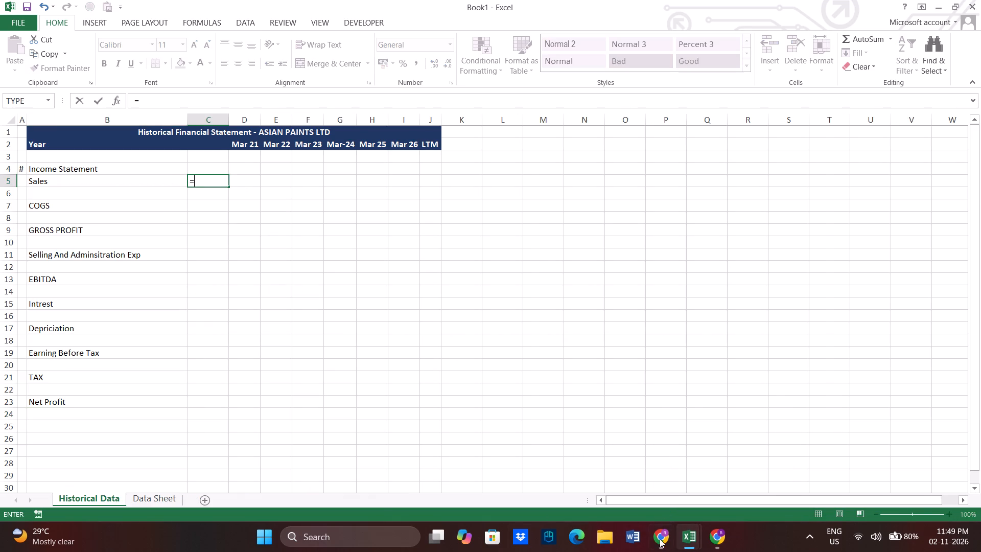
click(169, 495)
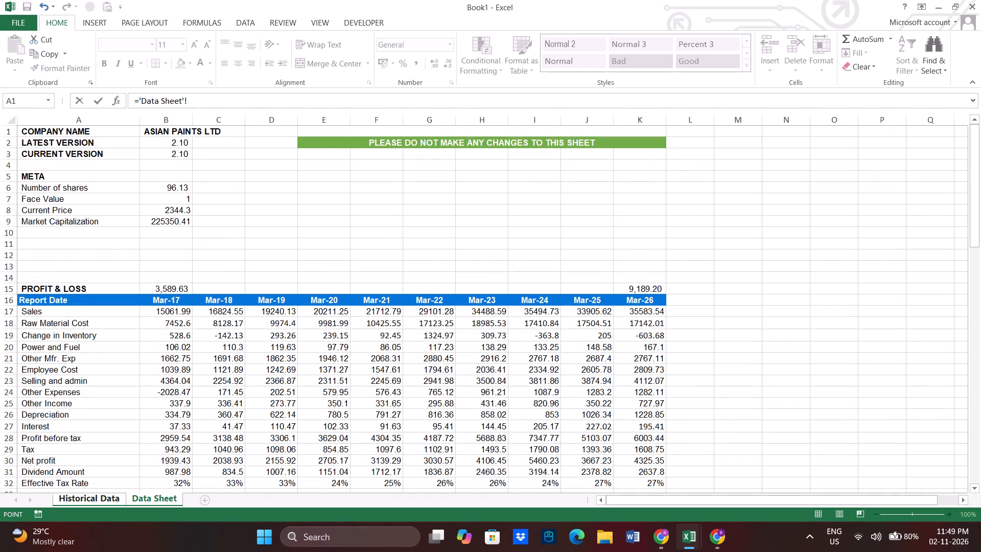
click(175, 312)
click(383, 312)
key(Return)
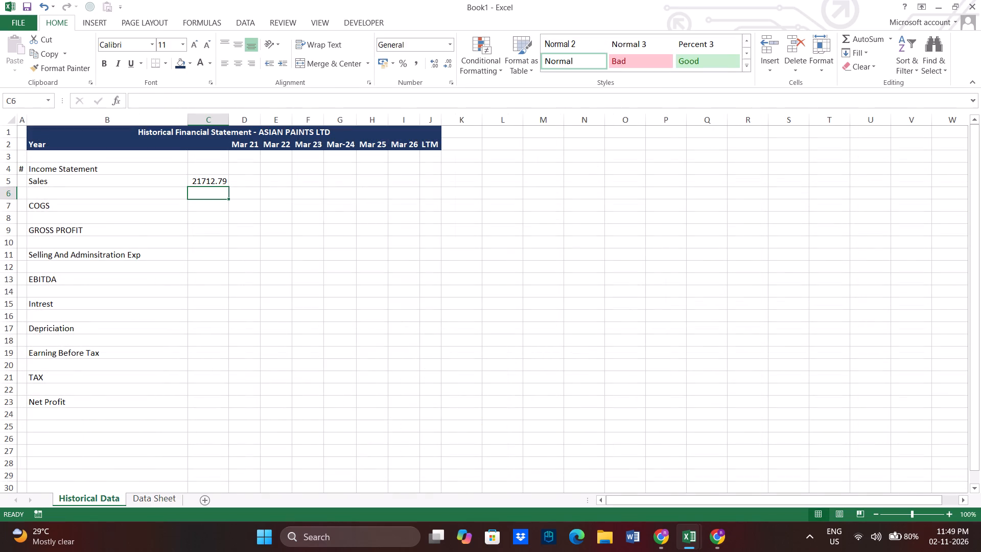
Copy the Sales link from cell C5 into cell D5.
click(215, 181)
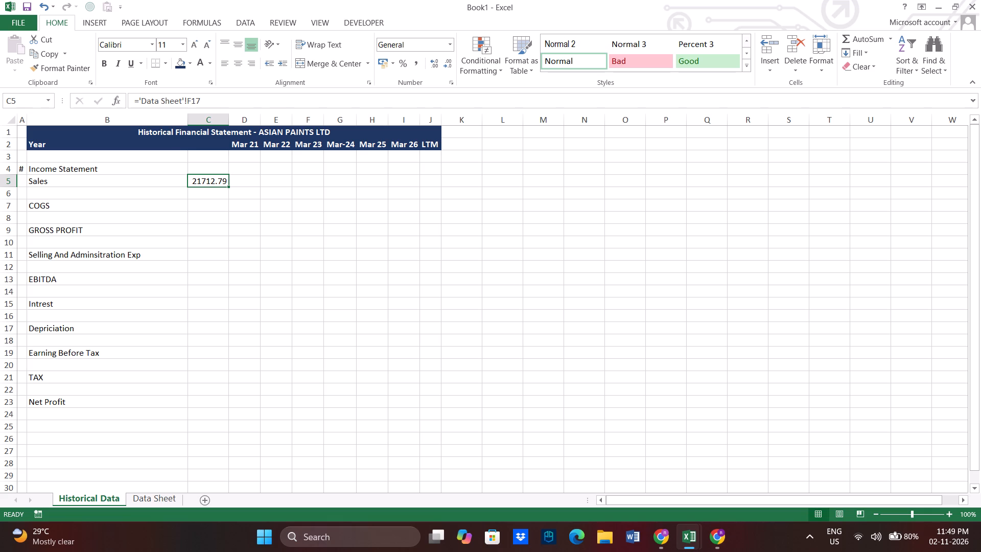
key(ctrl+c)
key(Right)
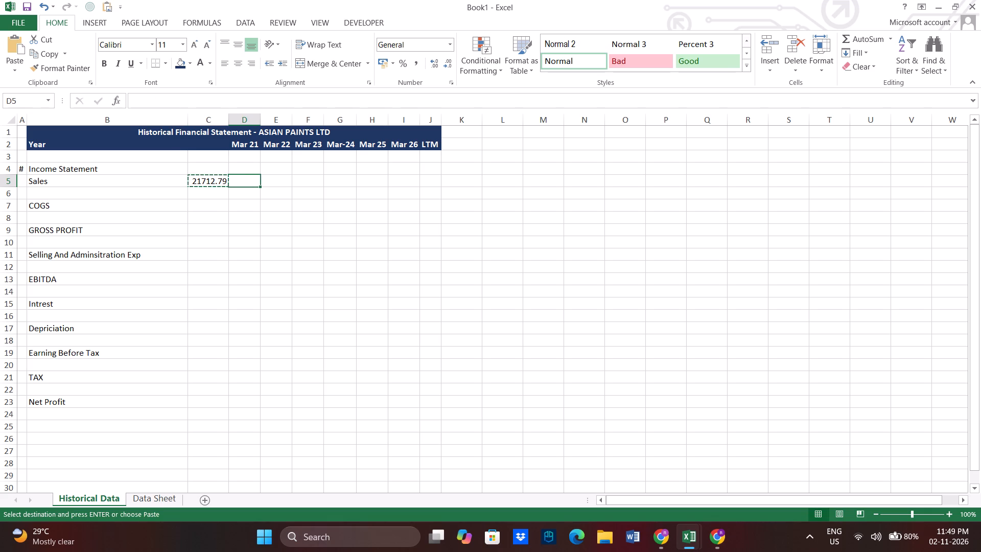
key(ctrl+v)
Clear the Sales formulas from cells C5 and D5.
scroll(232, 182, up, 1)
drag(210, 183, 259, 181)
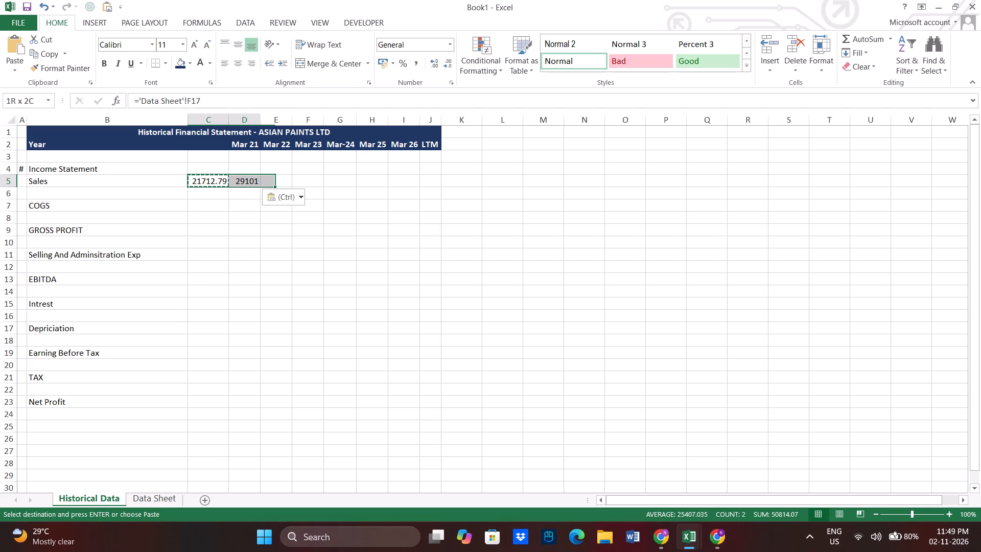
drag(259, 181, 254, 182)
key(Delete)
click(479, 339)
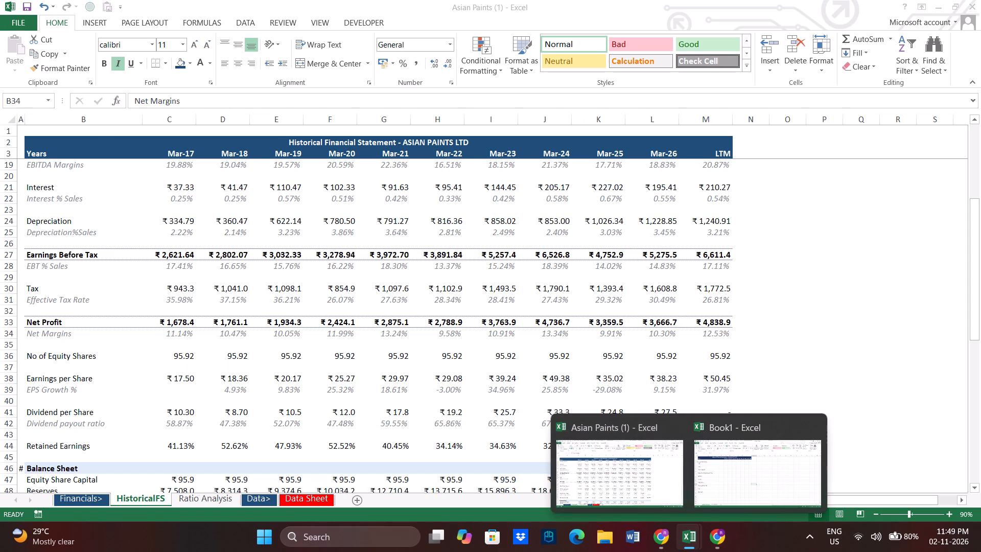
Delete the empty column C so the Mar 21 column directly follows the line-item labels.
click(197, 153)
click(212, 119)
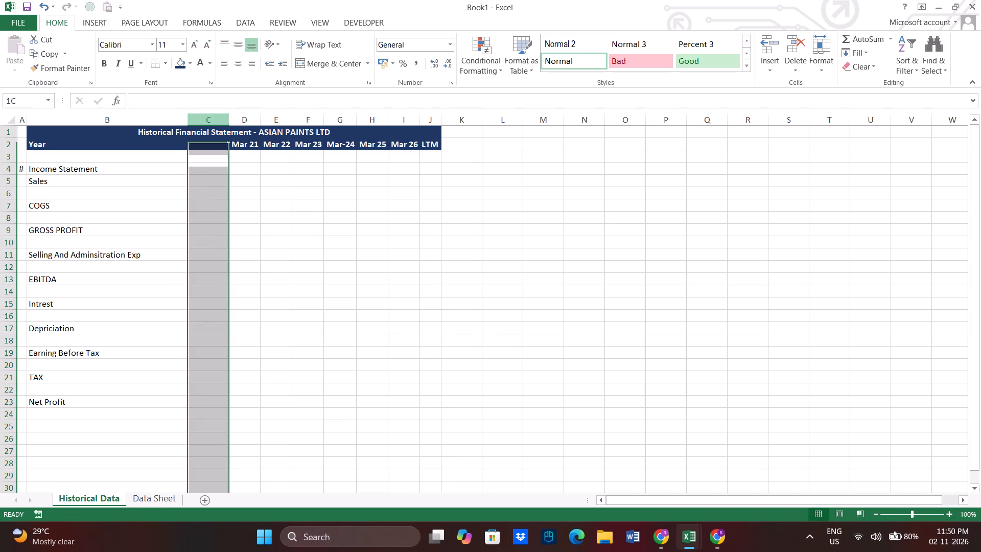
right_click(212, 119)
click(252, 217)
click(292, 194)
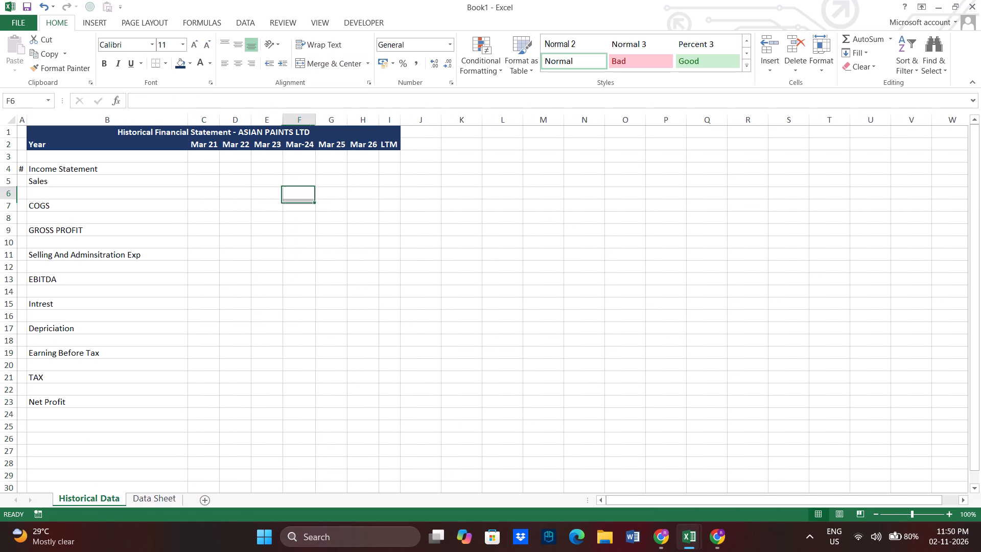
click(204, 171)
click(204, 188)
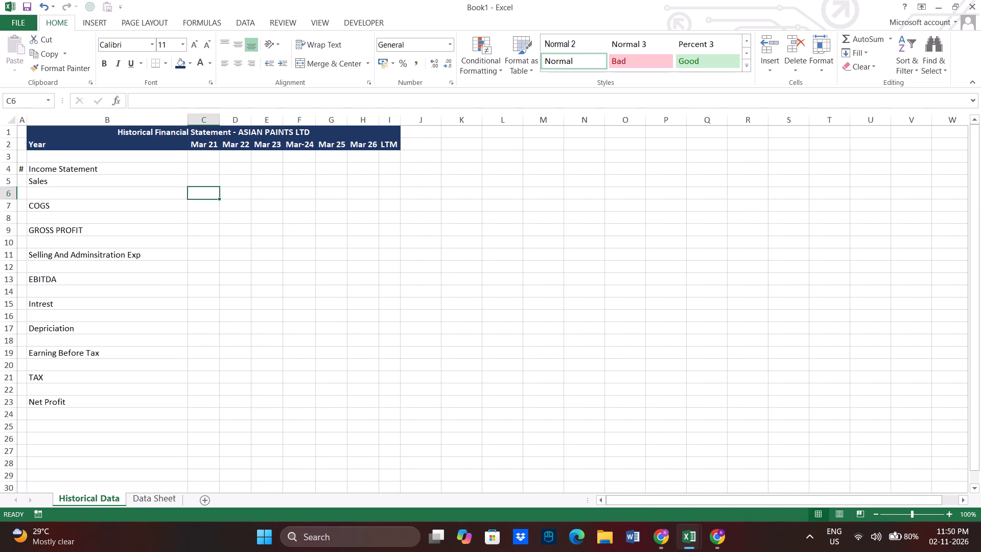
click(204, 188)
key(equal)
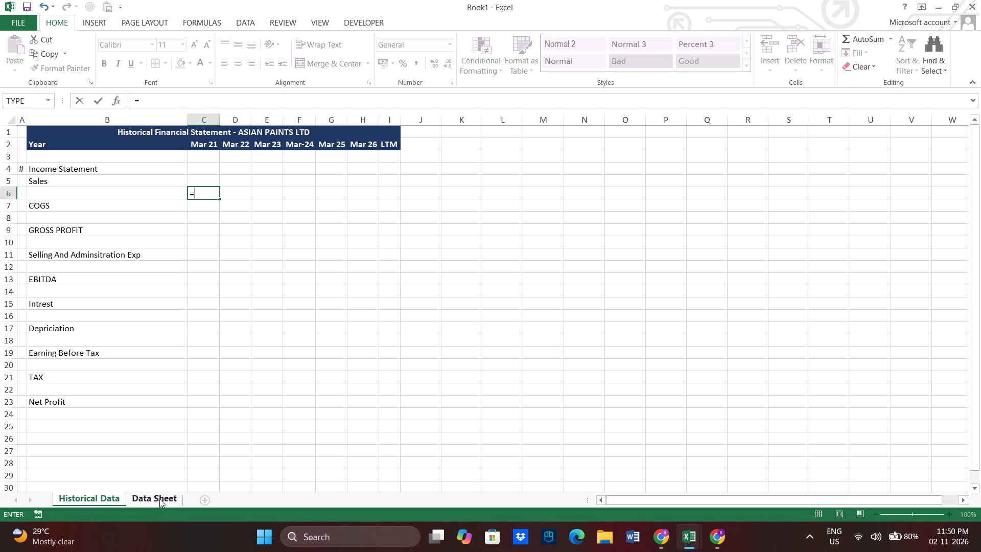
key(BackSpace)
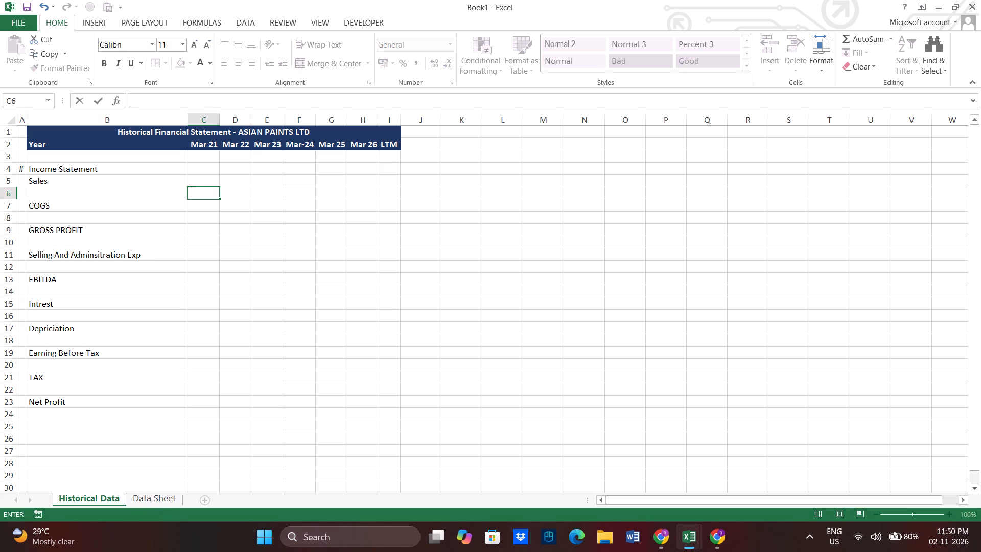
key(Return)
Link the Mar 21 Sales cell C5 to the Mar-21 sales figure in Data Sheet cell F17.
click(202, 176)
key(equal)
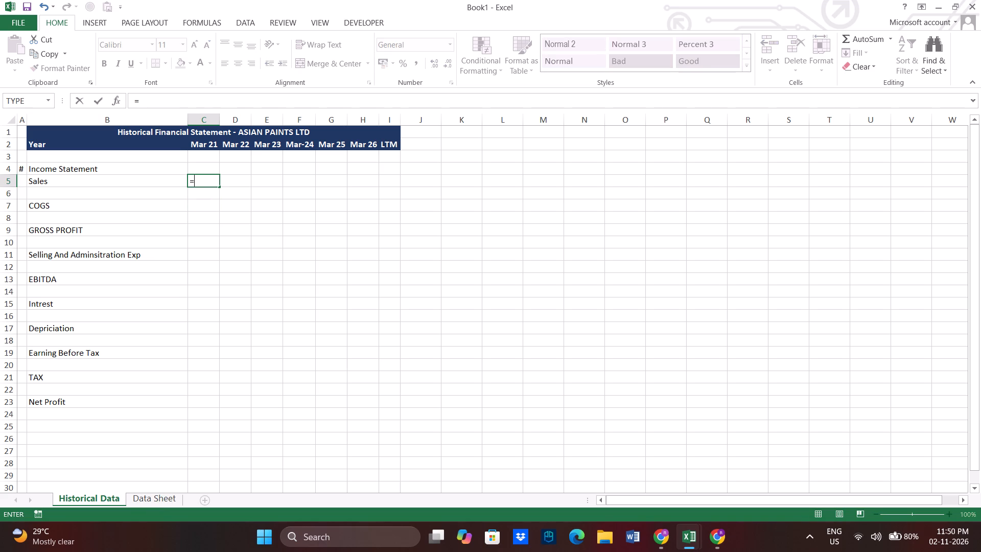
click(148, 494)
click(171, 309)
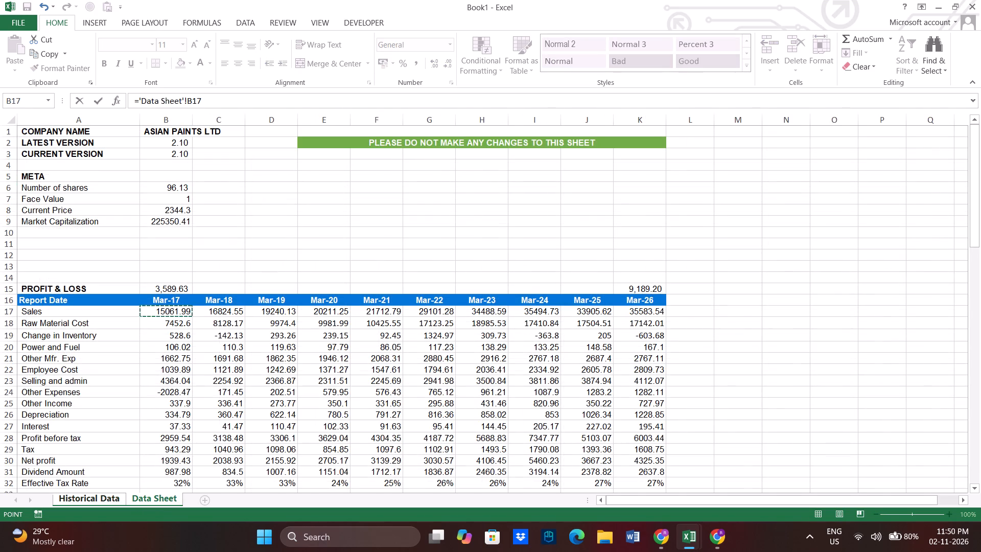
click(383, 310)
key(Return)
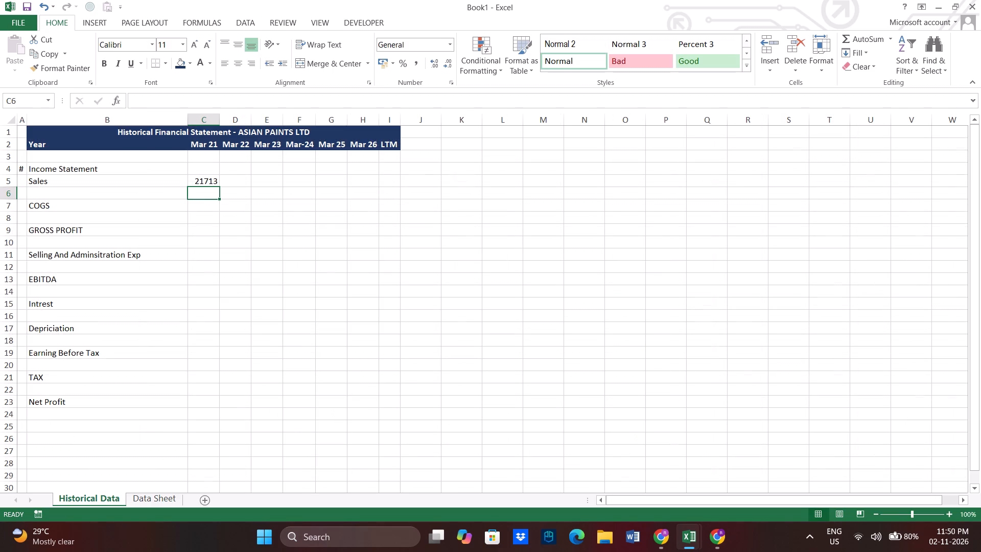
Copy the Mar 21 Sales link in cell C5 across to the Mar 26 column, filling C5:H5.
key(Up)
key(ctrl+c)
key(shift+Right)
key(shift+Right)
key(shift+Right)
key(shift+Right)
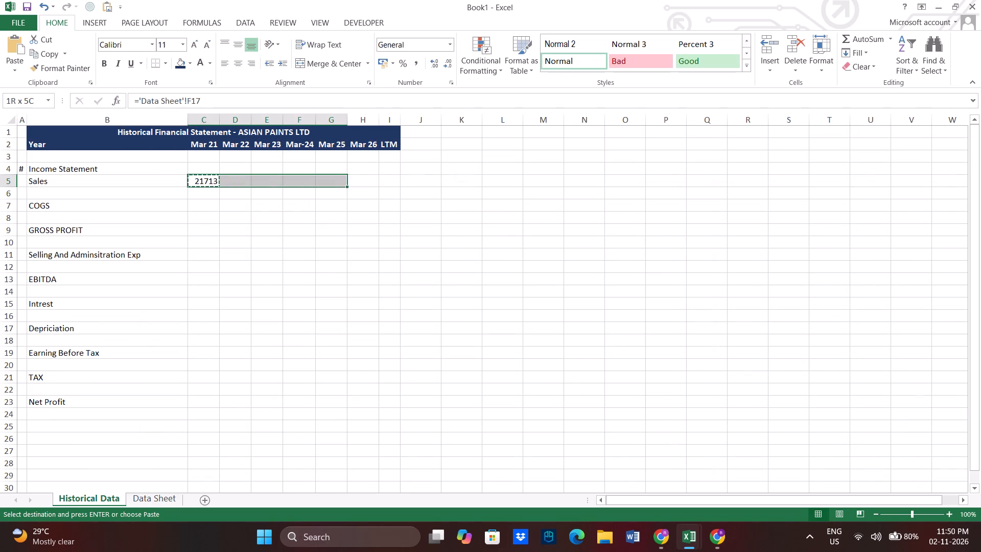
key(shift+Right)
key(ctrl+v)
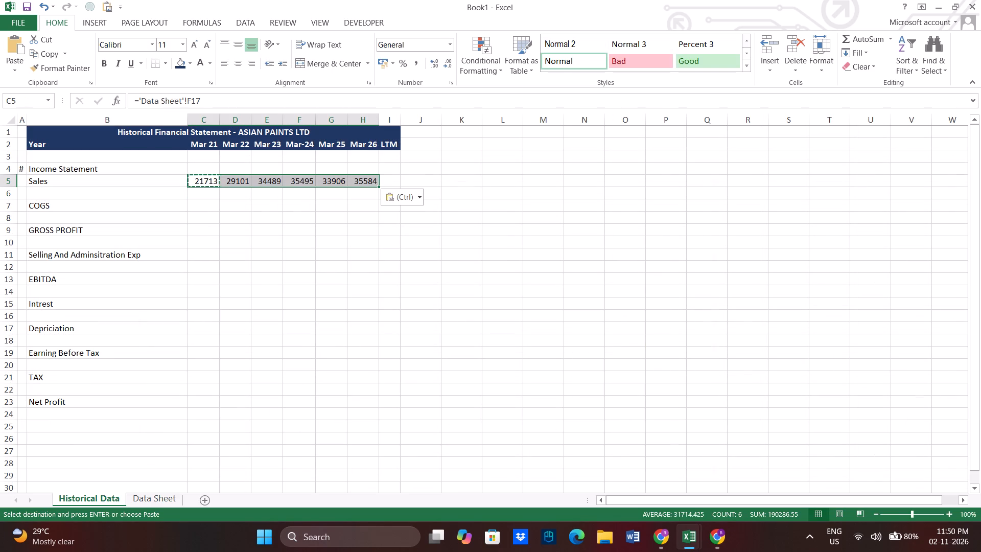
Format the Sales figures in C5:H5 to show two decimal places.
double_click(437, 62)
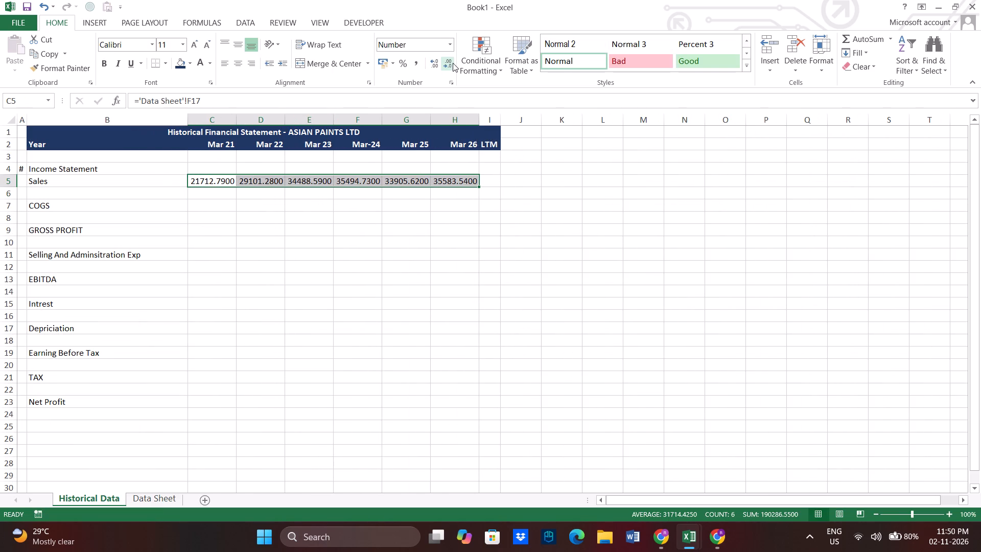
double_click(447, 64)
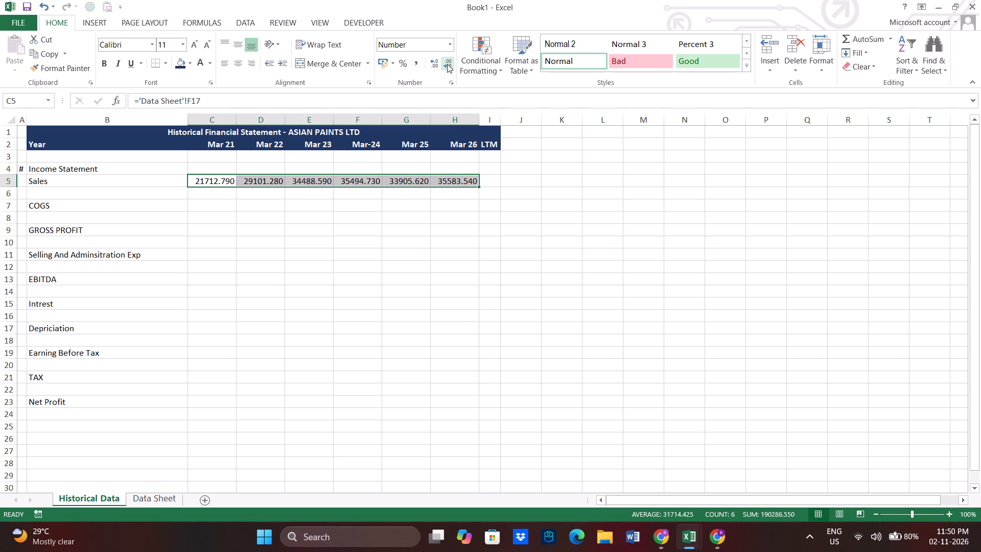
click(637, 355)
Link the Mar 21 COGS cell C7 to the Mar-17 Raw Material Cost in Data Sheet cell B18.
click(219, 207)
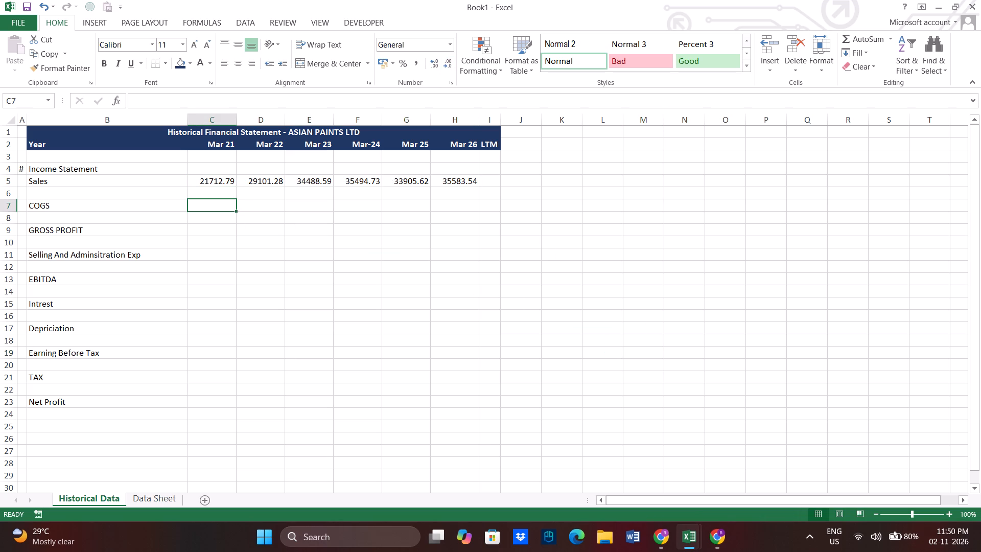
key(equal)
click(162, 502)
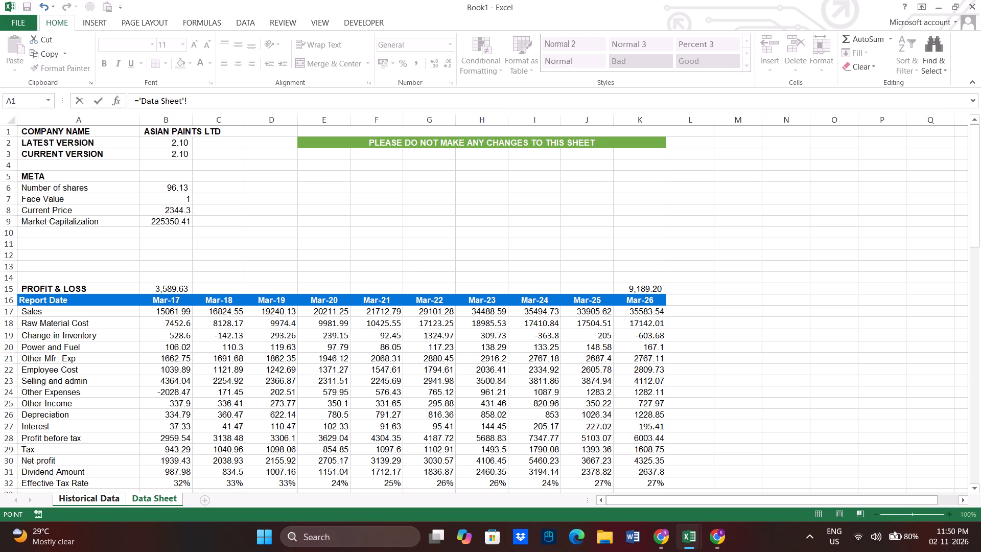
scroll(176, 323, down, 2)
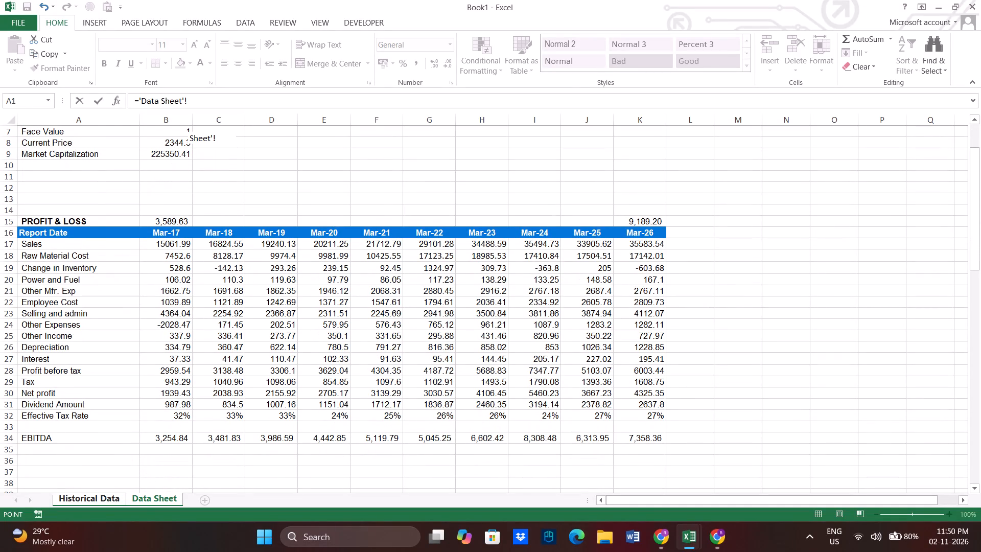
click(172, 257)
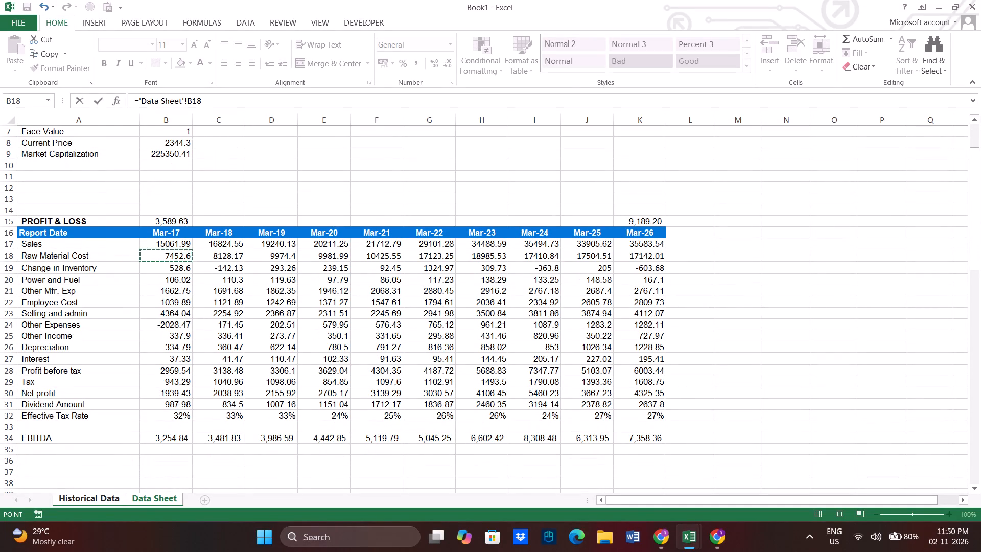
key(Return)
Copy the COGS link in cell C7 across to the Mar 26 column, filling C7:H7.
key(Up)
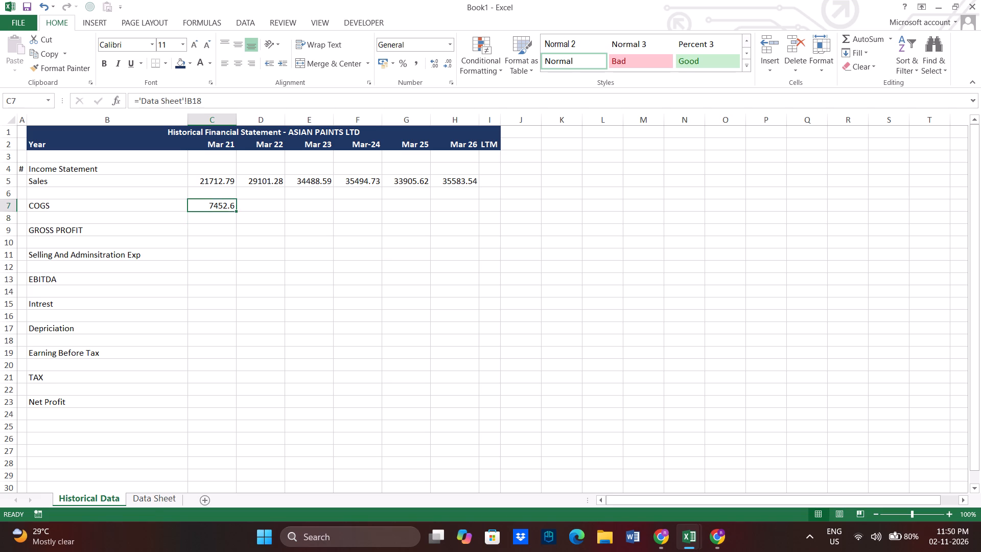
key(ctrl+c)
key(shift+Right)
key(shift+Right)
key(shift+Right)
key(shift+Right)
key(shift+Right)
key(ctrl+v)
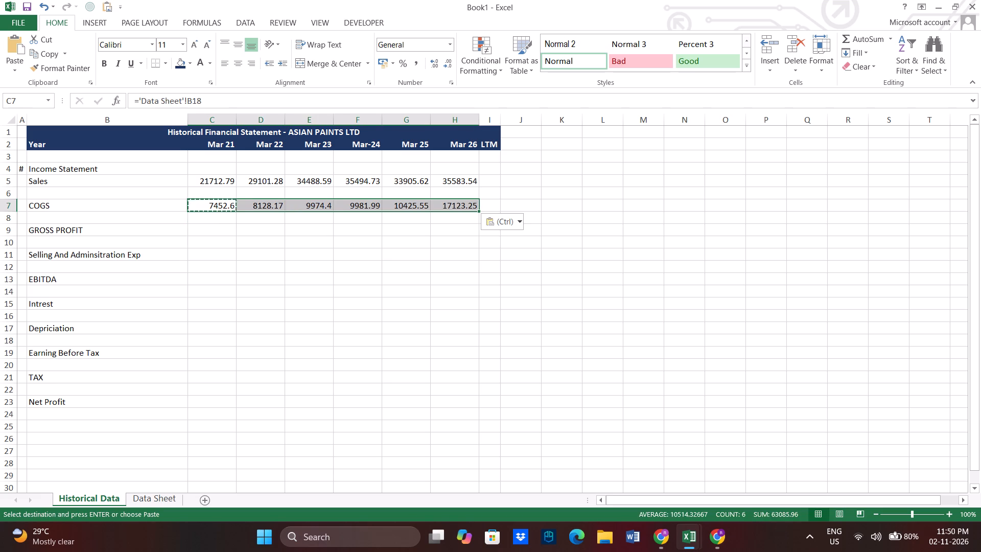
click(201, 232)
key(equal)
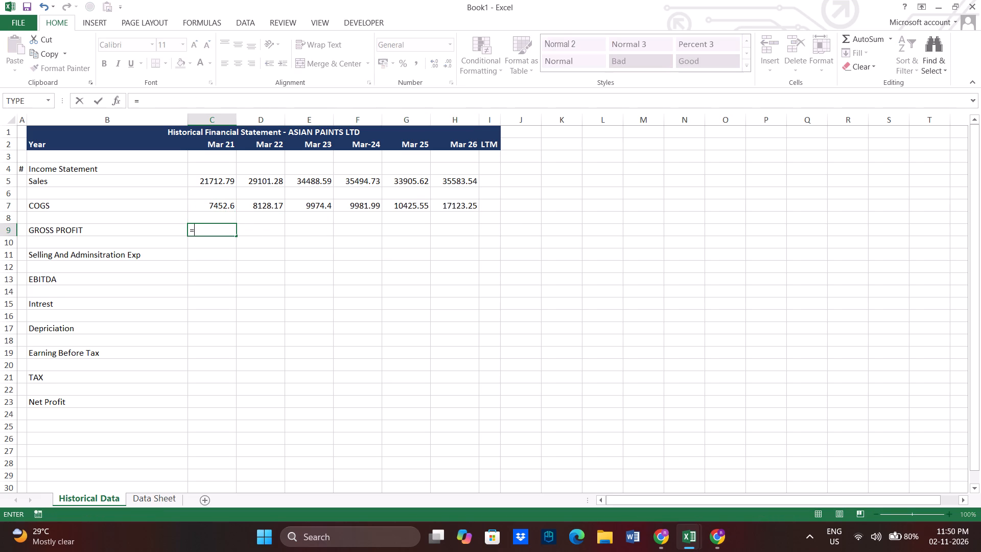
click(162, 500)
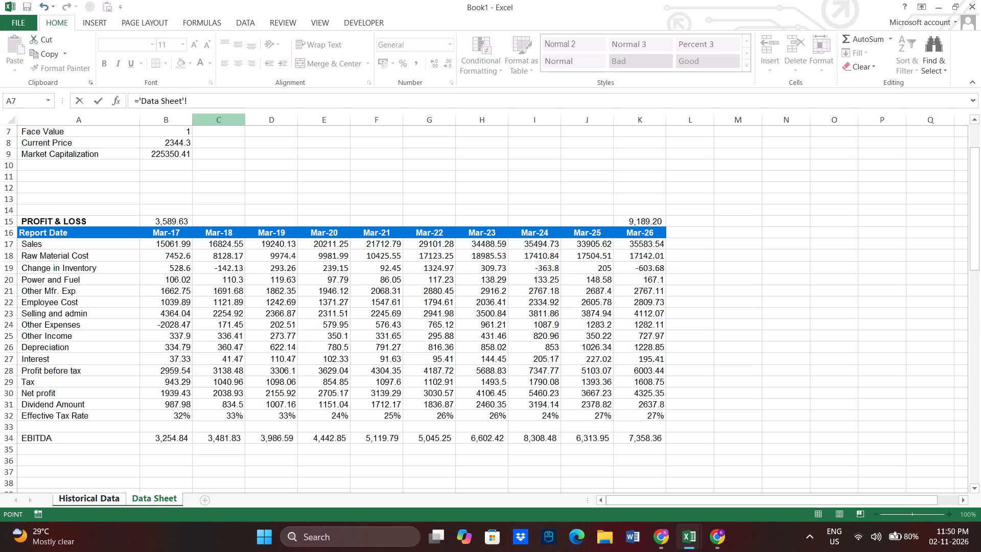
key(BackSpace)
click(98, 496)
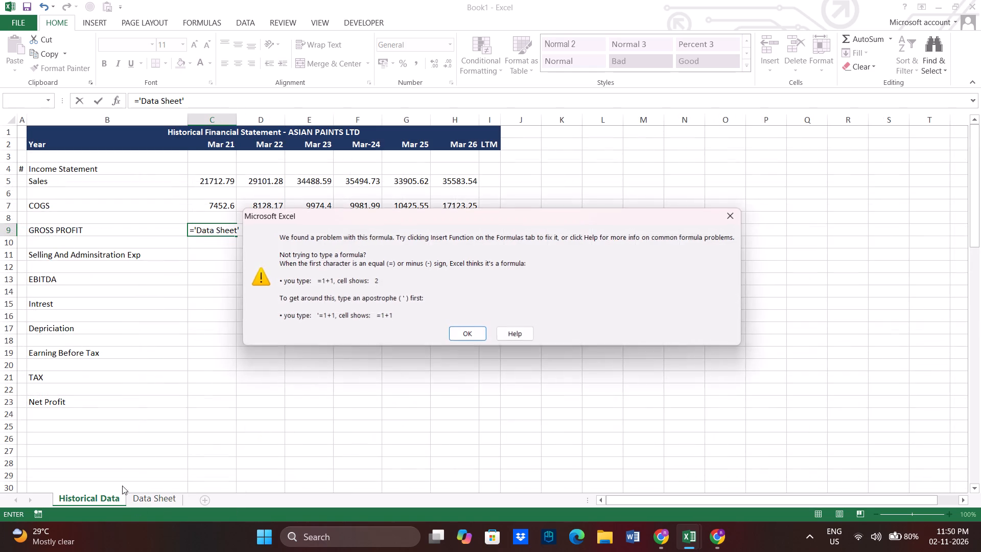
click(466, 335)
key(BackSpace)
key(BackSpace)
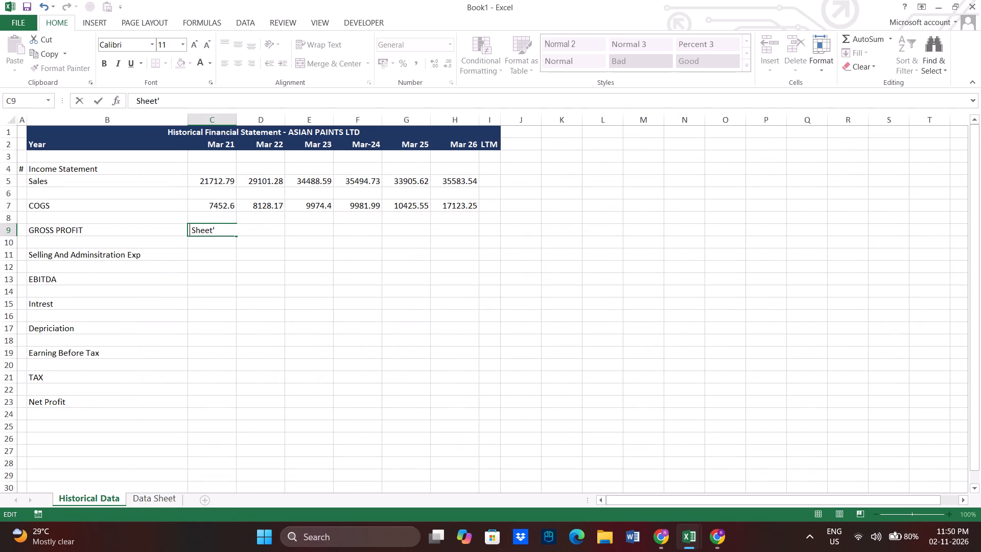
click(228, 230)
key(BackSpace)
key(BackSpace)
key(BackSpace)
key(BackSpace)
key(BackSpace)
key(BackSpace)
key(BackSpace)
Calculate the Mar 21 gross profit in cell C9 as Sales C5 minus COGS C7.
key(equal)
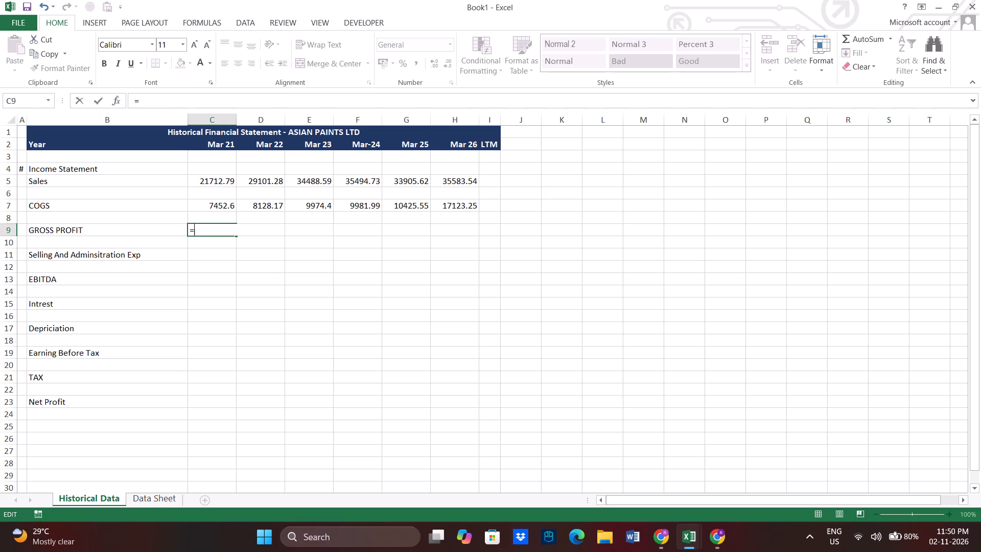
click(215, 181)
key(minus)
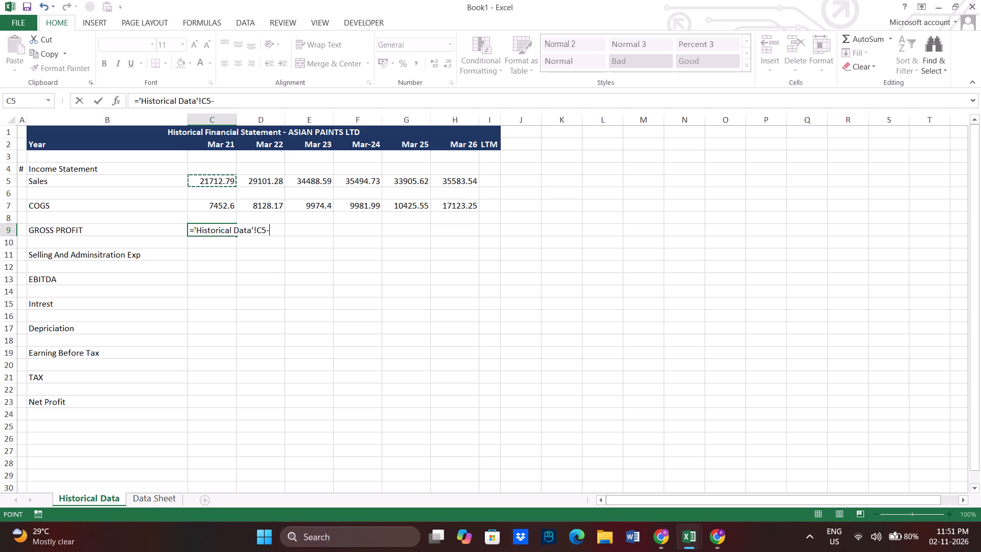
click(222, 209)
key(Return)
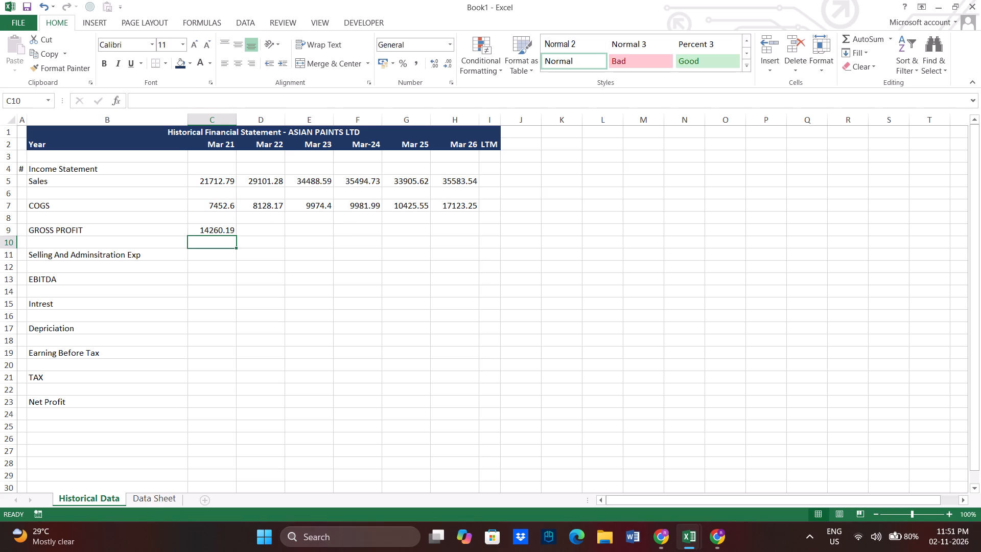
Copy the gross profit formula in cell C9 across to the Mar 26 column, filling C9:H9.
key(Up)
key(ctrl+c)
key(shift+Right)
key(shift+Right)
key(shift+Right)
key(shift+Right)
key(shift+Right)
key(ctrl+v)
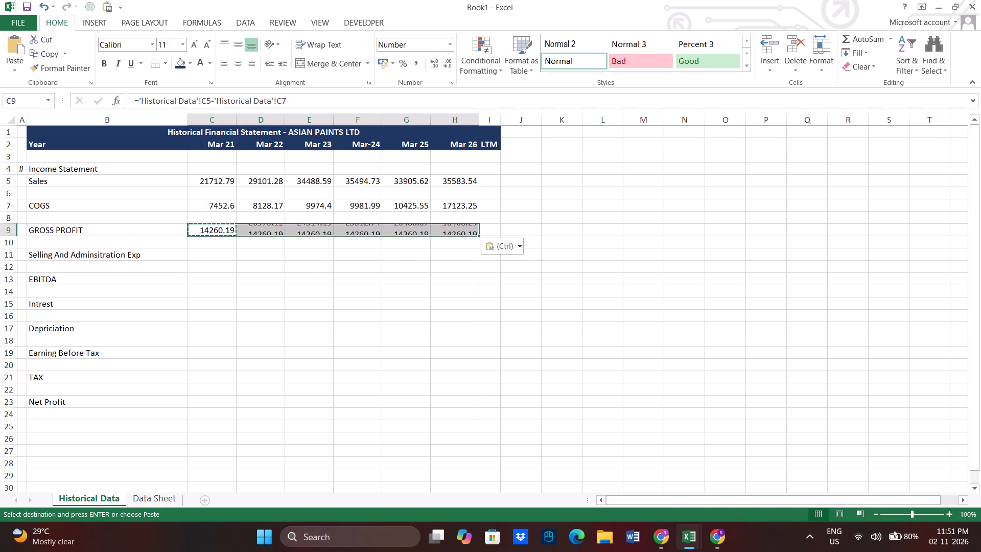
click(247, 268)
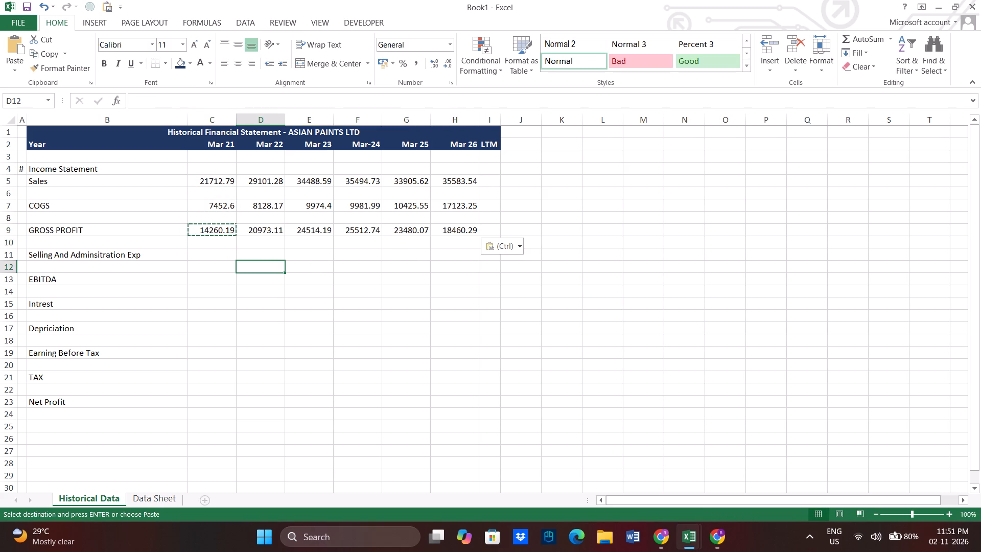
Link the Mar 21 selling and administration expense cell C11 to Selling and admin in Data Sheet cell B23.
click(217, 257)
key(equal)
click(148, 498)
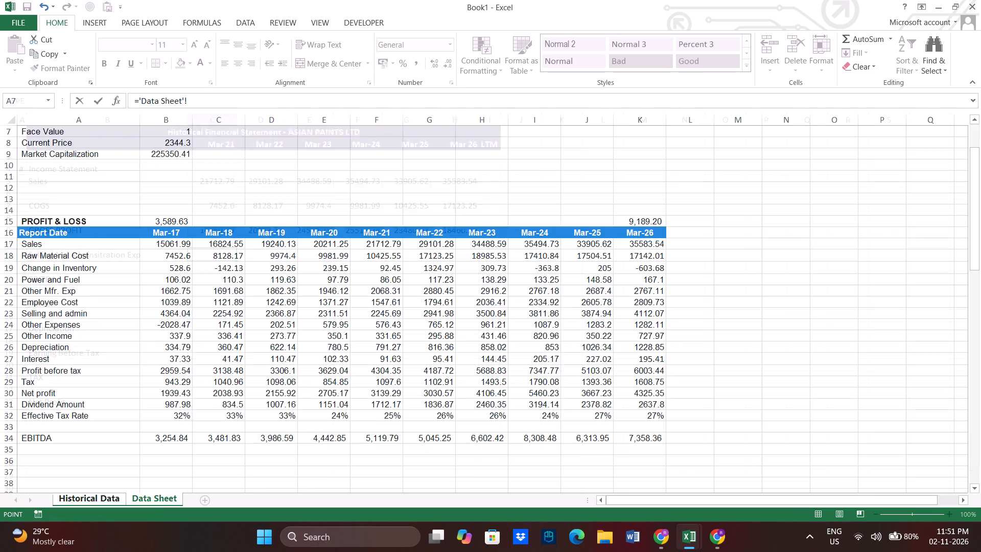
click(173, 314)
key(Return)
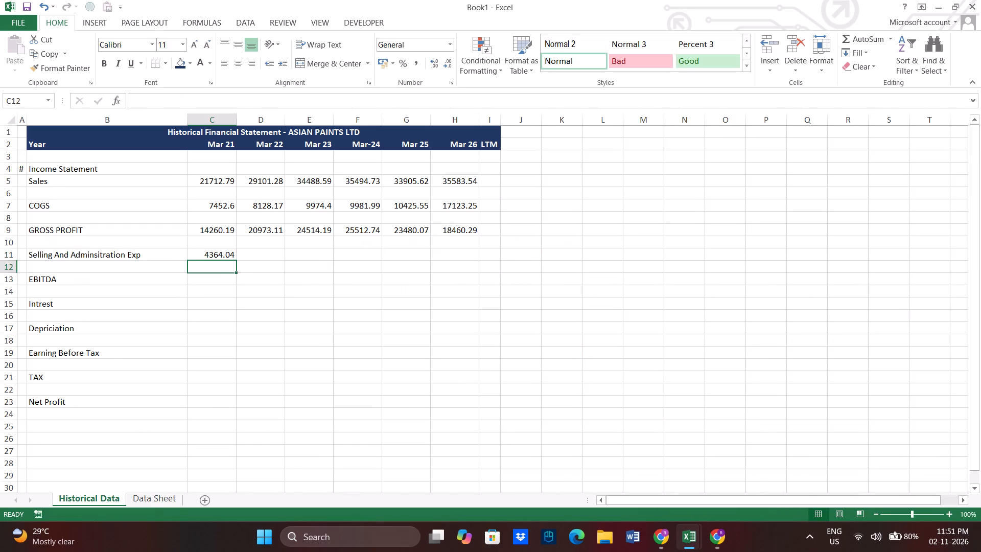
Copy the selling and administration expense link in cell C11 across to the Mar 26 column, filling C11:H11.
key(Up)
key(ctrl+c)
key(shift+Right)
key(shift+Right)
key(shift+Right)
key(shift+Right)
key(shift+Right)
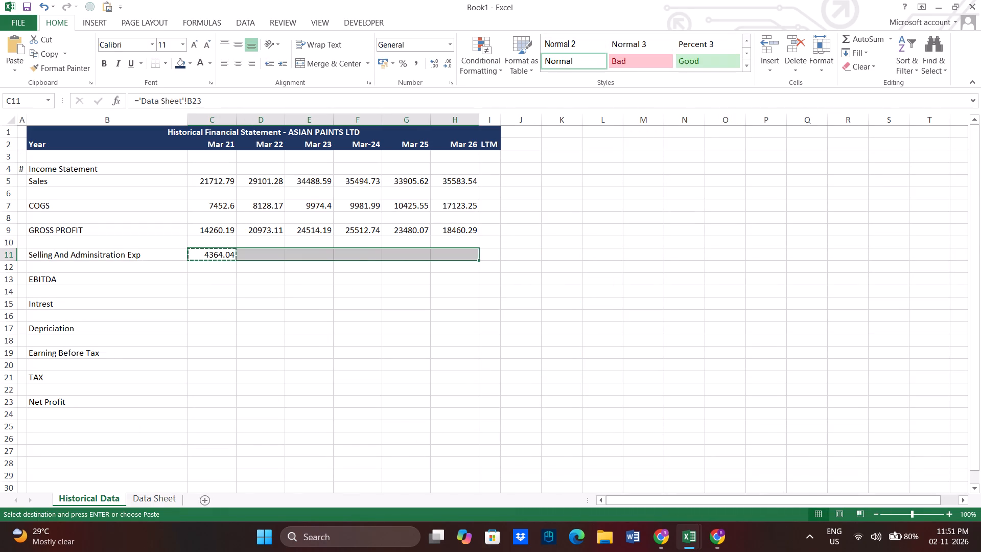
key(ctrl+v)
Calculate the Mar 21 EBITDA in cell C13 as gross profit C9 minus selling and administration expense C11.
click(205, 282)
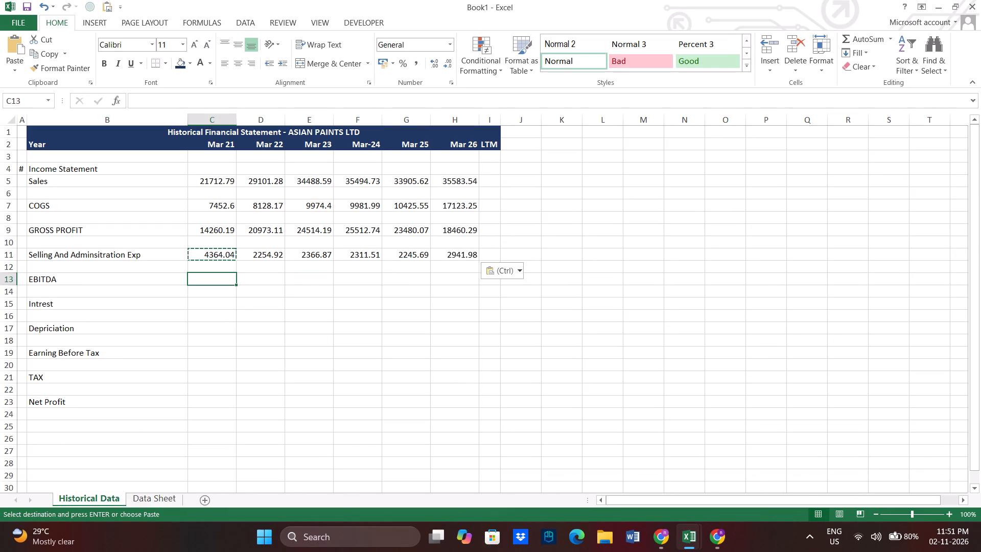
key(equal)
click(224, 234)
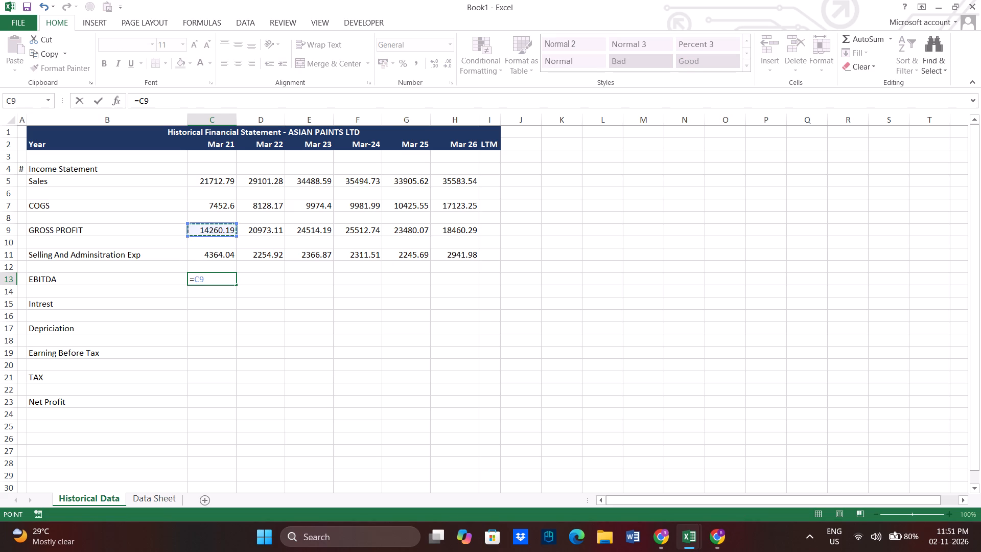
key(minus)
click(212, 254)
key(Return)
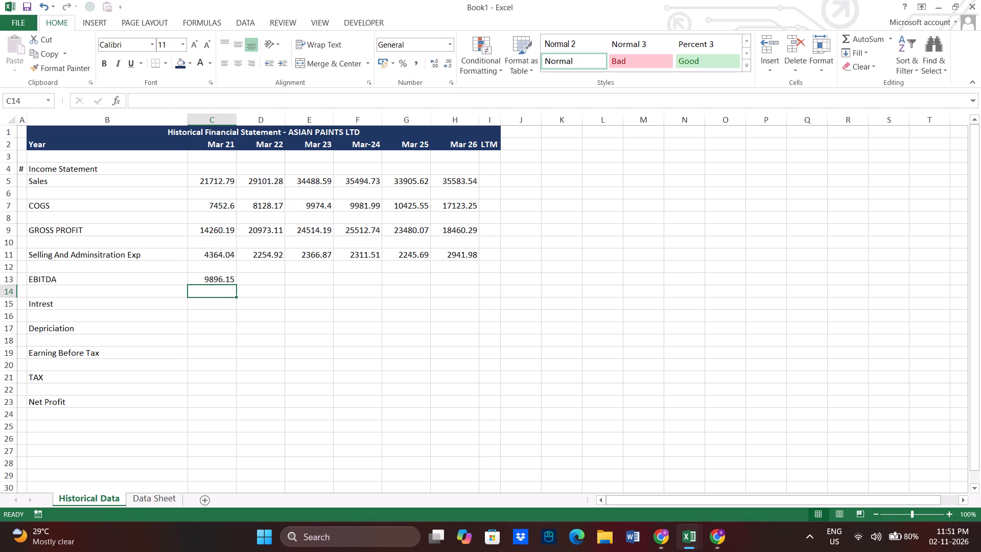
Link the Mar 21 interest cell C15 to the Mar-17 Interest figure in Data Sheet cell B27.
key(Down)
key(equal)
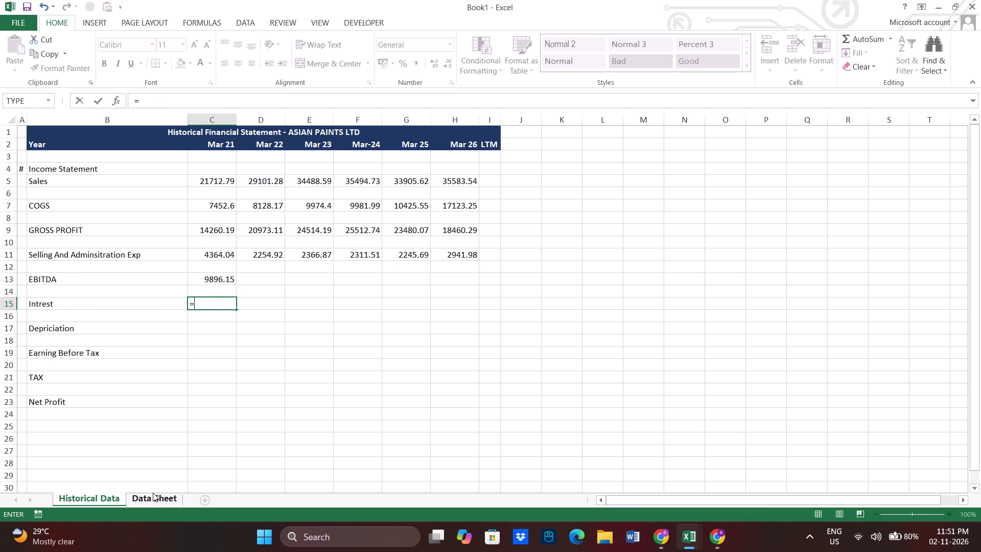
click(153, 493)
click(178, 360)
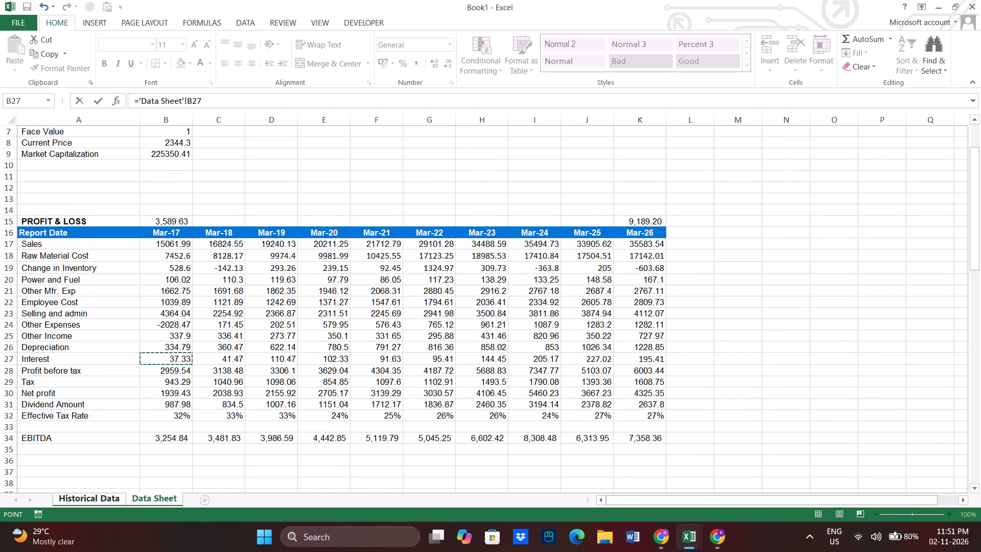
key(Return)
click(221, 305)
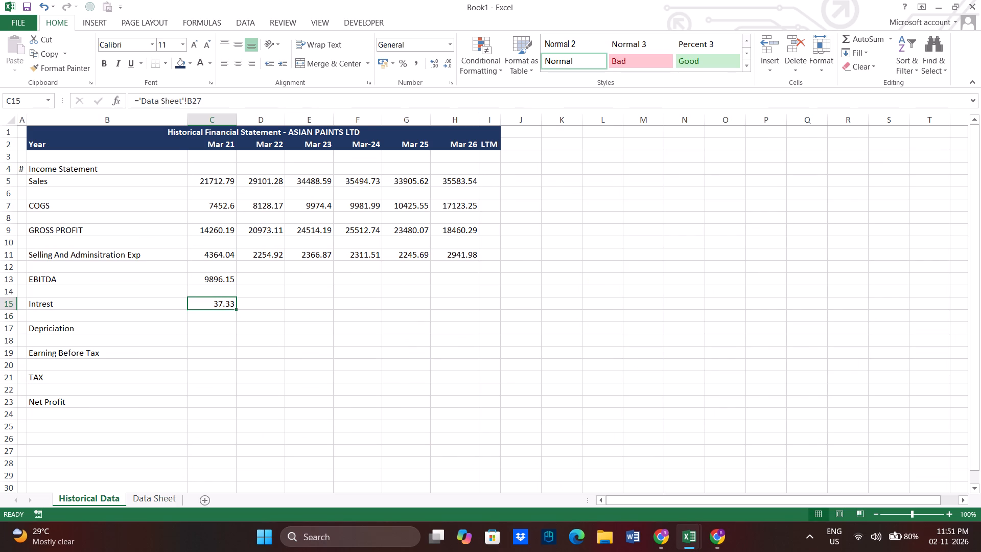
Link the Mar 21 depreciation cell C17 to the Mar-17 Depreciation figure in Data Sheet cell B26.
key(Down)
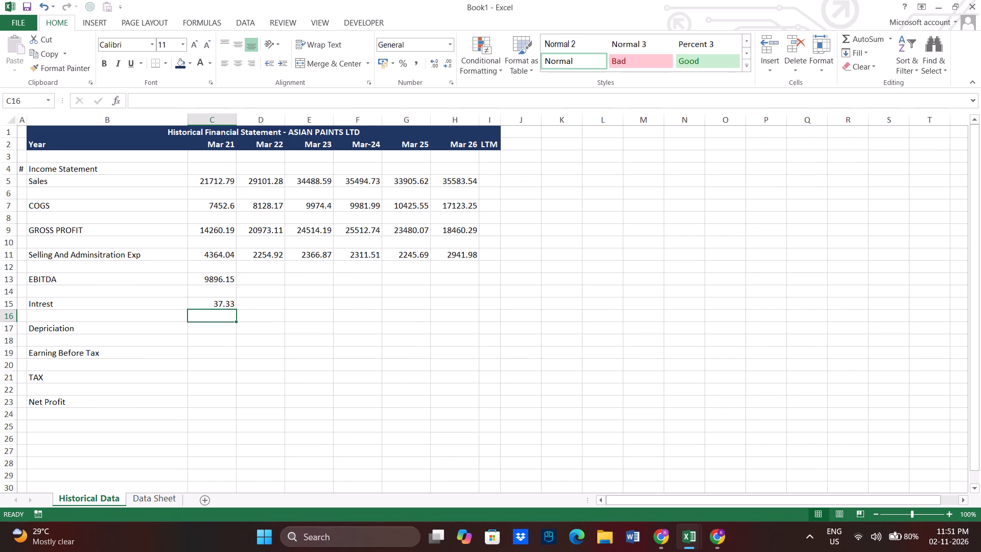
key(Down)
key(equal)
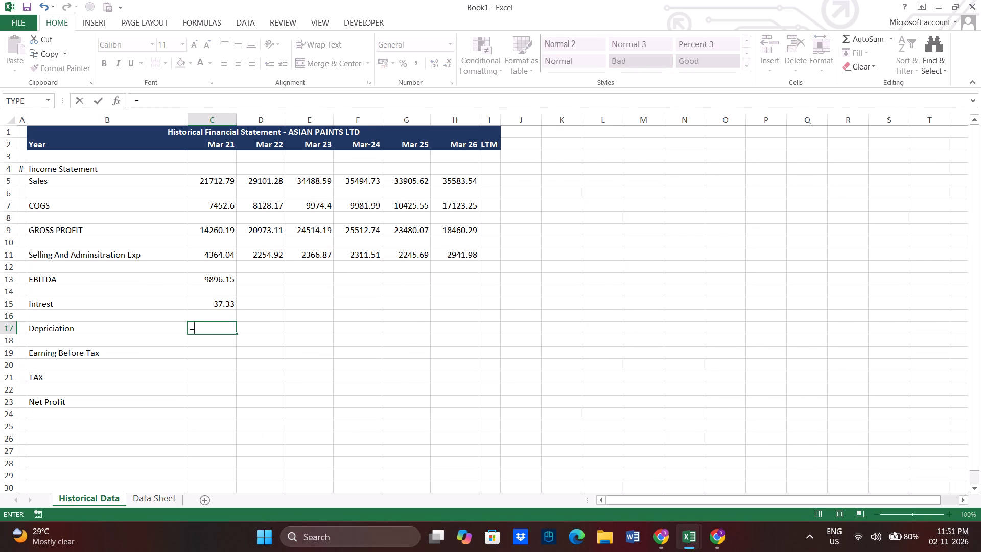
click(161, 499)
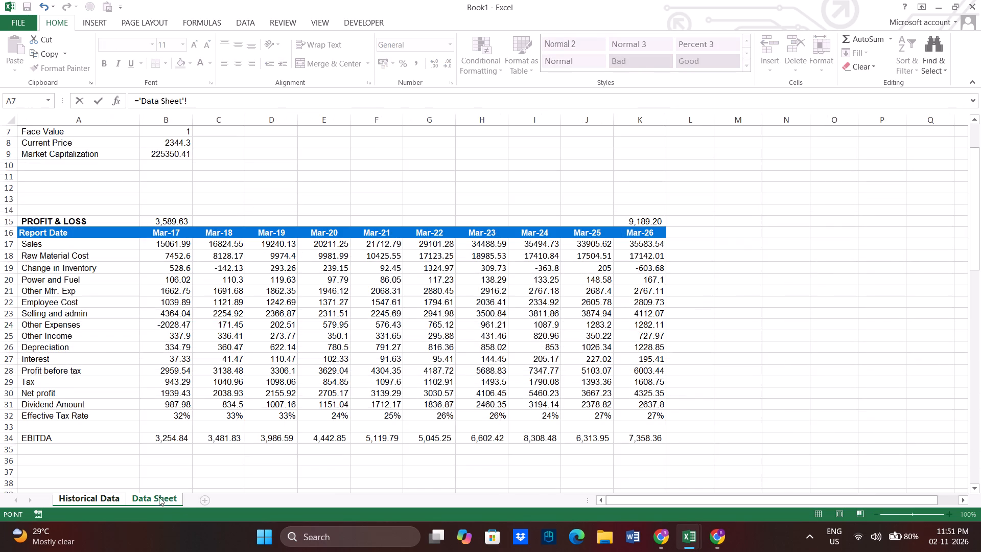
click(171, 347)
key(Return)
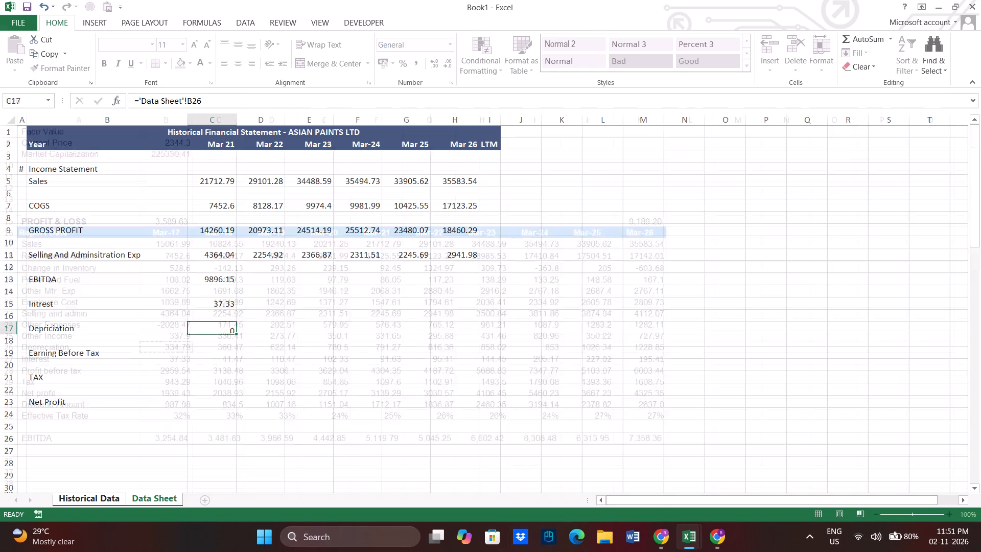
Correct the spelling of the depreciation label in Historical Data cell B17 to "Depreciation".
click(166, 498)
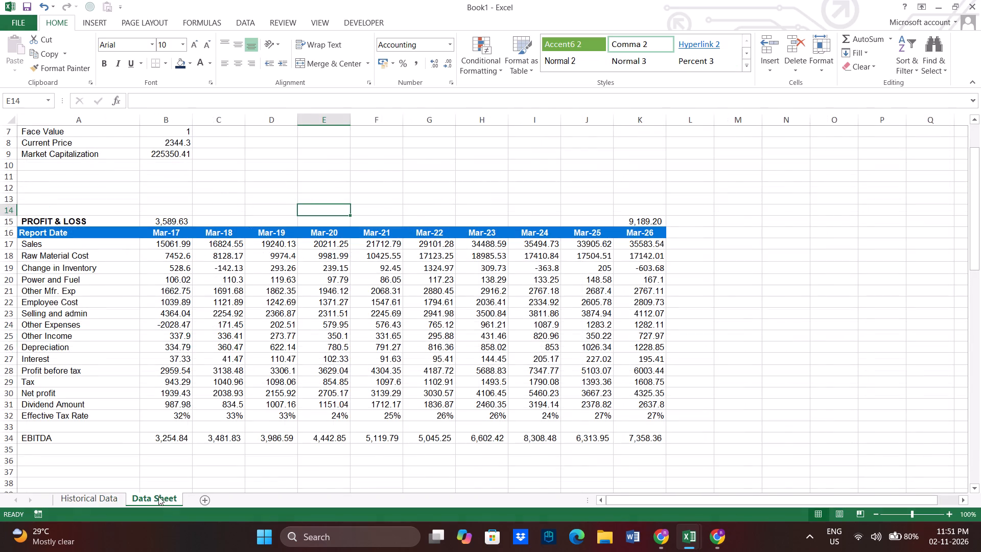
click(97, 494)
double_click(48, 328)
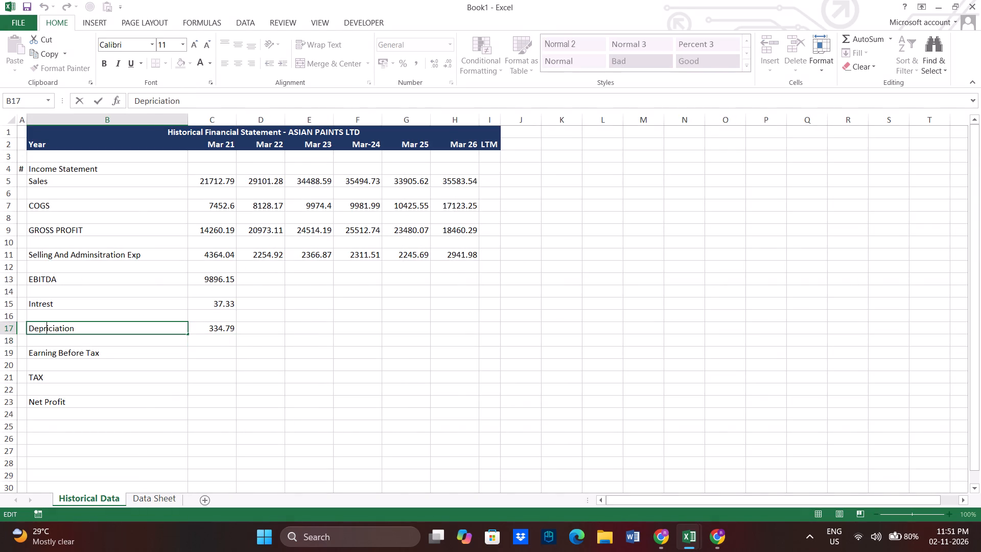
click(47, 328)
key(Right)
key(BackSpace)
key(e)
key(Return)
click(224, 332)
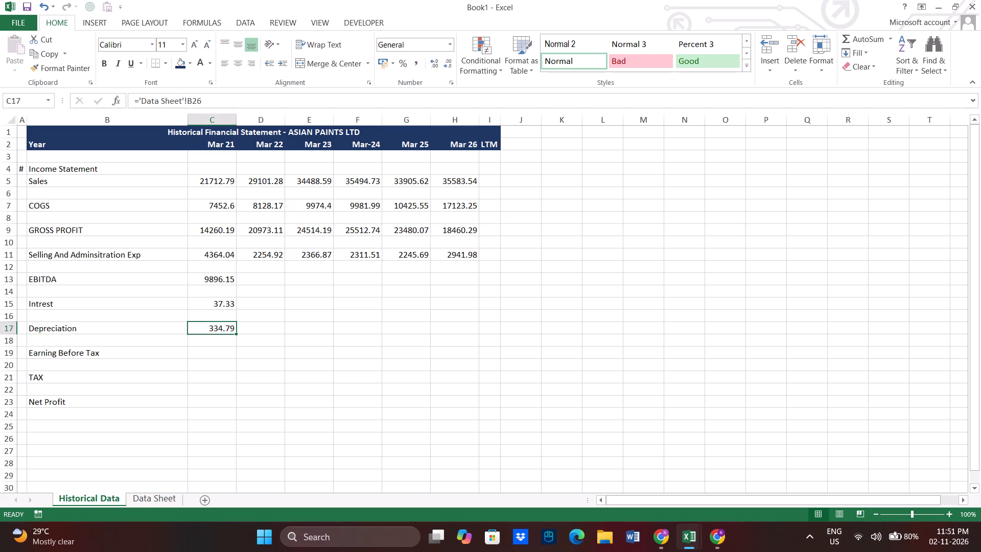
Calculate the Mar 21 Earning Before Tax in cell C19 with the formula =C13-(C15+C17).
click(209, 355)
key(equal)
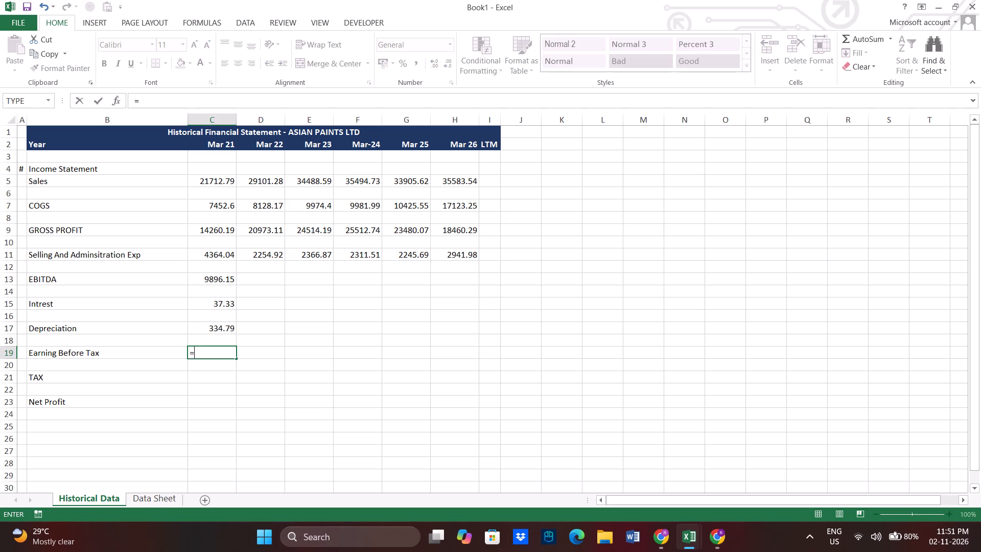
click(220, 279)
key(minus)
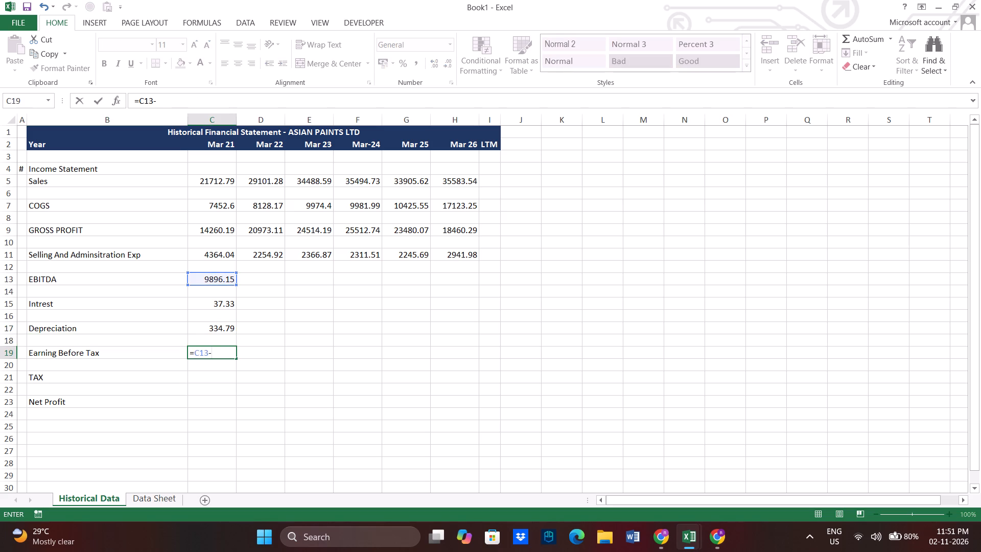
key(shift+parenleft)
click(219, 302)
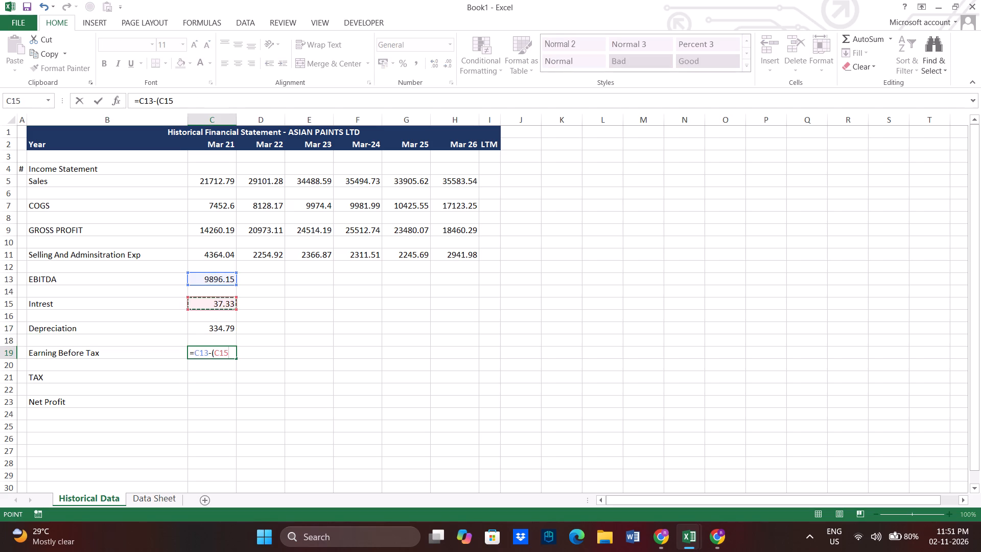
key(plus)
key(Up)
key(Up)
key(Return)
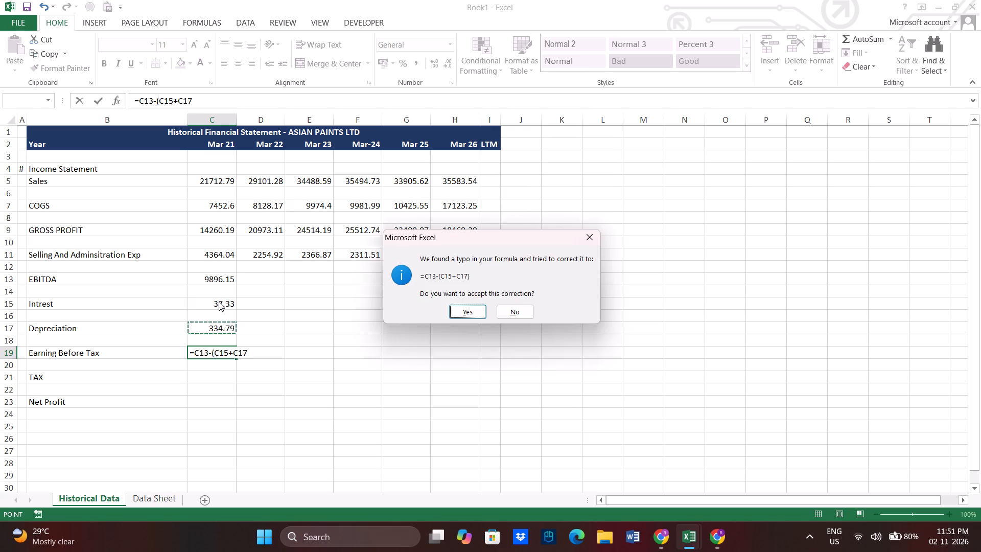
key(Return)
Link the Mar 21 TAX cell C21 to the Mar-17 Tax figure in Data Sheet cell B29.
key(Up)
key(Up)
key(Down)
key(Down)
key(Down)
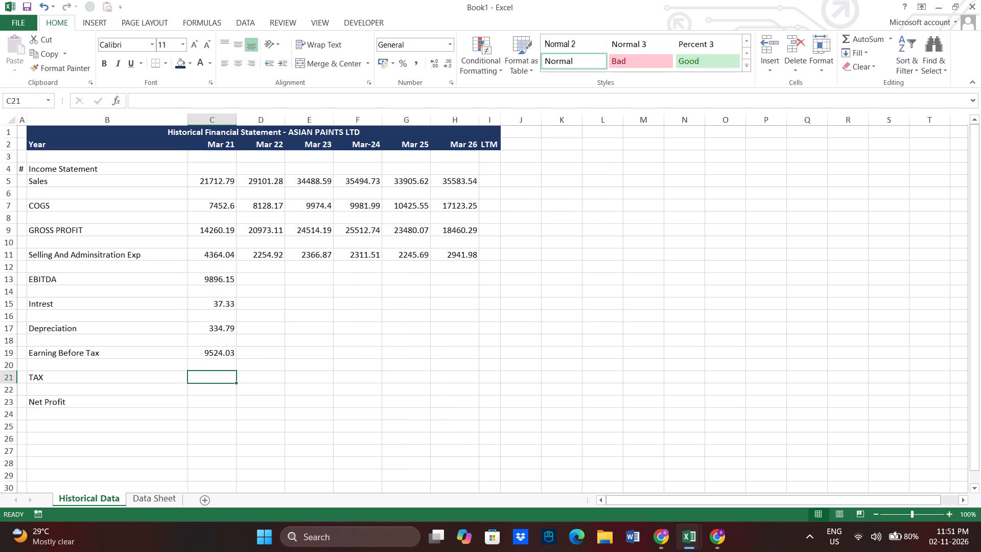
key(equal)
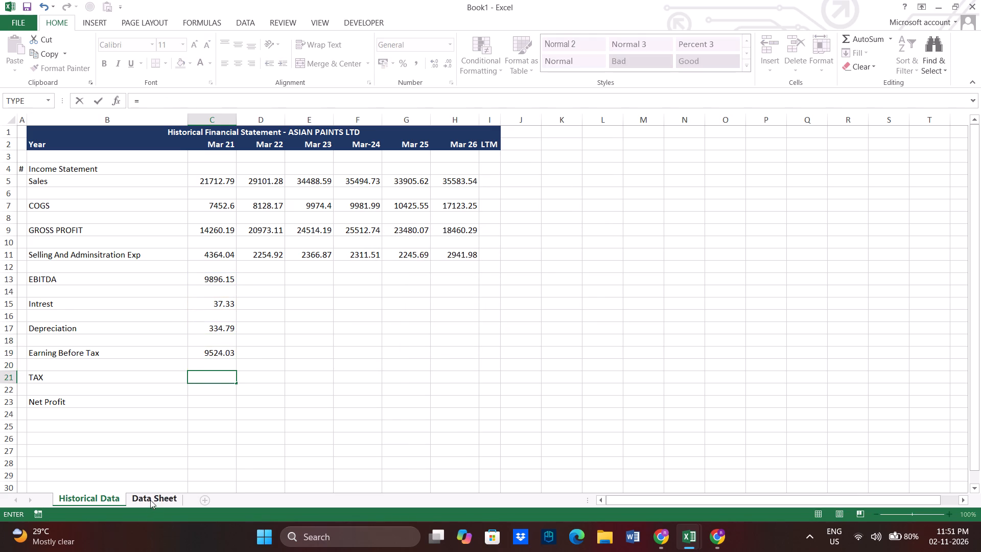
click(150, 500)
click(170, 384)
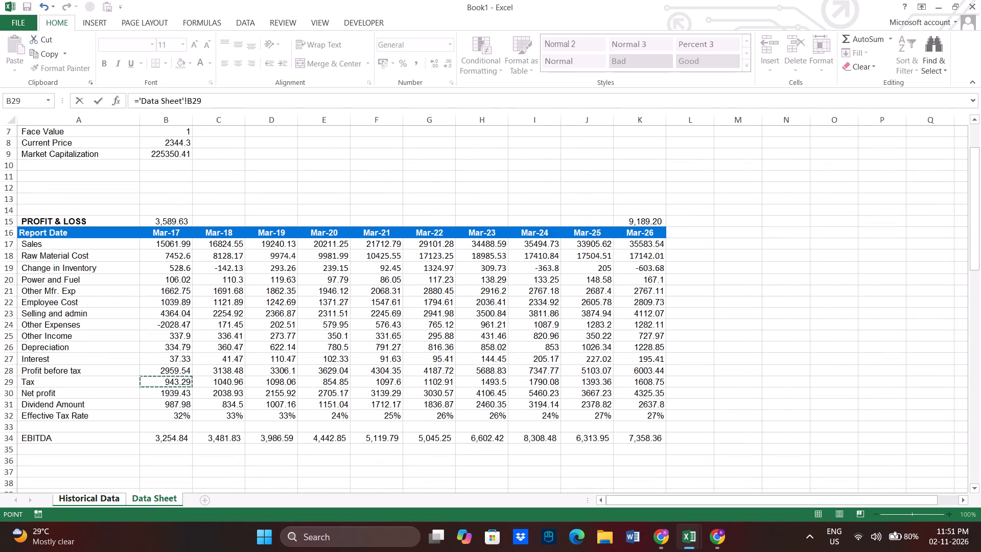
key(Return)
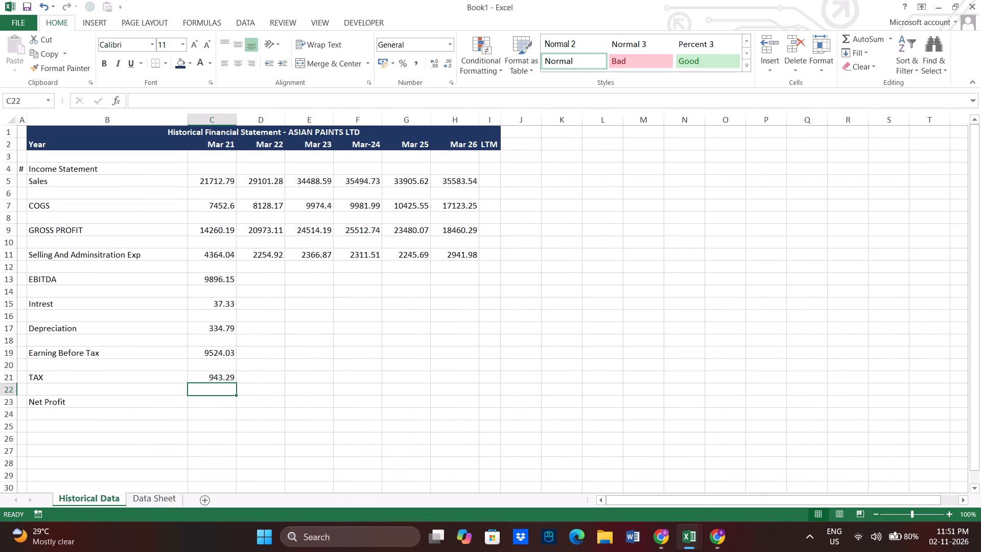
Calculate the Mar 21 Net Profit in cell C23 as Earning Before Tax C19 minus TAX C21.
click(216, 403)
key(equal)
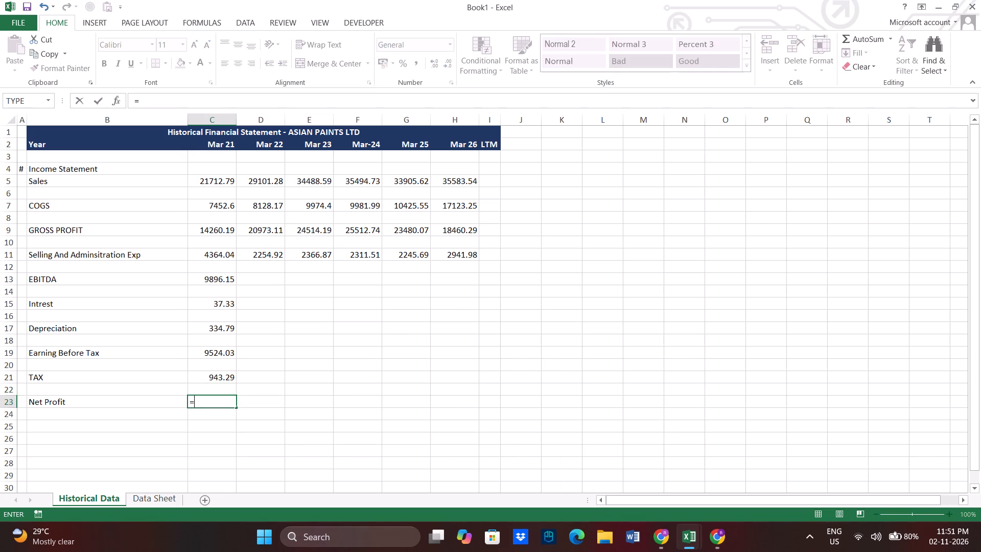
click(219, 352)
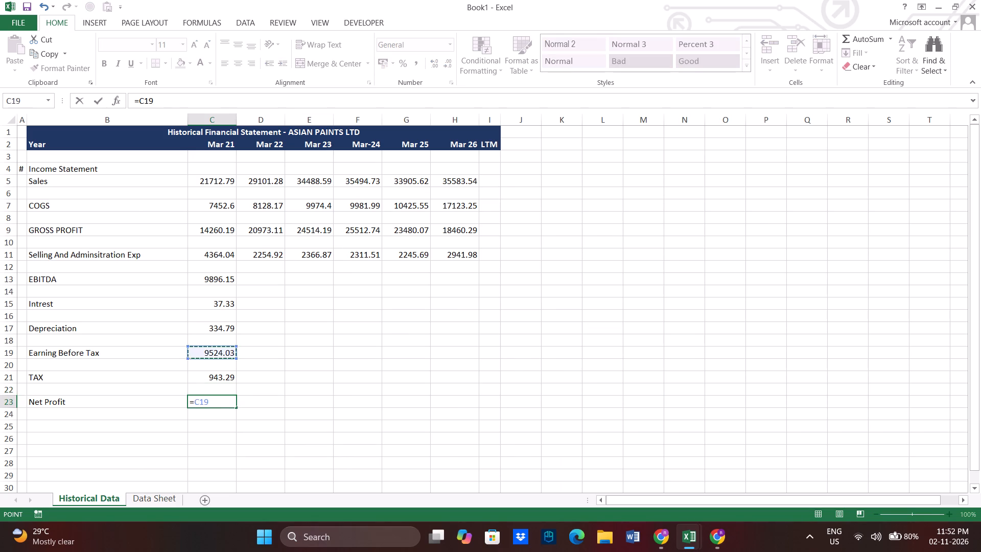
key(minus)
click(221, 377)
key(Return)
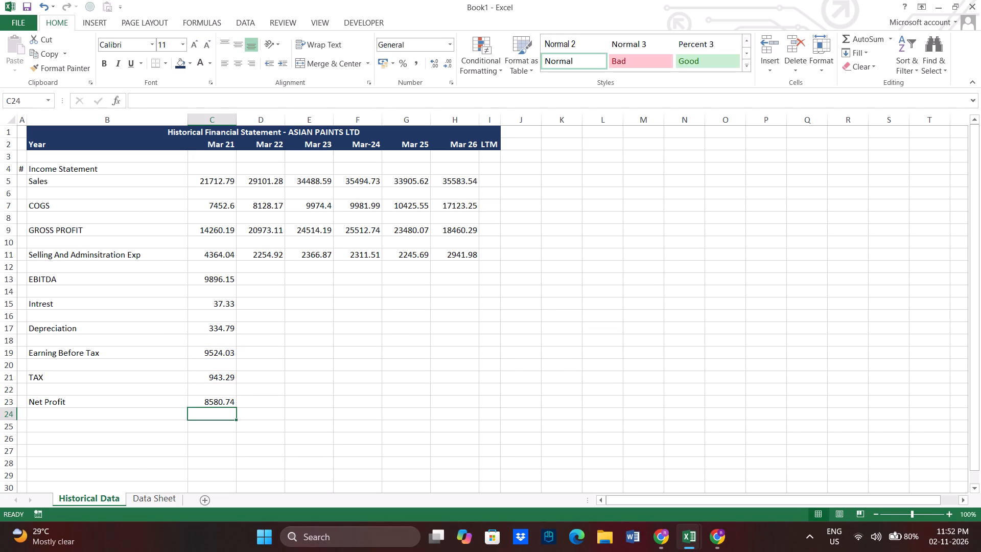
Copy the Mar 21 formulas from EBITDA through Net Profit, C13:C23, across to the Mar 26 column, filling C13:H23.
key(Up)
key(shift+Up)
key(shift+Up)
key(shift+Up)
key(shift+Up)
key(shift+Up)
key(shift+Up)
key(shift+Up)
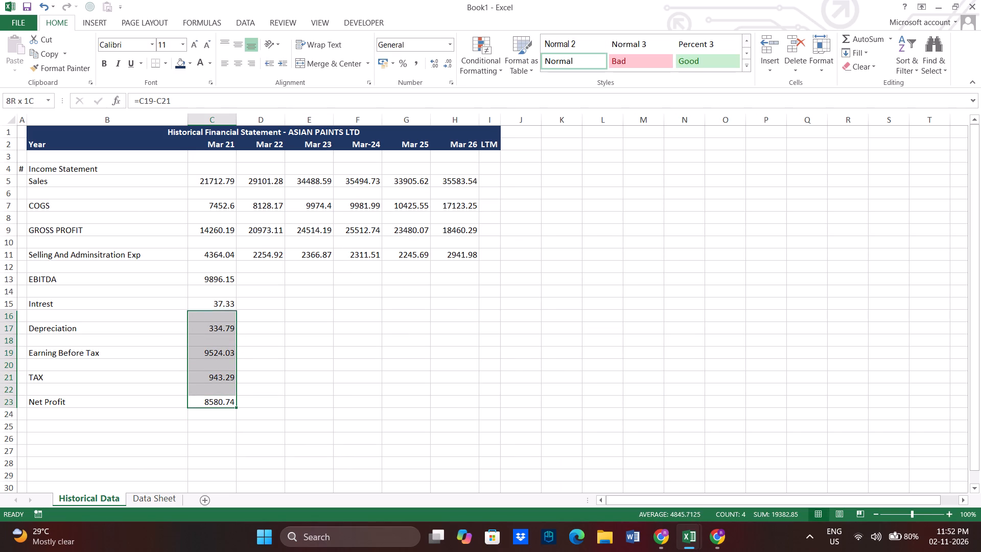
key(shift+Up)
key(shift+Up)
key(Up)
key(Down)
key(shift+Up)
key(shift+Up)
key(shift+Up)
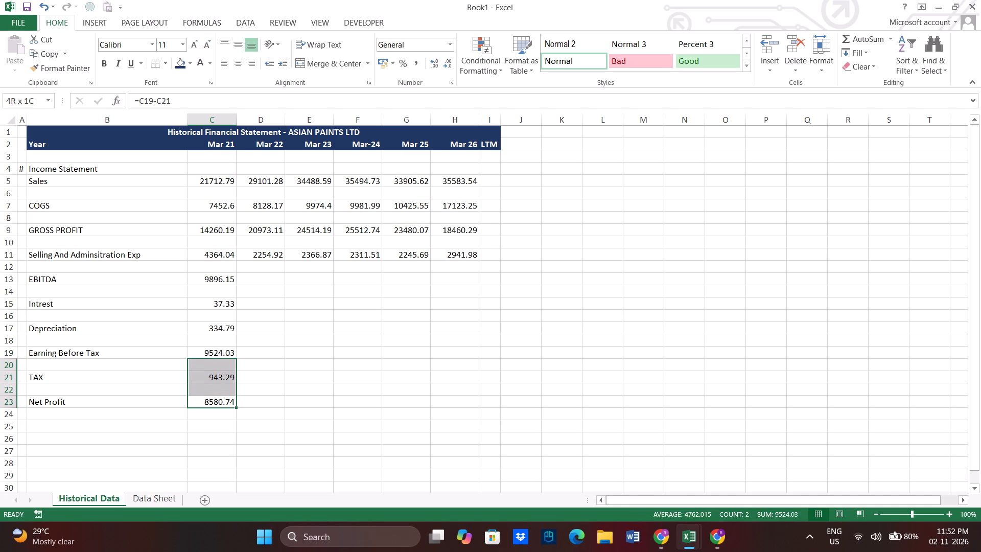
key(shift+Up)
key(shift+Up)
key(shift+Up)
key(shift+Up)
key(shift+Up)
key(shift+Up)
key(shift+Up)
key(ctrl+c)
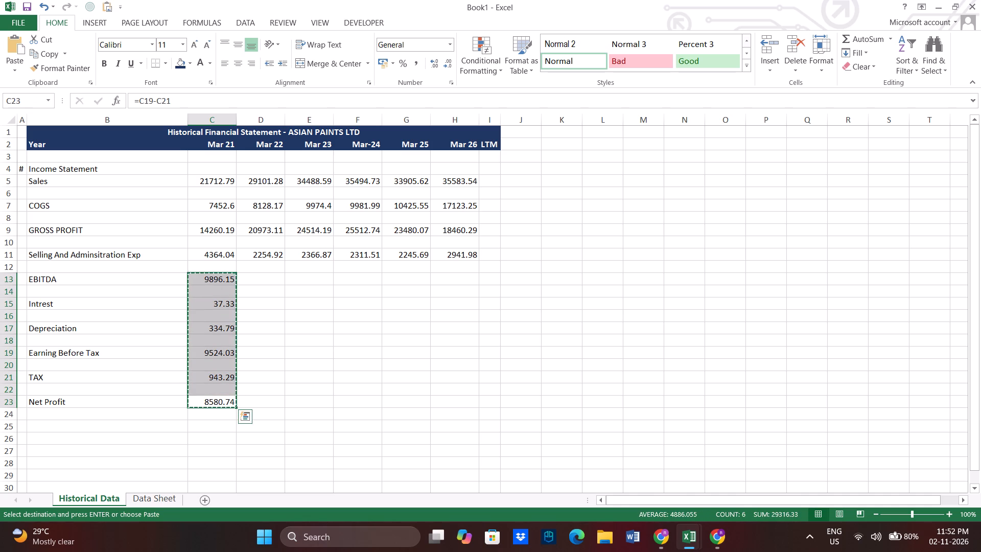
key(shift+Right)
key(shift+Right)
key(shift+Right)
key(shift+Right)
key(shift+Right)
key(ctrl+v)
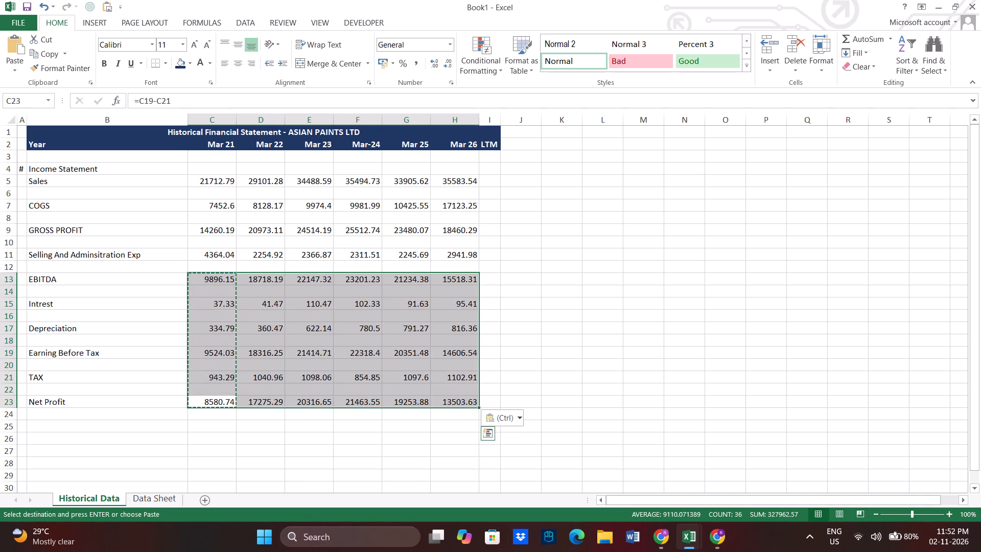
click(617, 362)
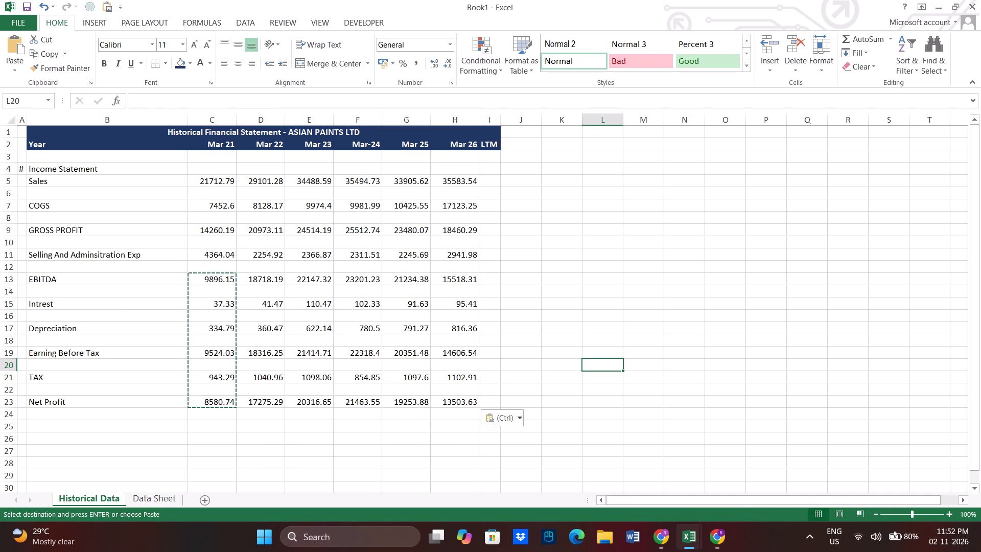
Switch to Chrome, play the Khoobsurat Love Mashup video on YouTube, and return to the Book1 workbook in Excel.
click(667, 535)
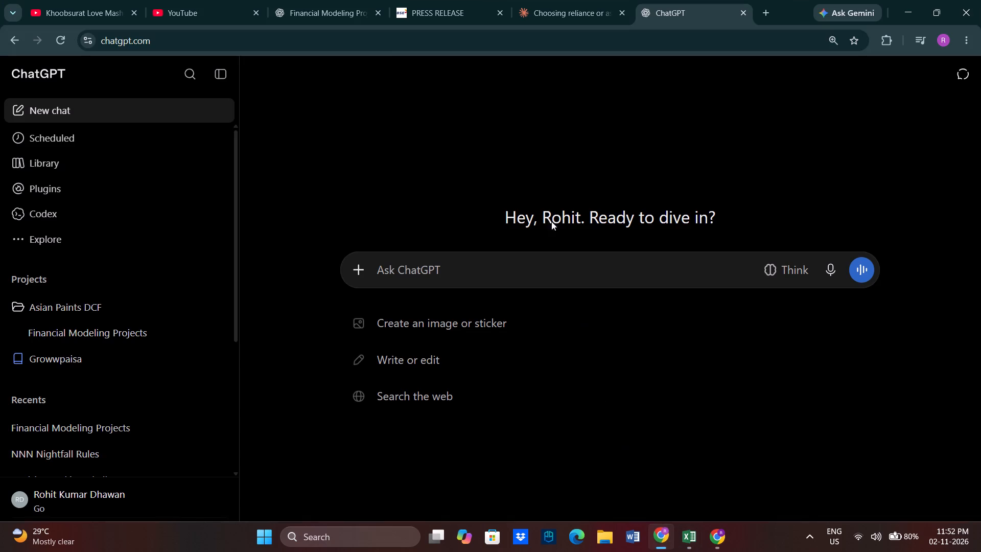
click(219, 0)
click(104, 0)
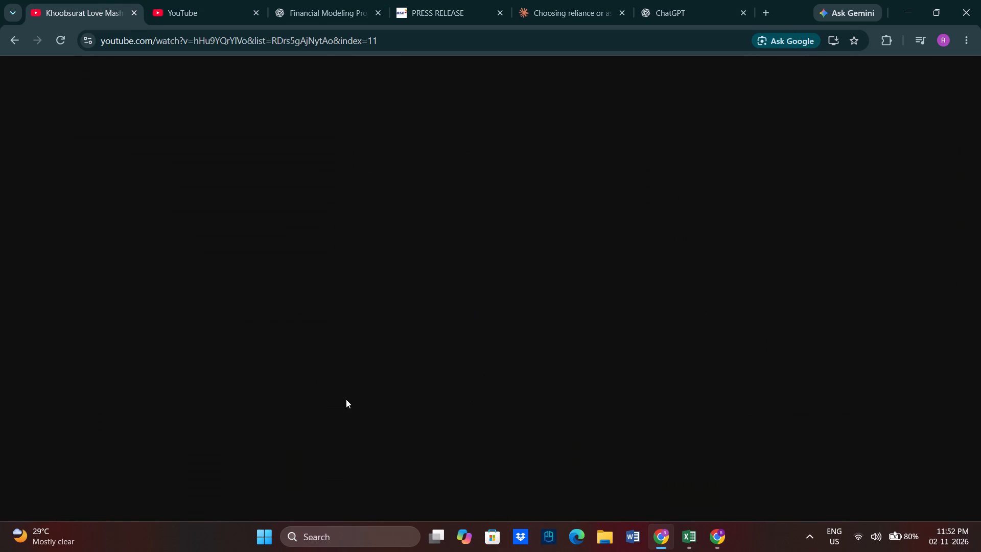
click(544, 314)
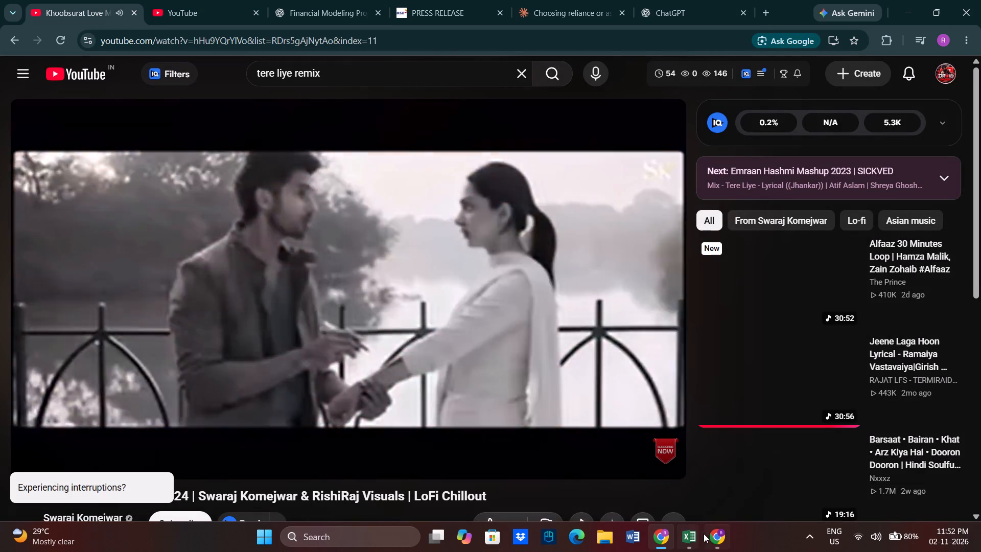
click(719, 490)
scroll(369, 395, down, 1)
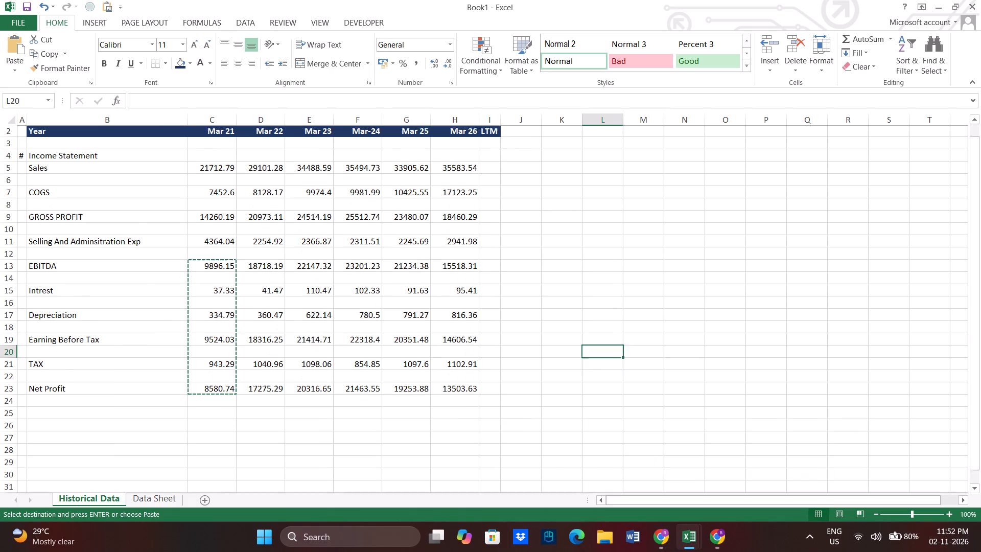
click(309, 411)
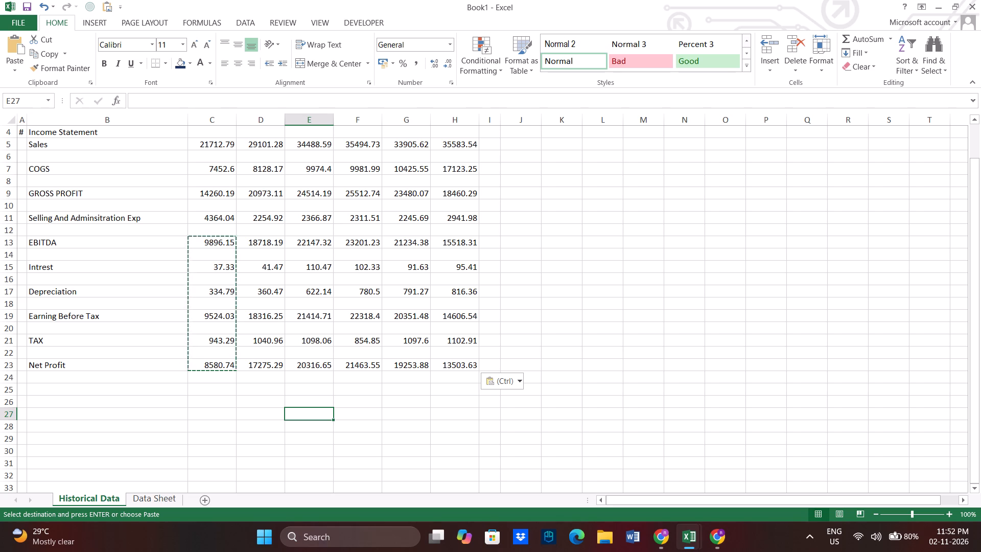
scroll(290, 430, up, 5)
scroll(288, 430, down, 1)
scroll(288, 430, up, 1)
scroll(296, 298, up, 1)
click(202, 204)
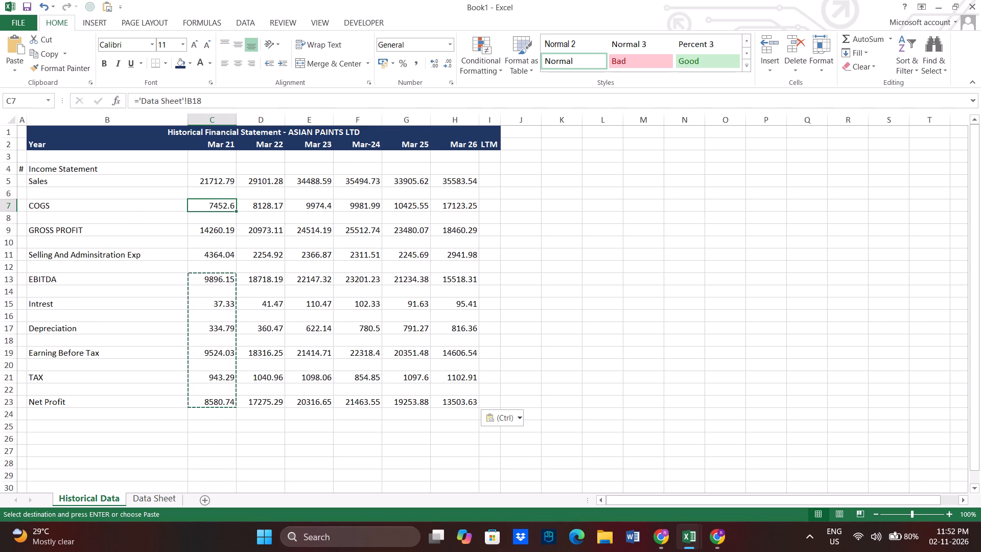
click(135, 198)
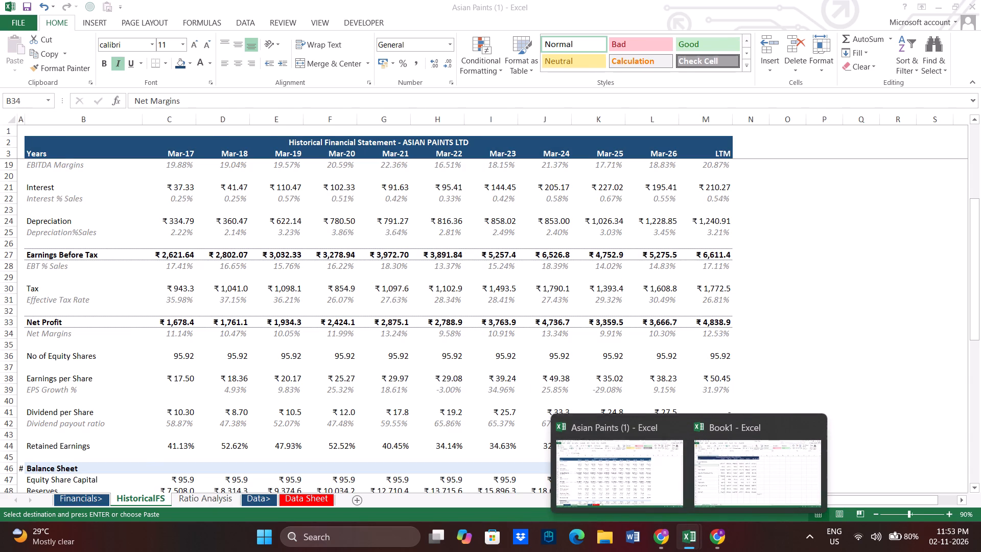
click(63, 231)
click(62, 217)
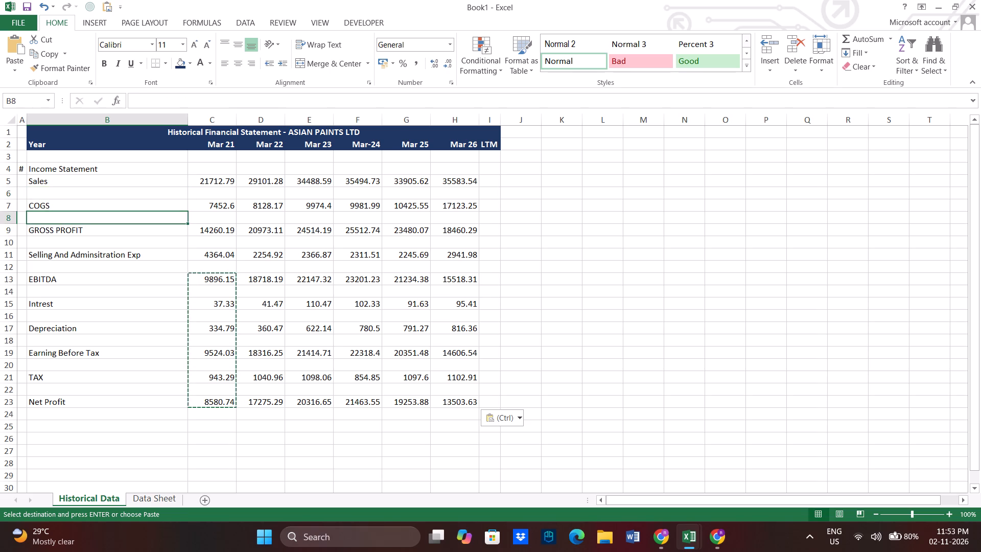
Insert an extra blank row at row 6, between Sales and COGS.
click(8, 195)
key(ctrl+plus)
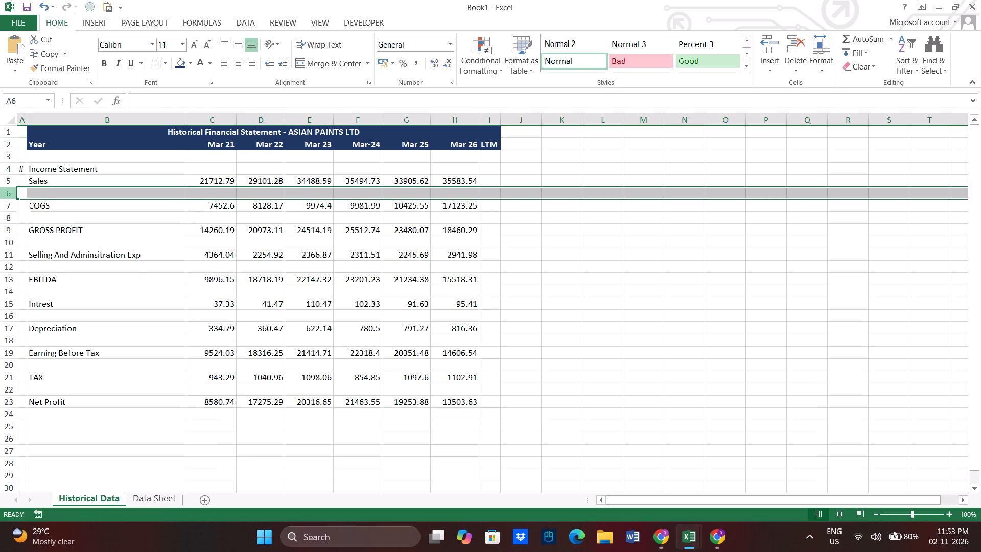
key(Right)
key(Right)
key(Down)
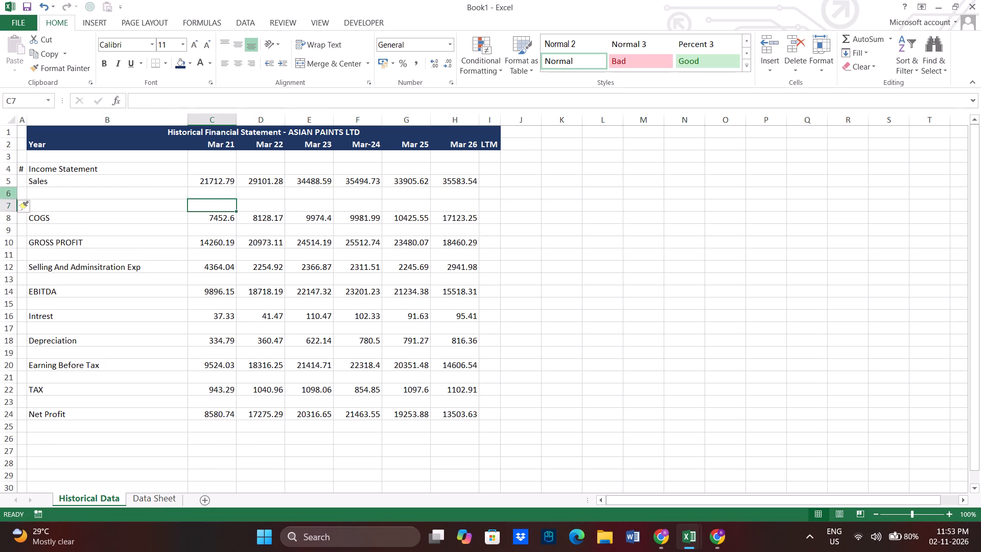
key(Down)
key(Left)
key(Left)
key(Left)
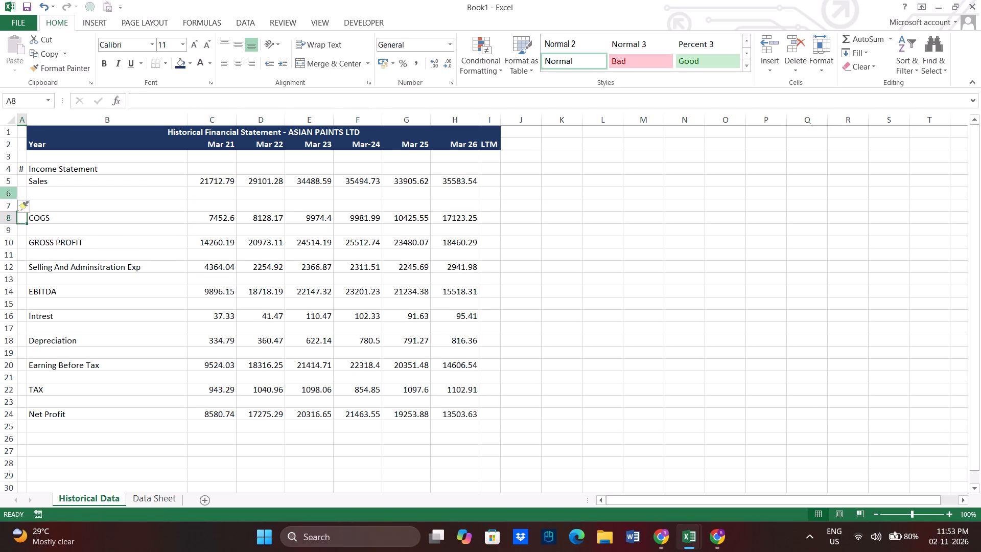
Insert an additional blank row at each of the blank rows 6, 9, 11, 13, 15, 17, 19, 21 and 23.
click(13, 190)
click(3, 191)
ctrl+click(9, 230)
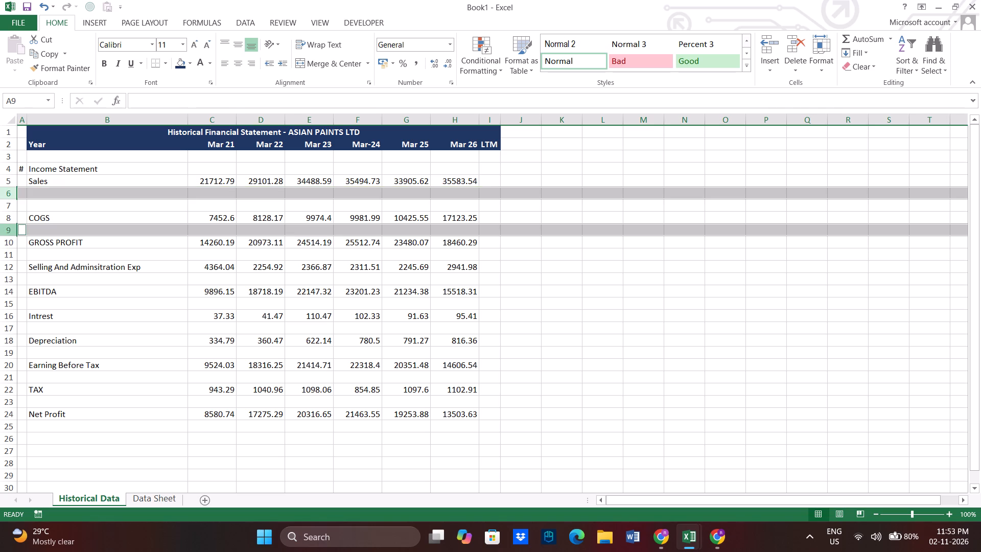
ctrl+click(10, 281)
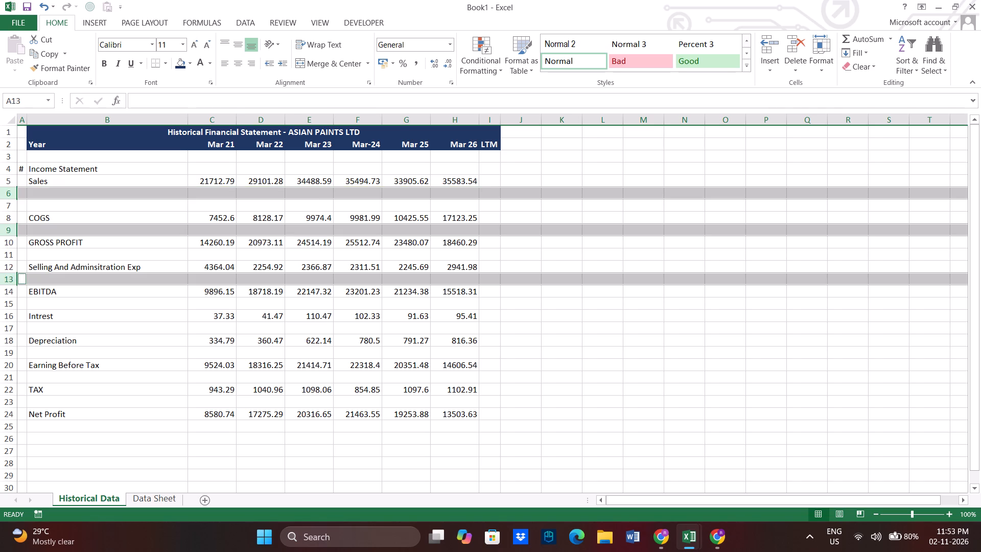
ctrl+click(2, 253)
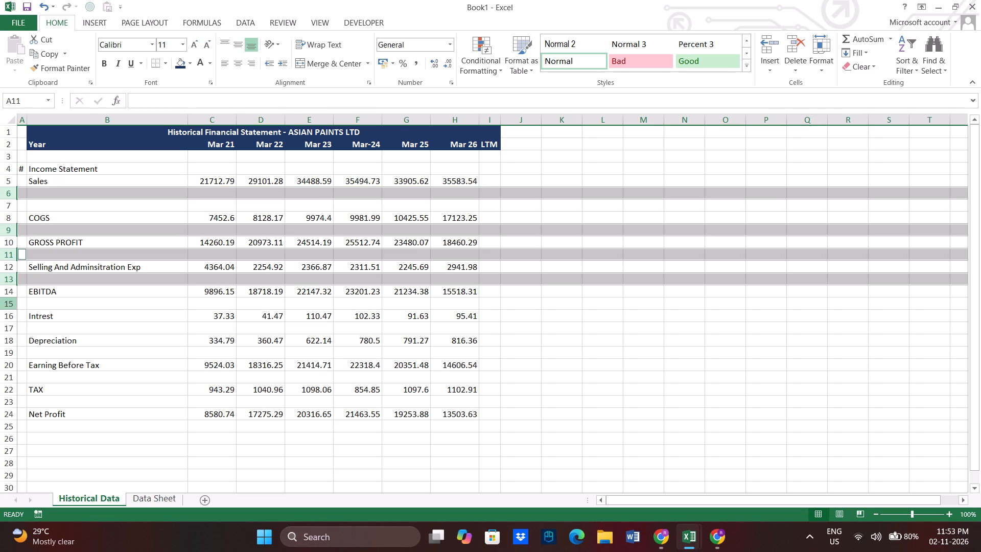
ctrl+click(5, 306)
ctrl+click(10, 327)
ctrl+click(5, 354)
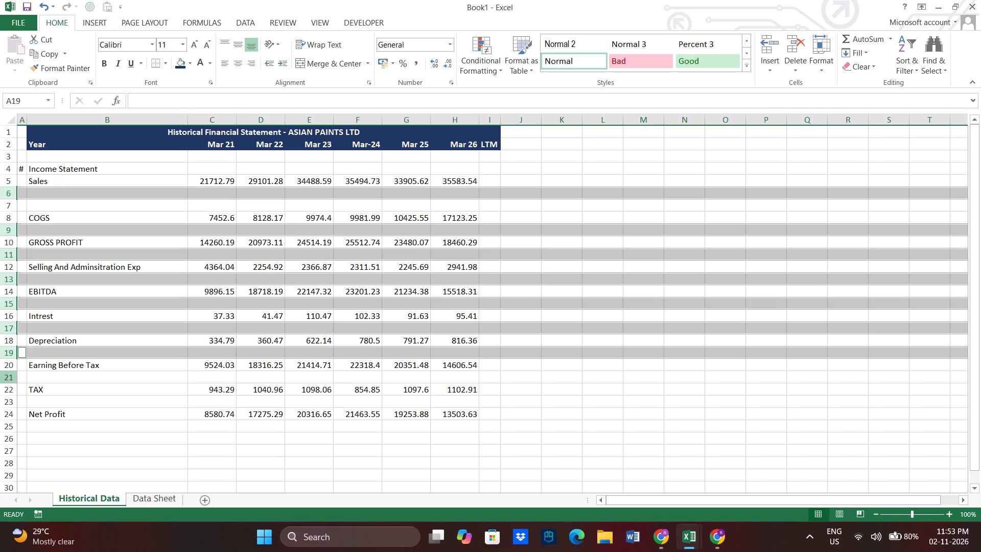
ctrl+click(4, 377)
ctrl+click(8, 402)
key(ctrl+plus)
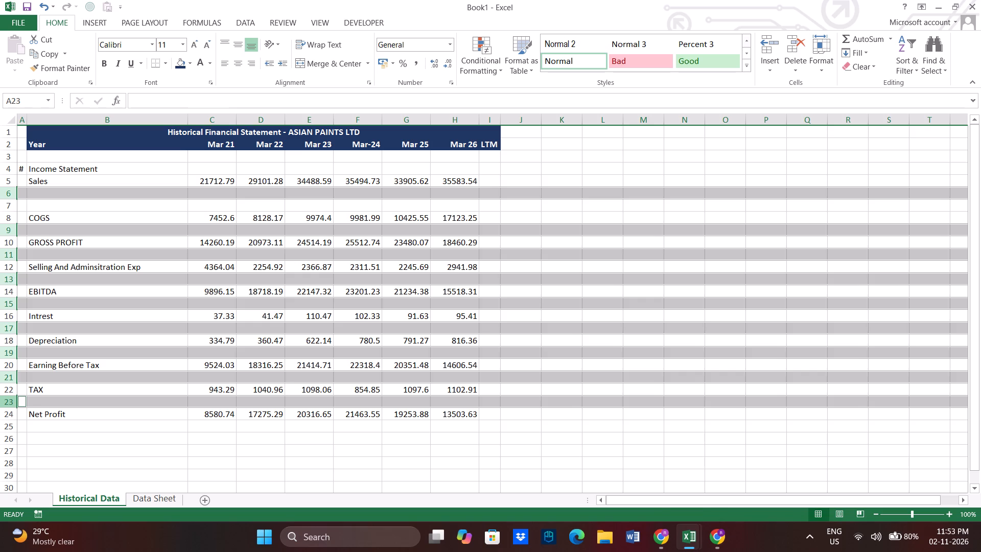
click(290, 261)
scroll(258, 240, down, 3)
scroll(258, 240, up, 3)
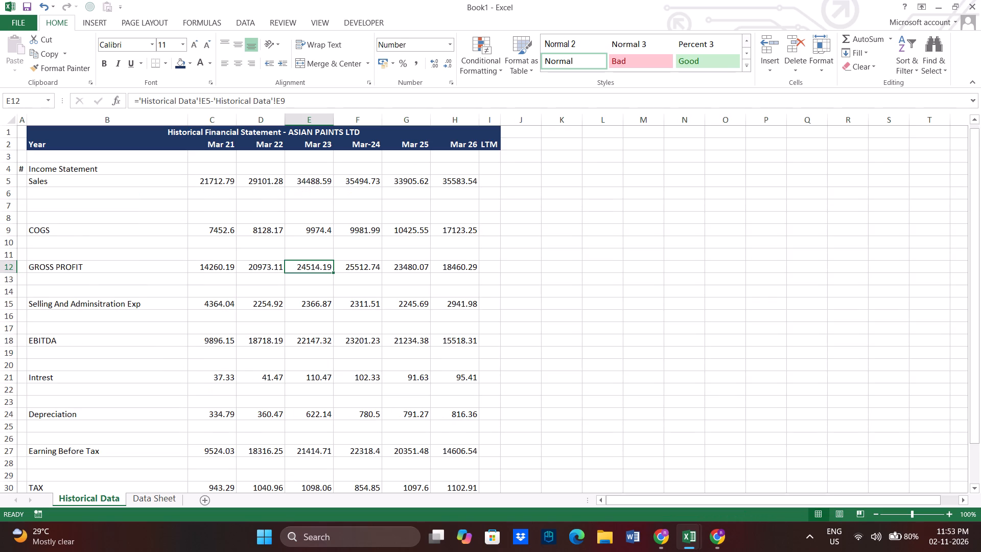
Delete the surplus blank row 6 between Sales and COGS.
click(86, 194)
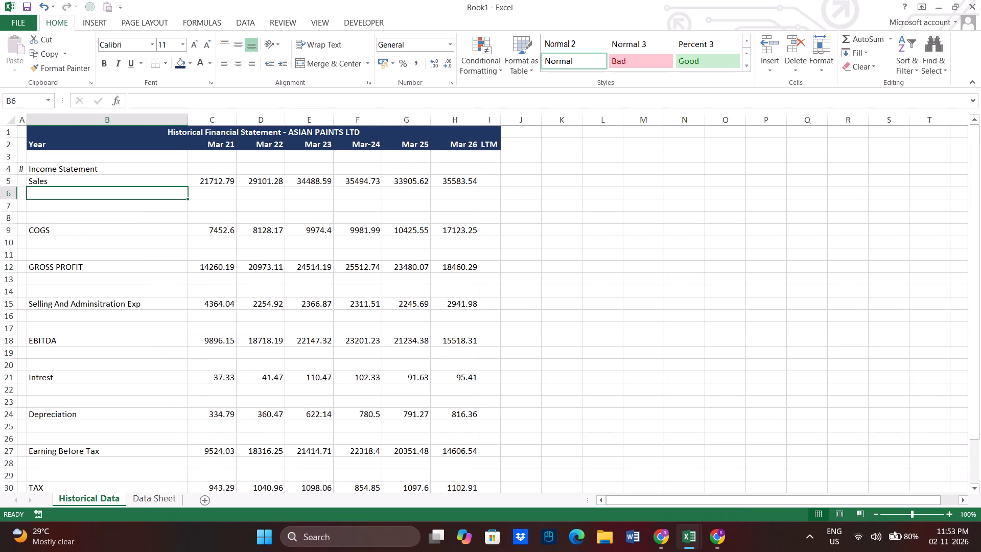
click(5, 193)
right_click(5, 193)
click(46, 300)
click(154, 243)
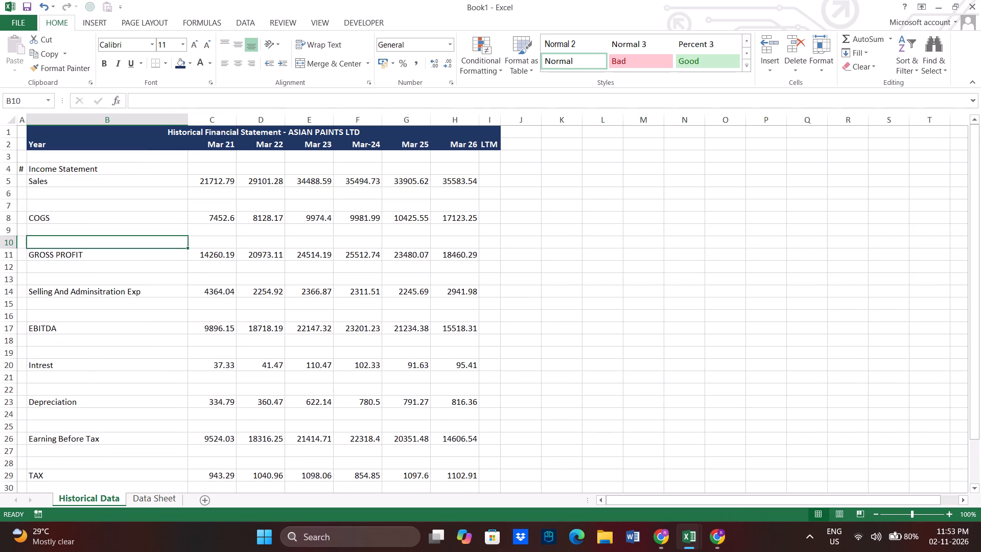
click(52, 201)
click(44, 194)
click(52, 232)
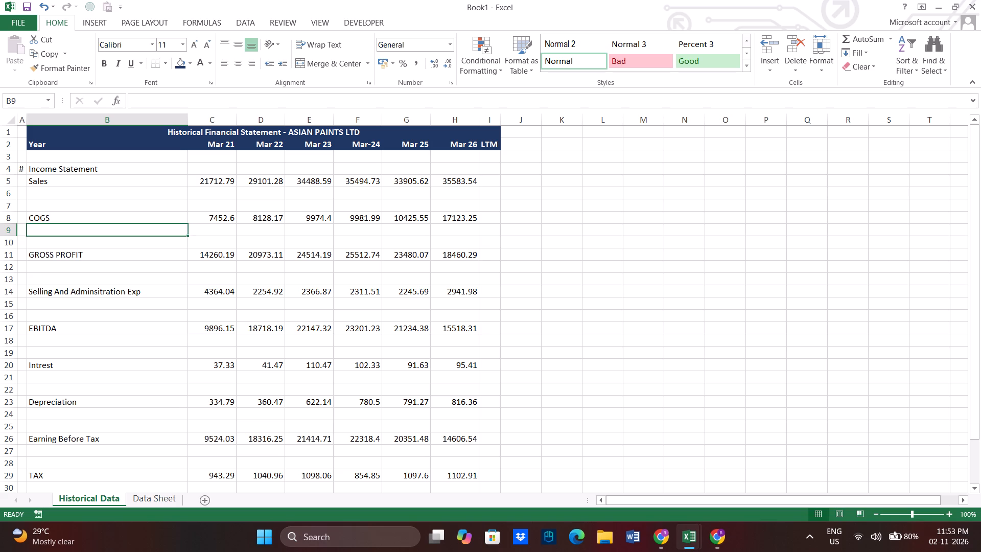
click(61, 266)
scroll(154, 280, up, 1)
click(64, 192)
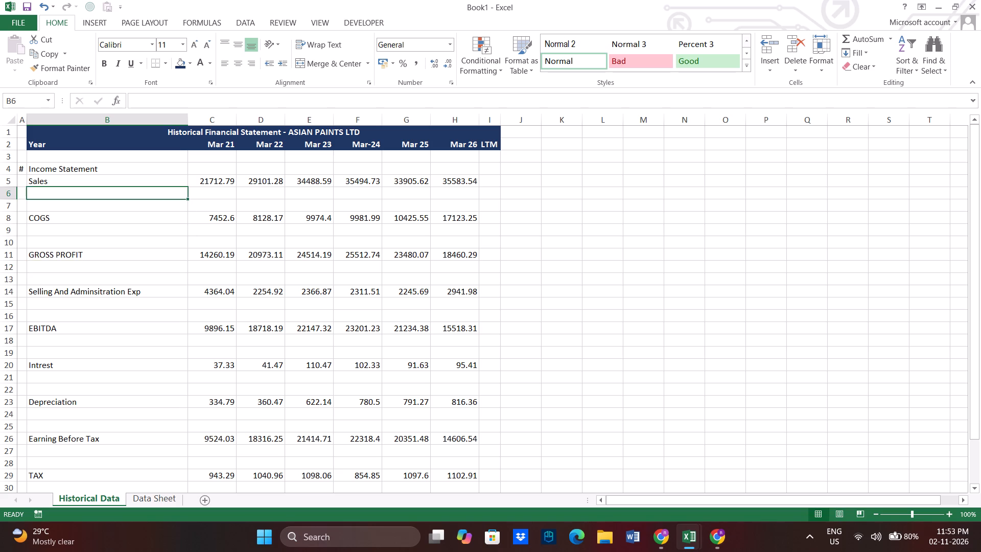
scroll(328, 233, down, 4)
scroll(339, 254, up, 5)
AutoFit the widths of columns B through I to their contents.
drag(68, 121, 459, 125)
drag(462, 120, 482, 123)
click(485, 120)
drag(490, 120, 137, 126)
double_click(499, 119)
click(560, 193)
scroll(337, 224, down, 1)
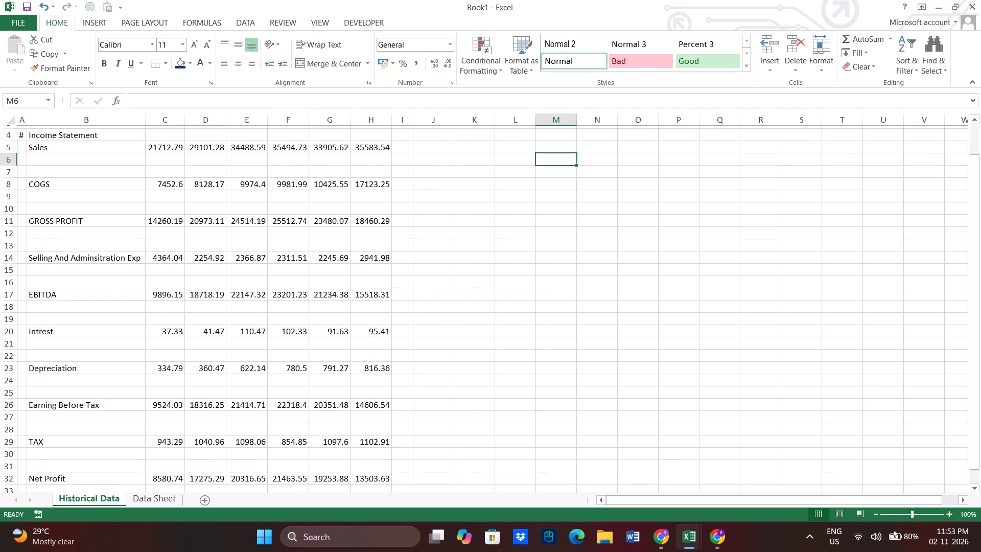
scroll(337, 224, up, 4)
scroll(373, 259, down, 2)
scroll(374, 230, up, 4)
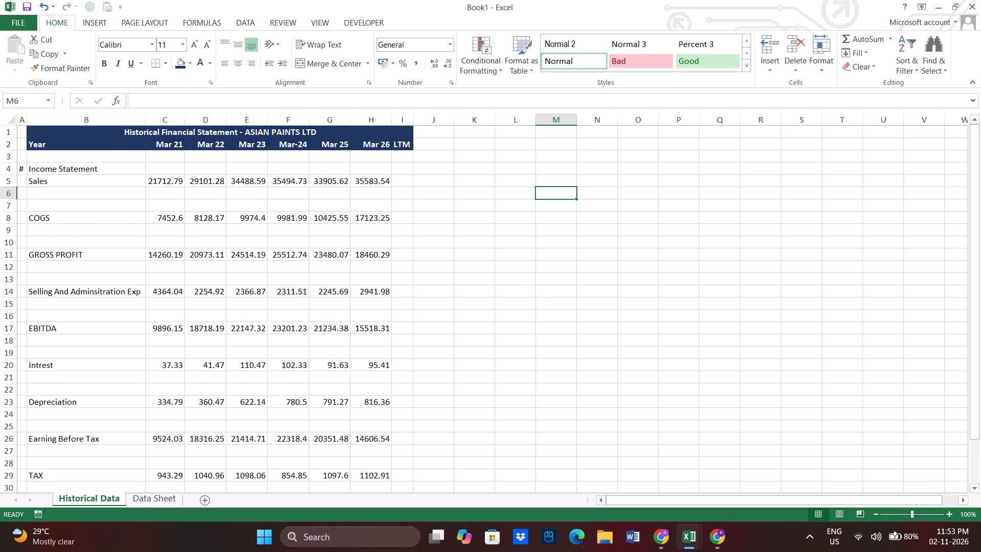
Consult the ratio rows under Sales and Gross Profit in the Asian Paints (1) HistoricalFS sheet, and return to Book1.
click(81, 195)
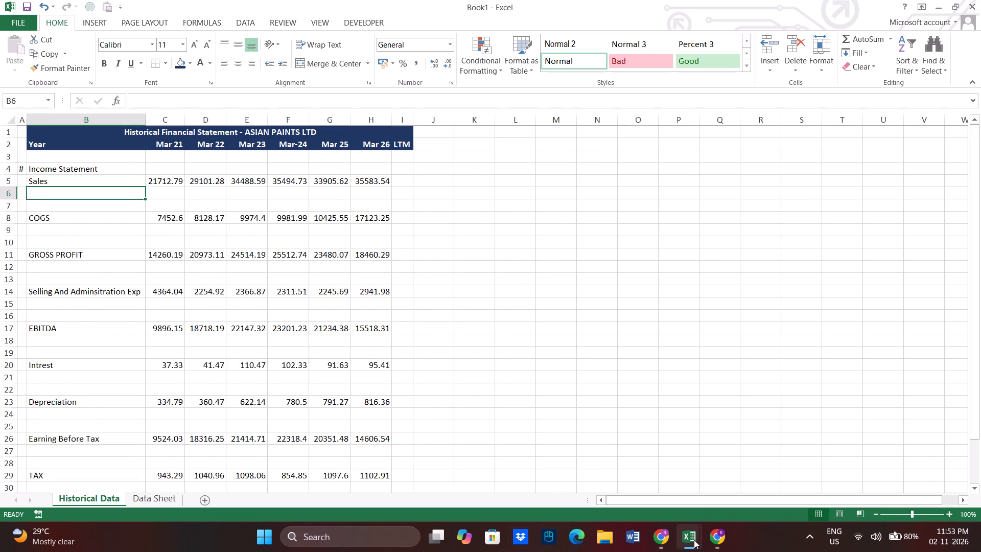
click(693, 541)
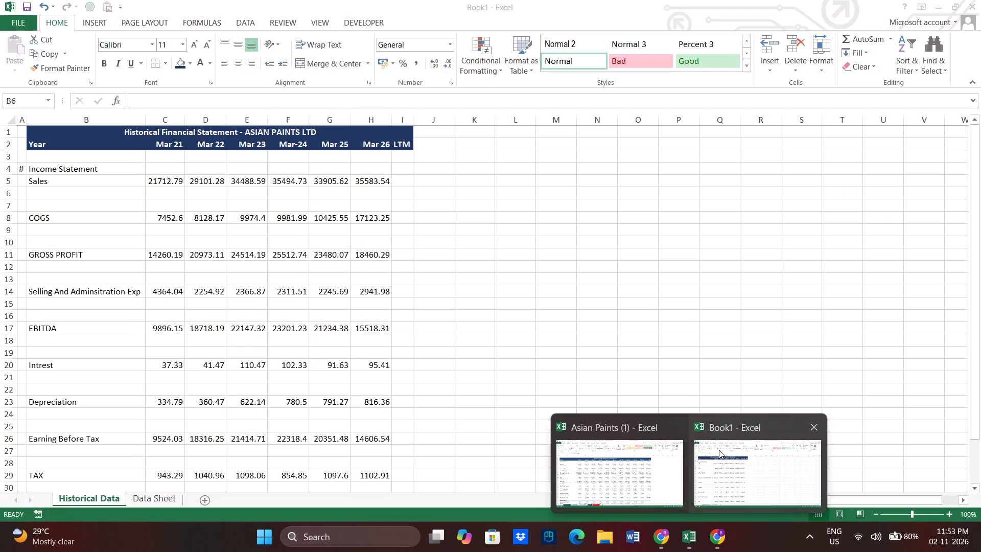
click(640, 443)
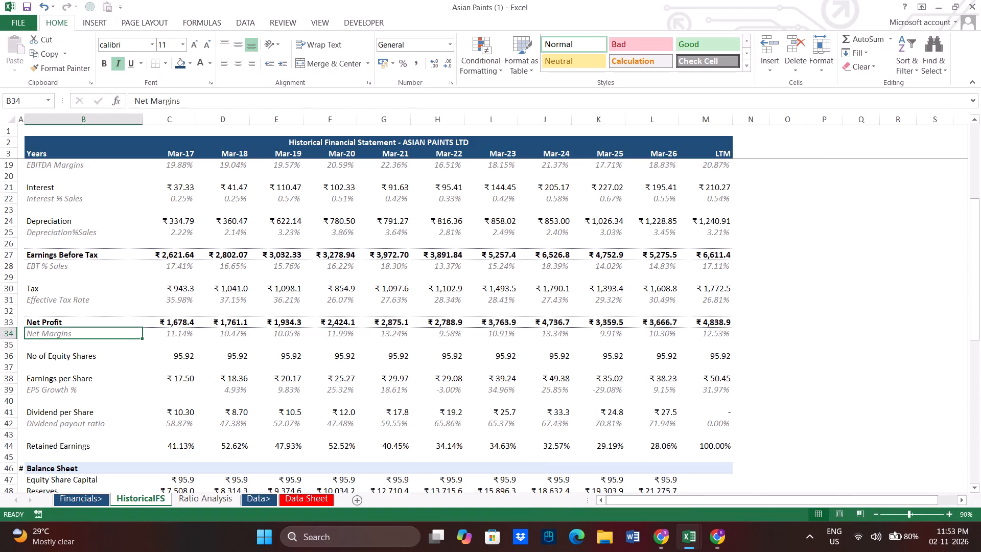
scroll(90, 195, up, 12)
click(80, 199)
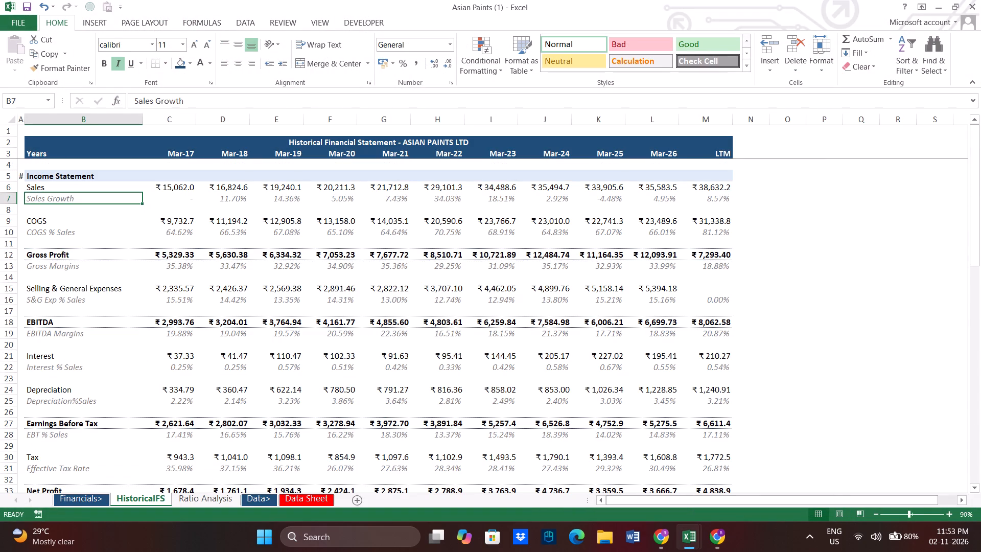
click(175, 266)
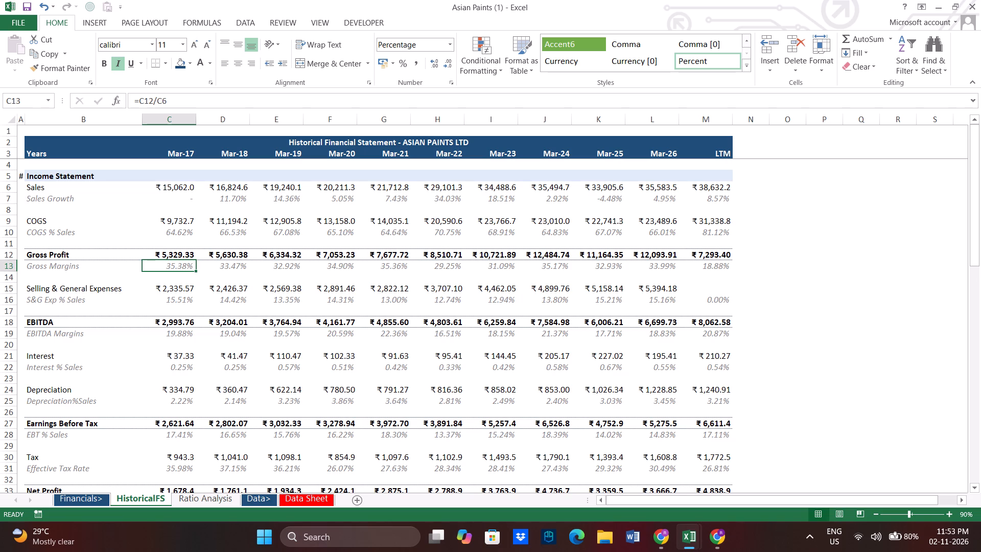
click(715, 549)
click(708, 548)
click(690, 542)
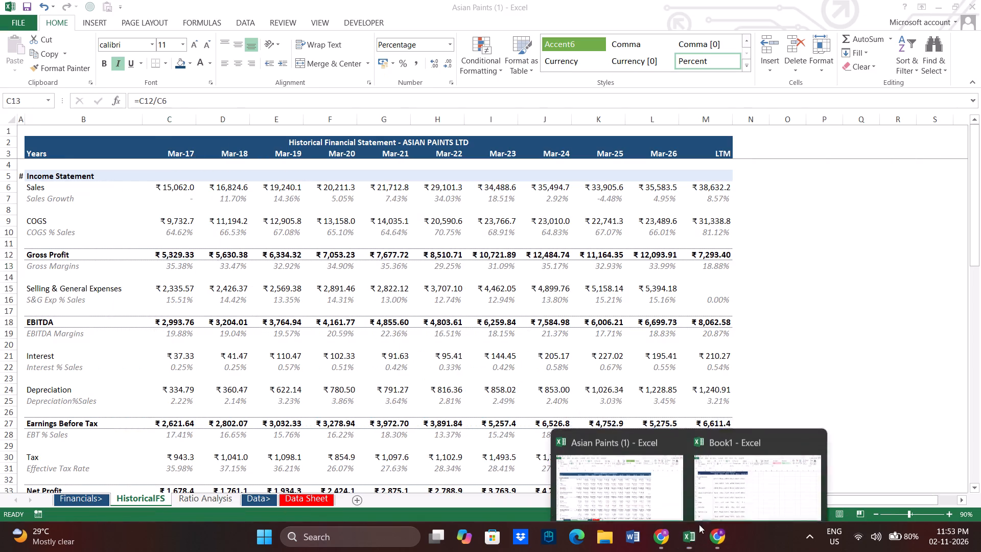
click(730, 477)
Enter the row label "Sales Growth" in cell B6, below Sales.
text(sale)
key(space)
key(BackSpace)
key(BackSpace)
key(BackSpace)
key(BackSpace)
key(BackSpace)
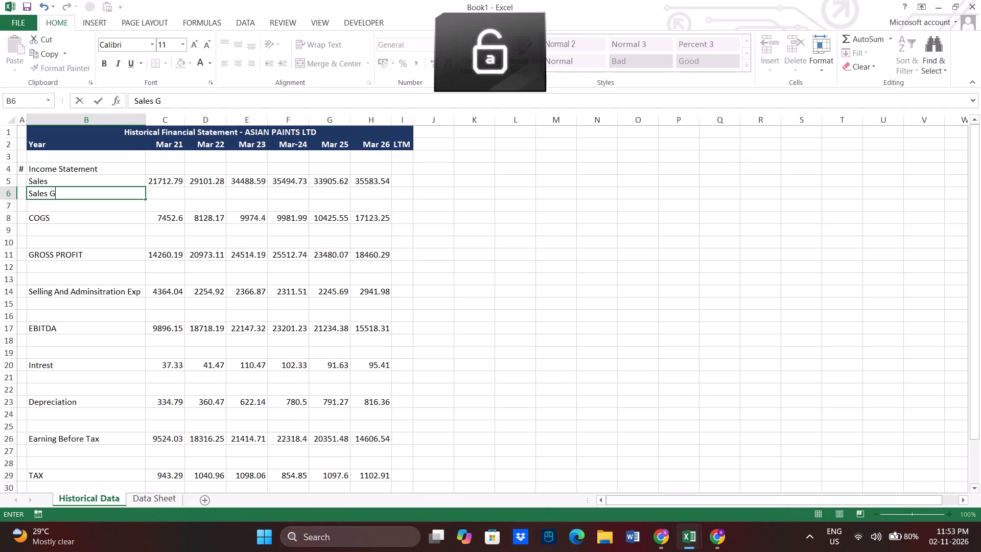
text(rowth)
key(Return)
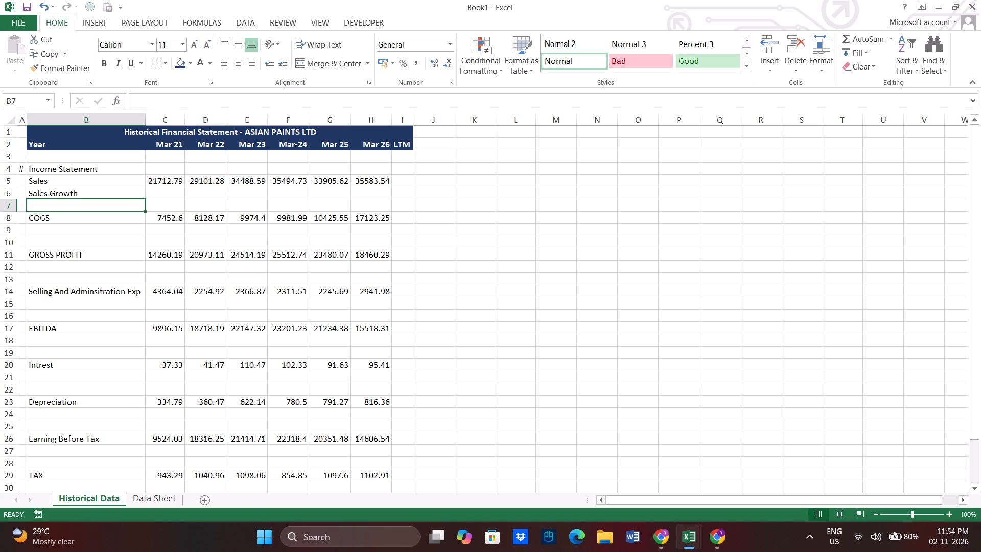
Calculate the Mar 22 Sales Growth in cell D6 with the formula =D5/C5-1.
key(Up)
key(Right)
key(Up)
key(Right)
key(Down)
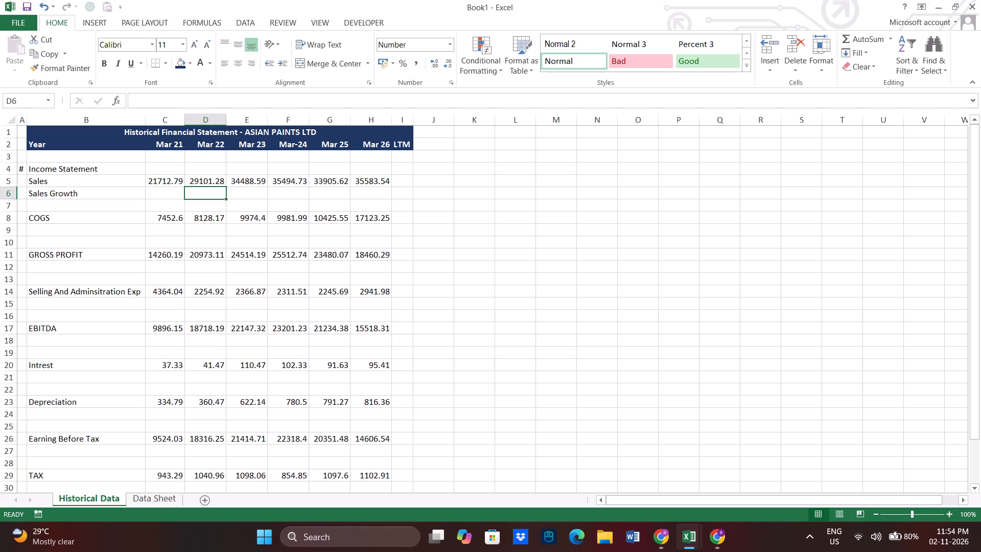
key(equal)
key(Up)
key(slash)
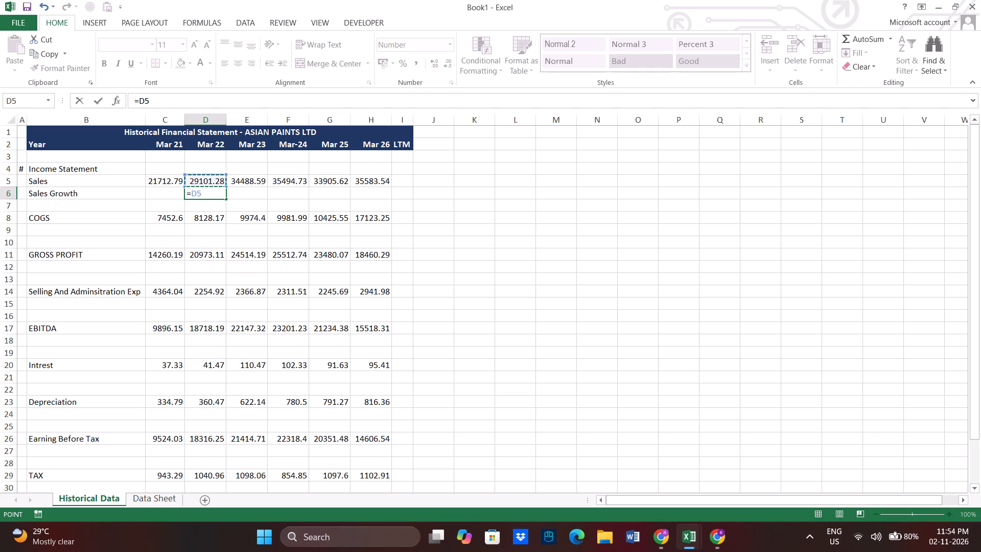
key(Left)
key(Up)
key(Return)
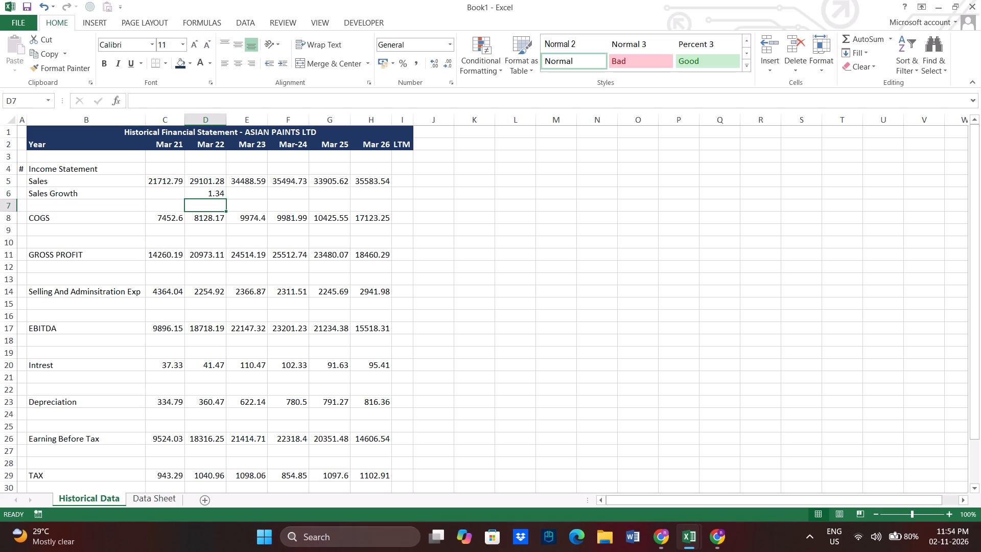
double_click(219, 192)
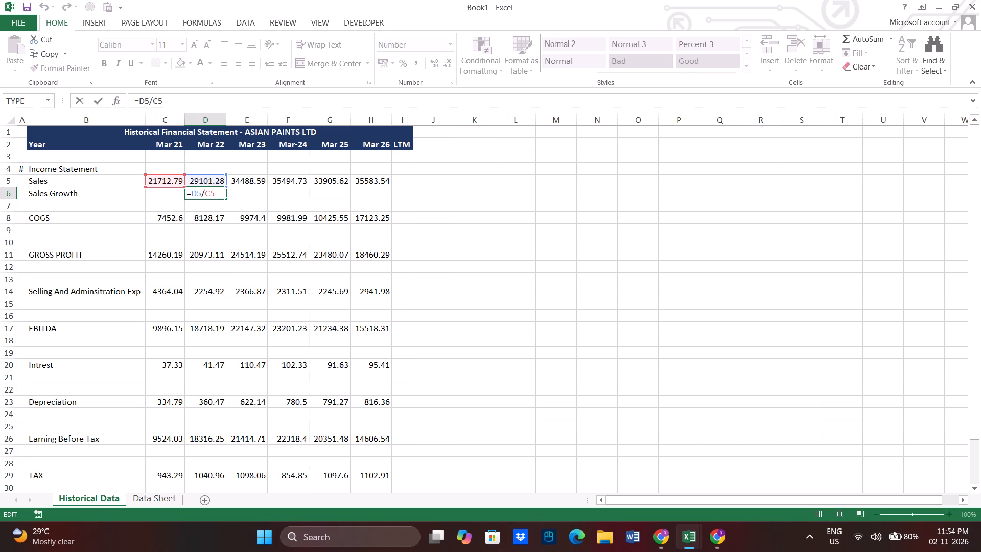
text(-1)
key(Return)
double_click(219, 192)
key(Return)
Copy the Mar 22 Sales Growth formula in D6 across to the Mar 26 column, filling D6:H6.
key(Up)
key(ctrl+c)
key(shift+Right)
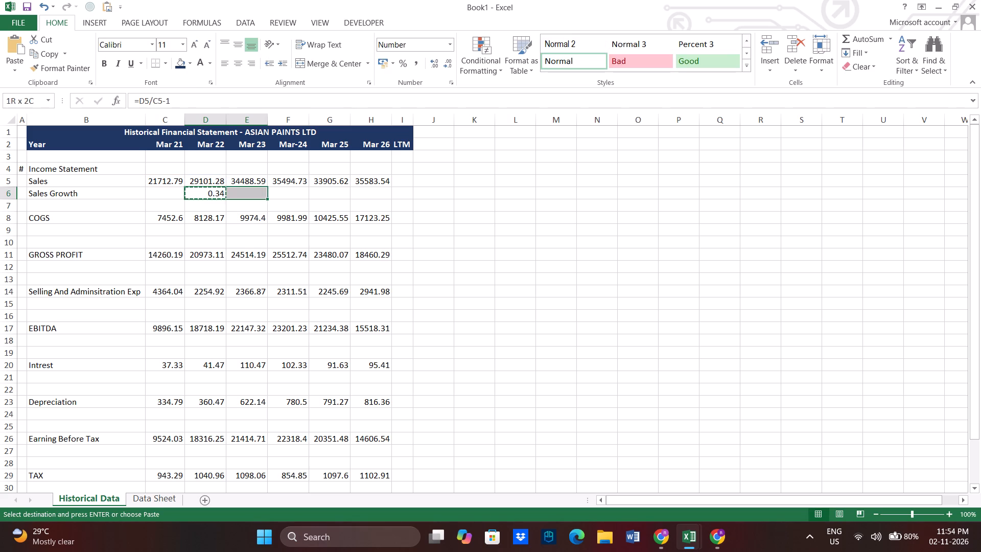
key(shift+Right)
key(shift+Right)
key(shift+Right)
key(ctrl+v)
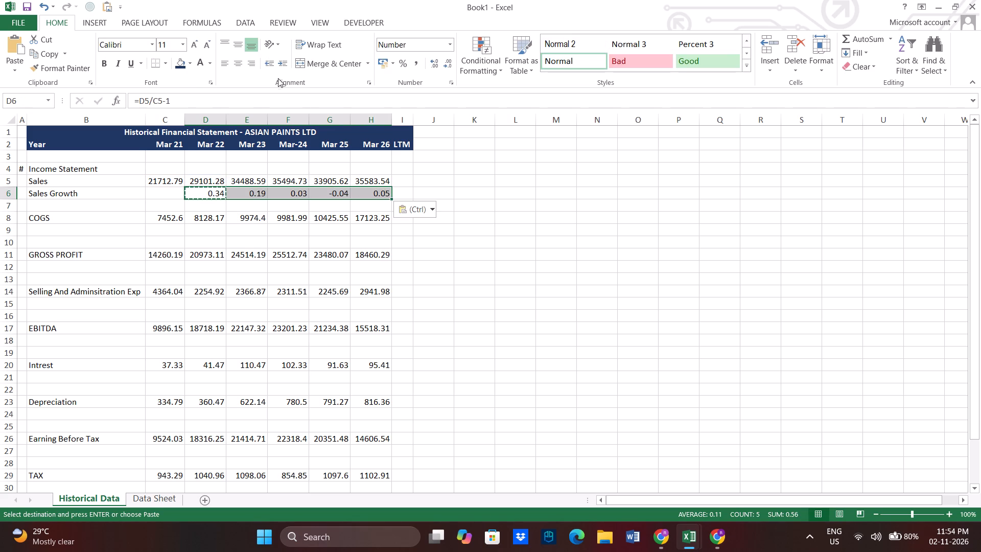
Format the Sales Growth values in D6:H6 as percentages with two decimal places.
click(434, 61)
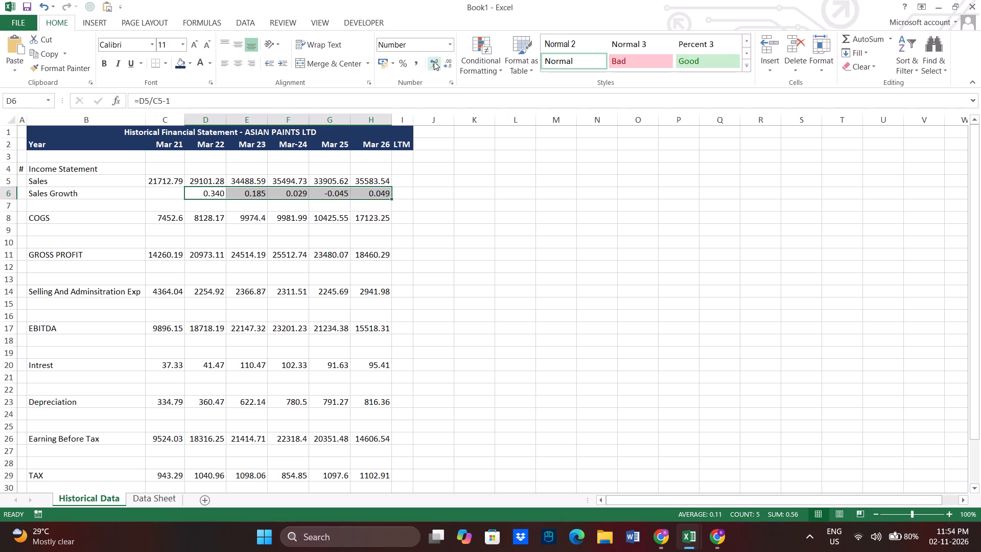
click(454, 65)
click(407, 63)
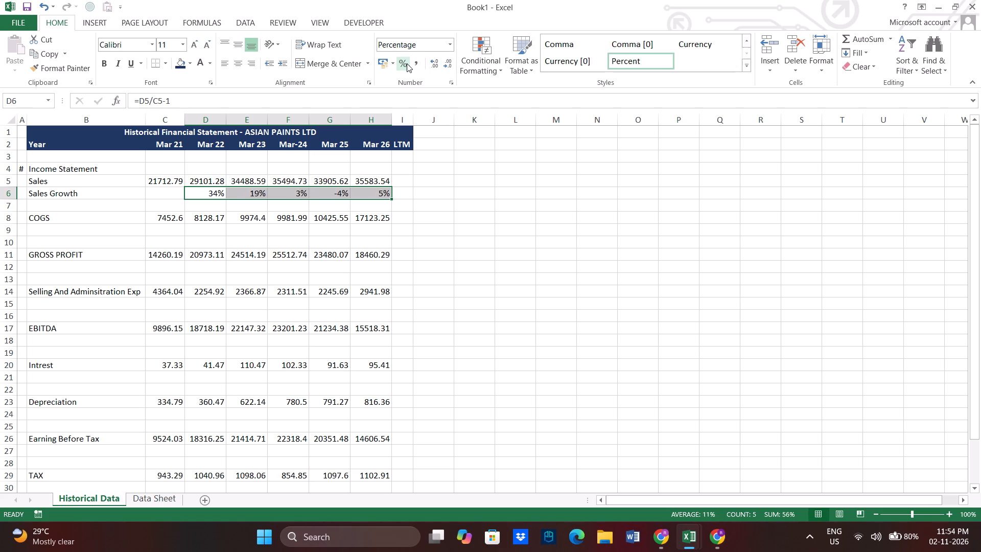
double_click(433, 66)
click(454, 264)
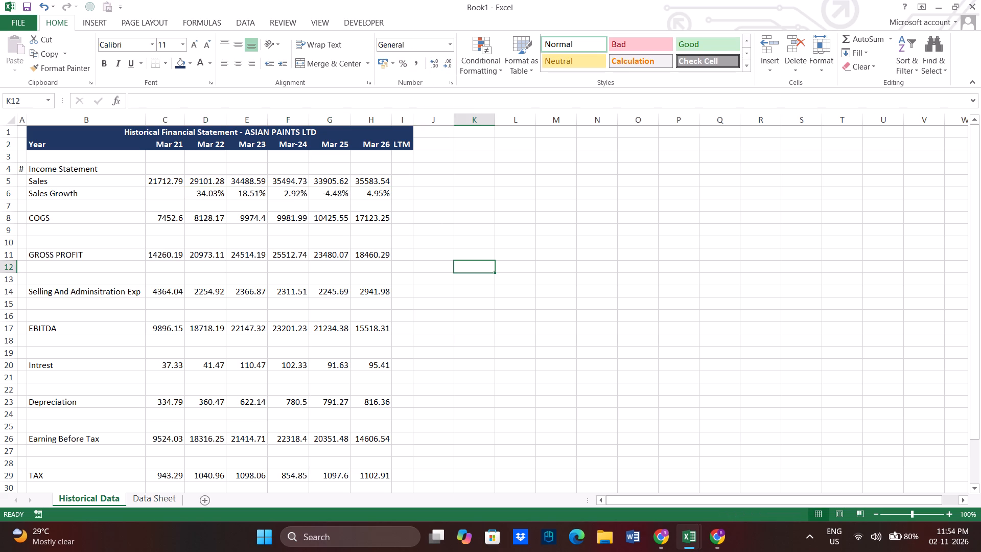
Change the label in cell B6 to "Sales Growth %".
double_click(57, 198)
double_click(58, 193)
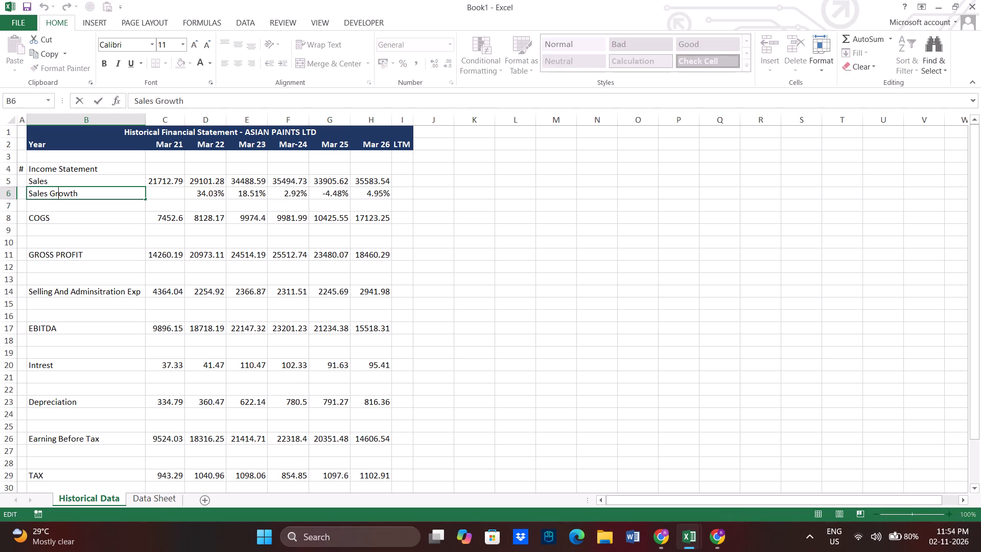
click(50, 193)
click(82, 193)
key(space)
text(%)
key(Return)
Enter the label "COGS % SALES" in cell B9 beneath COGS.
click(82, 225)
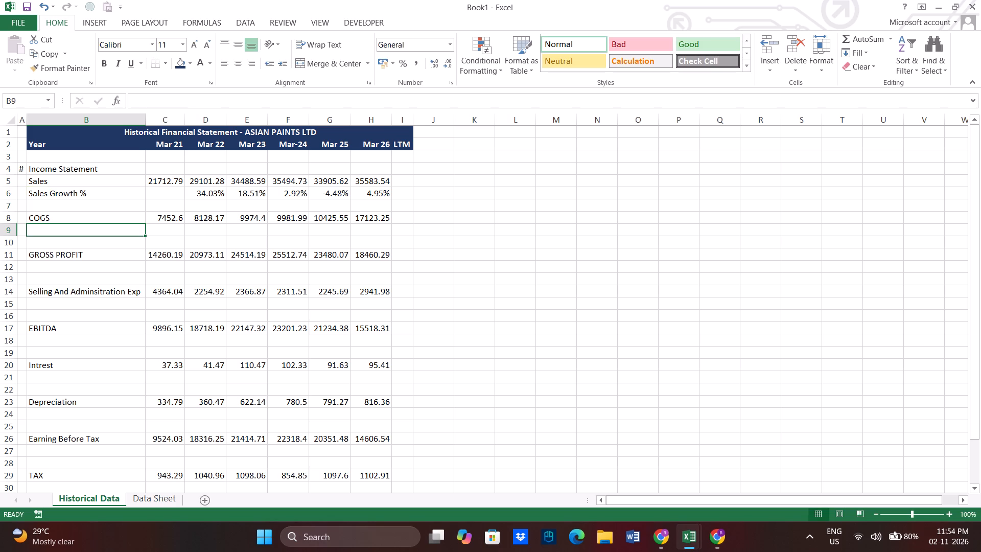
text(=-)
key(BackSpace)
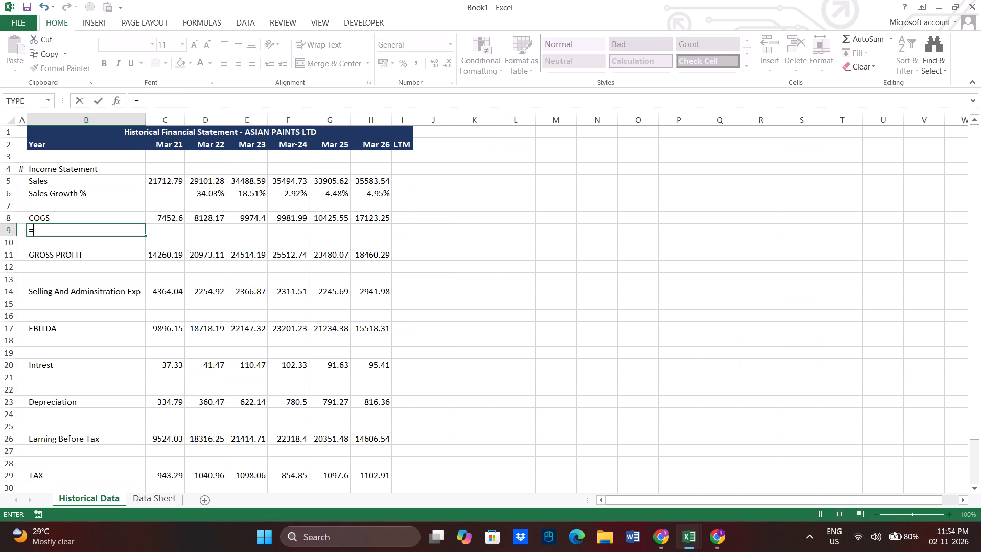
key(BackSpace)
key(BackSpace)
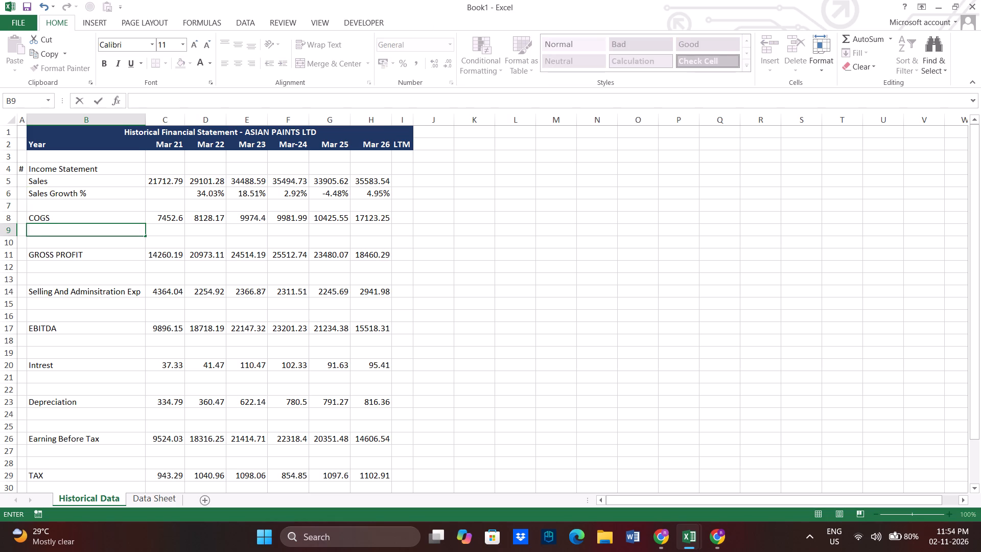
text(COGS 5)
key(BackSpace)
text(% SALES)
key(Return)
key(Right)
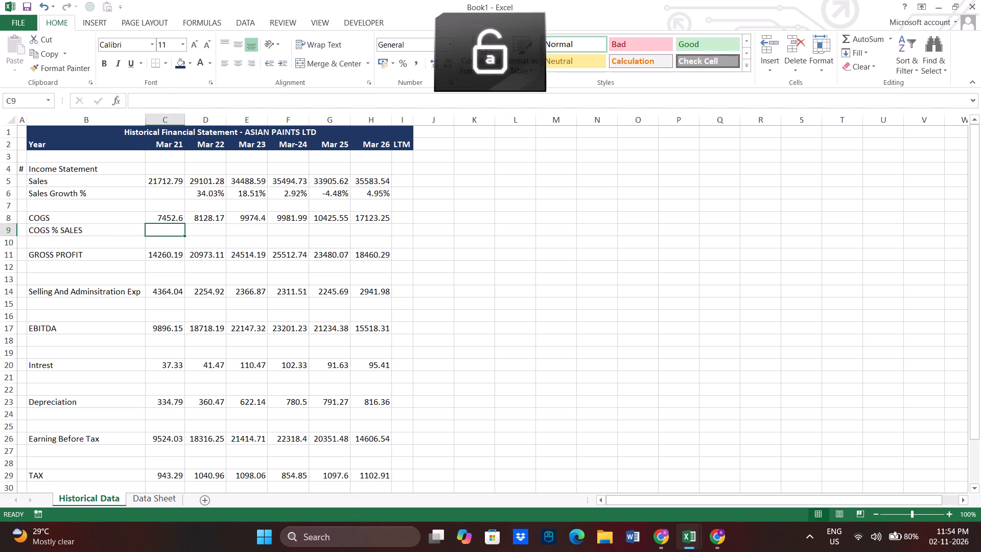
Change the label in cell B9 to "COGS % Sales".
key(Left)
double_click(82, 225)
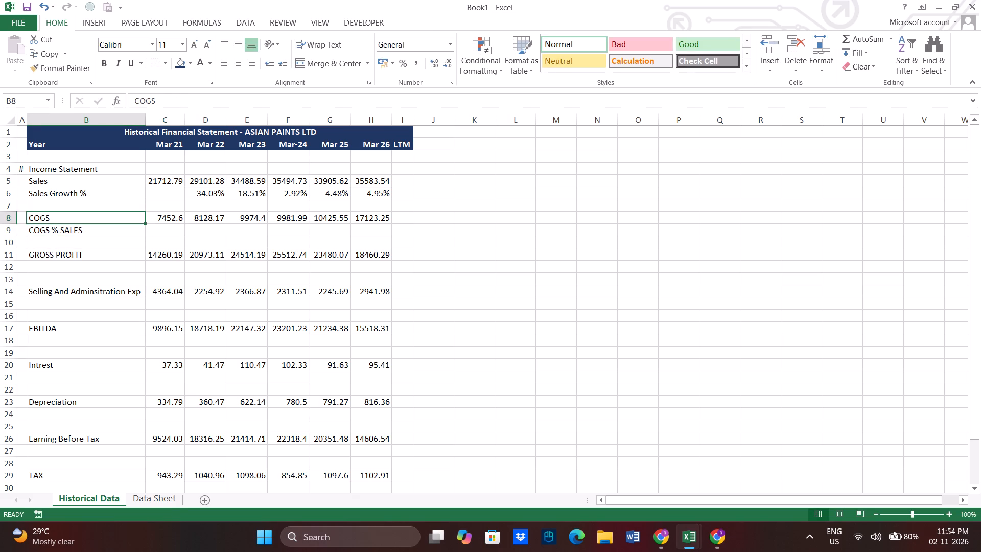
double_click(91, 233)
key(BackSpace)
key(BackSpace)
key(BackSpace)
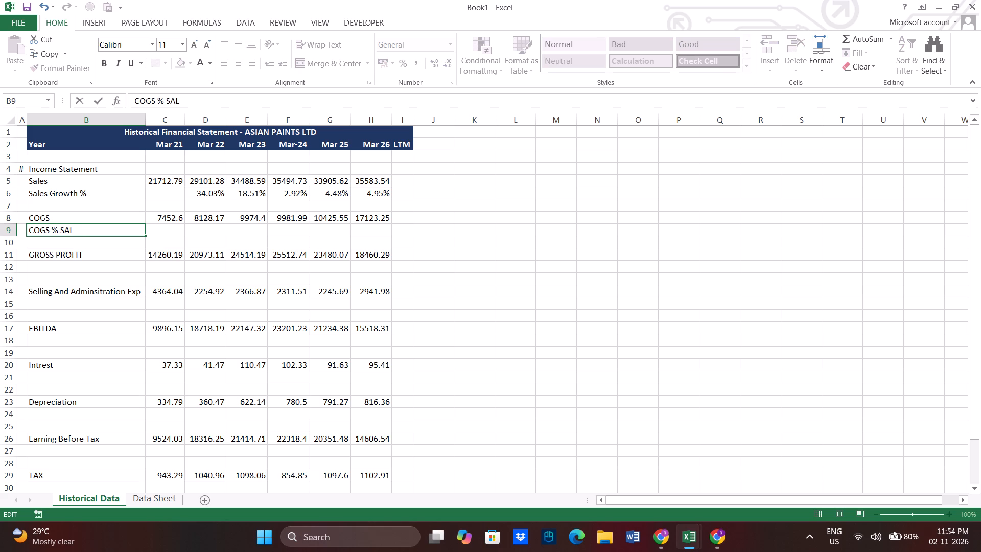
key(BackSpace)
text(ales)
key(Return)
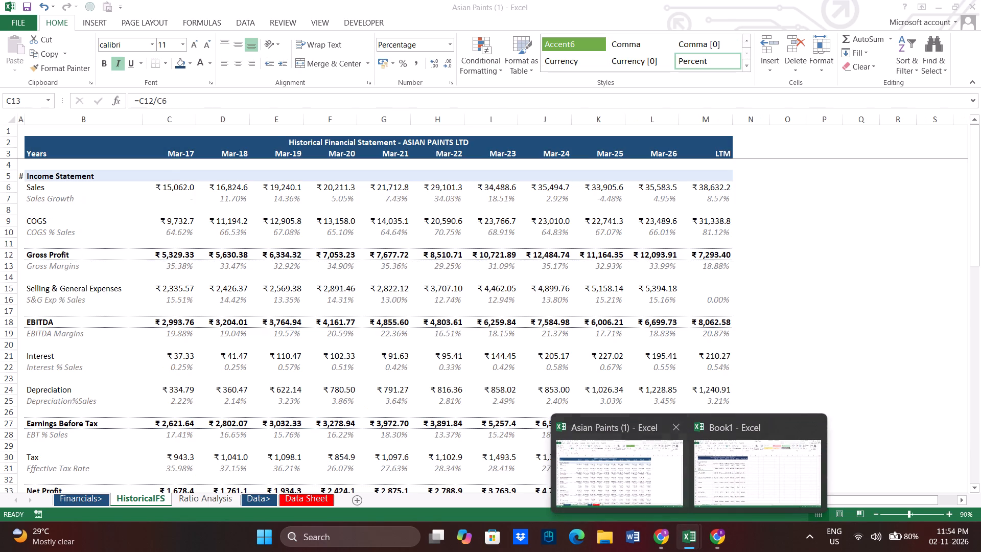
Calculate the Mar 21 COGS % Sales in cell C9 with the formula =C8/C5.
click(165, 231)
key(equal)
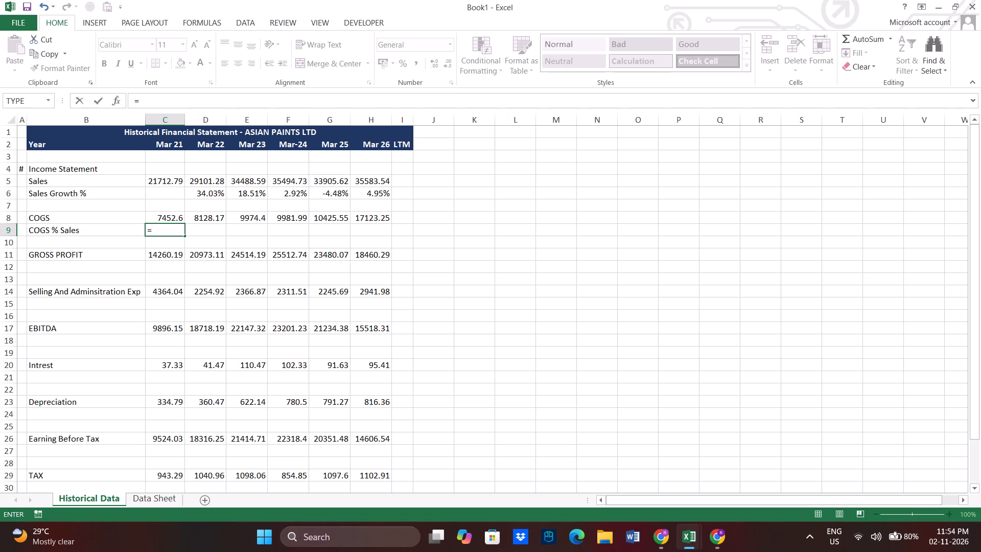
click(165, 216)
key(slash)
click(168, 180)
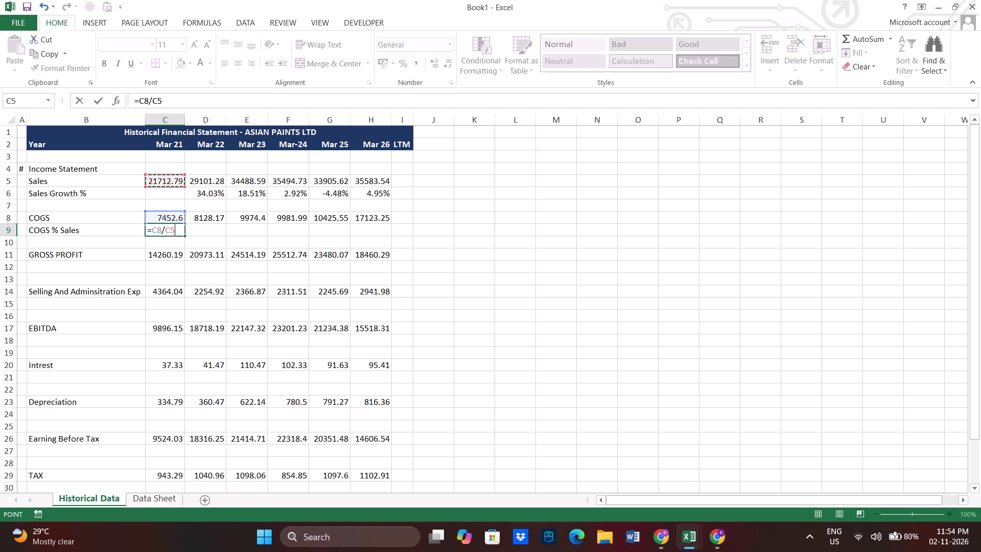
key(Return)
Copy the Mar 21 COGS % Sales formula in C9 across to the Mar 26 column, filling C9:H9.
key(Up)
key(ctrl+c)
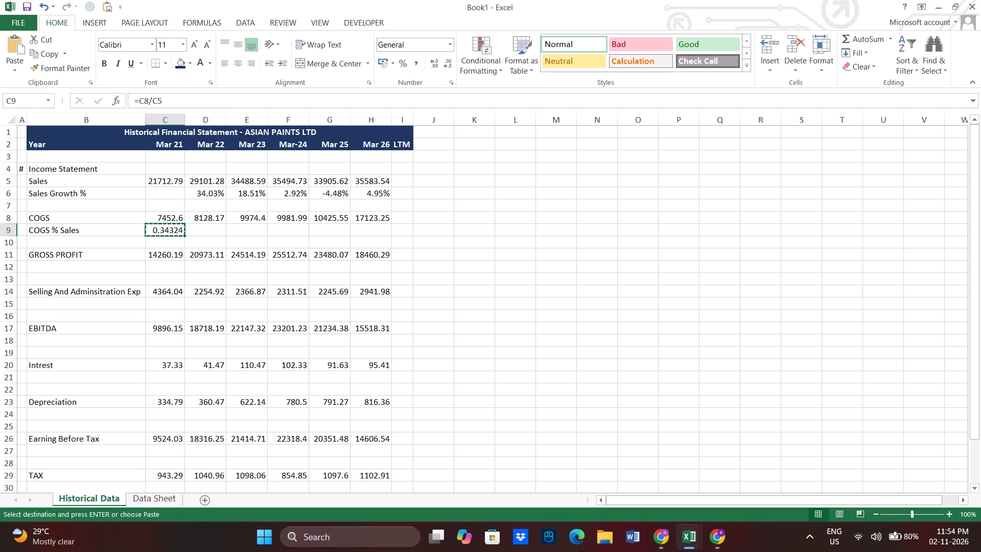
key(shift+Right)
key(shift+Right)
key(shift+Right)
key(shift+Right)
key(shift+Right)
key(ctrl+v)
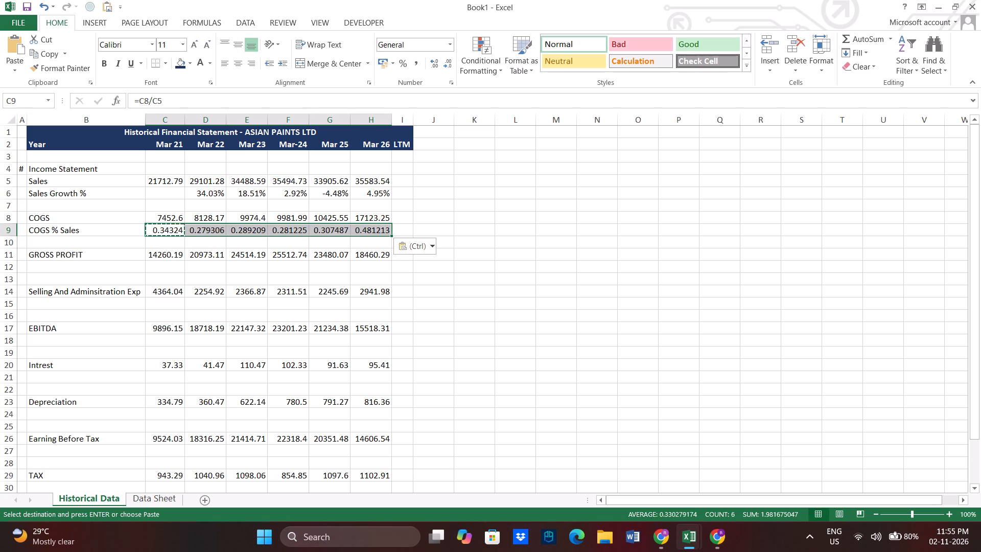
Format the COGS % Sales values in C9:H9 as percentages with two decimal places.
click(403, 62)
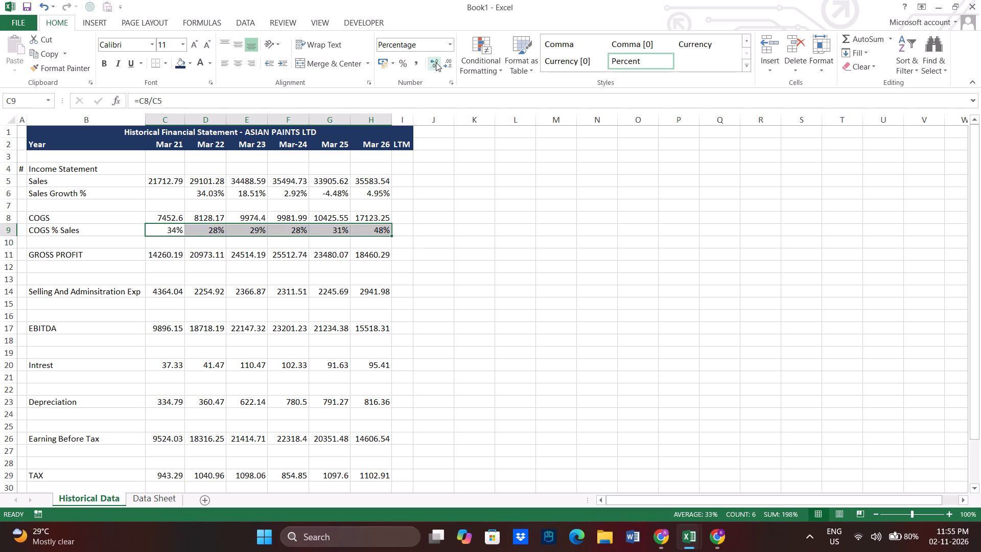
double_click(436, 62)
click(472, 314)
Switch to the Asian Paints (1) workbook and examine the Mar-17 and Mar-22 COGS formulas in HistoricalFS and their Data Sheet source.
click(172, 266)
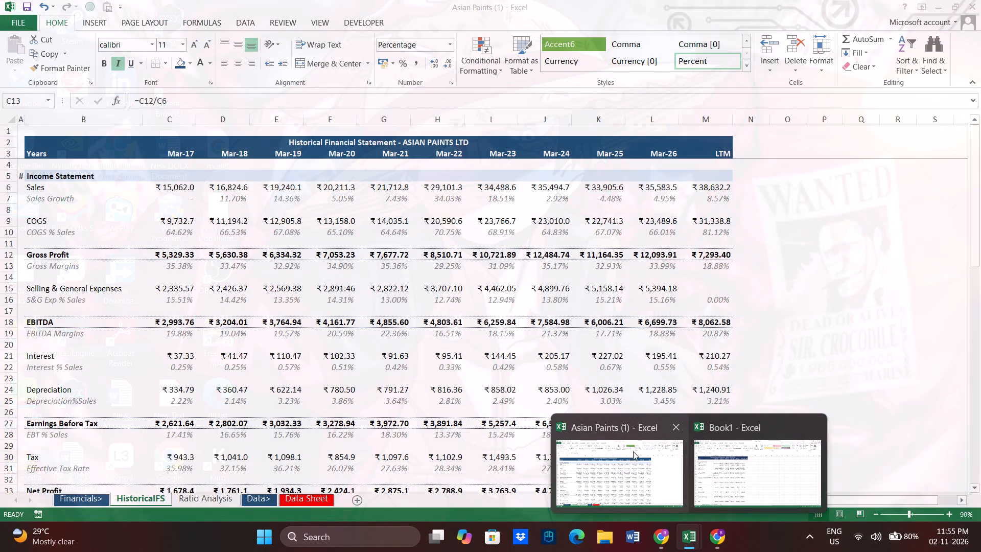
click(605, 450)
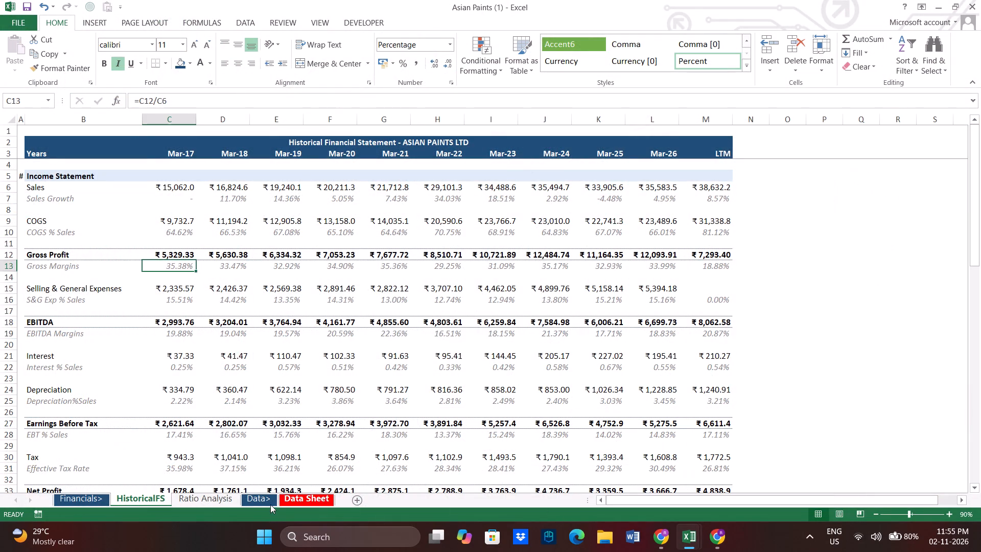
click(267, 498)
click(147, 497)
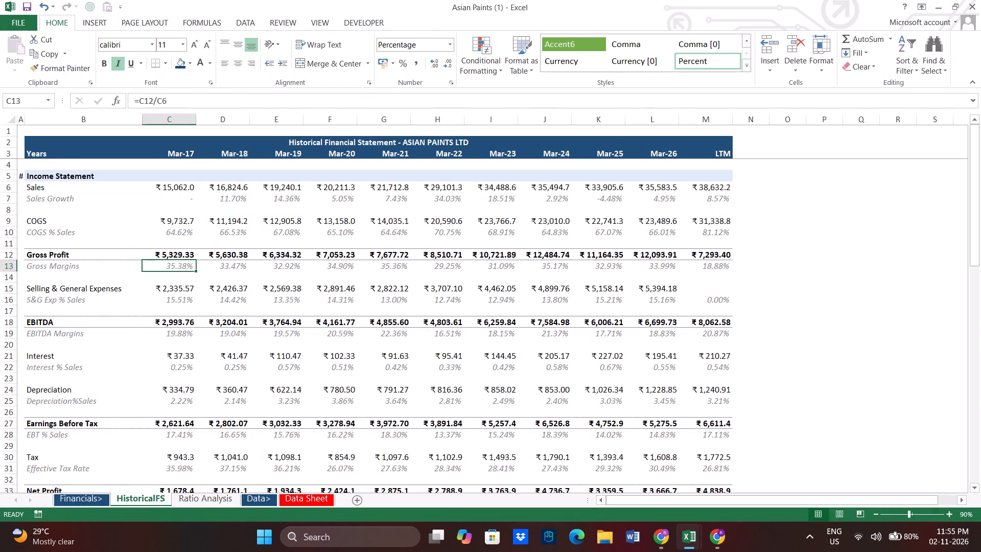
click(168, 221)
click(458, 222)
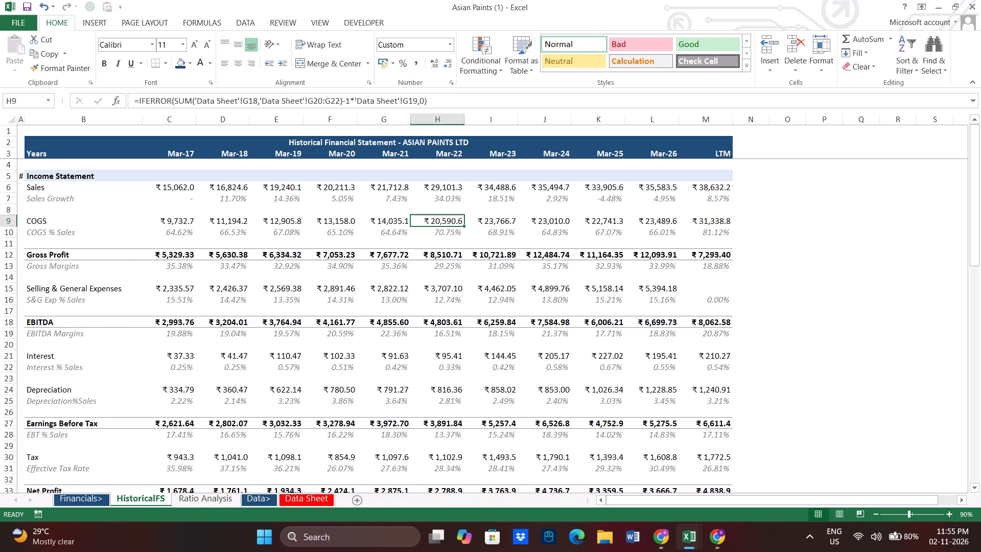
click(259, 501)
click(305, 501)
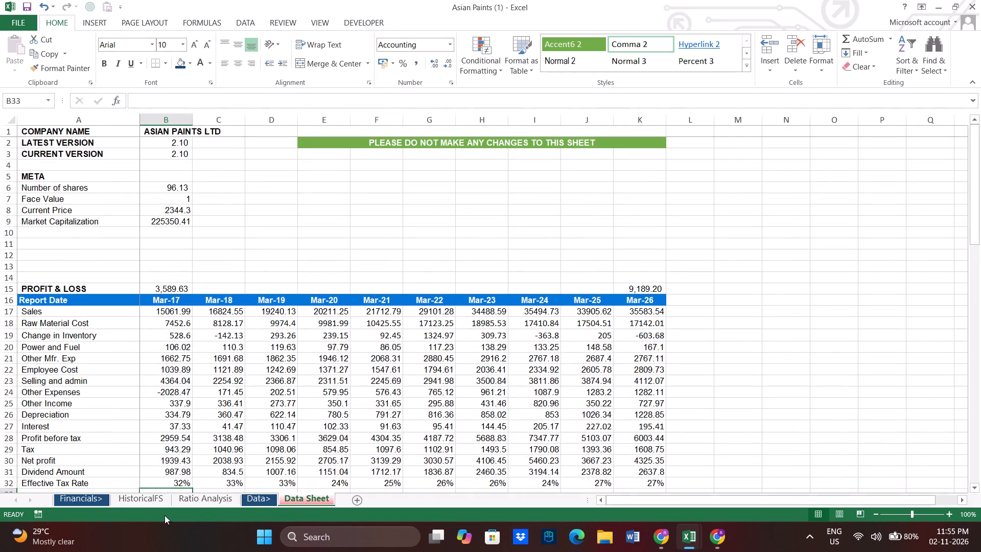
click(136, 501)
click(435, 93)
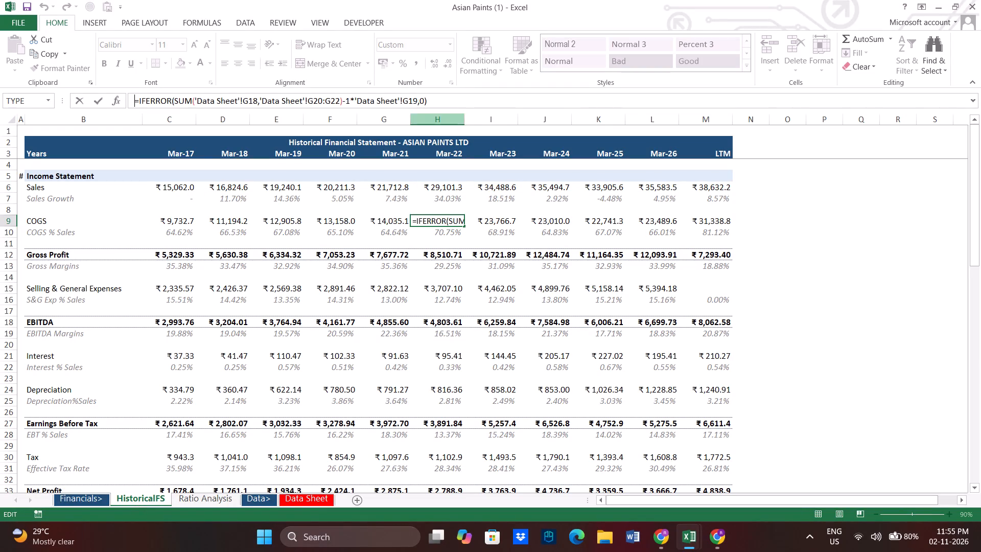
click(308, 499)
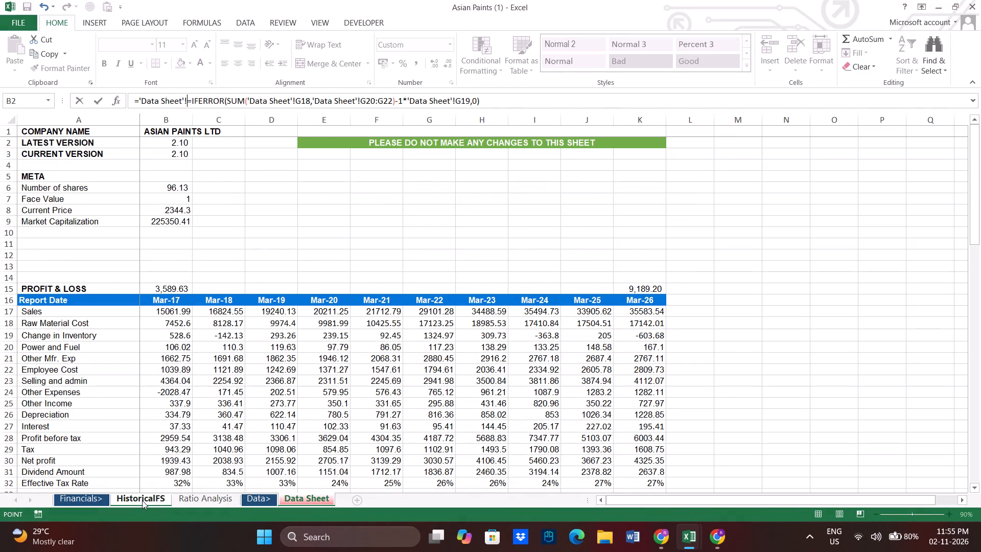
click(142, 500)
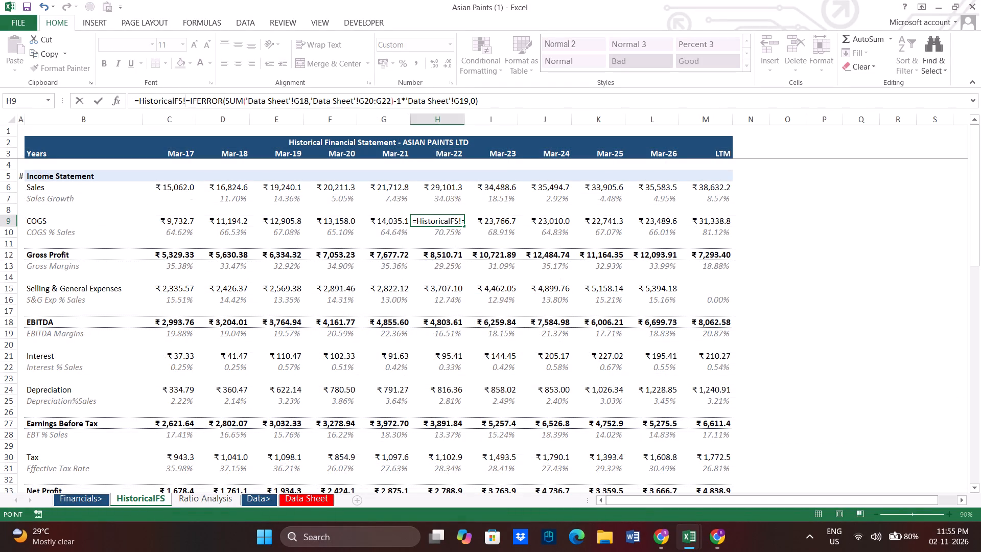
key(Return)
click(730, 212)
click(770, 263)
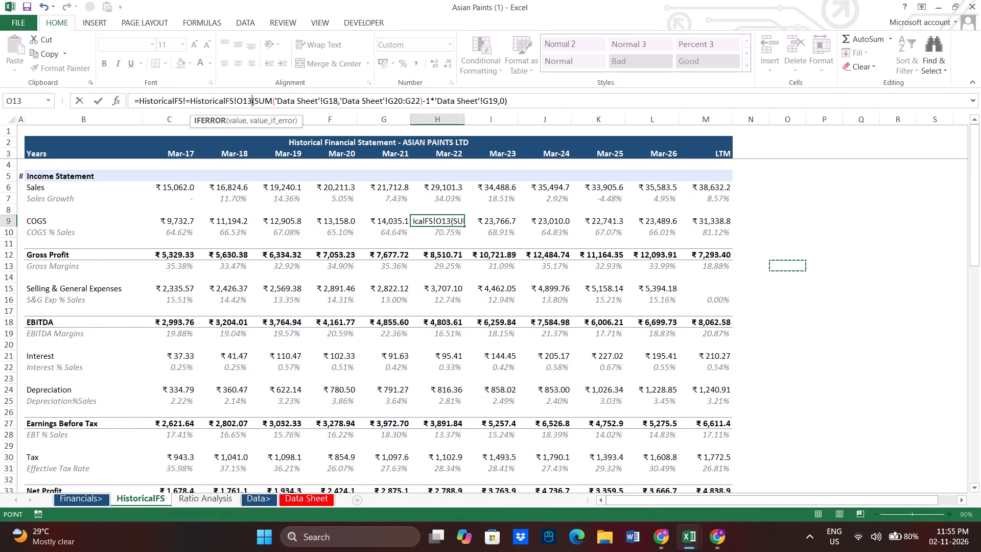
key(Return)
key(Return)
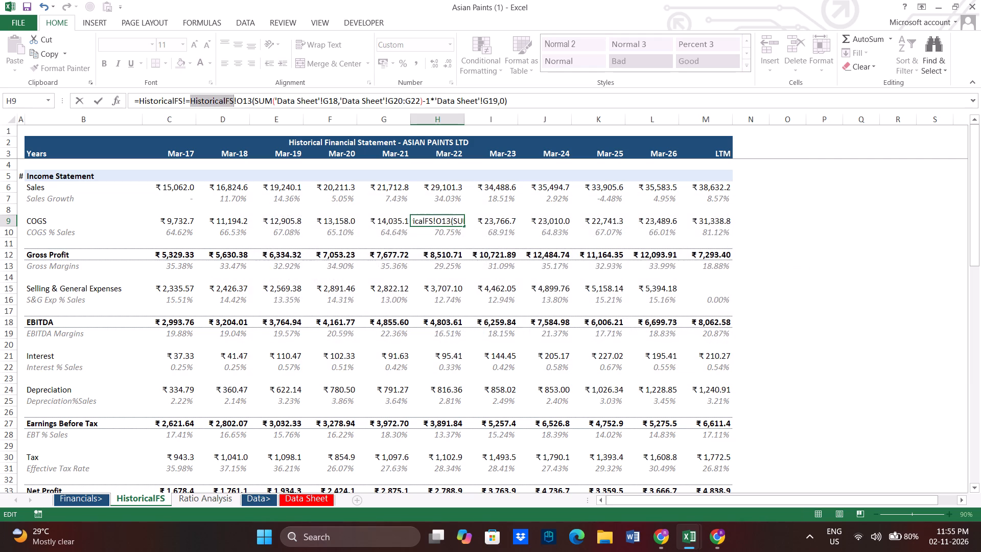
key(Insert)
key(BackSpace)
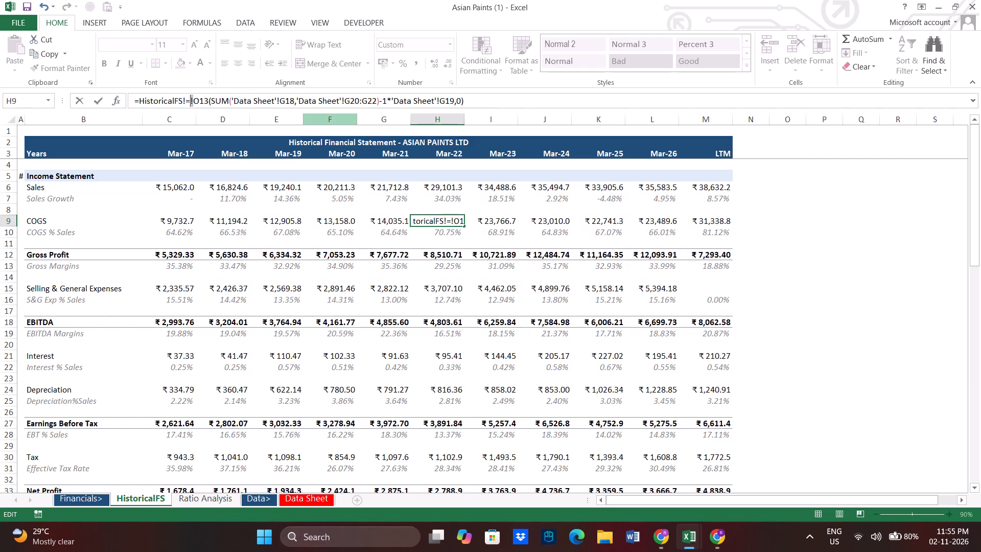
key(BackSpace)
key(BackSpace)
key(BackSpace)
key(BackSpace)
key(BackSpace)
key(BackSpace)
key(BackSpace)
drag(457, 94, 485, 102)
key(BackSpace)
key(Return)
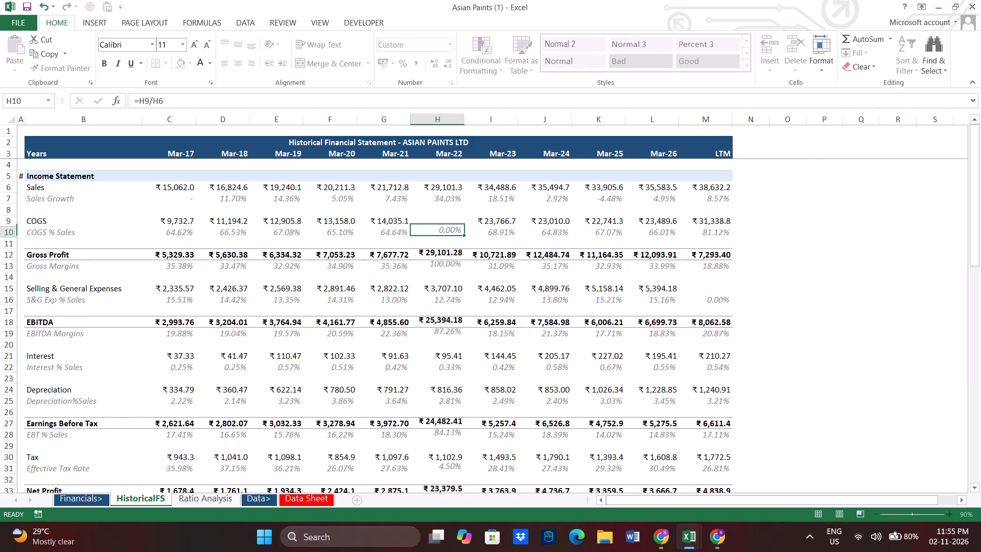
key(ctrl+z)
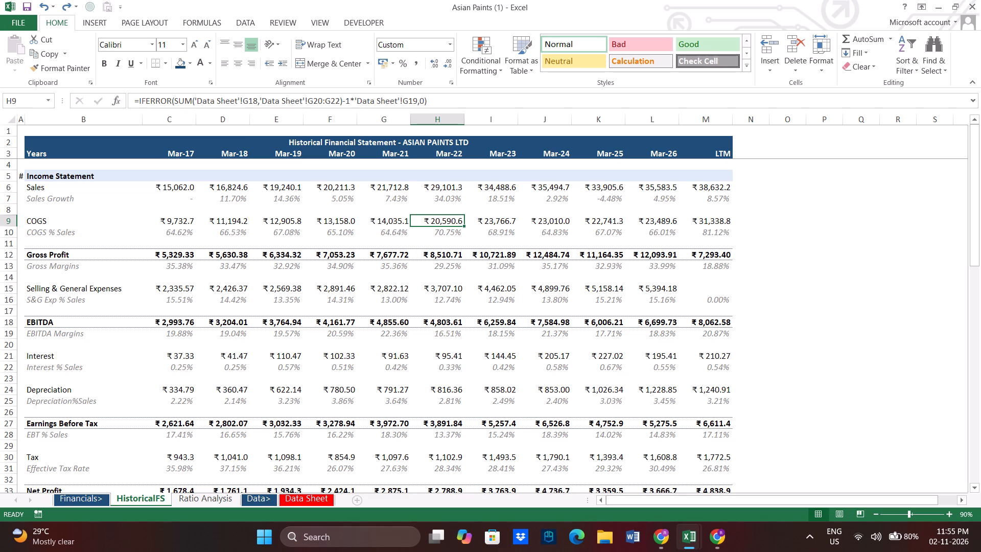
Check the Mar-17 Sales and COGS formulas in HistoricalFS against the Mar-17 profit and loss items on the Data Sheet.
click(166, 220)
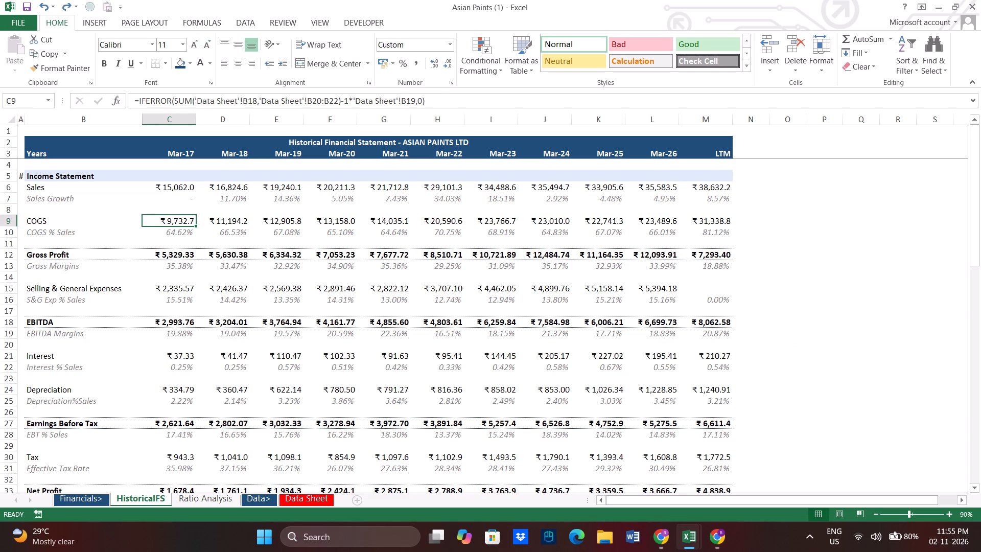
click(179, 187)
click(180, 220)
click(175, 188)
click(175, 224)
click(307, 498)
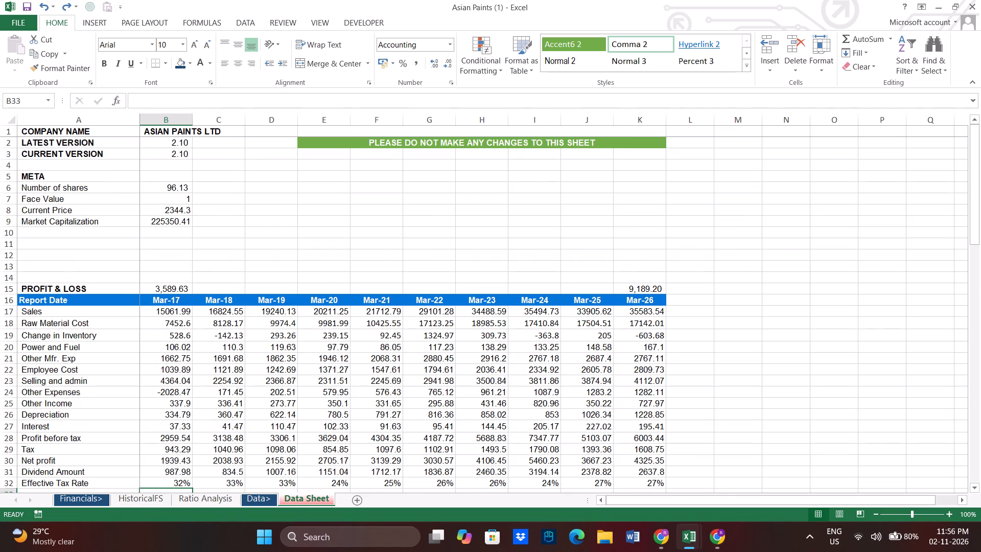
click(162, 323)
click(165, 333)
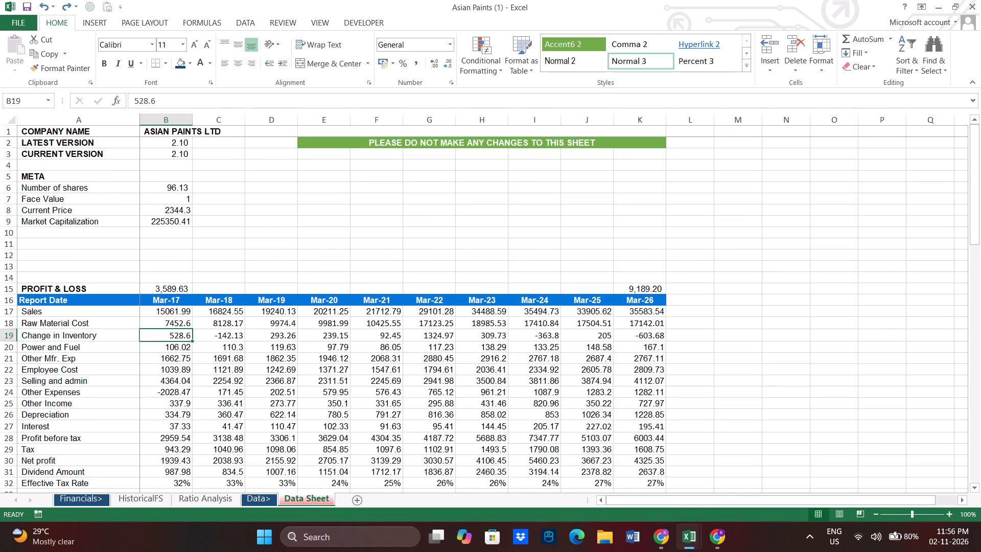
click(167, 343)
click(171, 362)
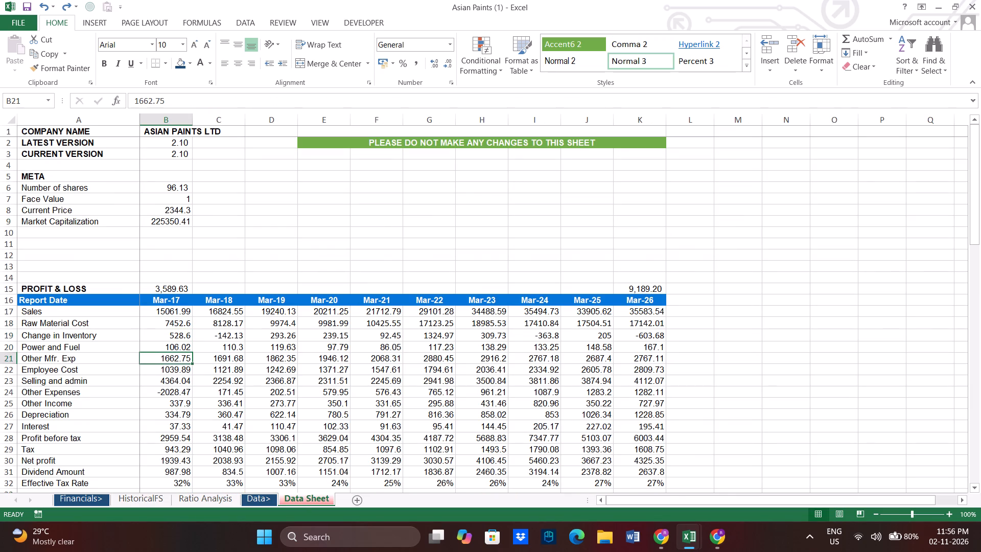
click(168, 371)
click(169, 382)
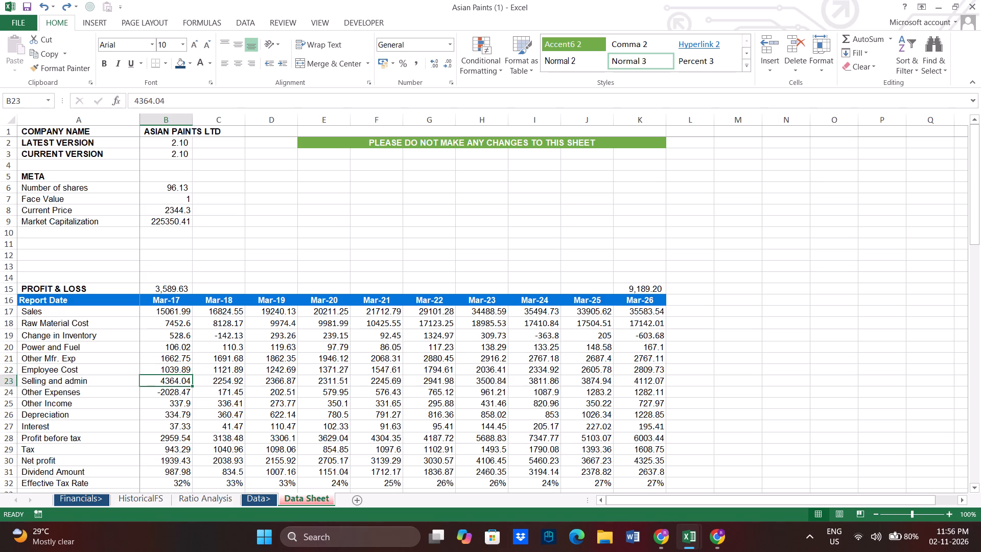
click(169, 396)
click(169, 405)
click(173, 419)
click(174, 435)
click(172, 452)
scroll(165, 398, down, 1)
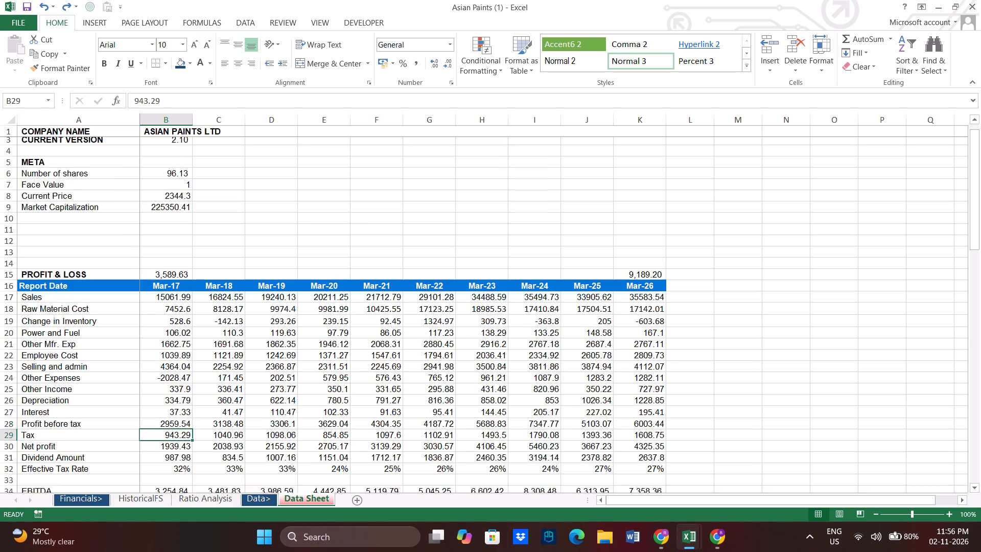
scroll(165, 398, down, 1)
Look through the income statement, balance sheet and cash flow sections of the HistoricalFS sheet.
click(117, 502)
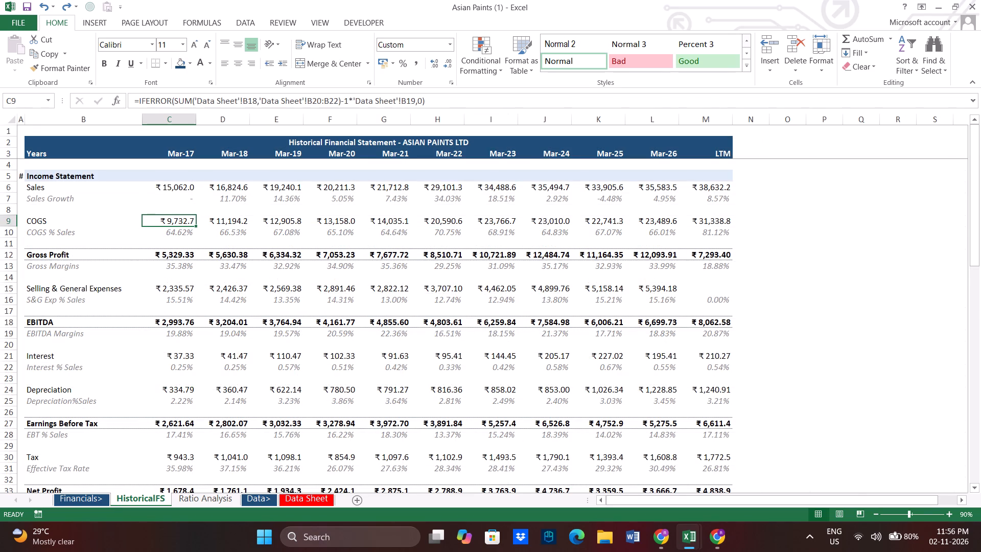
scroll(163, 356, down, 12)
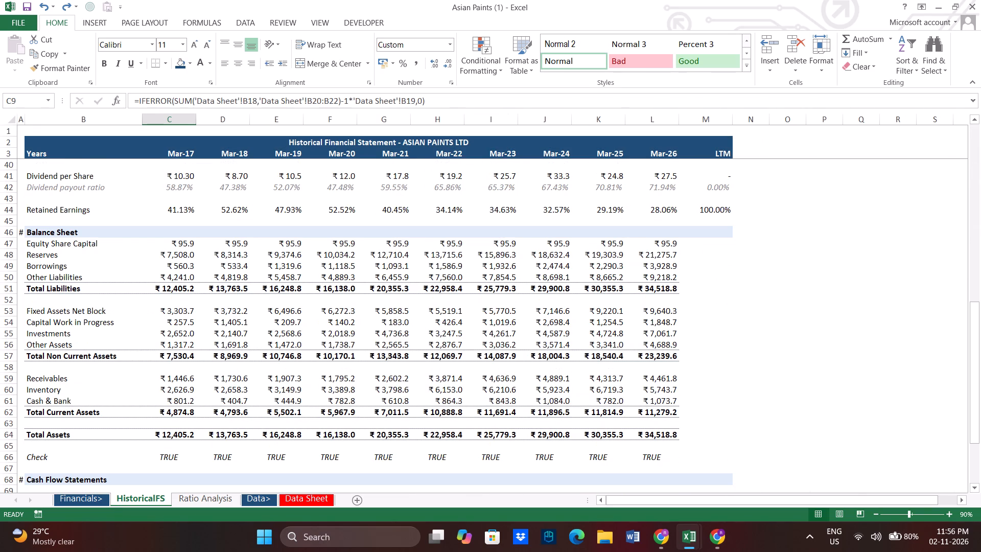
scroll(163, 356, down, 8)
scroll(163, 356, up, 16)
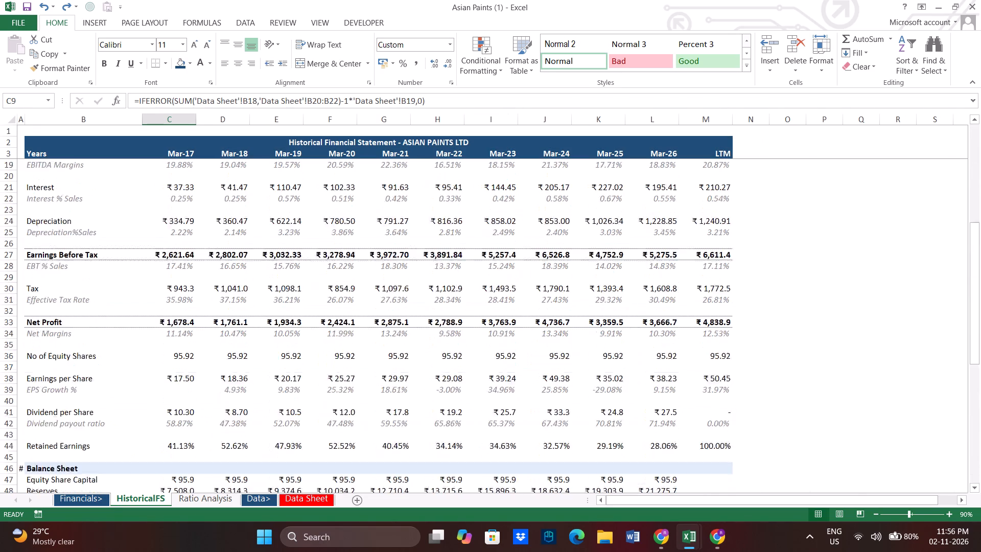
scroll(163, 356, up, 1)
scroll(167, 272, up, 11)
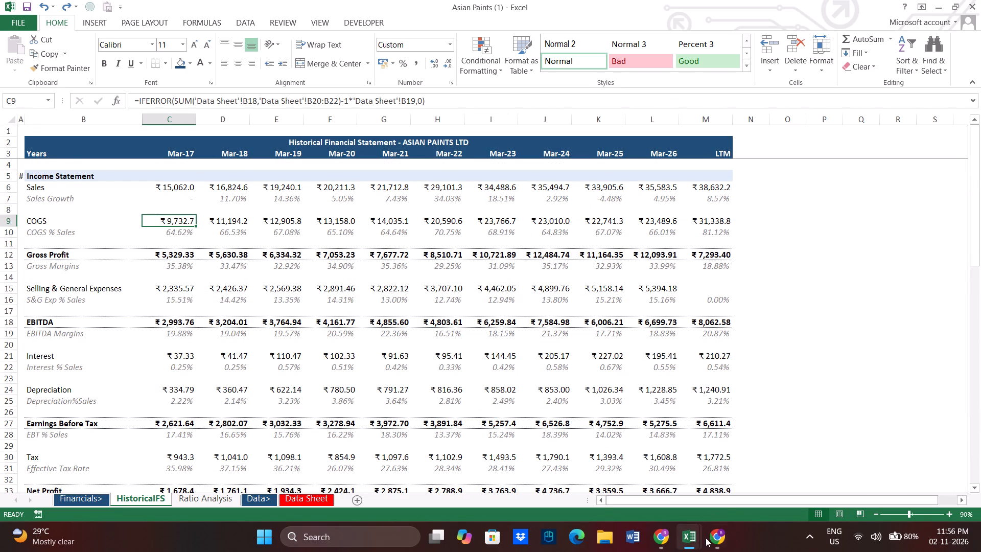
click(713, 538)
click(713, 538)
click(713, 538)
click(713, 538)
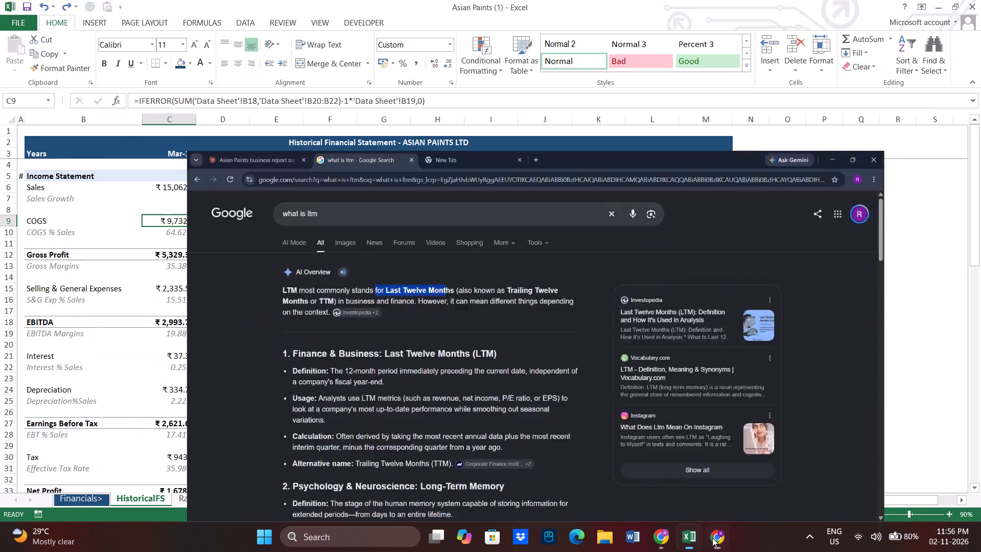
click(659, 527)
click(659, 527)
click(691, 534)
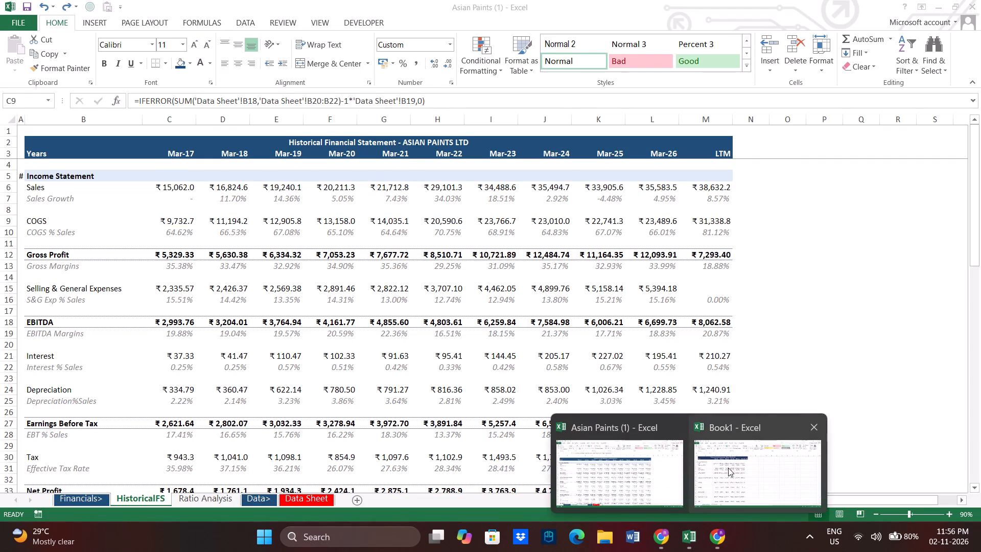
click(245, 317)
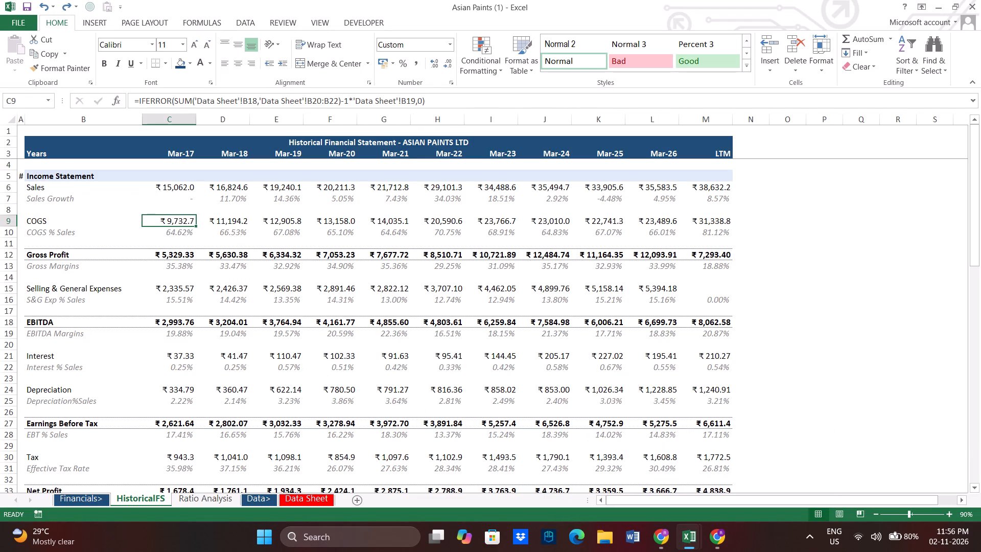
Examine the Mar-21 and Mar-22 COGS formulas in HistoricalFS against the Mar-22 cost items on the Data Sheet.
click(233, 231)
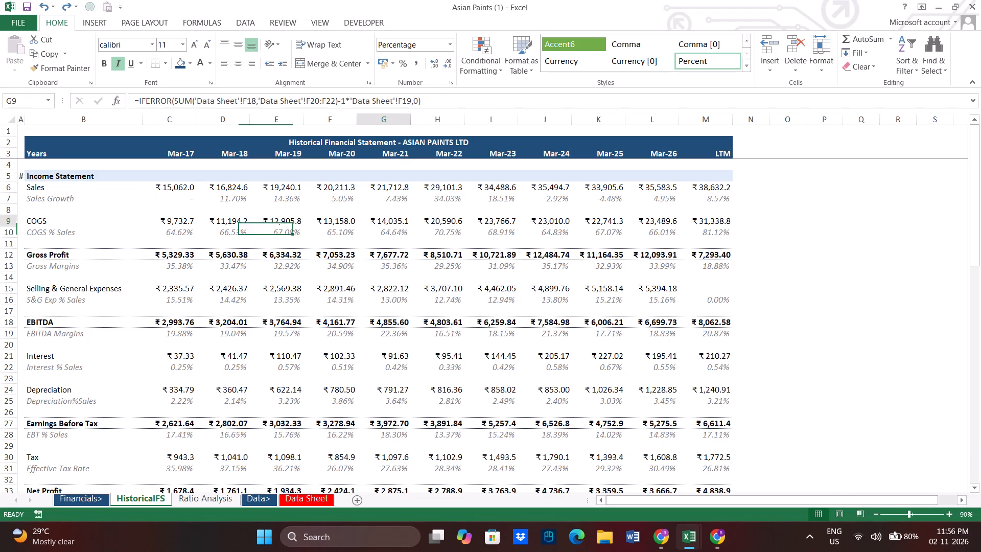
click(406, 225)
click(427, 220)
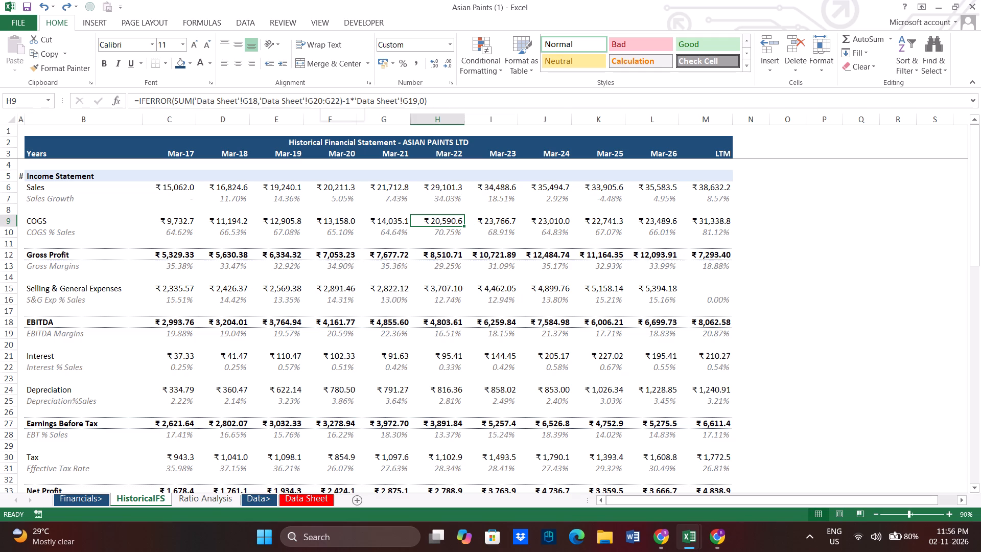
click(205, 500)
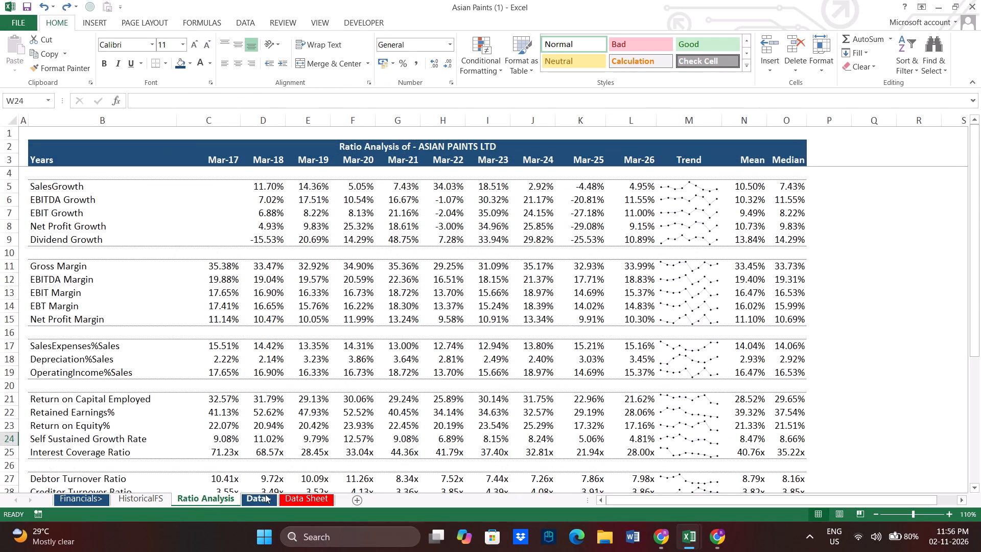
click(310, 497)
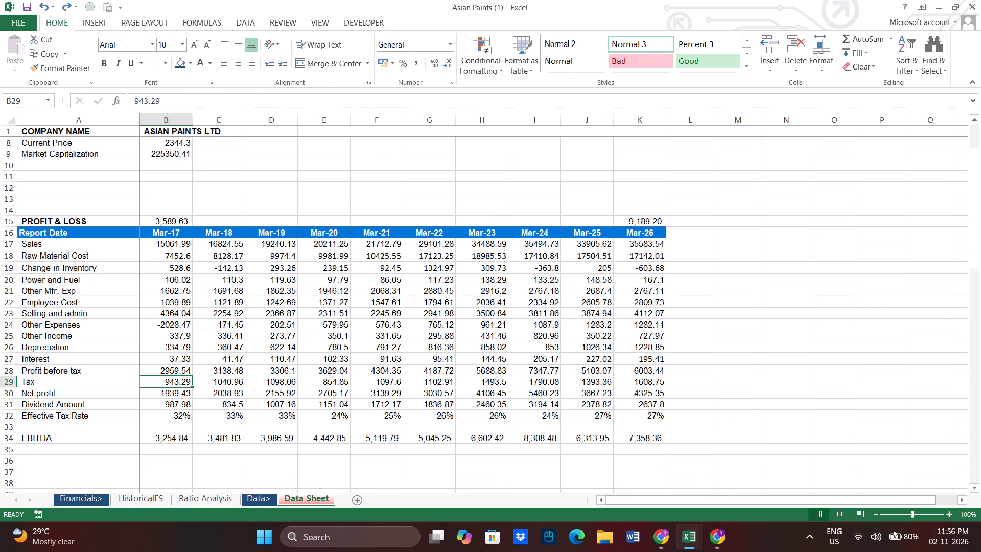
click(423, 256)
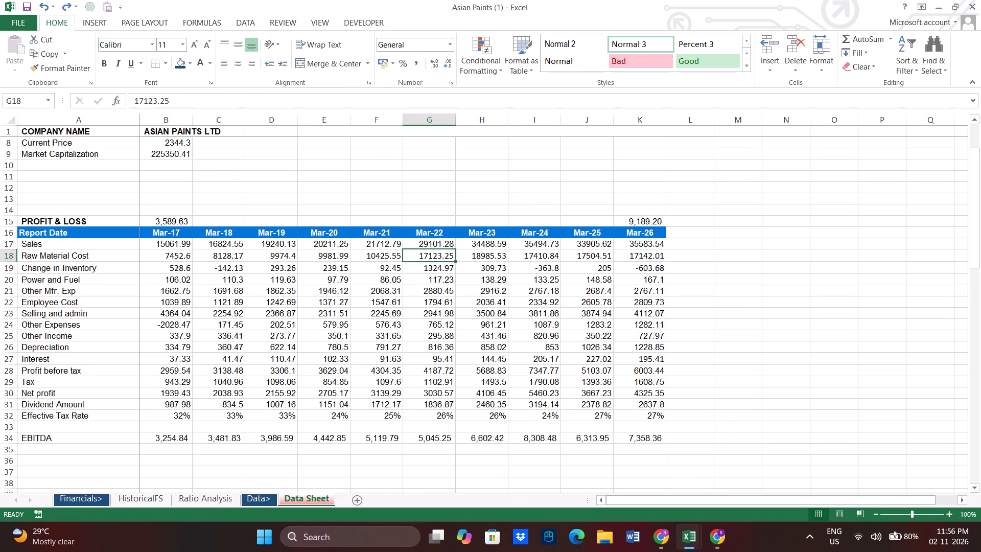
drag(431, 278, 433, 300)
click(149, 504)
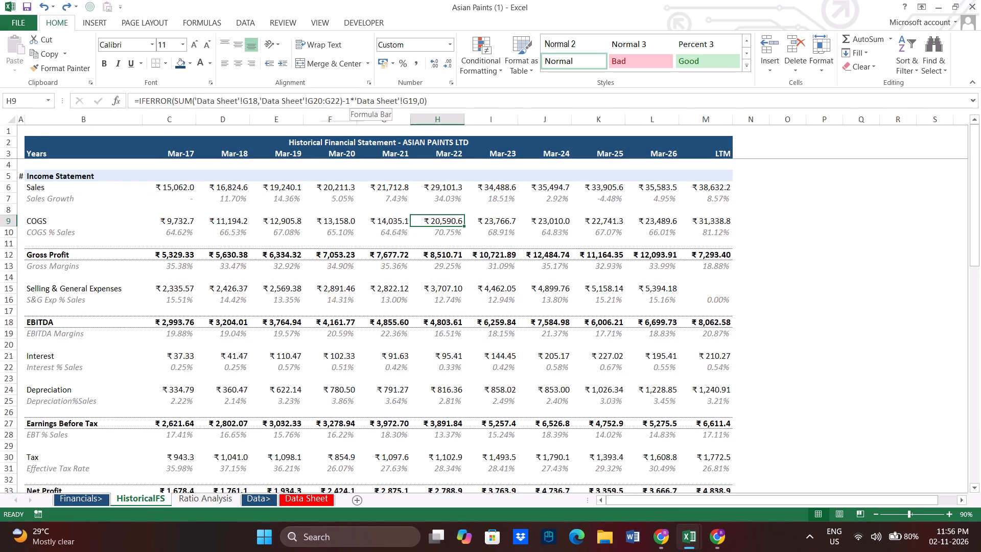
click(239, 494)
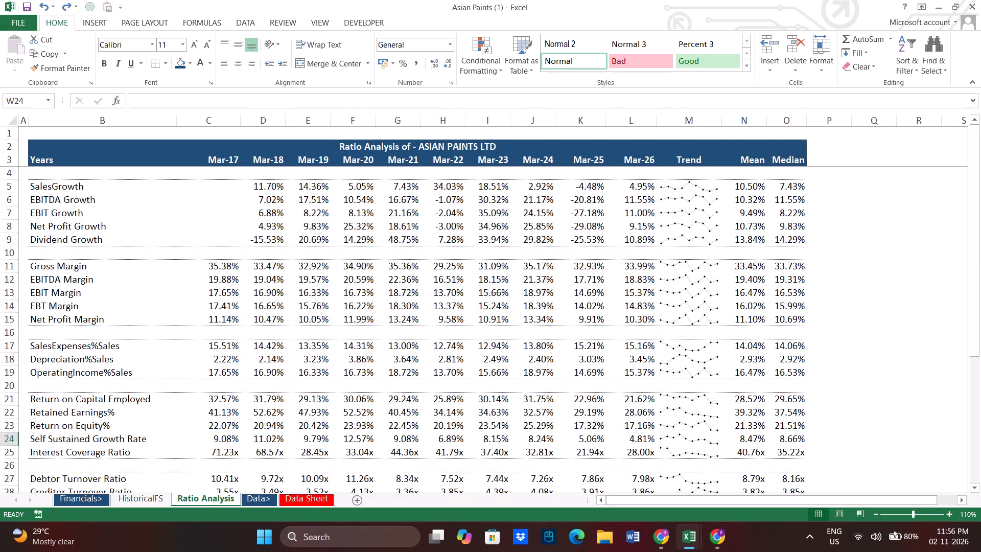
click(268, 502)
click(151, 504)
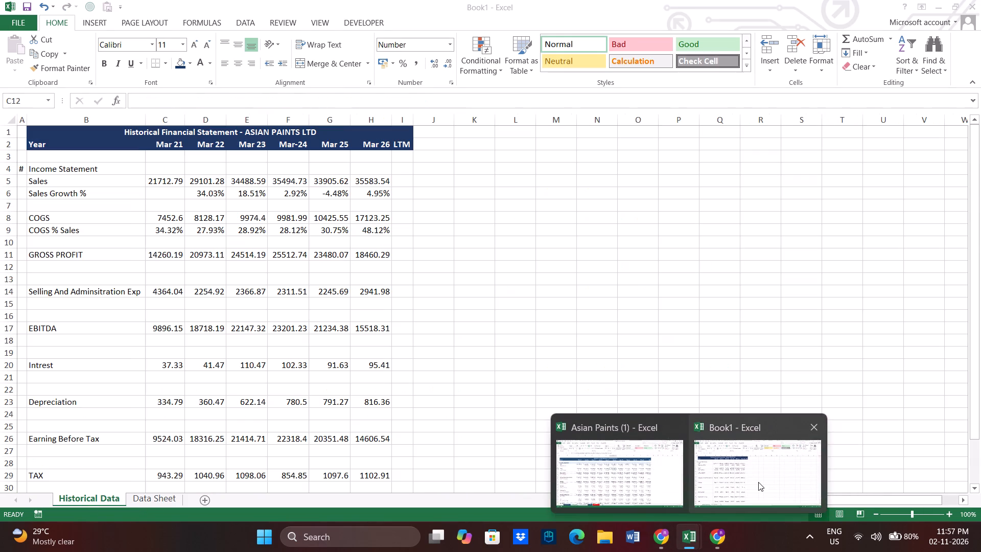
Switch to Book1 and clear the Mar 21 COGS formula in C8 of the Historical Data sheet.
click(758, 482)
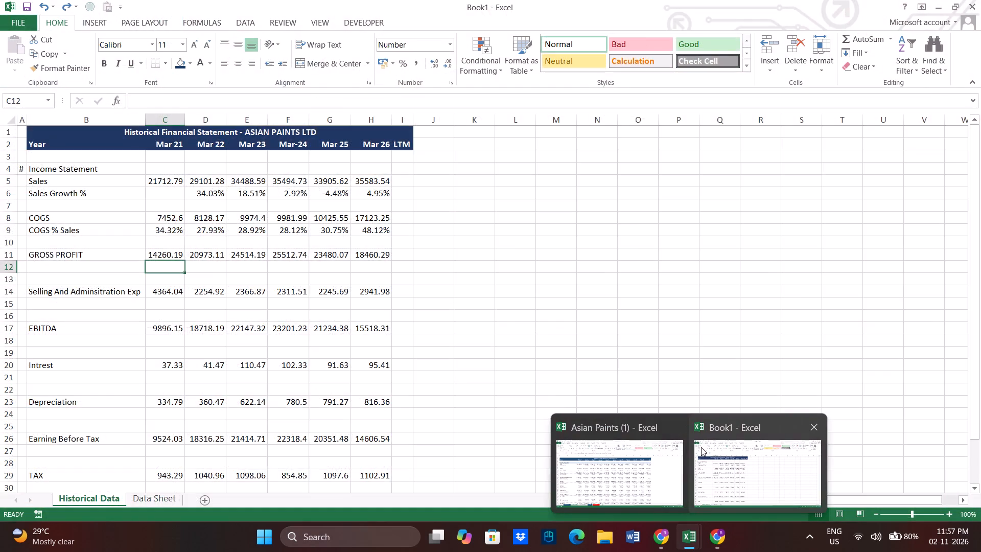
double_click(165, 217)
click(219, 214)
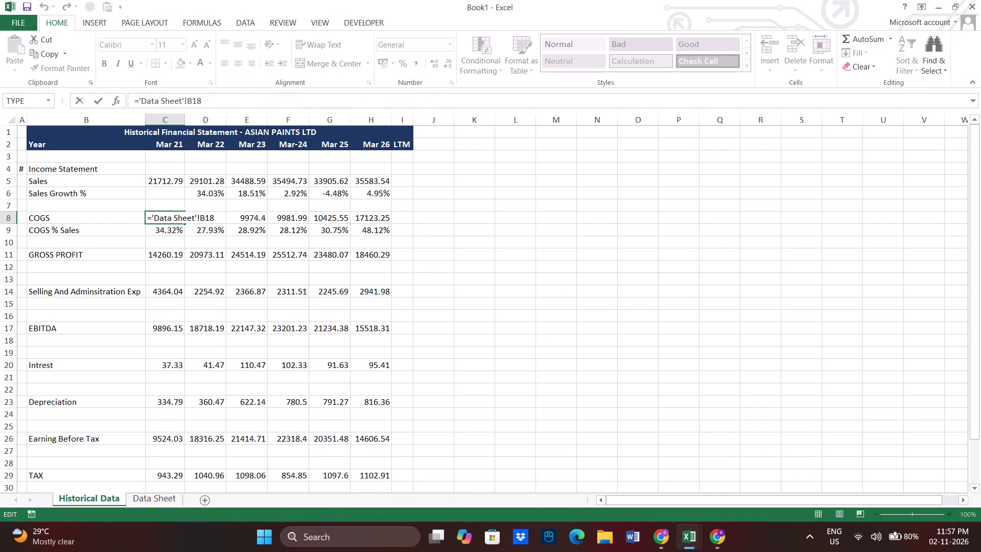
key(BackSpace)
key(BackSpace)
key(BackSpace)
key(BackSpace)
key(BackSpace)
key(BackSpace)
key(BackSpace)
key(BackSpace)
key(BackSpace)
key(BackSpace)
key(BackSpace)
key(BackSpace)
key(BackSpace)
key(BackSpace)
key(BackSpace)
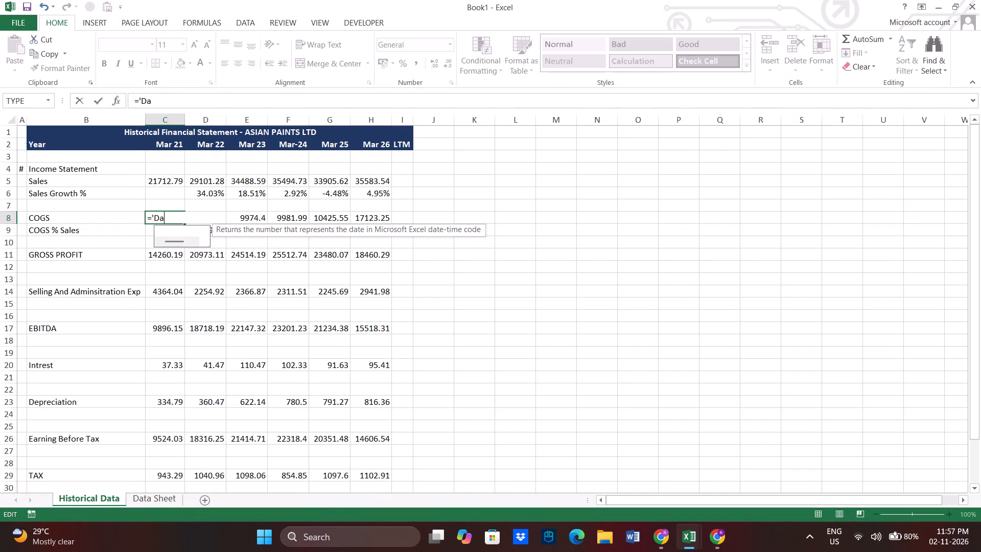
key(BackSpace)
key(BackSpace)
key(BackSpace)
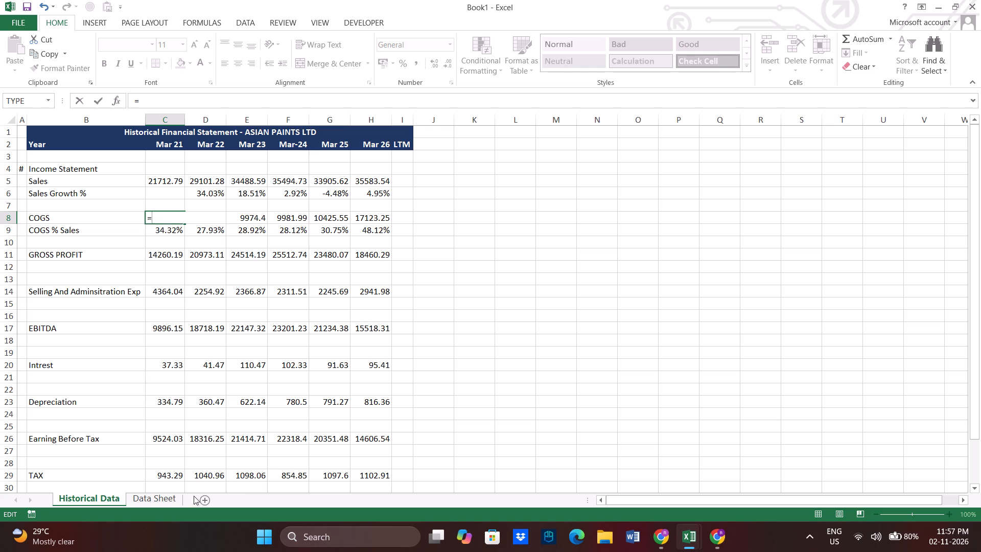
click(172, 501)
click(106, 502)
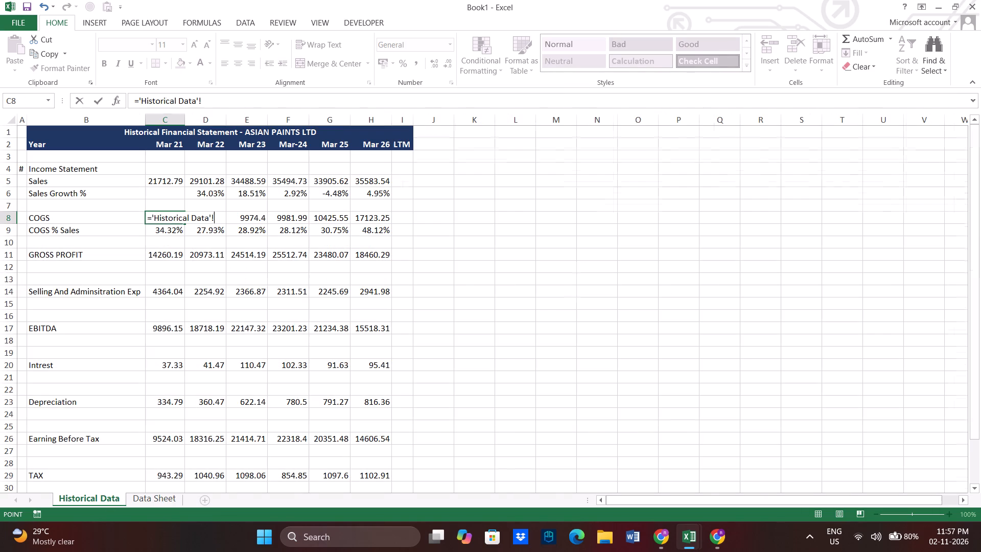
key(BackSpace)
key(BackSpace)
key(BackSpace)
key(BackSpace)
key(BackSpace)
key(BackSpace)
key(BackSpace)
key(BackSpace)
key(BackSpace)
key(BackSpace)
key(BackSpace)
key(BackSpace)
key(BackSpace)
key(BackSpace)
key(BackSpace)
key(BackSpace)
key(BackSpace)
key(BackSpace)
key(BackSpace)
key(BackSpace)
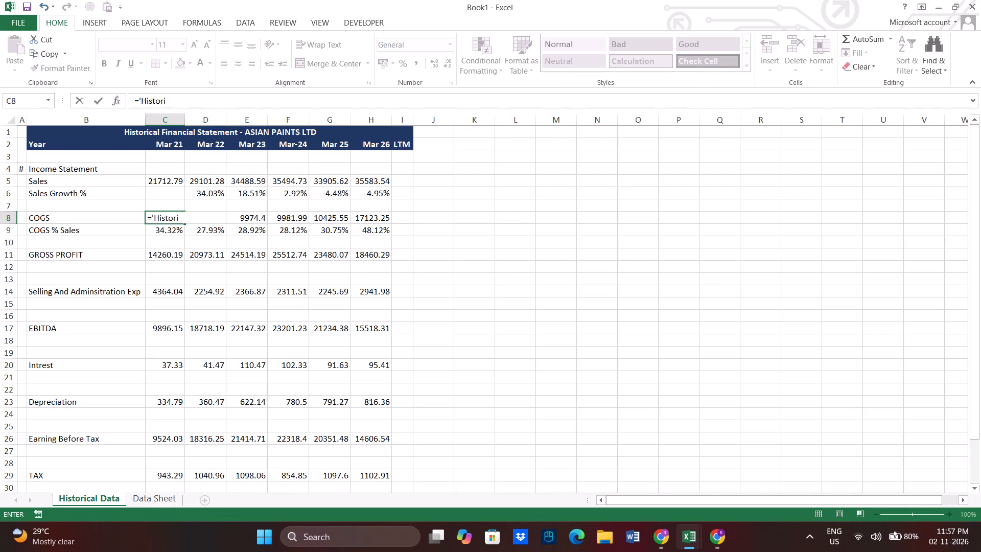
key(Return)
Enter a Mar 21 COGS formula in C8 using IFERROR, summing Data Sheet cells B18 and B20:B22 and subtracting B19.
click(173, 217)
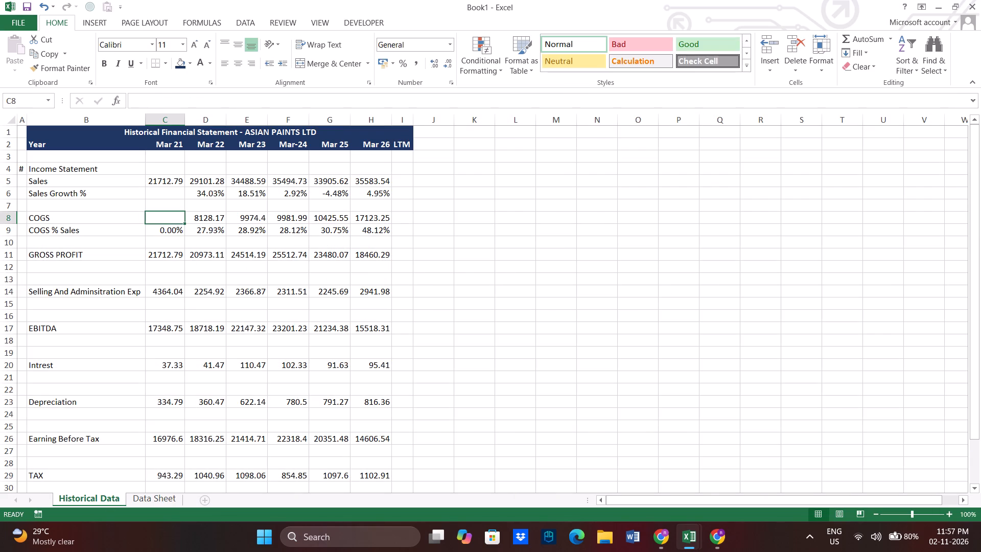
key(equal)
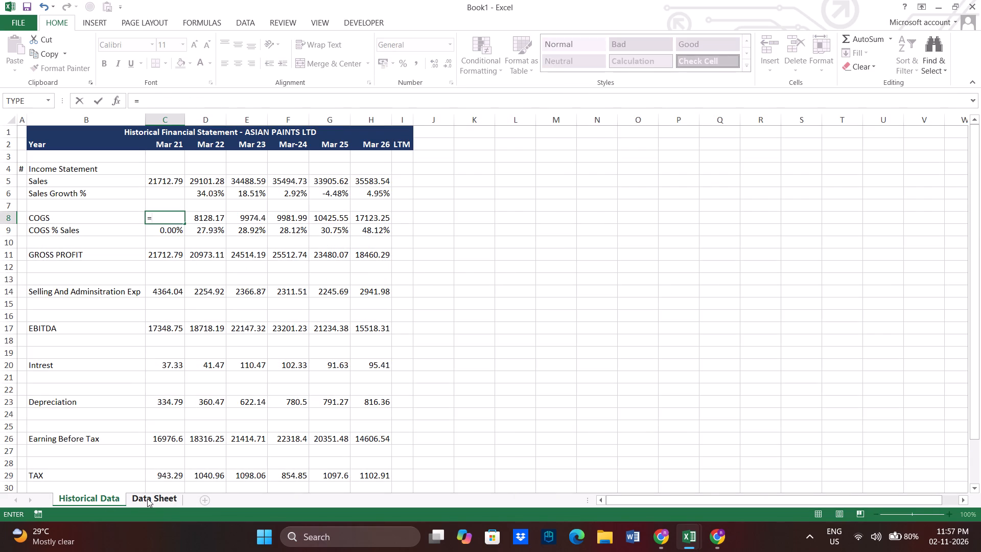
text(iferror(sum()
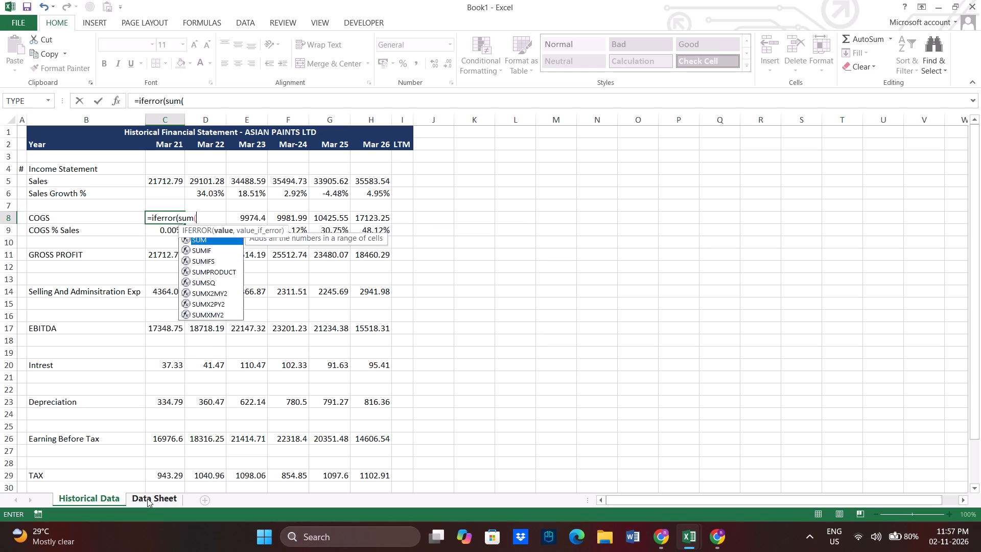
click(165, 497)
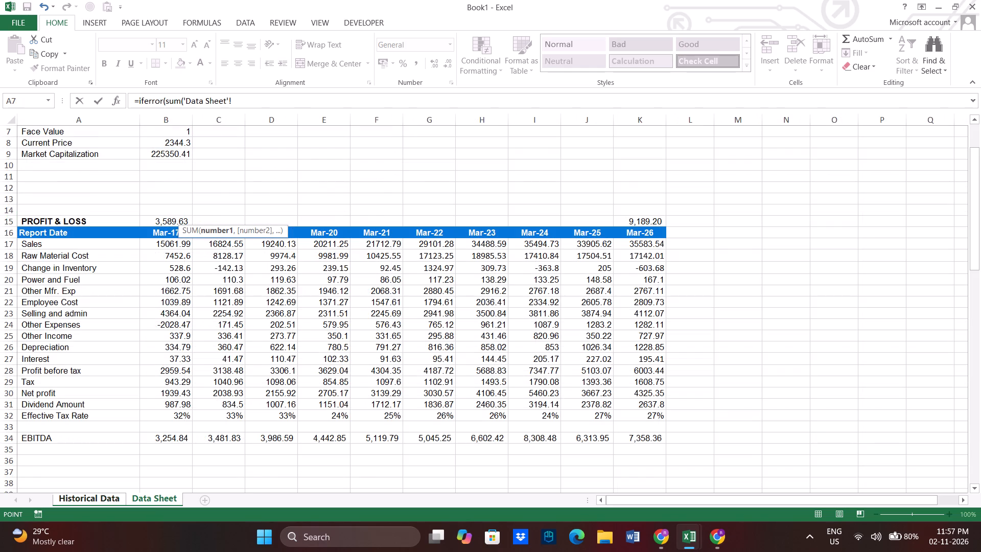
click(156, 256)
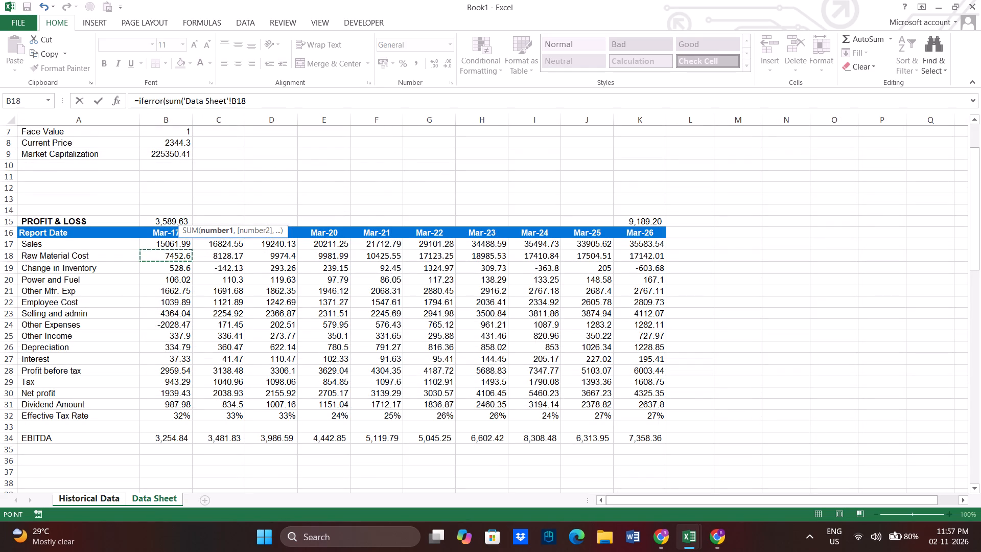
key(comma)
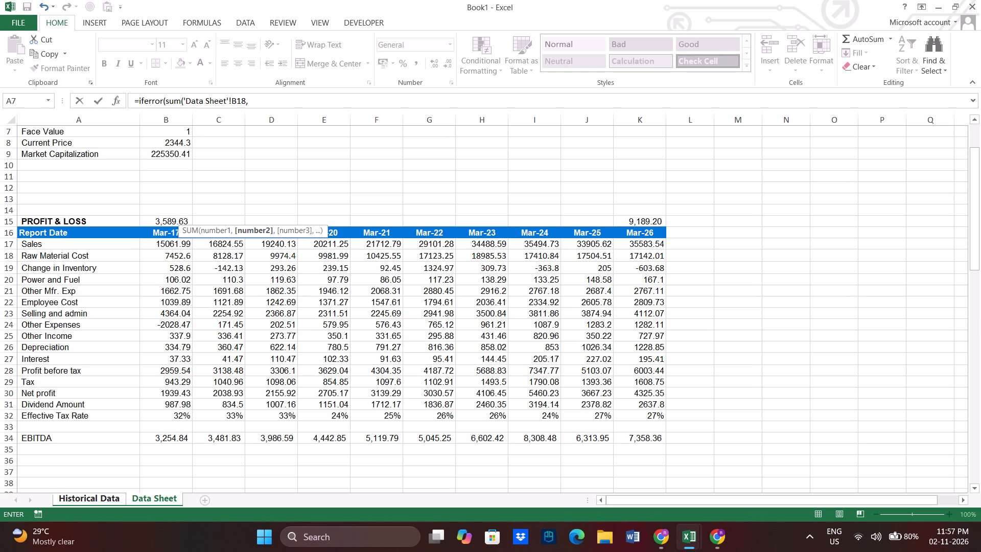
drag(172, 279, 176, 302)
key(shift+parenright)
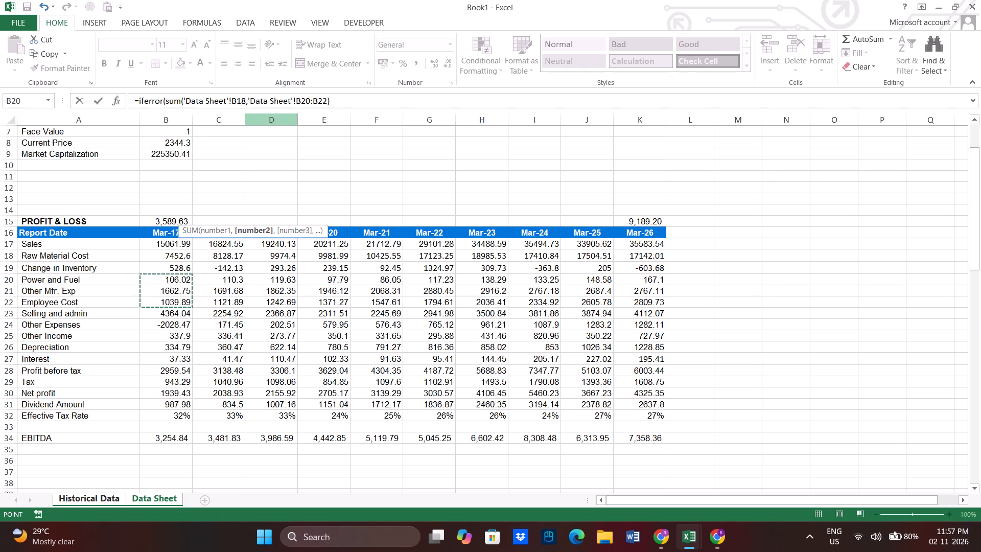
key(minus)
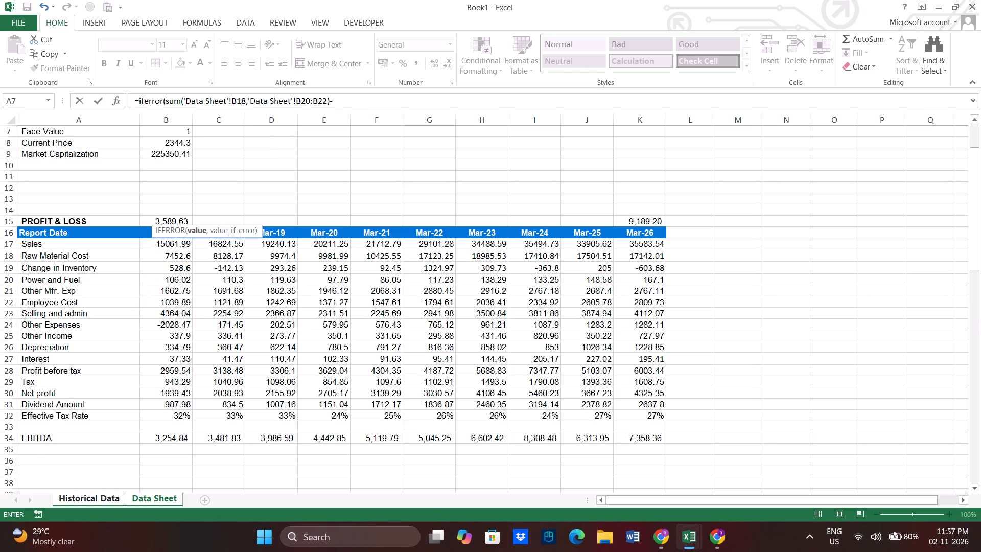
click(162, 270)
key(Return)
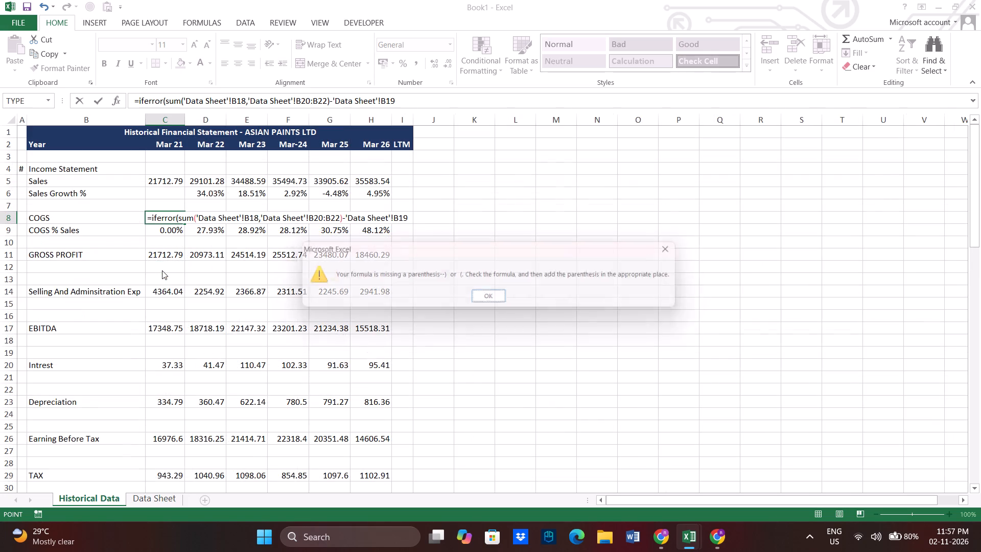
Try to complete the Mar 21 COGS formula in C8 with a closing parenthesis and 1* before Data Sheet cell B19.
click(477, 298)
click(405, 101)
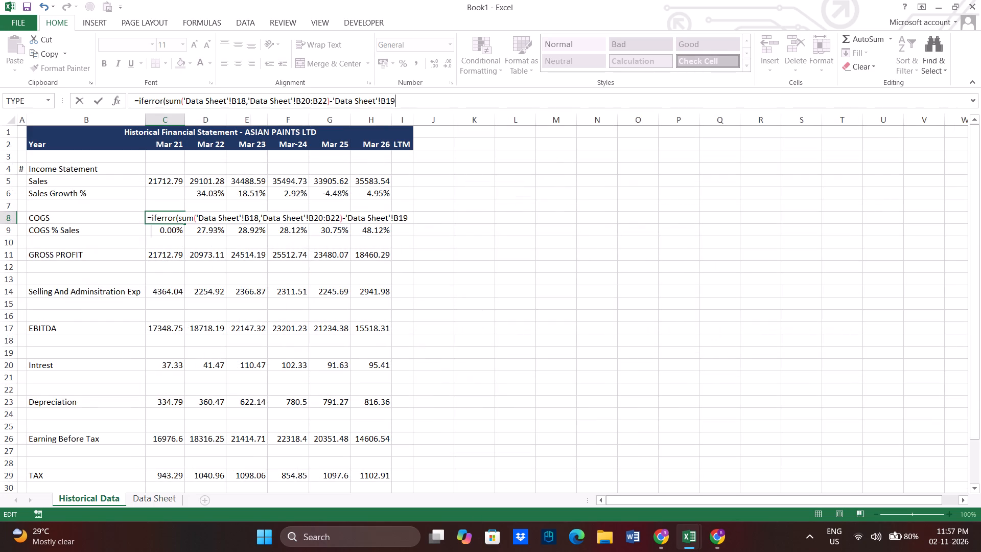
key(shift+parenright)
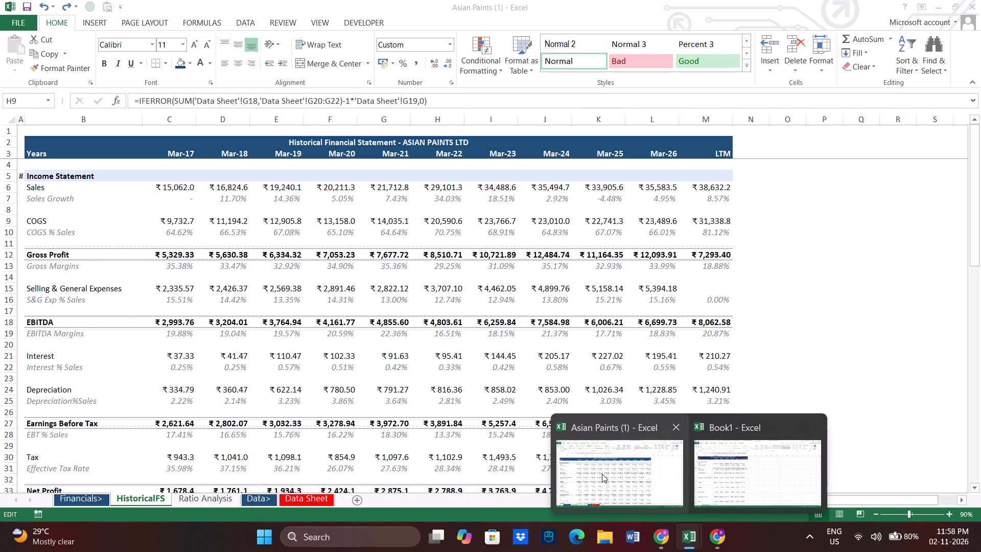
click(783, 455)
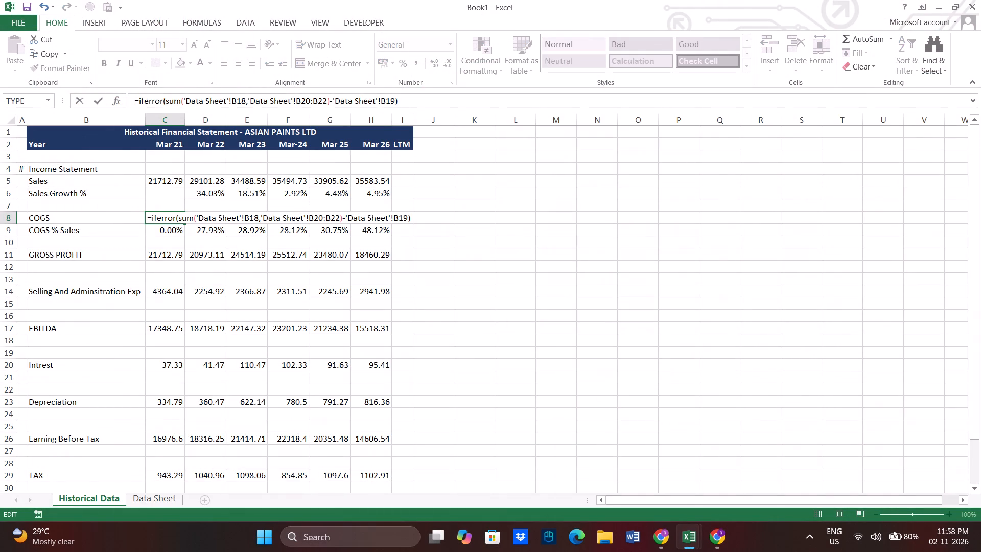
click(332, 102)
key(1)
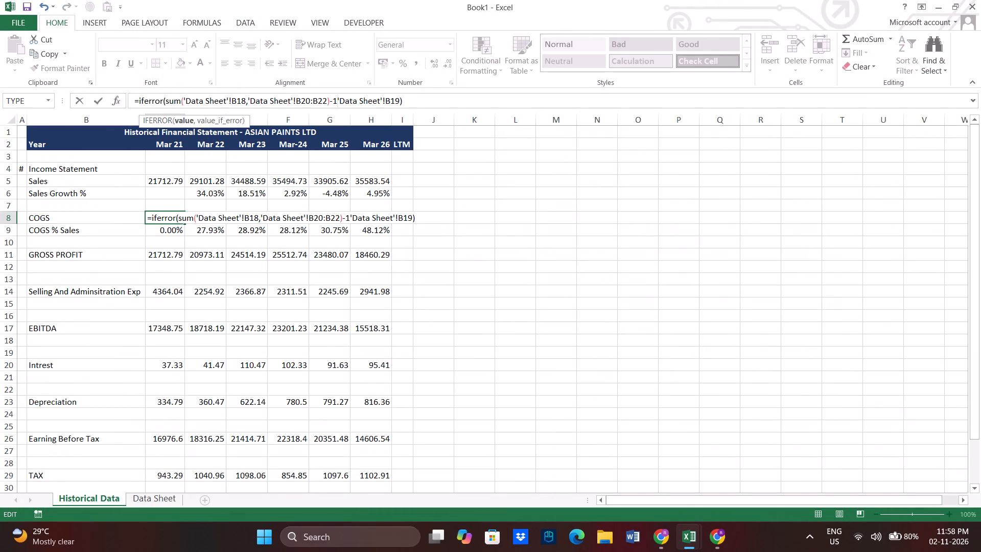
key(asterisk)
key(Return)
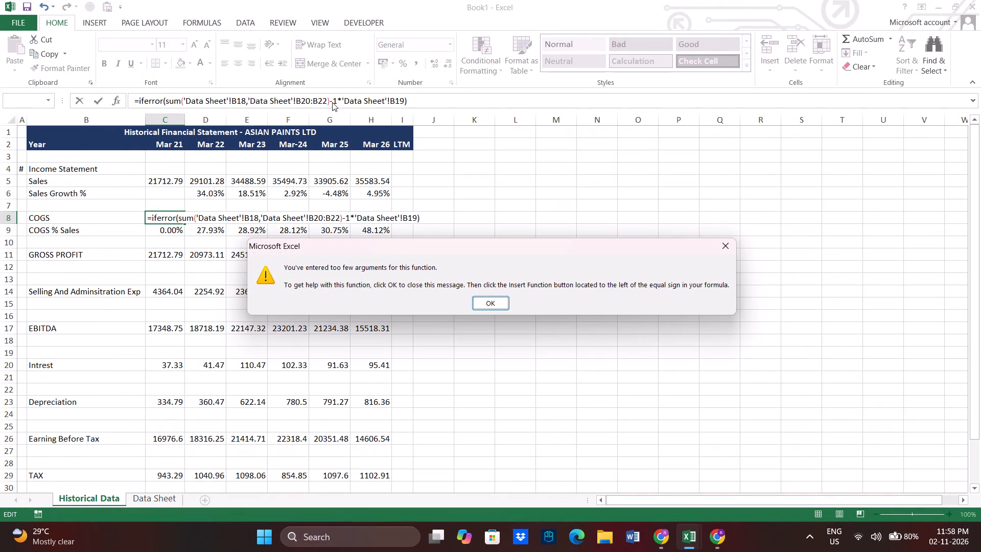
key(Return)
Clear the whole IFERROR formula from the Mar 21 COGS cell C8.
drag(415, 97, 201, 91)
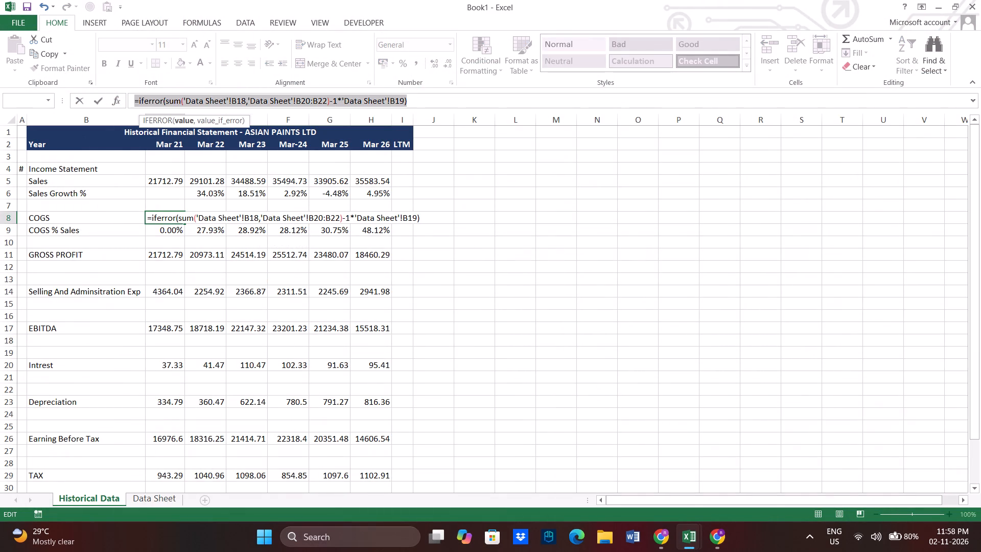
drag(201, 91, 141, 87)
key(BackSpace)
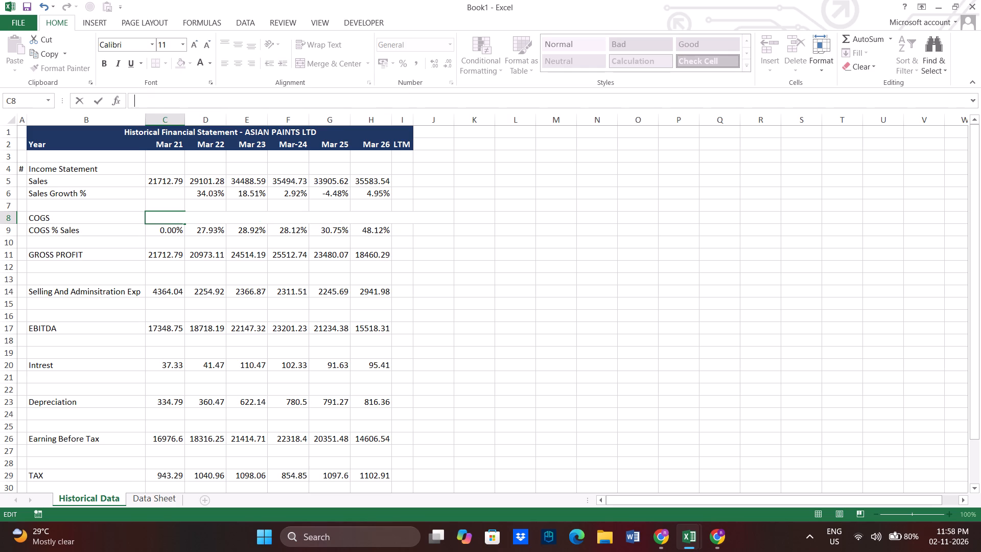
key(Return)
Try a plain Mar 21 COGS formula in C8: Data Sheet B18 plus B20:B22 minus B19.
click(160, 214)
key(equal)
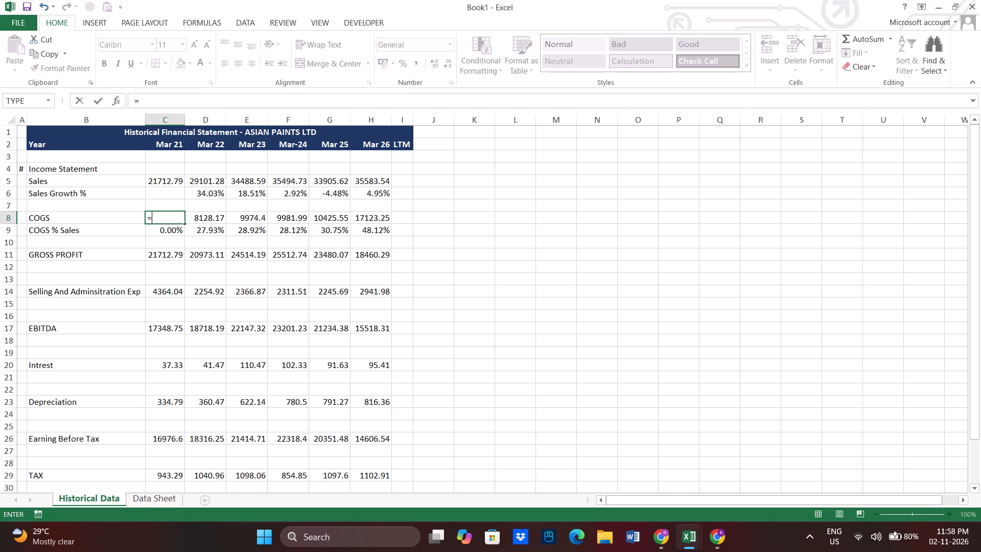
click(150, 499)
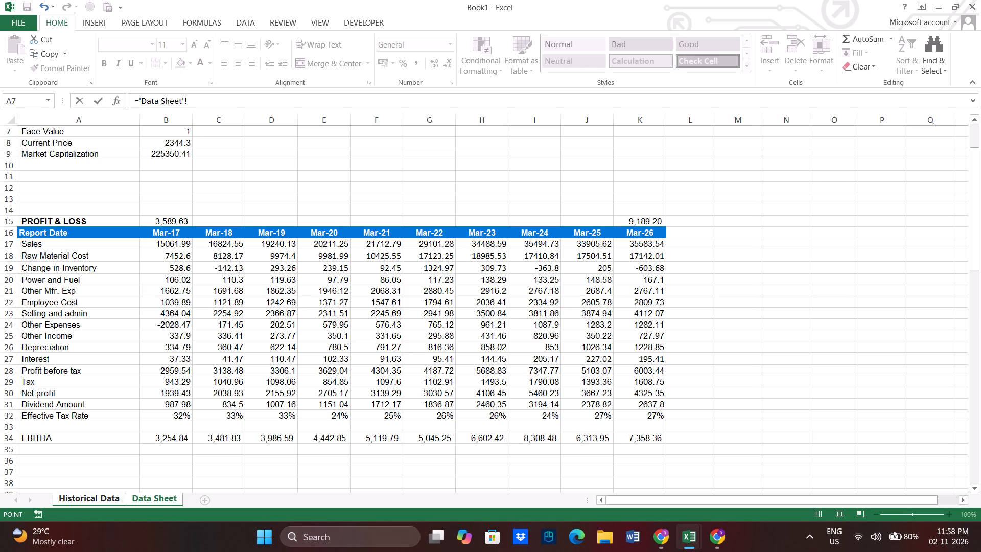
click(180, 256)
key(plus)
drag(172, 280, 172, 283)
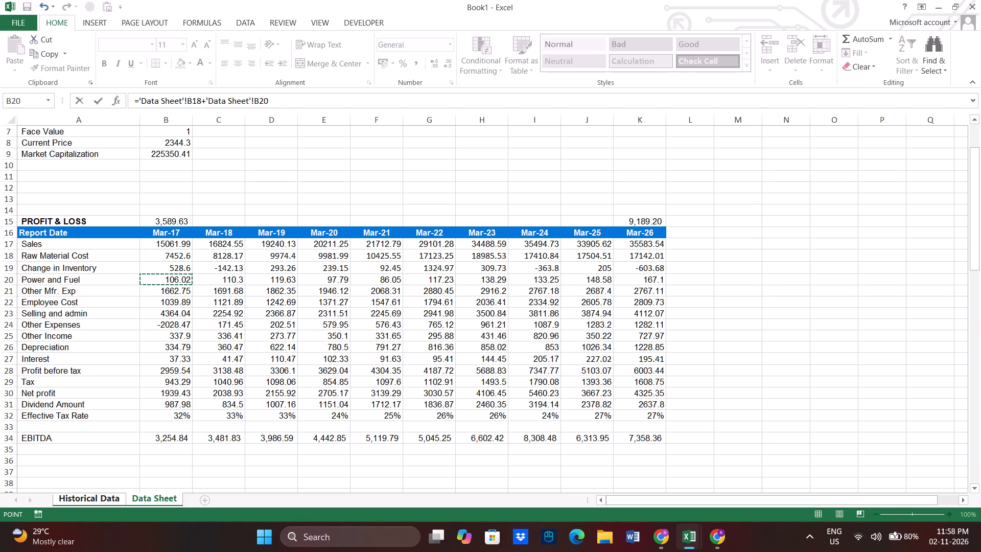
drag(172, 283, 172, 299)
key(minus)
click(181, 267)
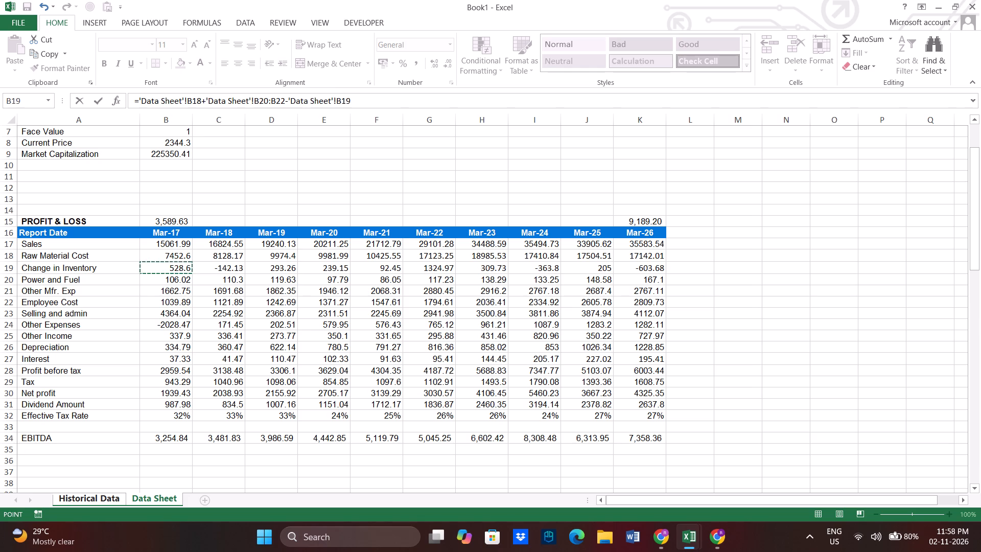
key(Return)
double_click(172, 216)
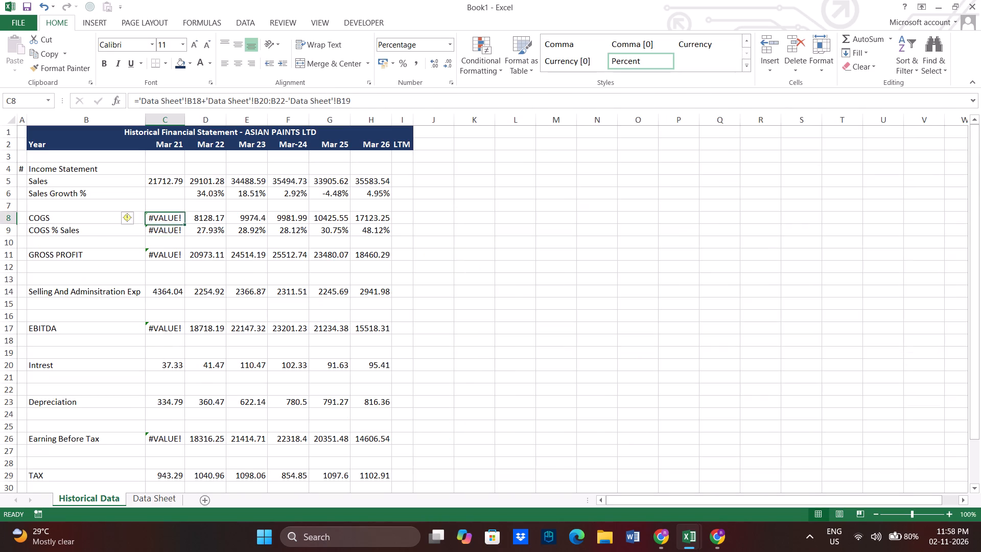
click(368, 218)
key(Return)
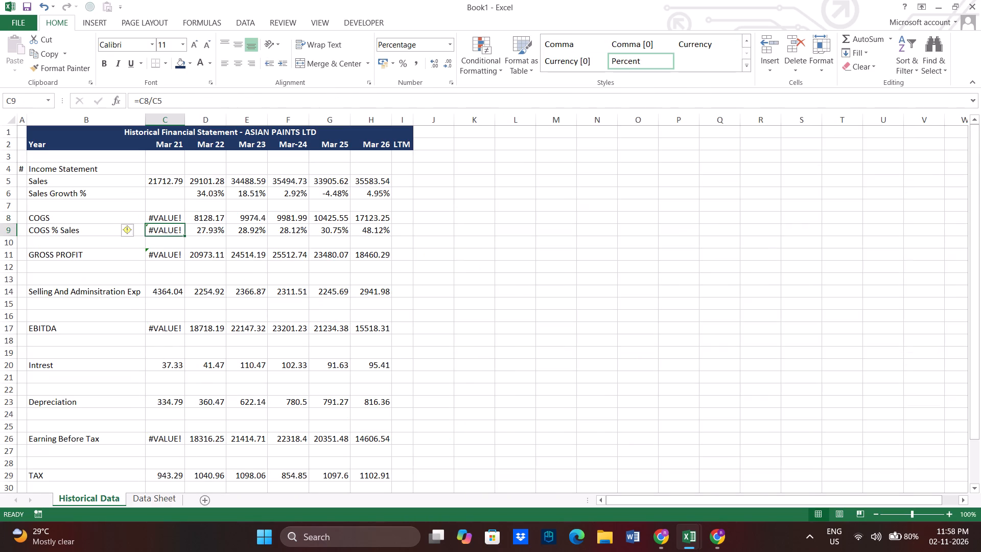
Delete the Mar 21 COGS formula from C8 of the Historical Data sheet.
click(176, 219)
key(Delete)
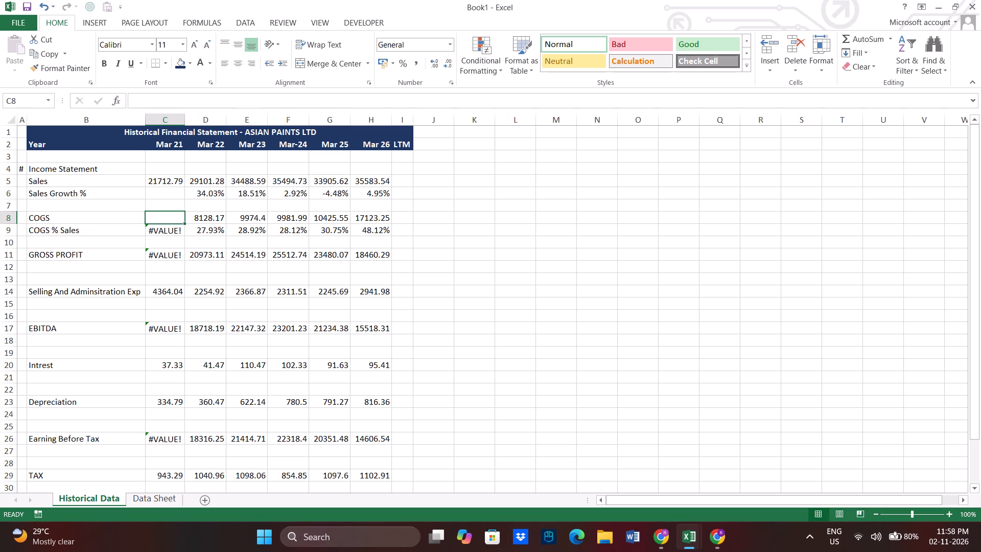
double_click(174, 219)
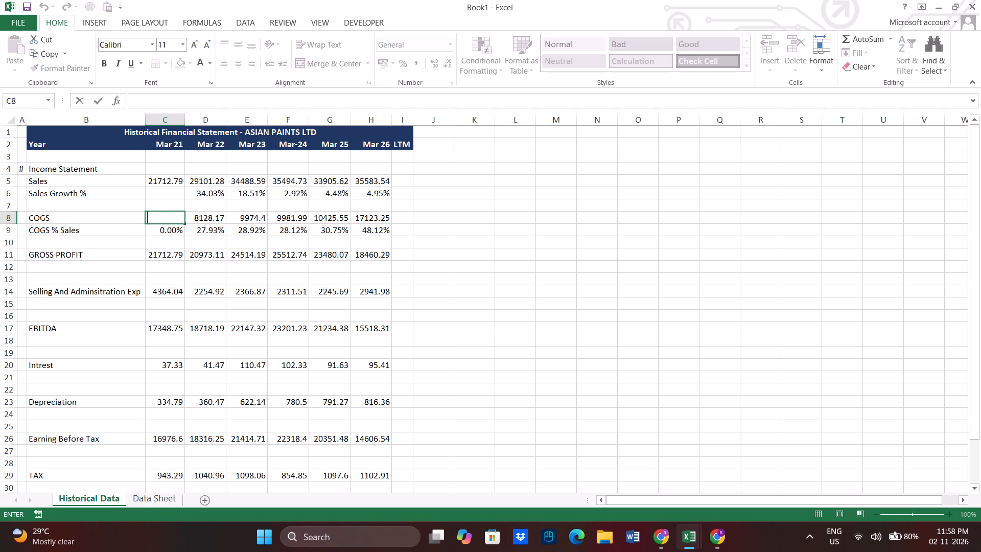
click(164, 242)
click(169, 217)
Examine the Mar-17 raw material, inventory change, power and manufacturing cost cells and the Mar-21 inventory change on Book1's Data Sheet.
click(144, 496)
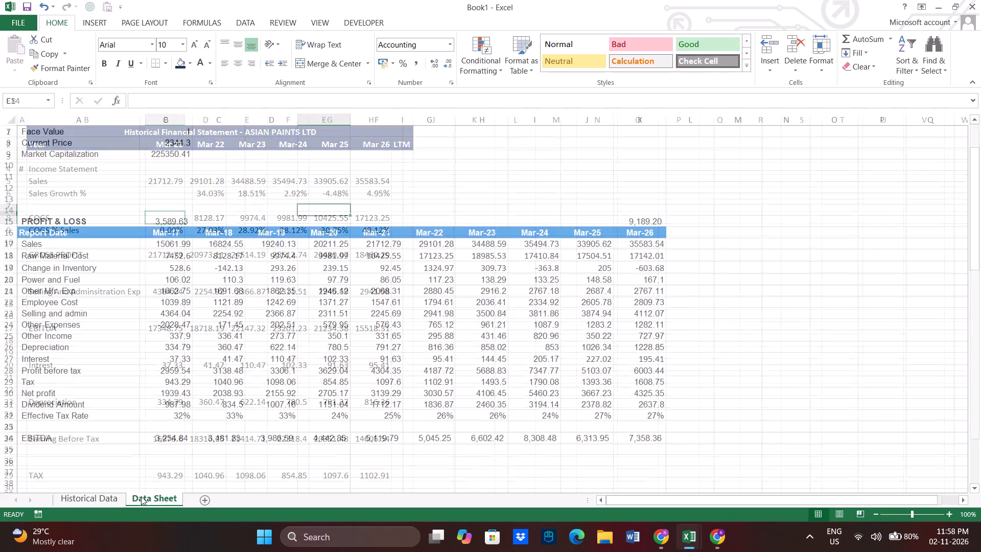
click(112, 499)
click(142, 495)
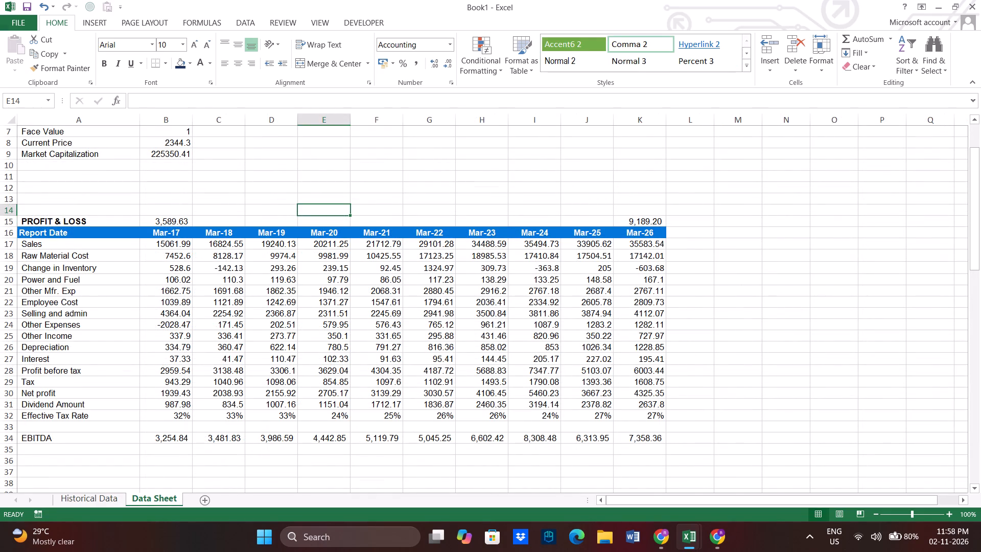
click(178, 257)
click(178, 264)
click(173, 258)
click(172, 267)
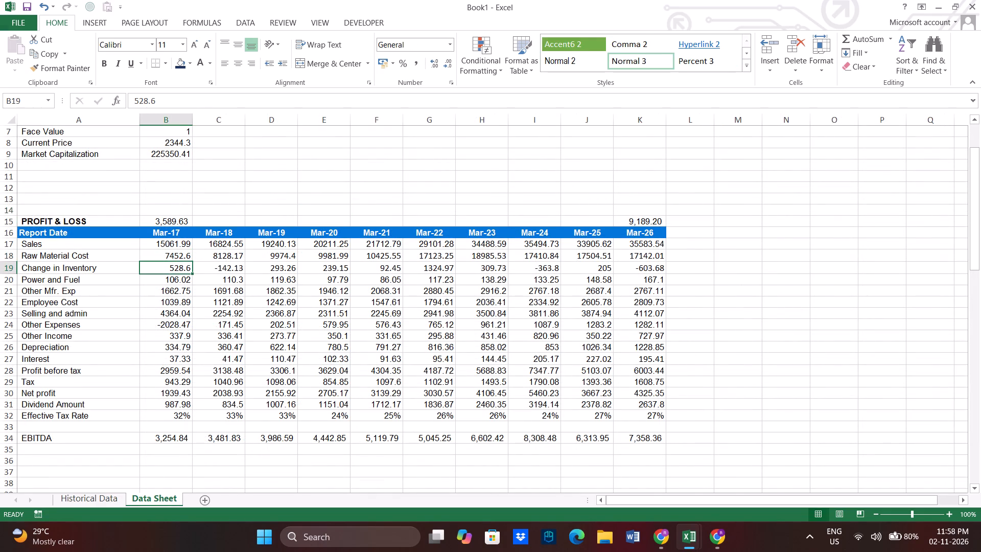
drag(171, 257, 174, 278)
click(174, 278)
drag(176, 290, 174, 283)
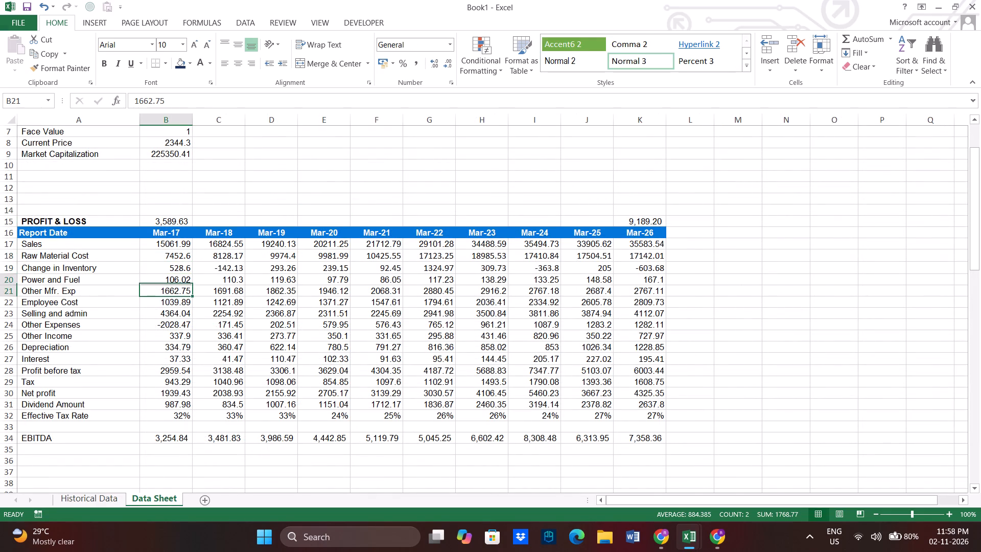
drag(174, 283, 174, 279)
click(174, 279)
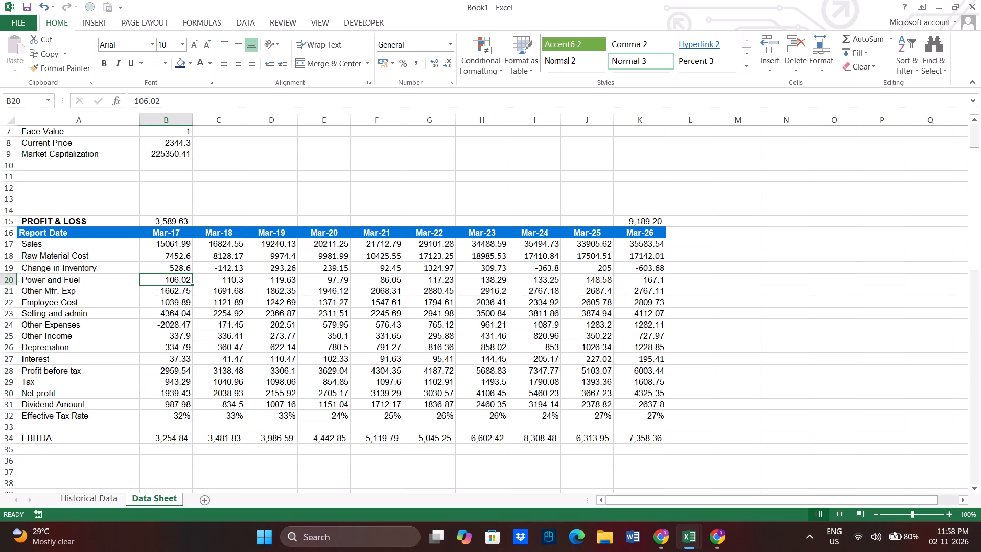
click(381, 268)
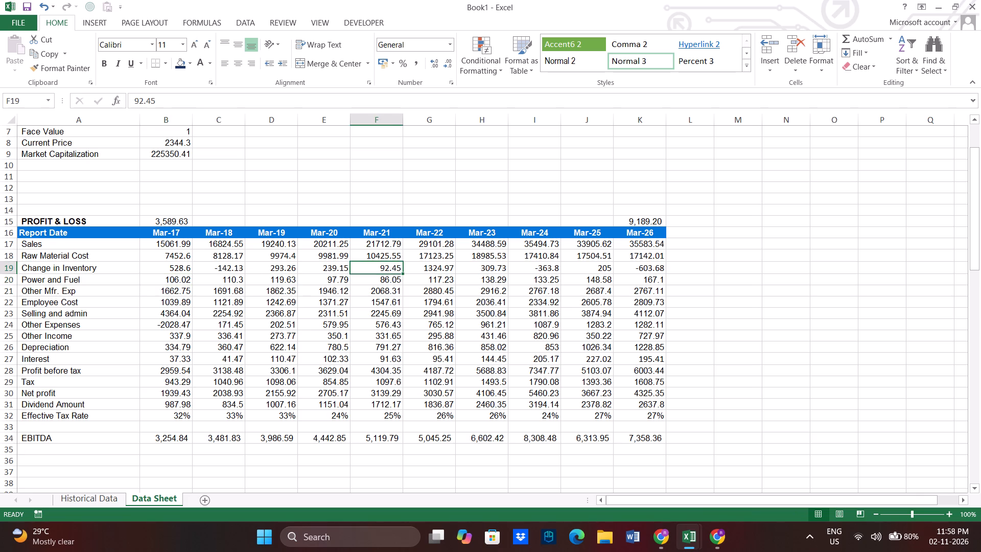
Switch to the Asian Paints (1) workbook and examine the Mar-17 to Mar-26 year headers of the HistoricalFS sheet.
click(686, 531)
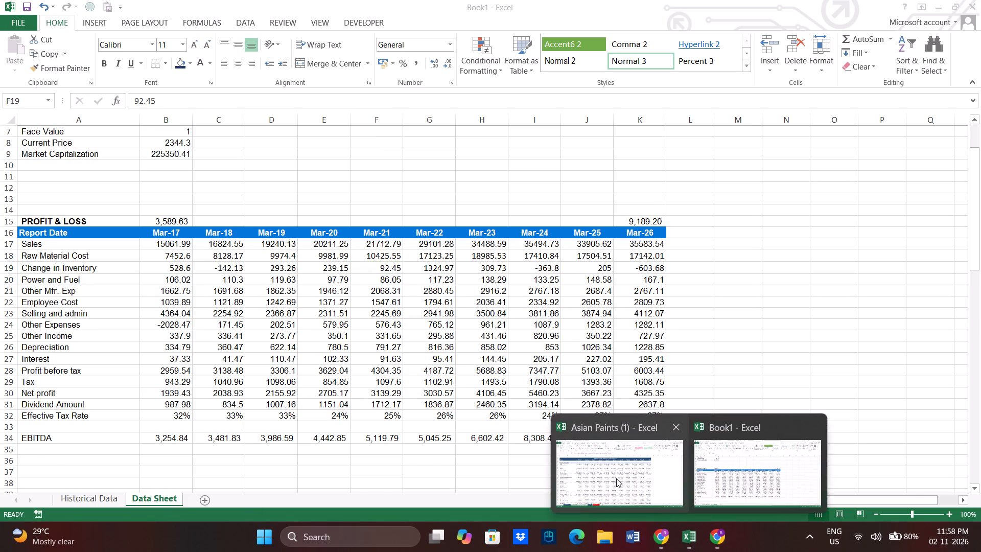
click(627, 463)
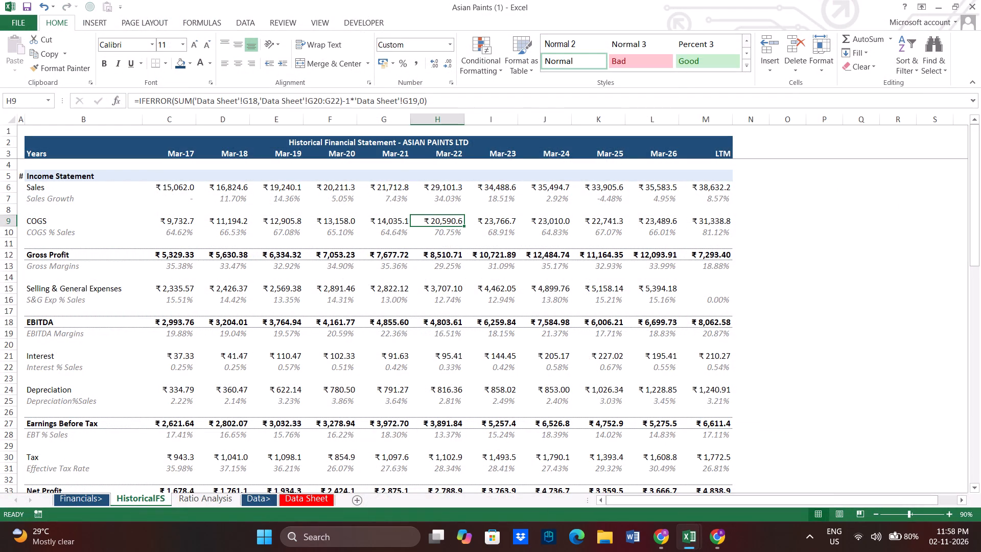
drag(658, 154, 188, 152)
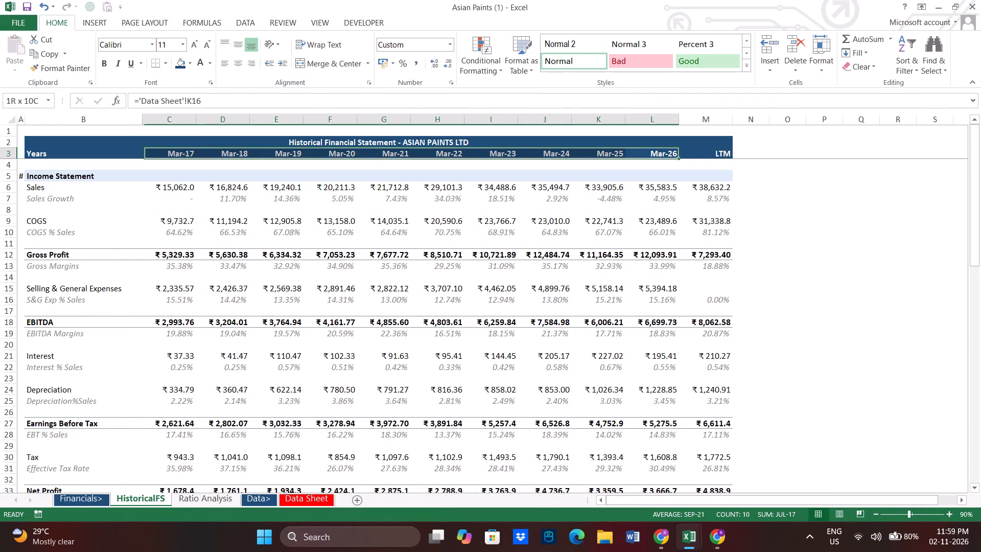
drag(188, 152, 188, 152)
click(188, 152)
scroll(228, 249, up, 4)
scroll(228, 249, down, 1)
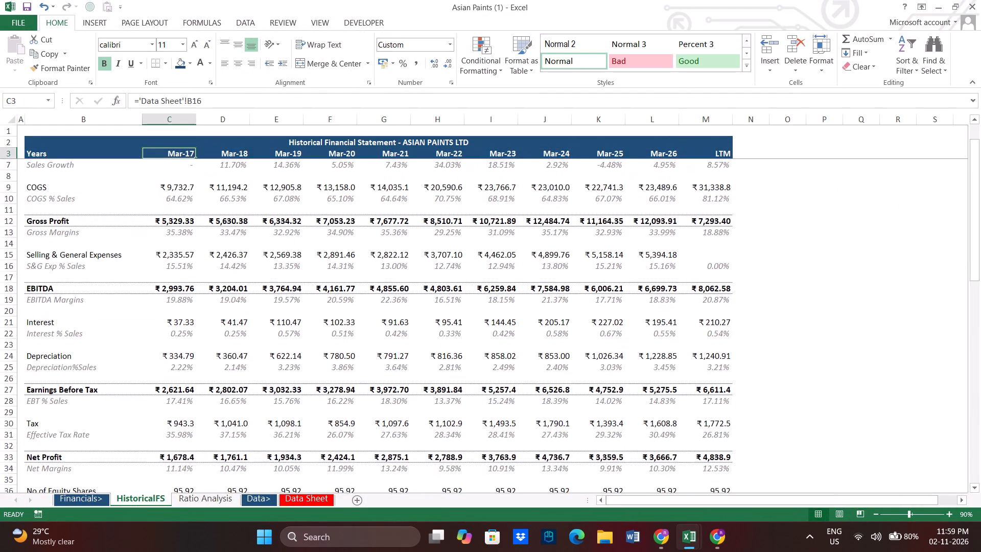
scroll(228, 249, up, 3)
Compare the Mar-17 COGS formula in HistoricalFS with the Mar-17 cost items in B18:B22 of the reference Data Sheet.
click(300, 503)
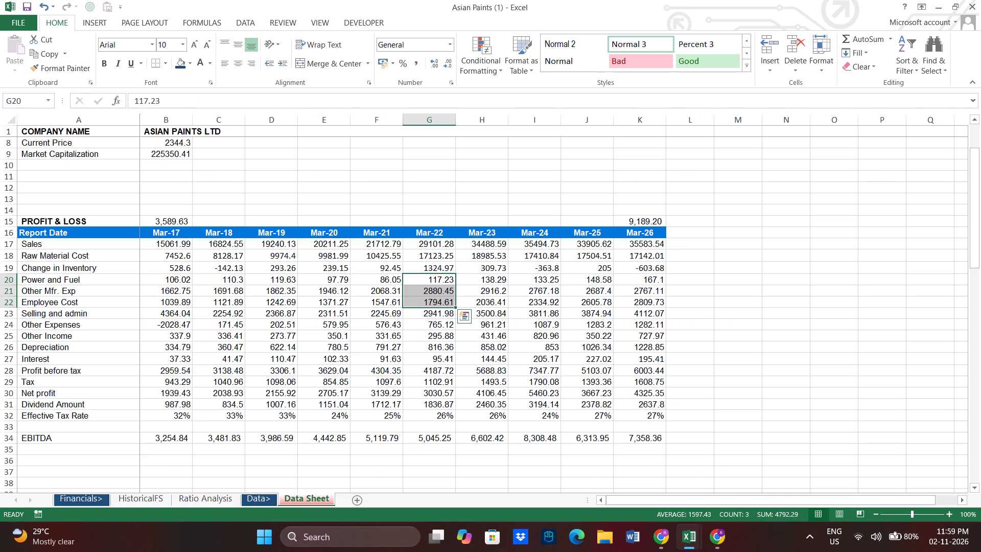
click(167, 241)
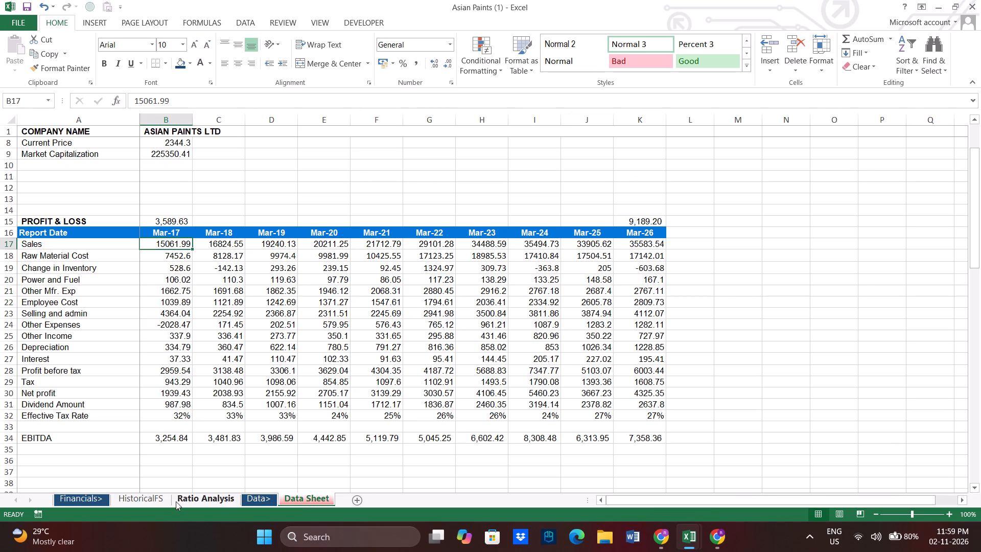
click(156, 498)
click(312, 498)
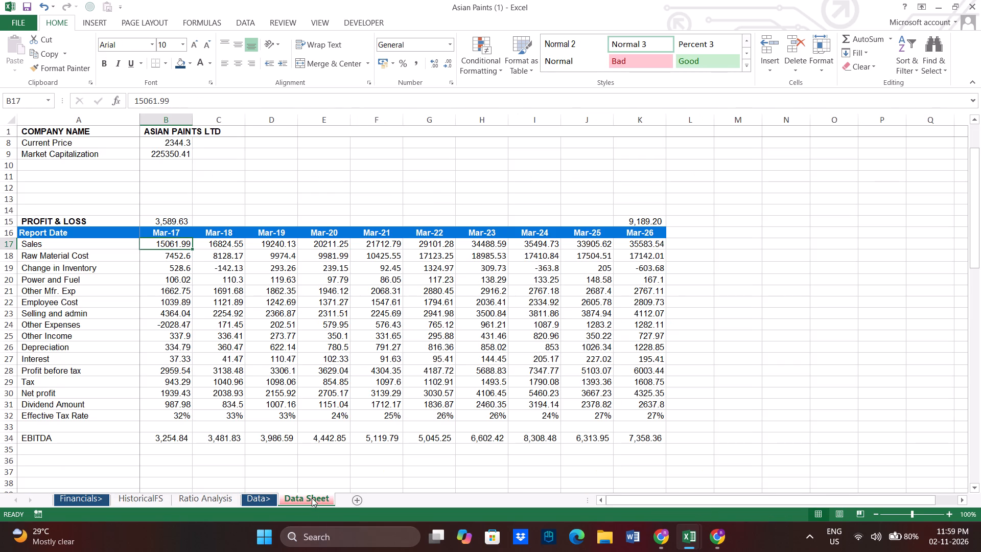
click(176, 496)
click(161, 496)
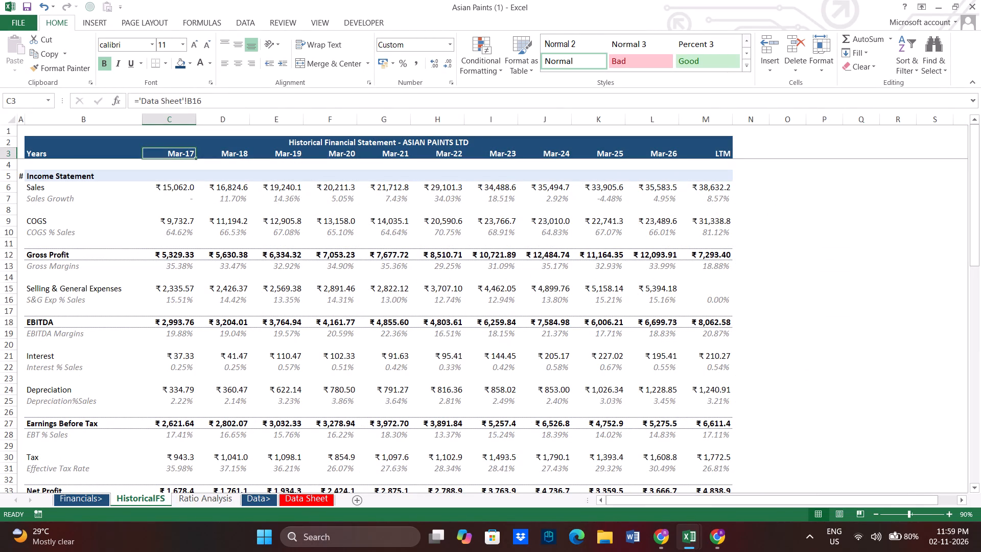
click(175, 221)
click(301, 494)
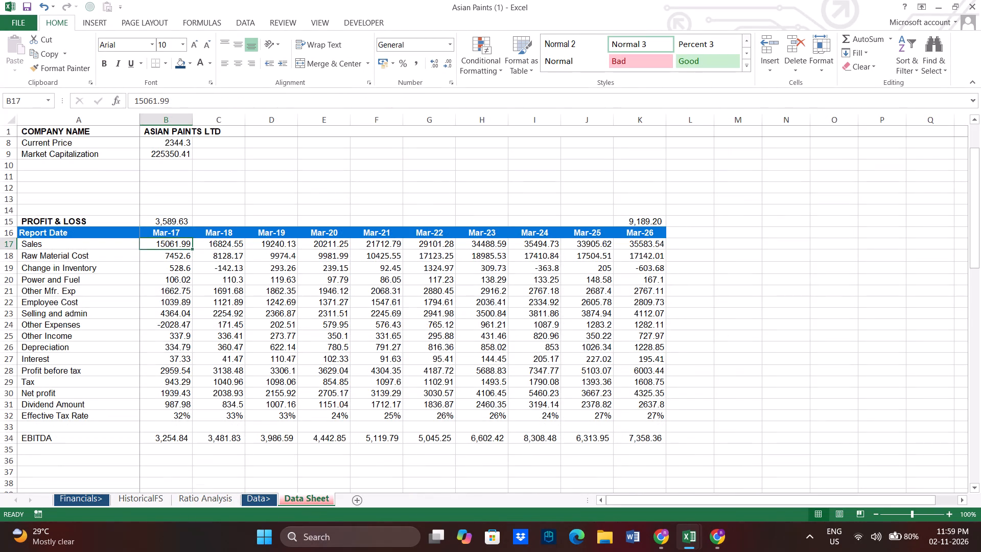
click(184, 256)
click(176, 277)
click(172, 290)
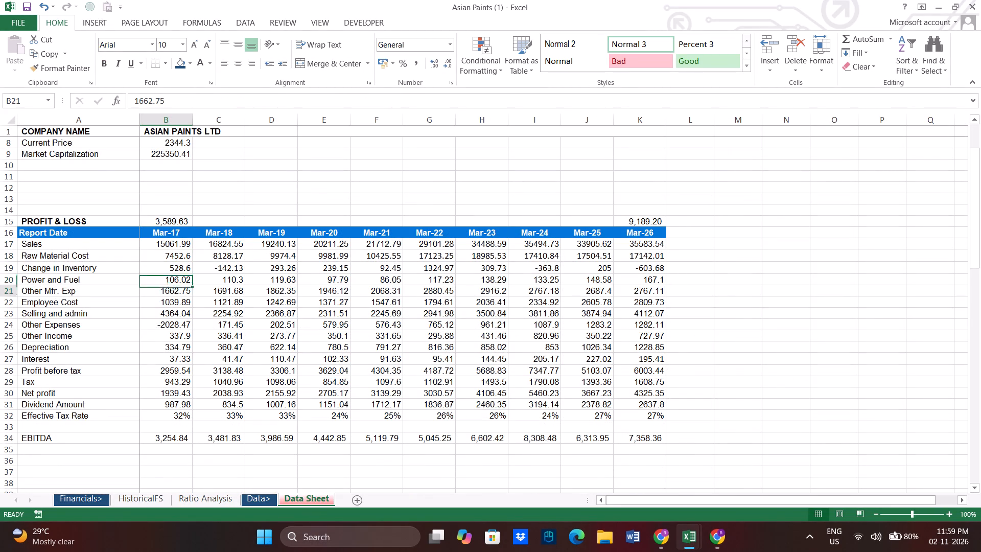
click(174, 302)
click(173, 285)
click(171, 269)
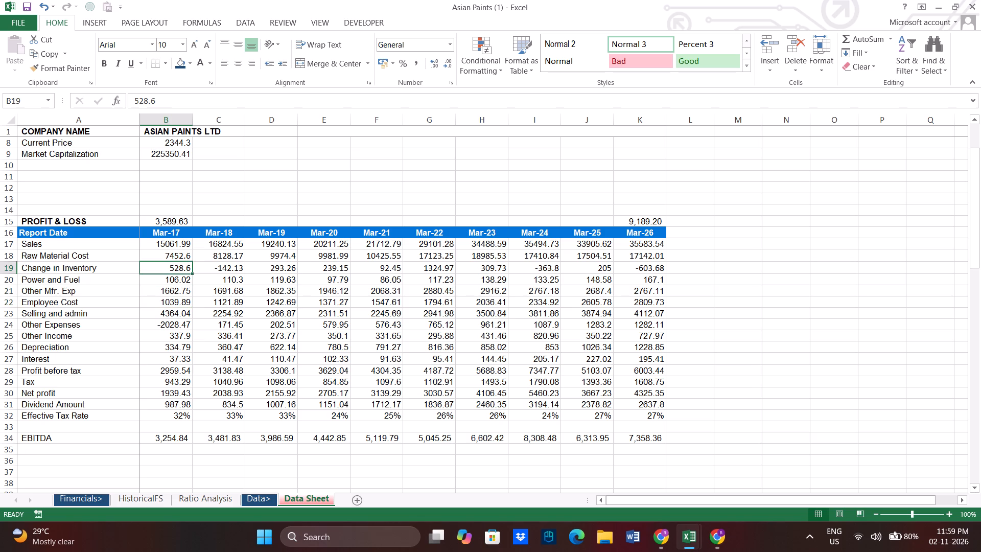
click(139, 500)
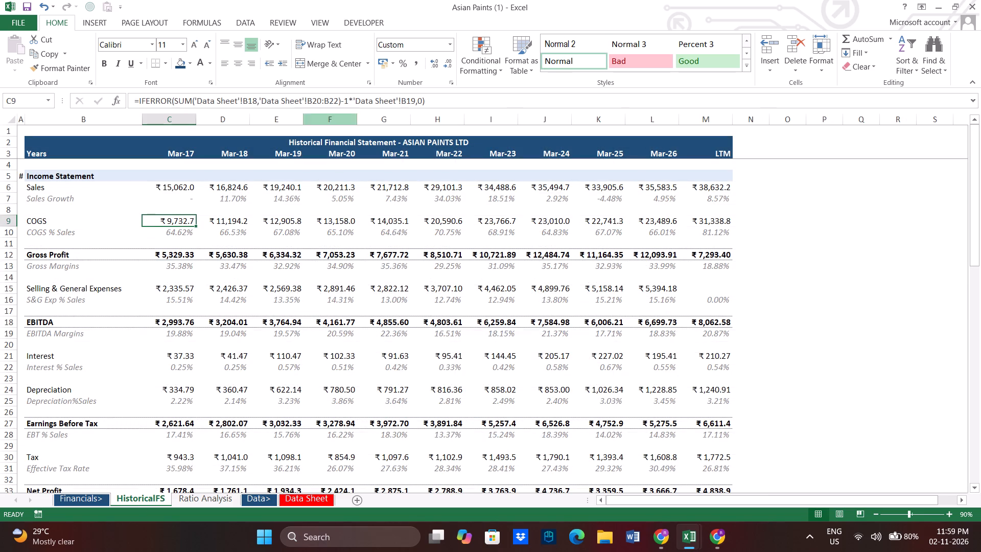
Copy the complete Mar-17 COGS formula text from C9 of the HistoricalFS sheet without altering the formula.
click(351, 102)
click(345, 99)
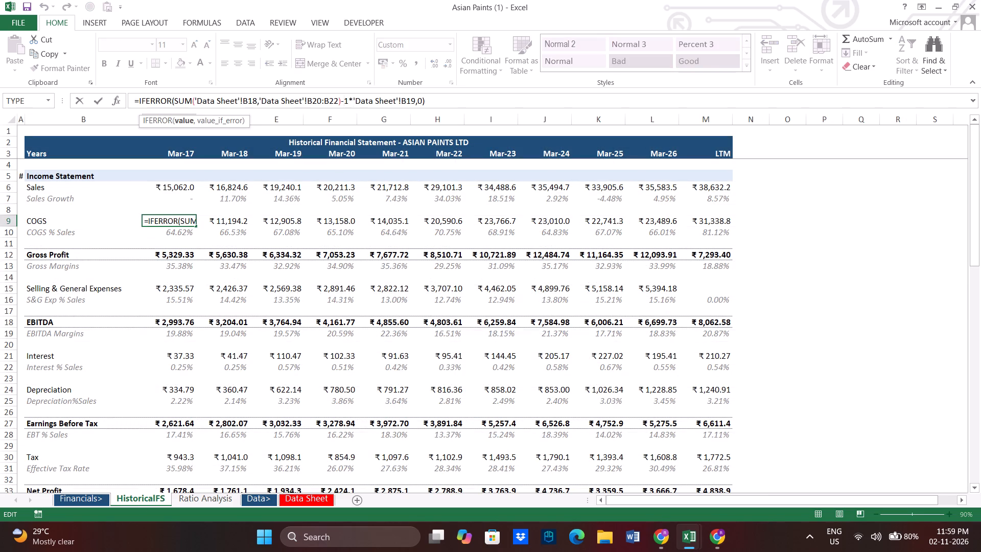
click(221, 104)
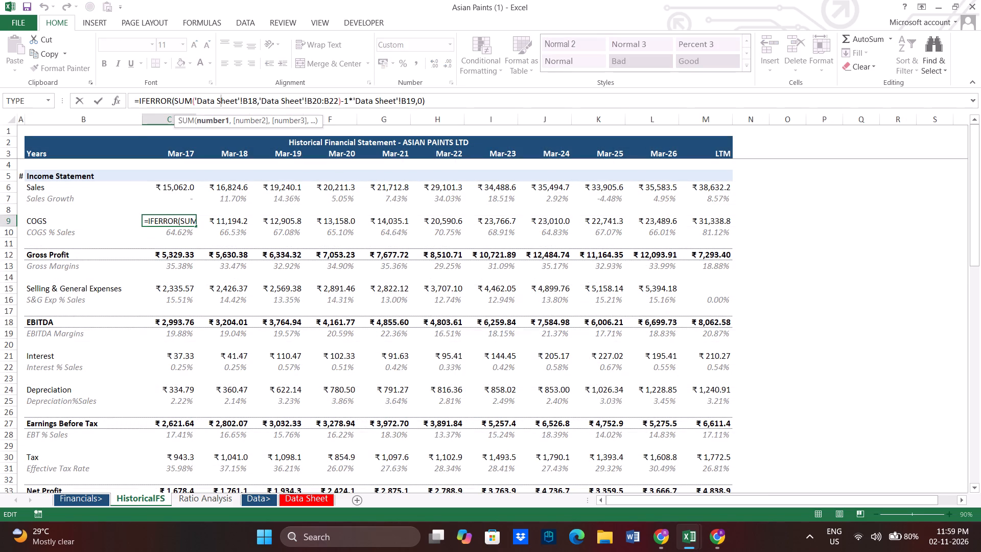
click(309, 101)
click(317, 101)
click(332, 100)
click(338, 100)
click(341, 101)
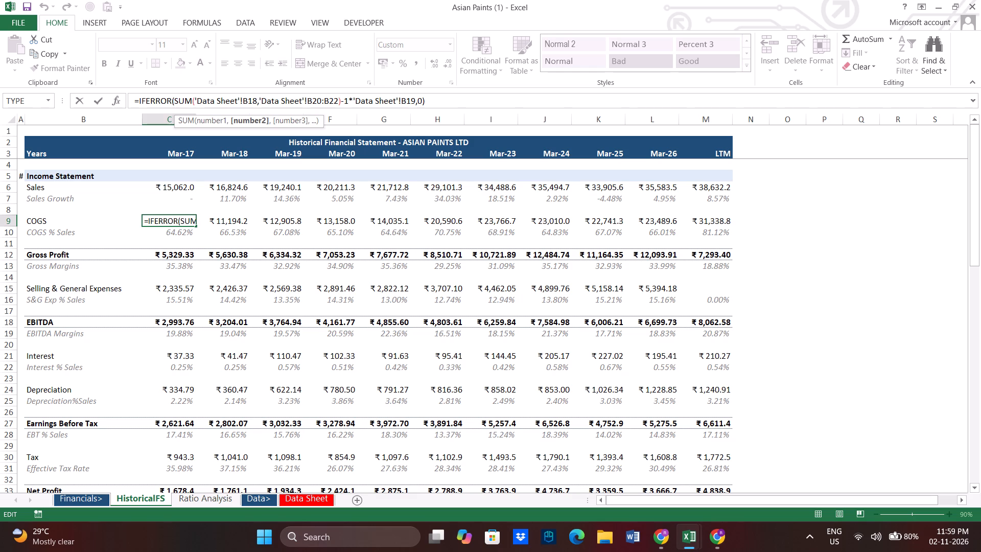
click(351, 99)
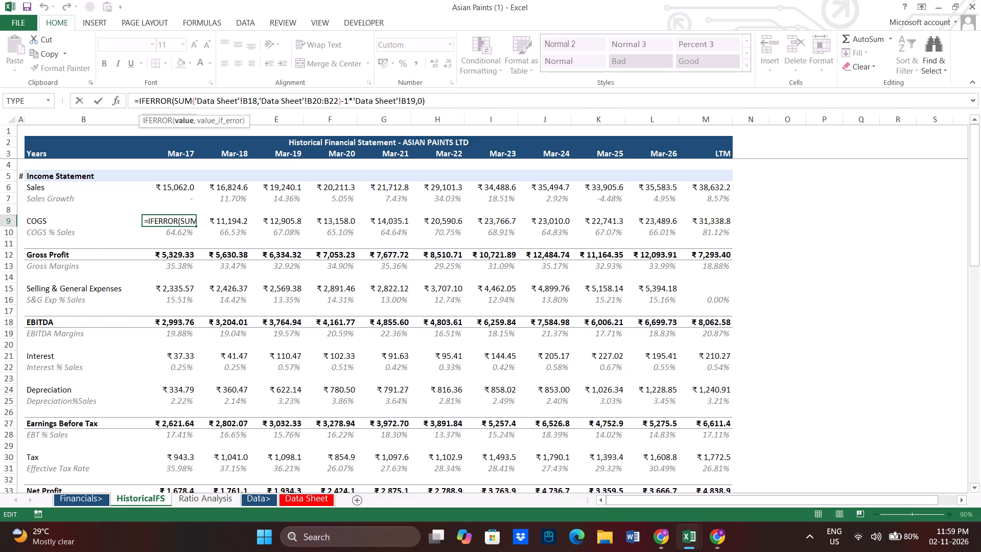
drag(349, 100, 429, 100)
click(429, 100)
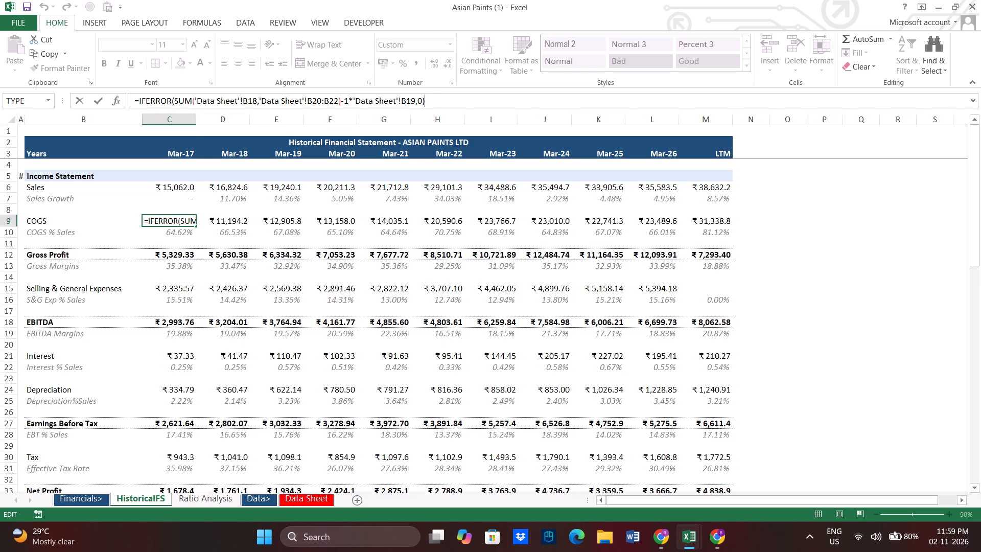
drag(429, 100, 160, 91)
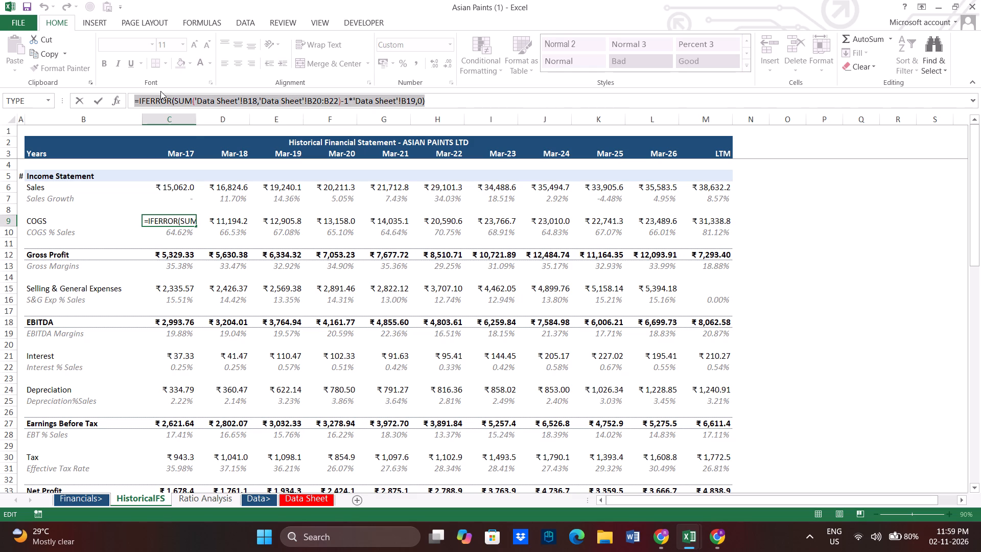
key(ctrl+c)
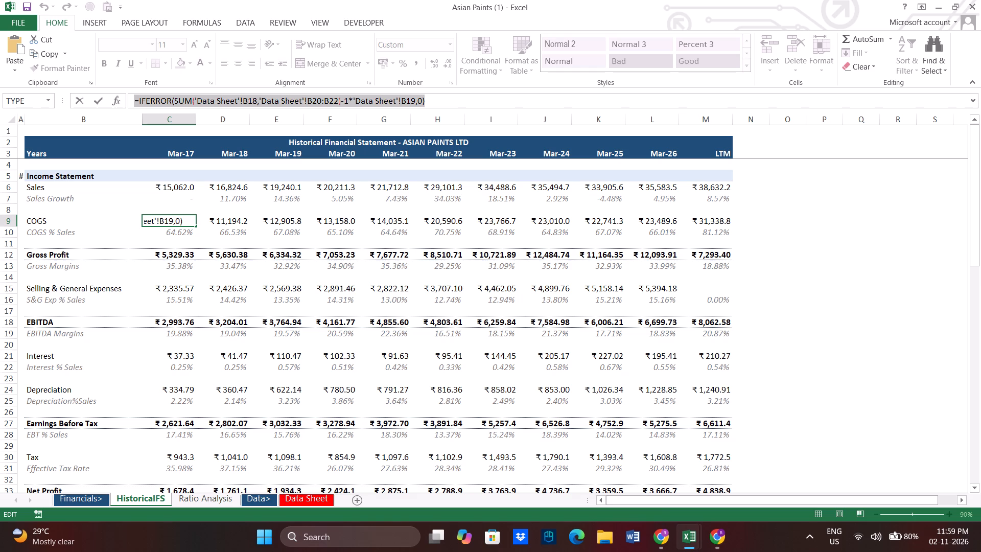
click(433, 101)
key(Return)
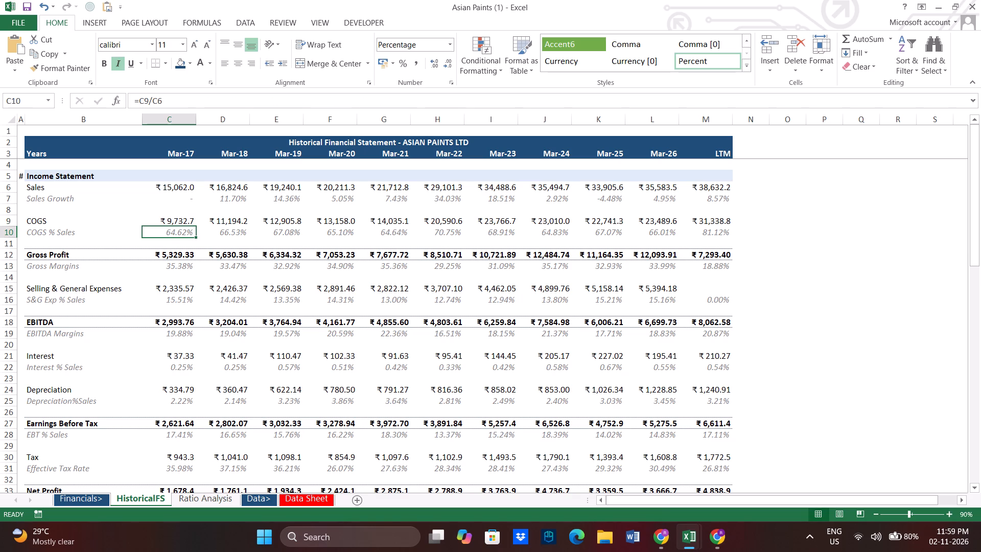
Switch from the Asian Paints (1) workbook to the Chrome window holding the Asian Paints business report tab.
click(713, 525)
click(714, 532)
click(677, 538)
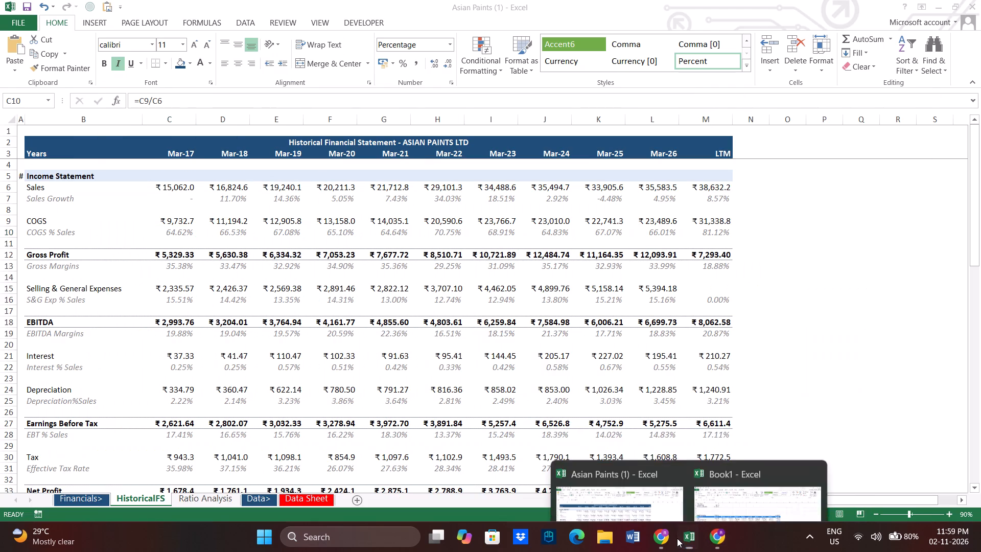
click(677, 538)
click(185, 220)
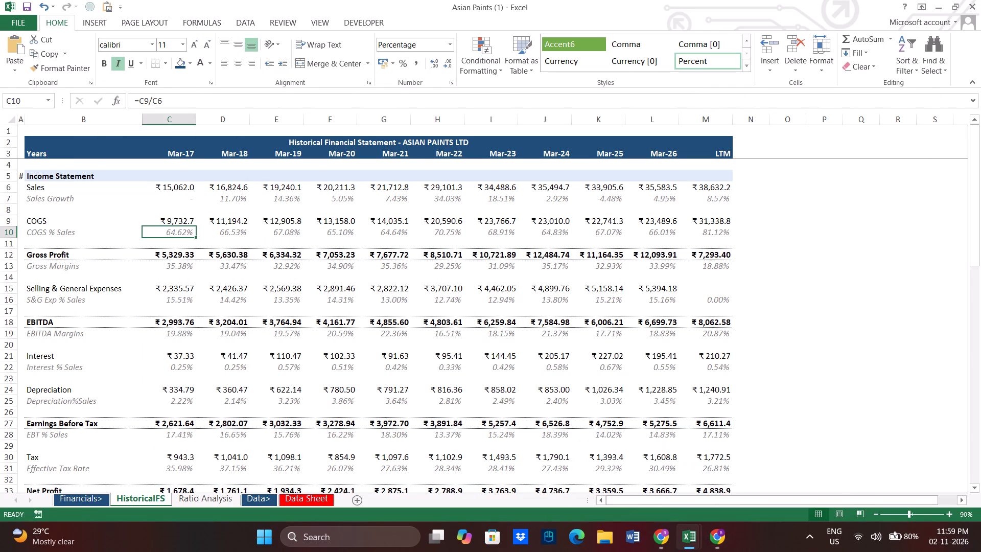
click(185, 220)
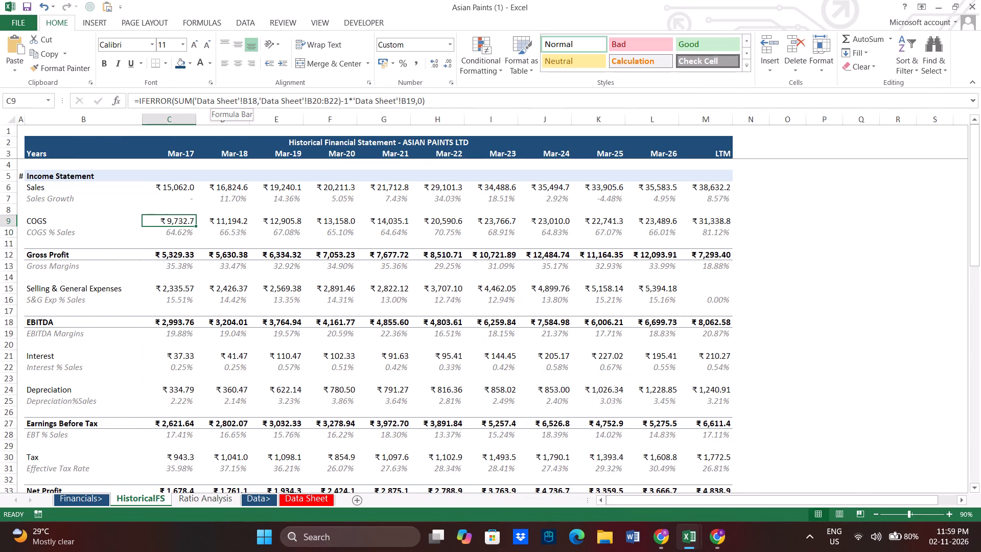
click(715, 528)
click(715, 528)
click(715, 528)
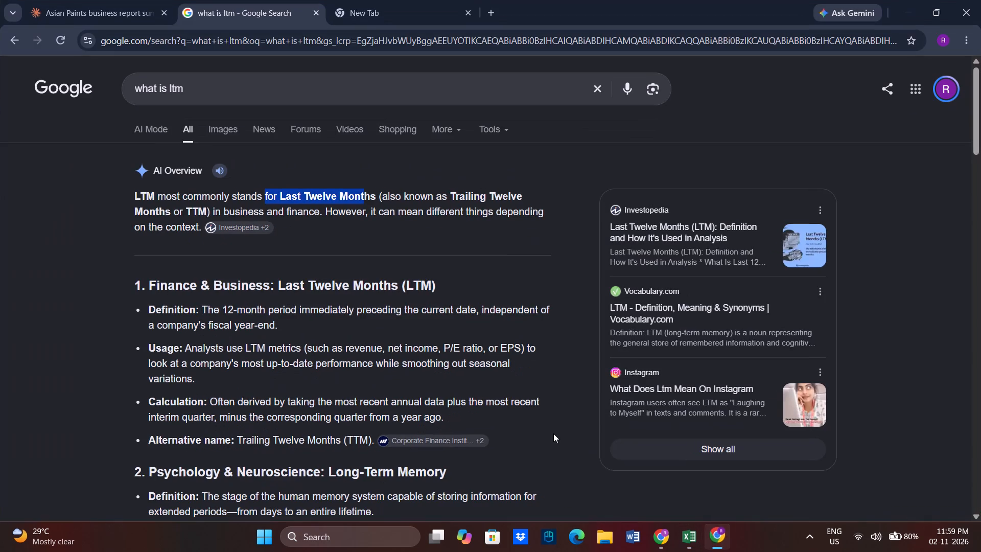
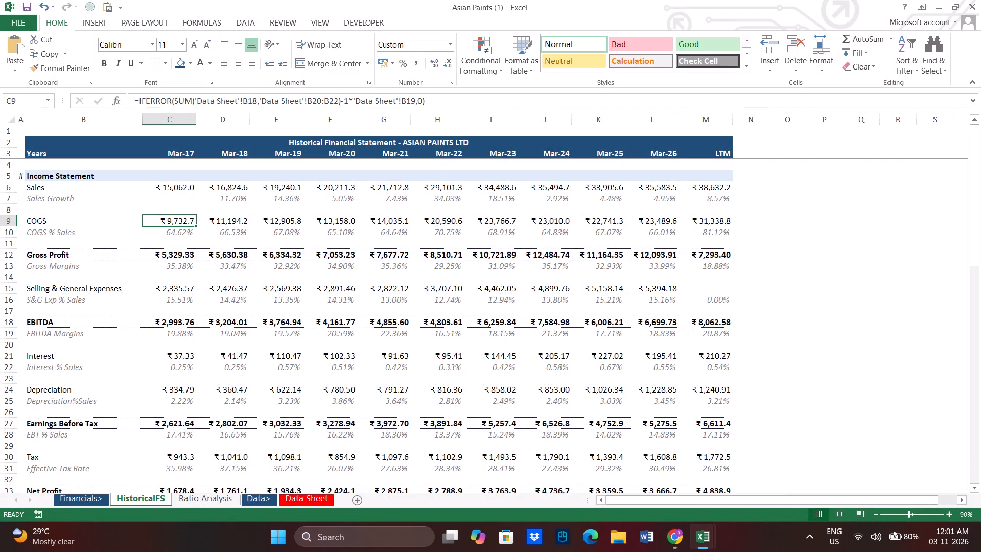
double_click(186, 221)
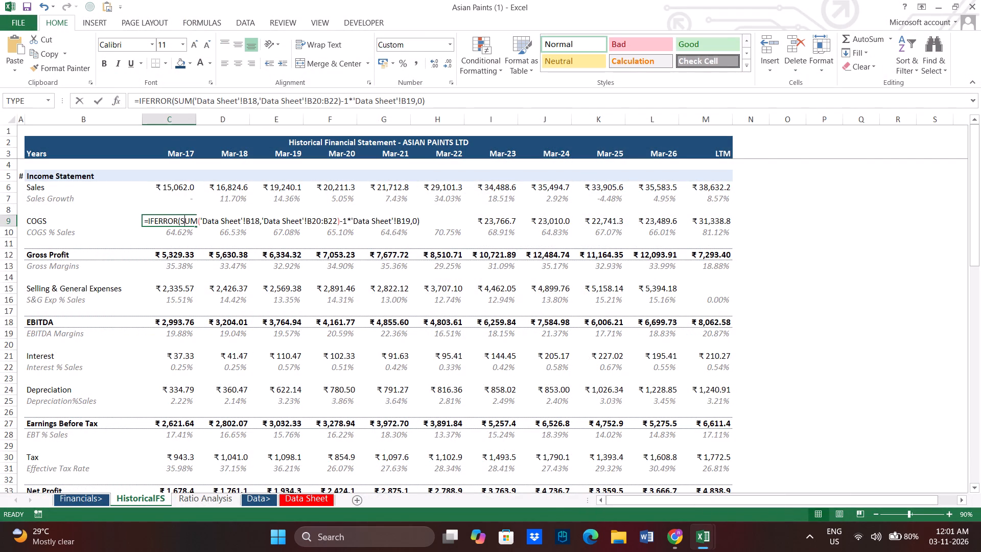
click(193, 218)
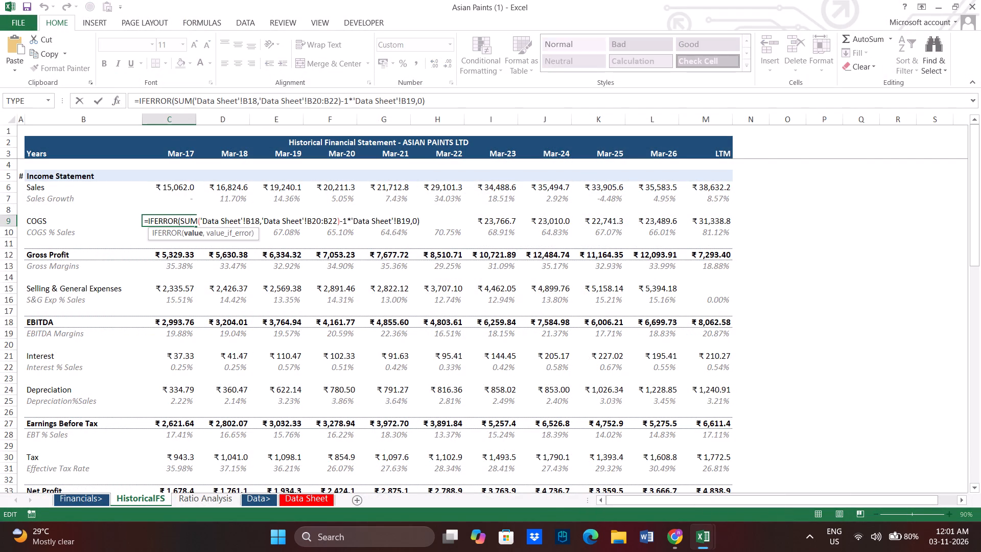
key(Return)
In Book1's Historical Data sheet, begin the Mar 21 COGS formula in C8 with =iferror(sum(.
click(704, 533)
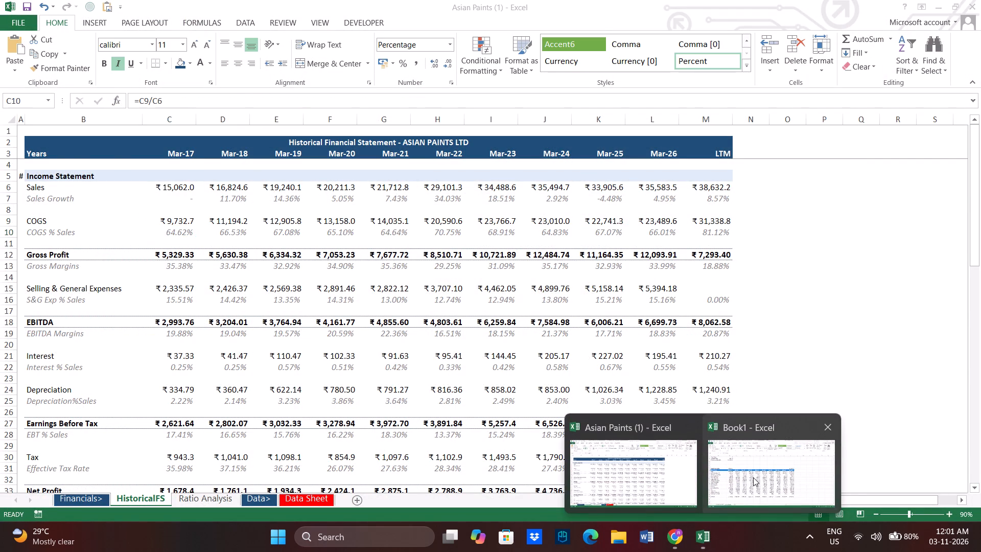
click(751, 477)
click(80, 503)
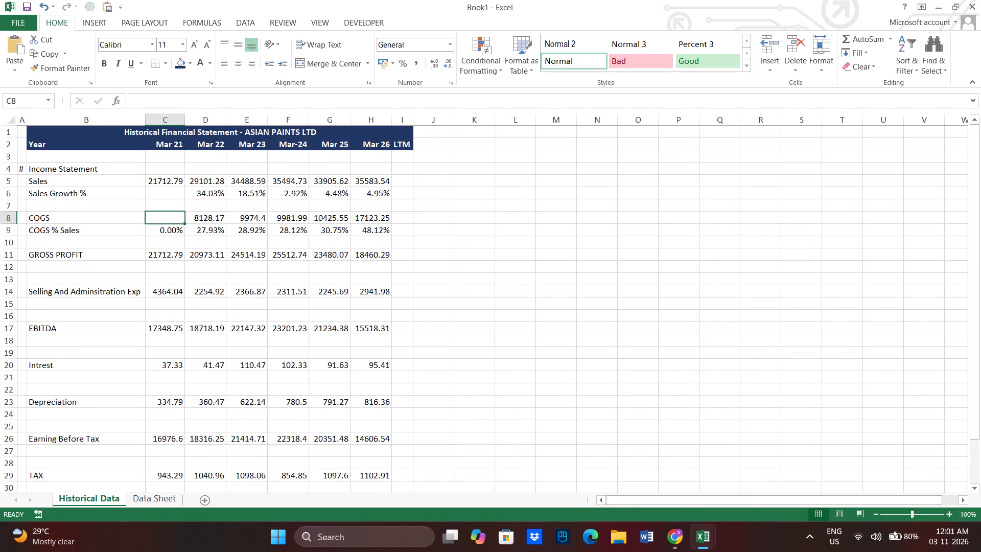
double_click(171, 219)
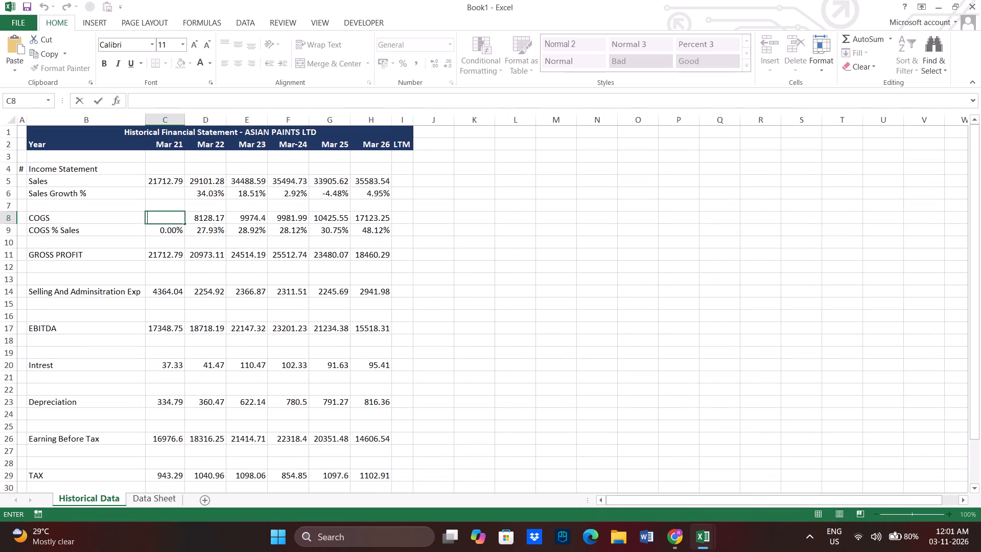
text(au)
key(BackSpace)
key(BackSpace)
text(if)
key(BackSpace)
key(BackSpace)
key(equal)
text(if)
text(error)
text((sum()
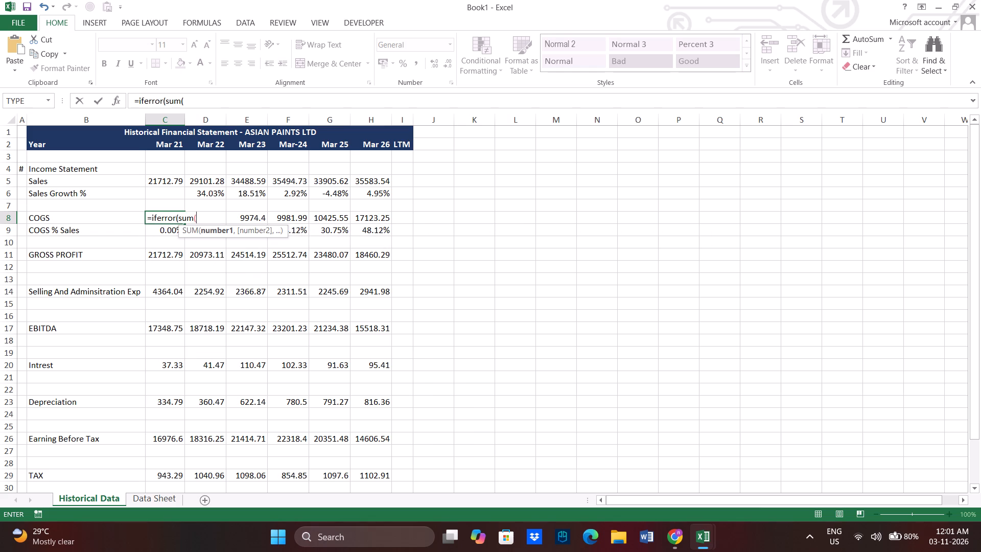
Sum 'Data Sheet'!B18 and B20:B22 in the C8 COGS formula, close the SUM parenthesis and try to commit it.
click(148, 495)
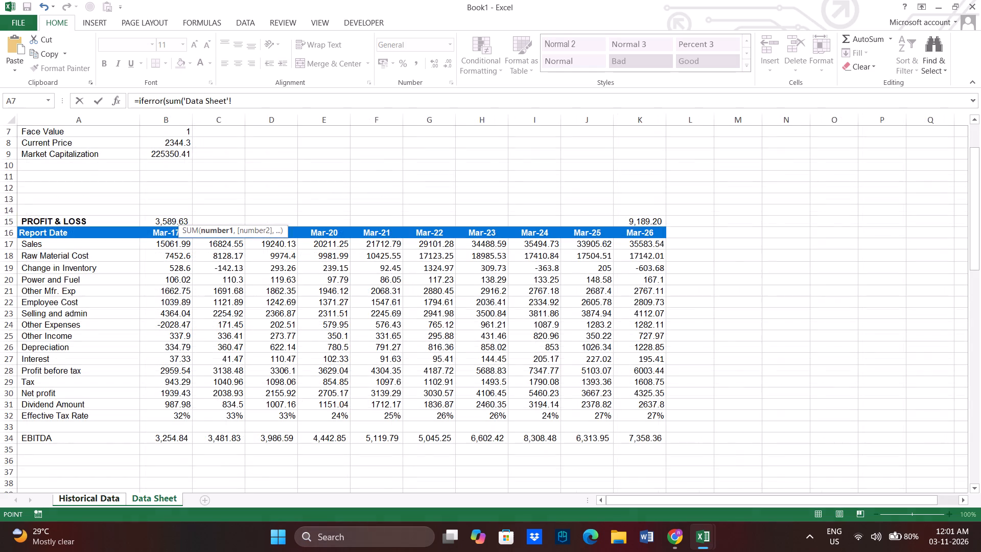
click(173, 255)
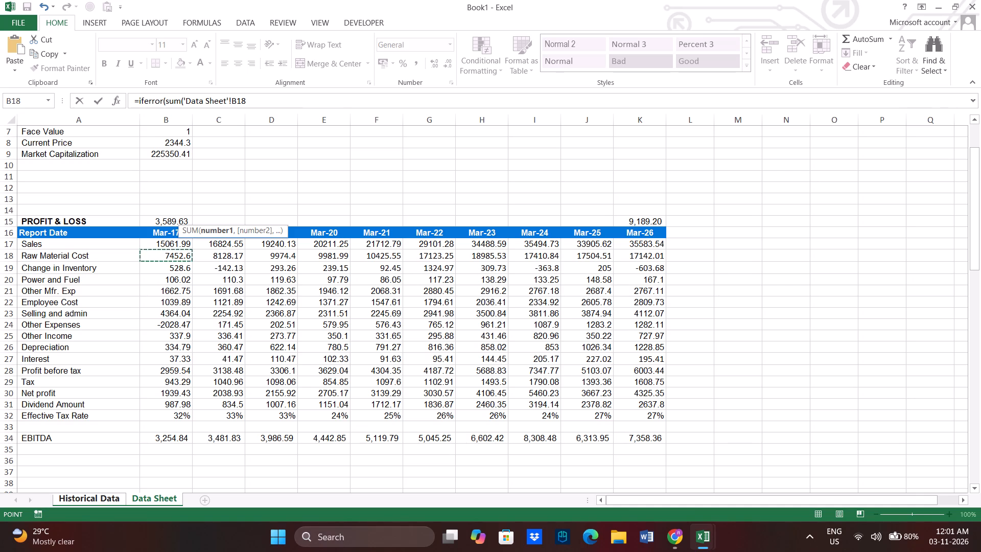
key(plus)
key(BackSpace)
key(comma)
drag(178, 279, 176, 290)
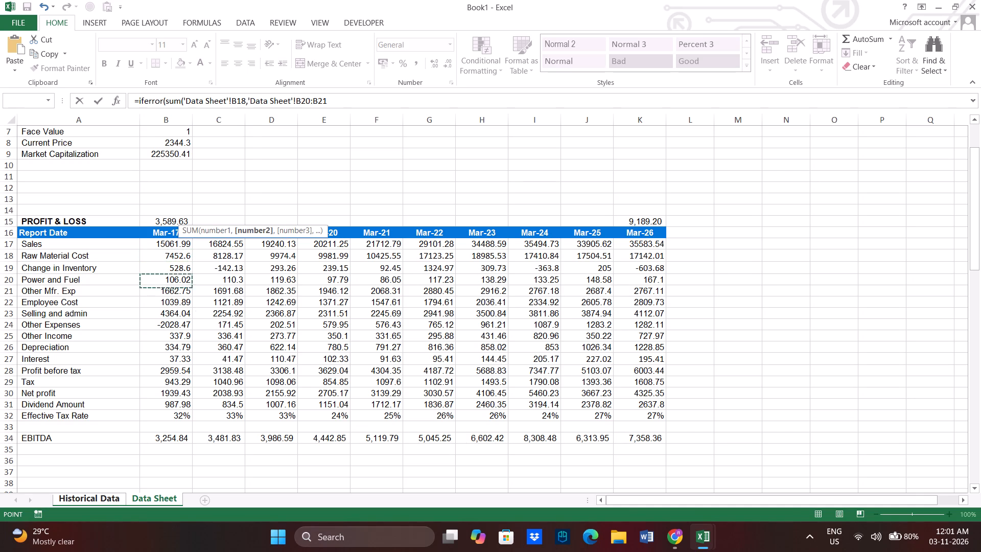
drag(176, 290, 174, 305)
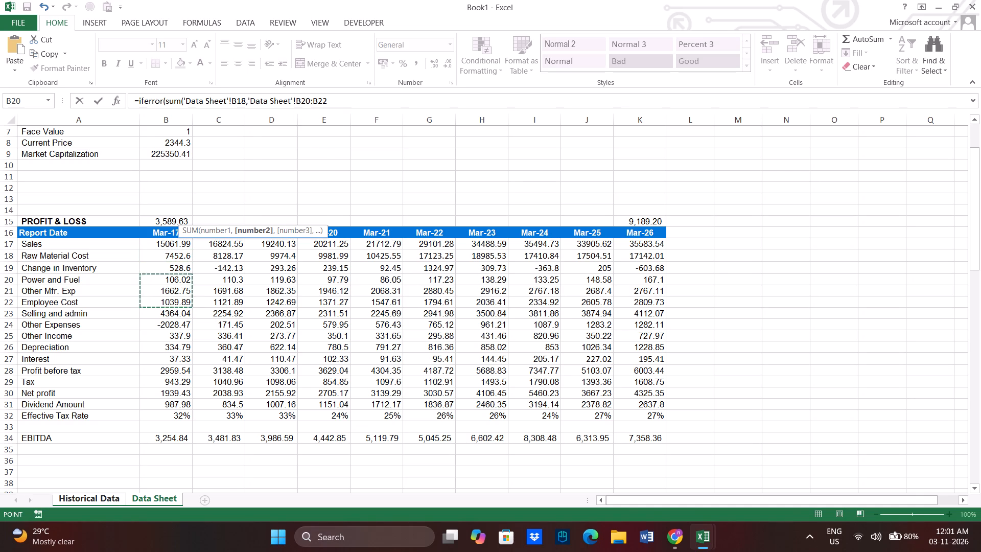
click(337, 104)
key(shift+parenright)
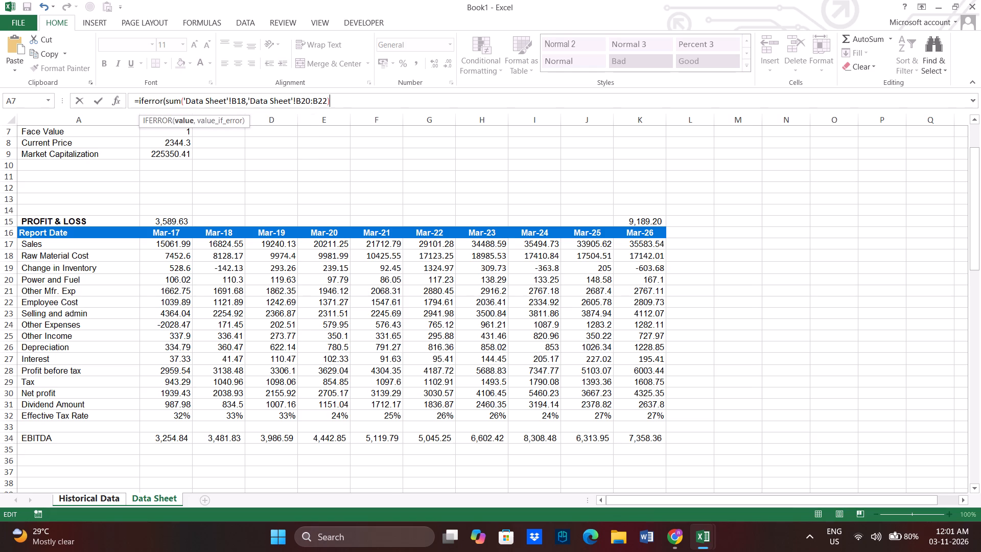
key(Return)
key(Return)
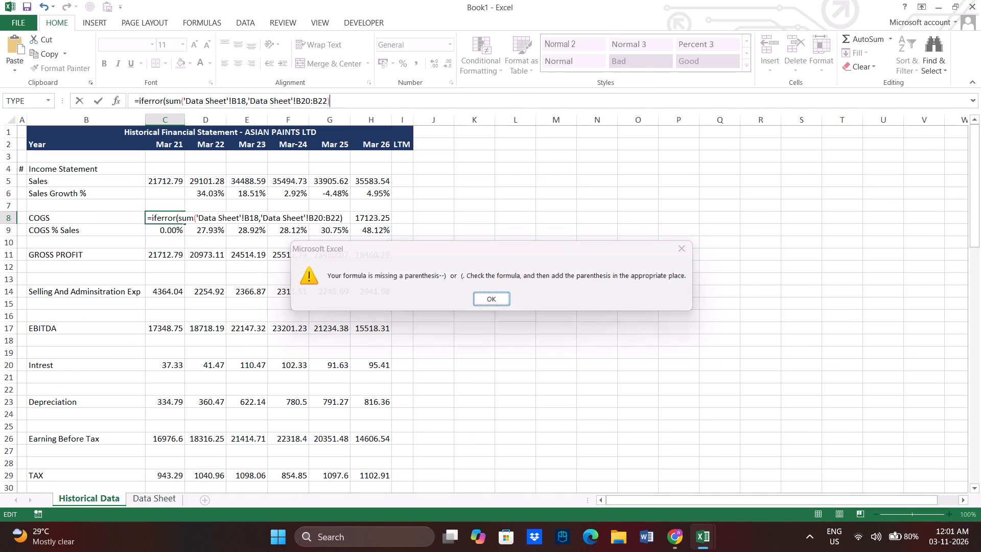
Extend the C8 formula after the SUM with -1*'Data Sheet'!B19 and try to commit it.
click(337, 104)
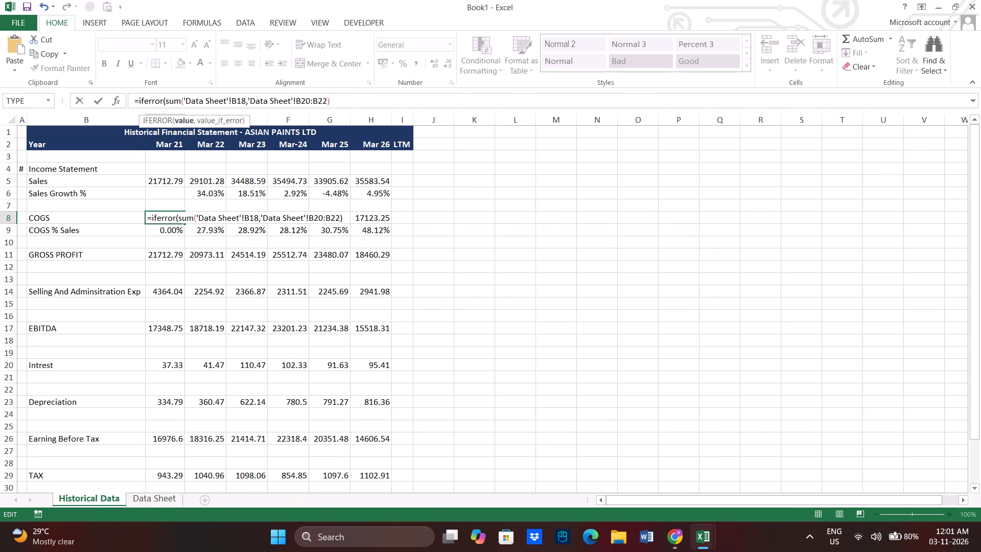
text(-1)
key(asterisk)
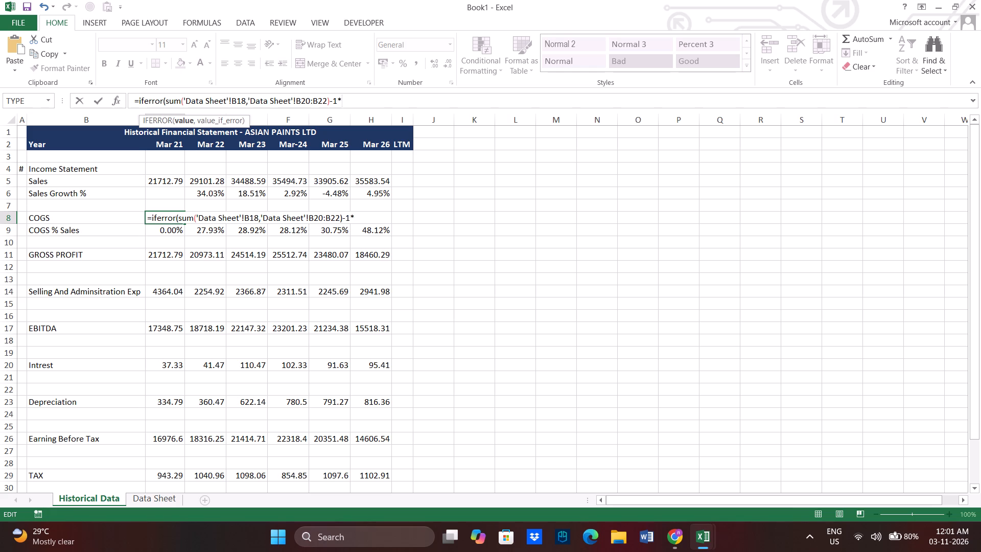
click(166, 497)
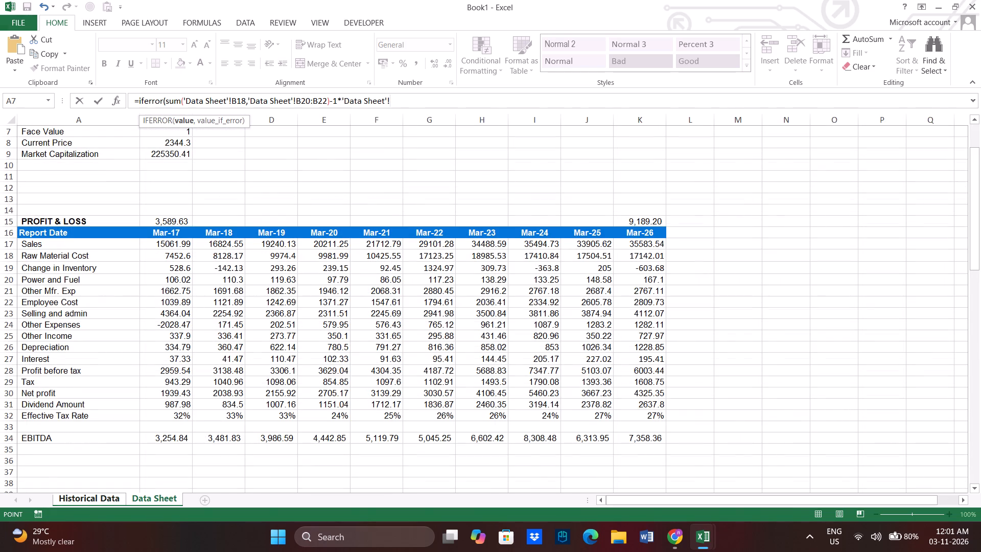
click(173, 270)
key(Return)
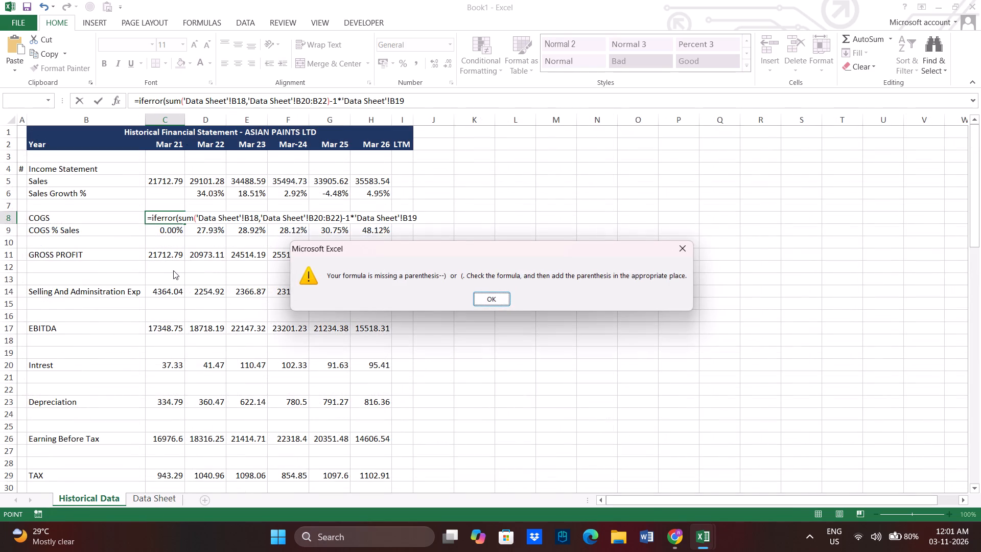
click(486, 301)
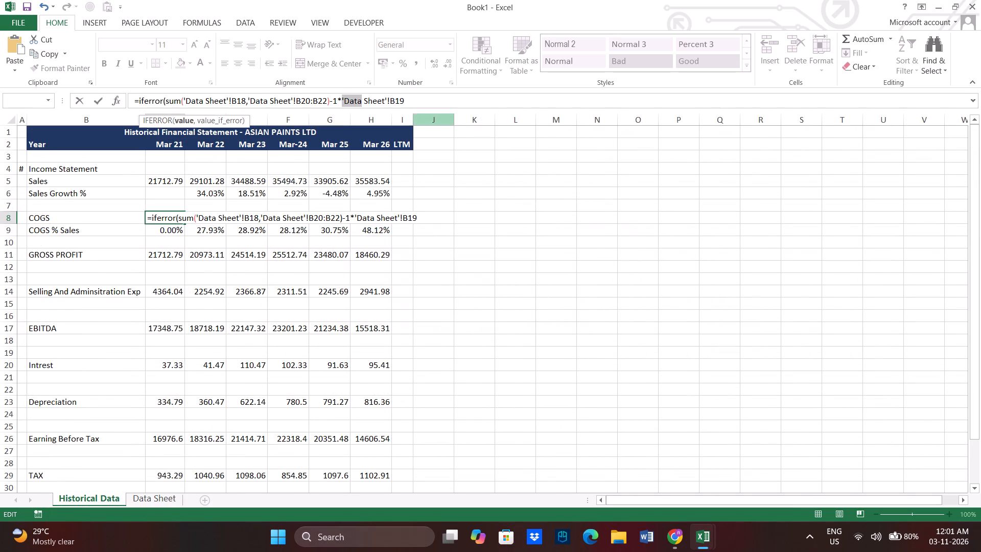
Check the HistoricalFS statement in the Asian Paints (1) workbook and return to Book1.
click(412, 100)
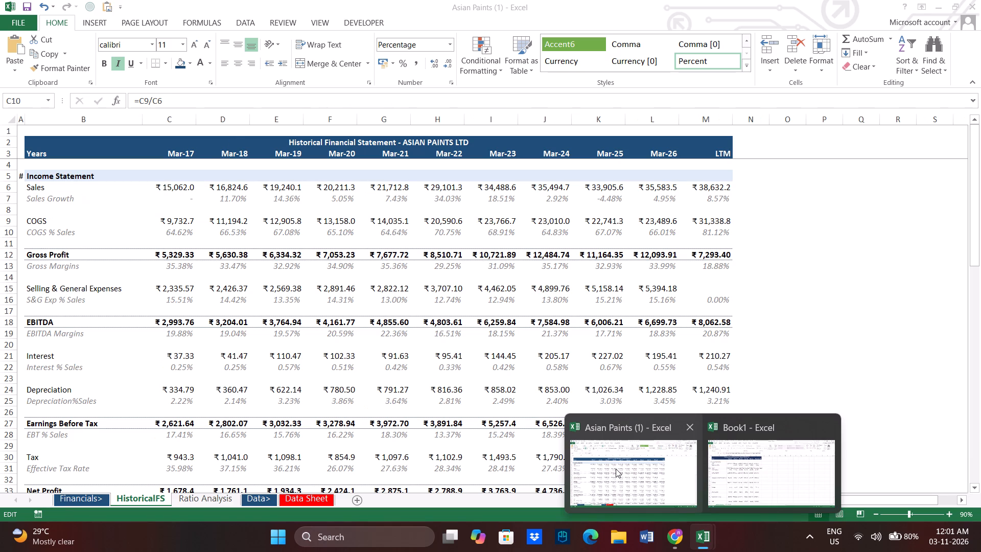
click(616, 469)
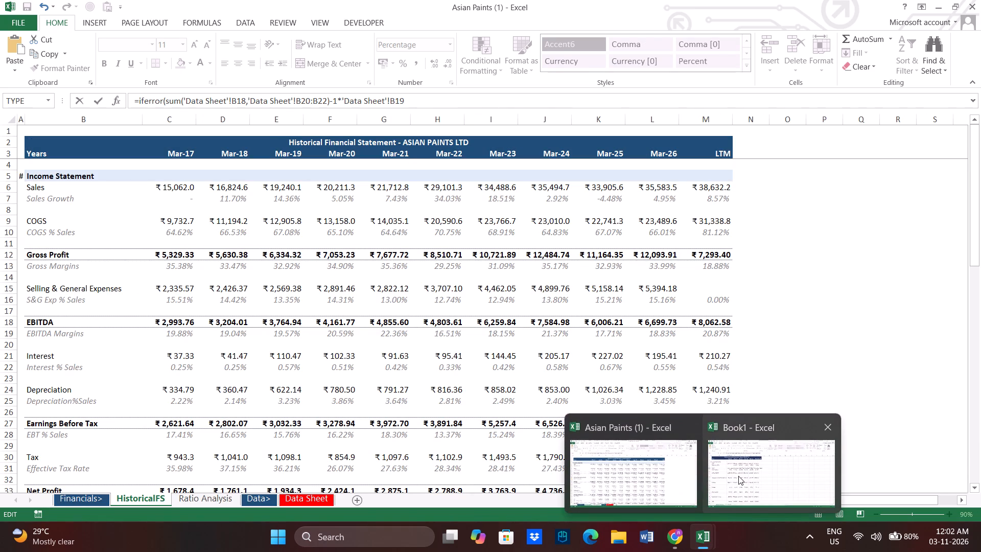
click(738, 444)
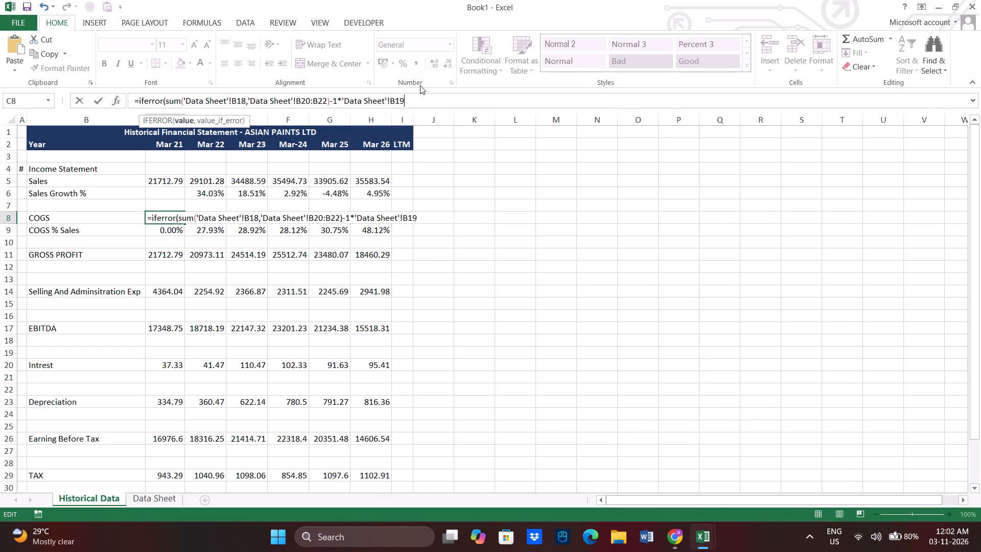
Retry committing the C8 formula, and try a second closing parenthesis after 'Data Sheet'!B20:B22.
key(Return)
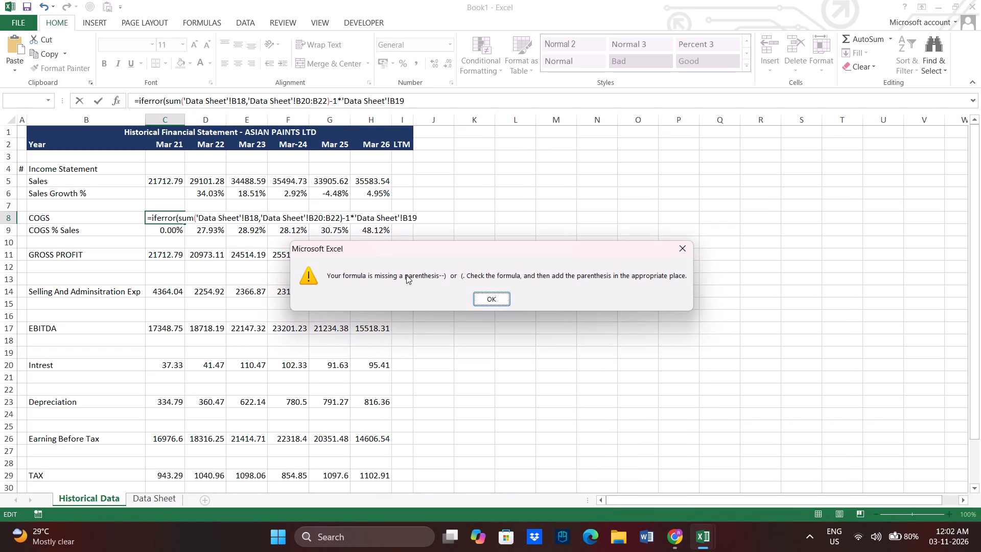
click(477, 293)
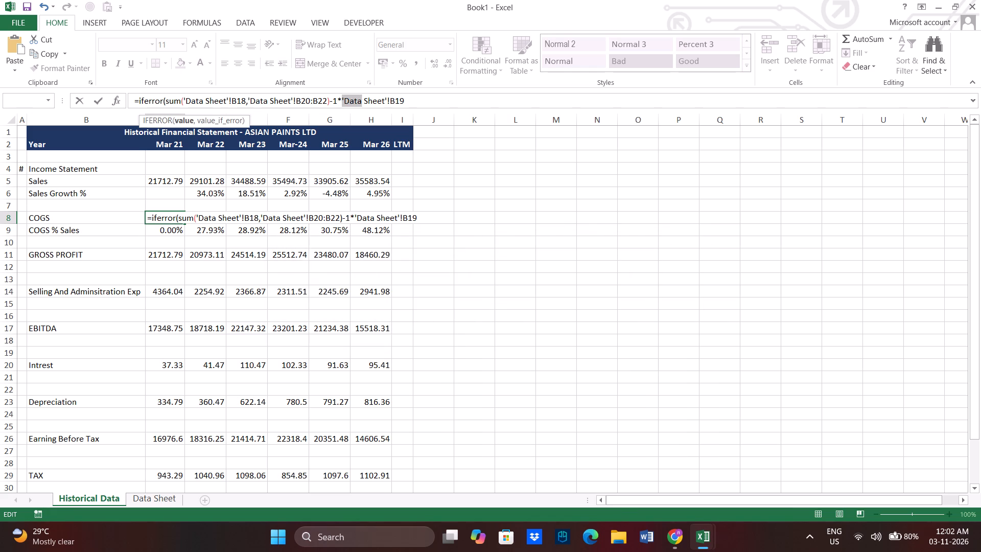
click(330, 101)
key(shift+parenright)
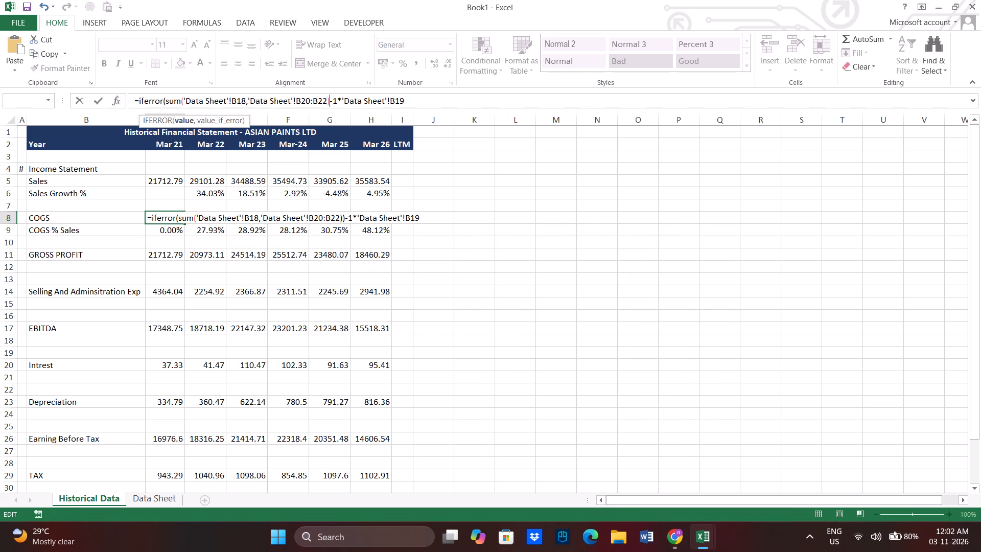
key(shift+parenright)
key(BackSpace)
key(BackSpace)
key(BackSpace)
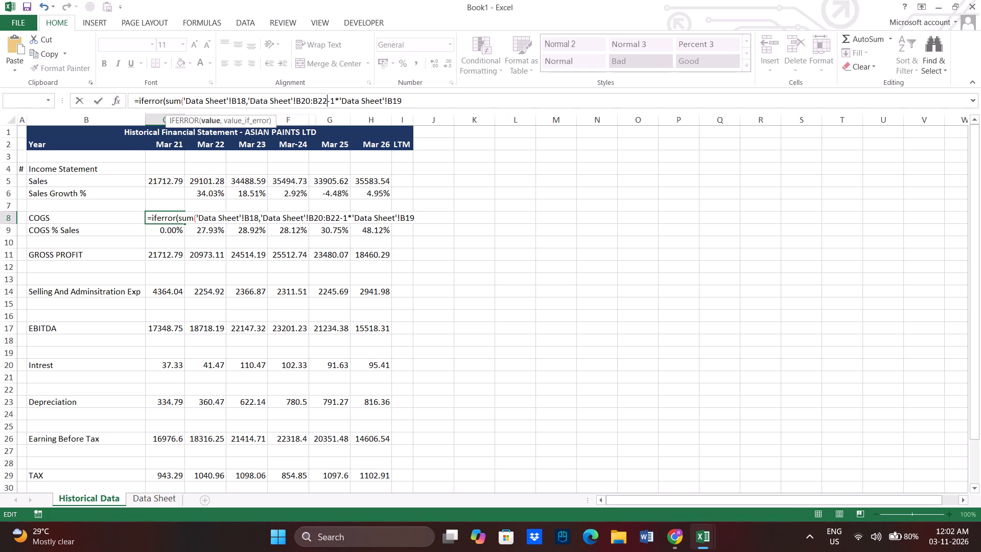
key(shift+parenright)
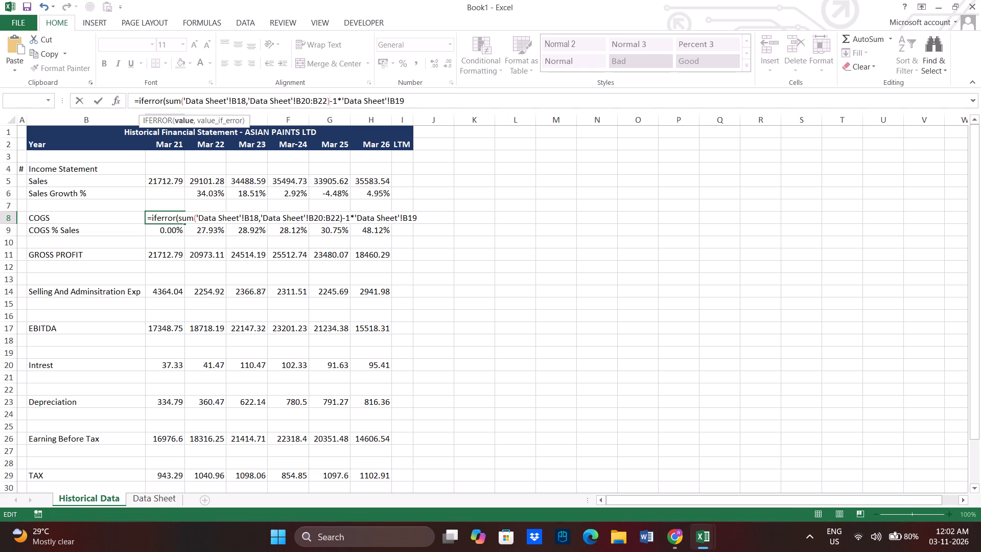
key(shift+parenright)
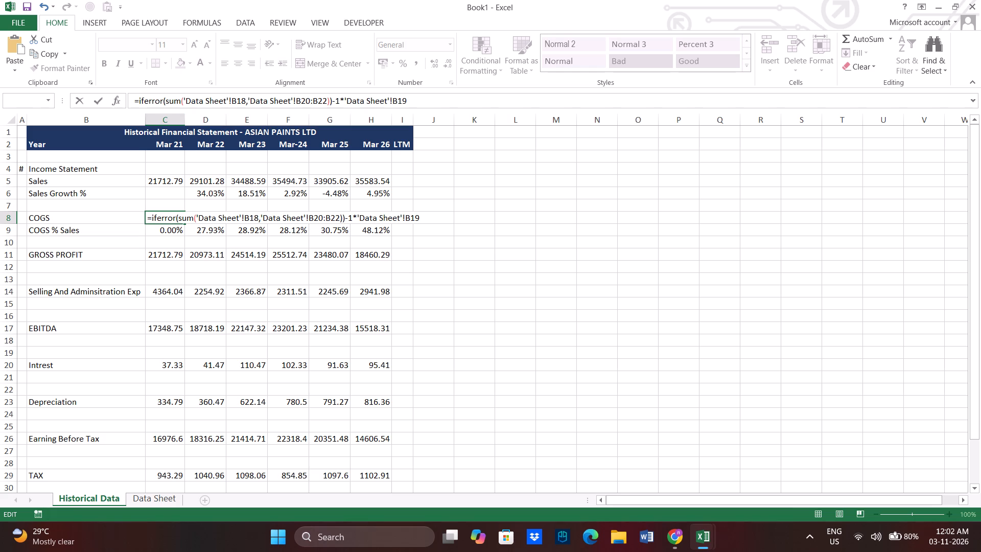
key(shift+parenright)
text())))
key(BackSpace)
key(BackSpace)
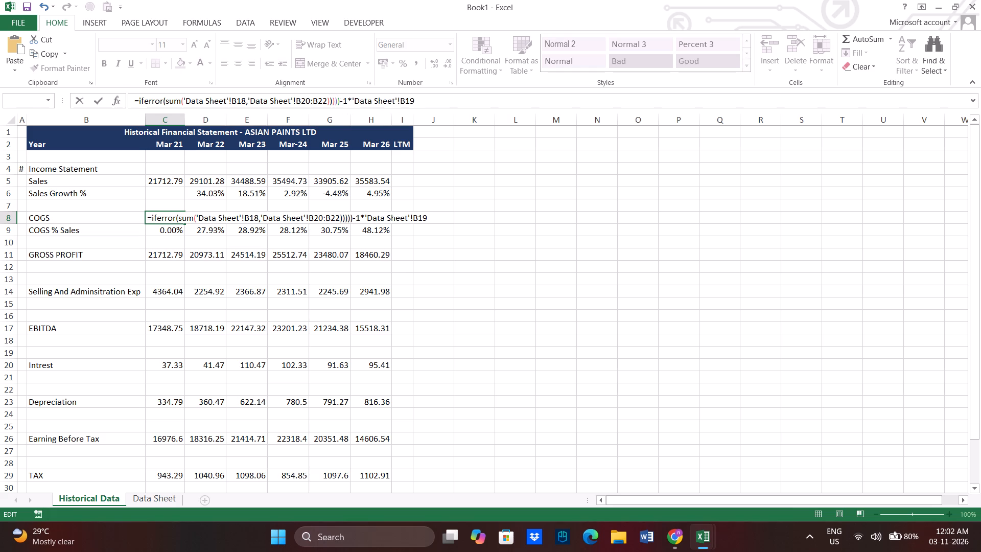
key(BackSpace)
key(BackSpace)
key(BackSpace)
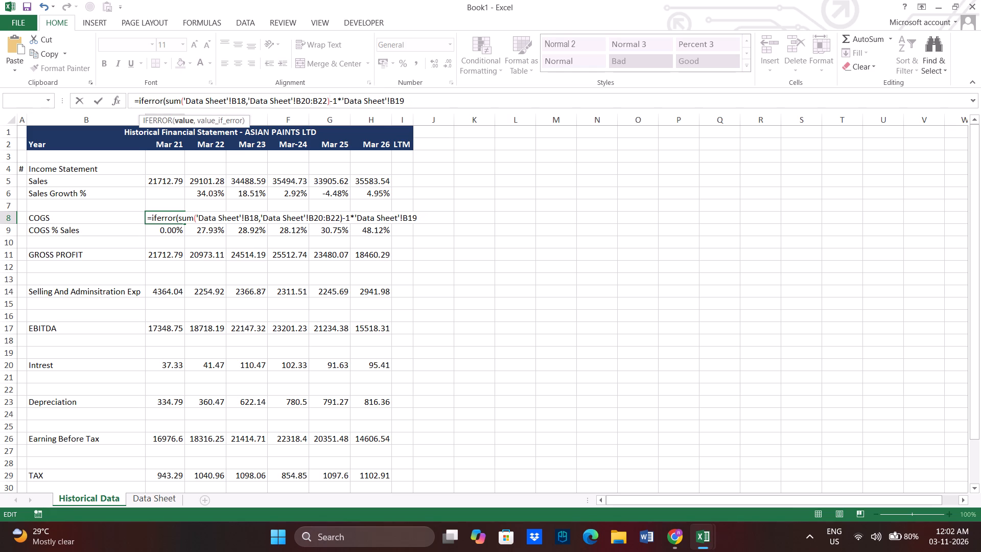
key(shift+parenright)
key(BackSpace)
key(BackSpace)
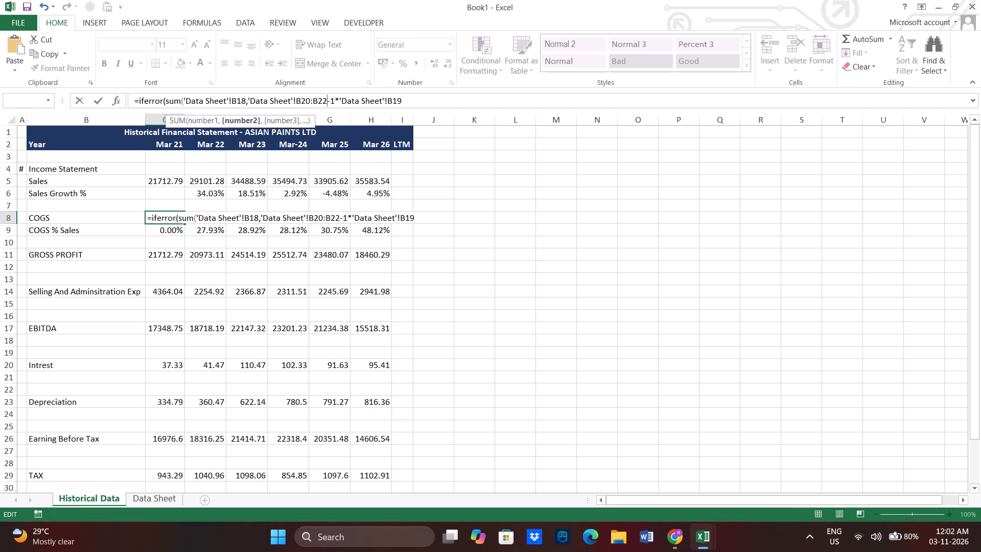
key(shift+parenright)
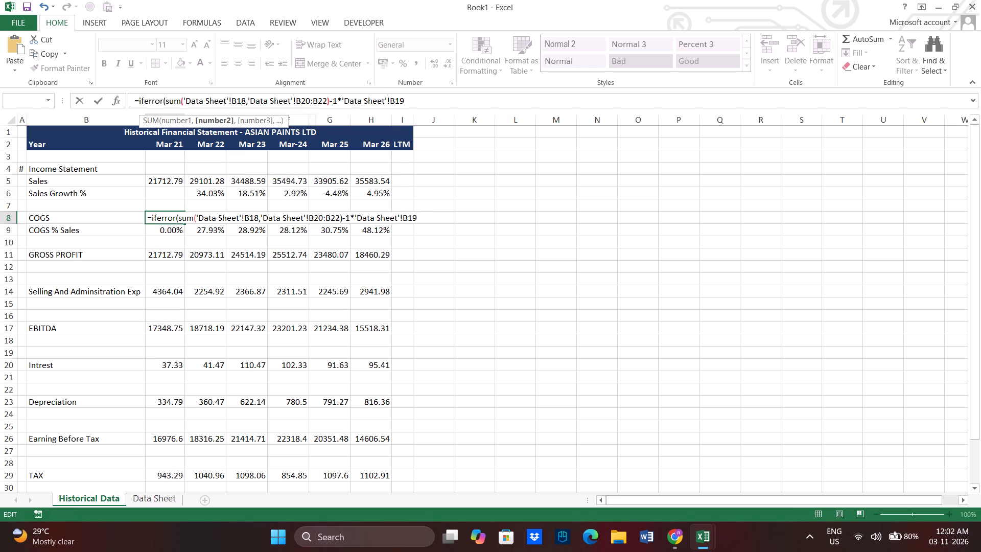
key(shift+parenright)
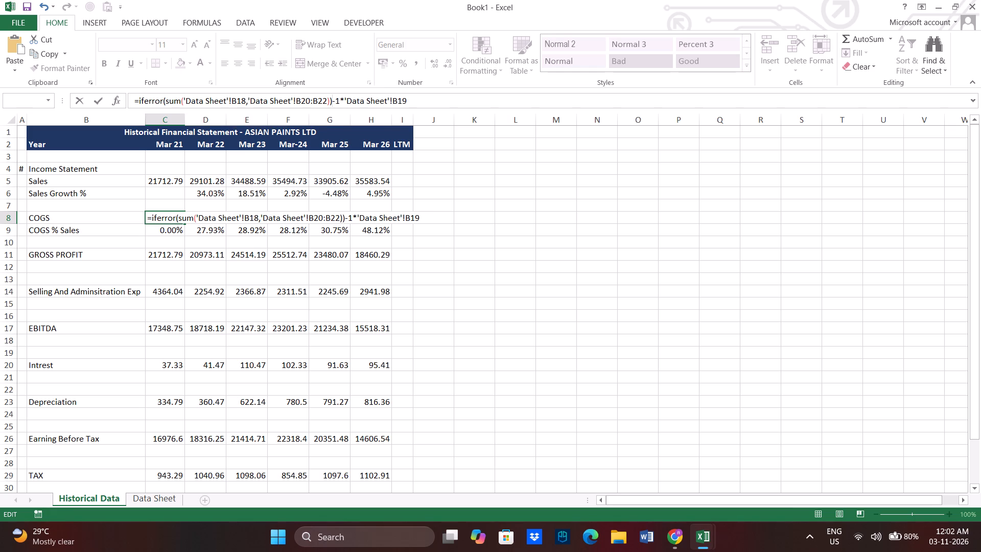
Enclose the 'Data Sheet'!B19 reference in parentheses in the C8 formula and try to commit it.
click(414, 99)
key(shift+parenright)
click(345, 99)
key(shift+parenleft)
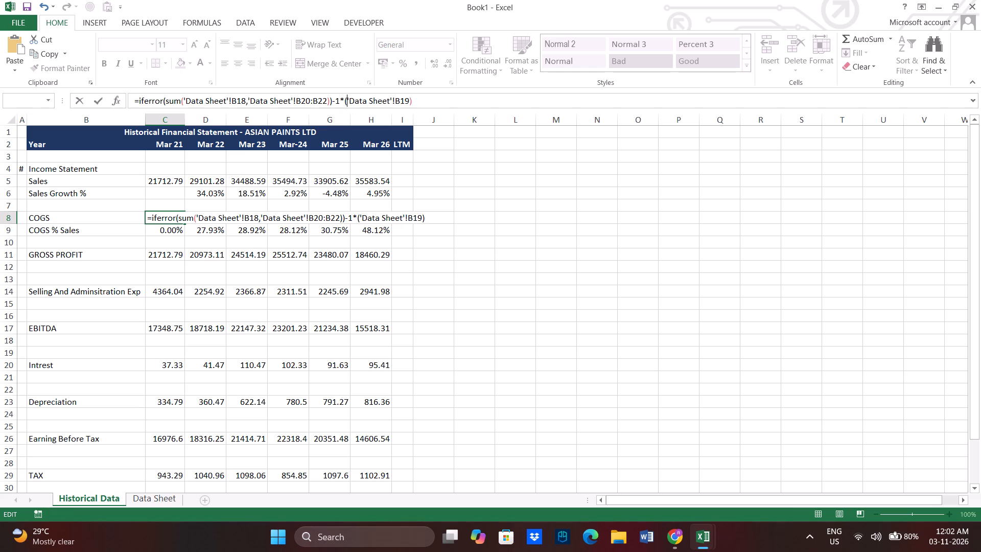
key(Return)
key(Return)
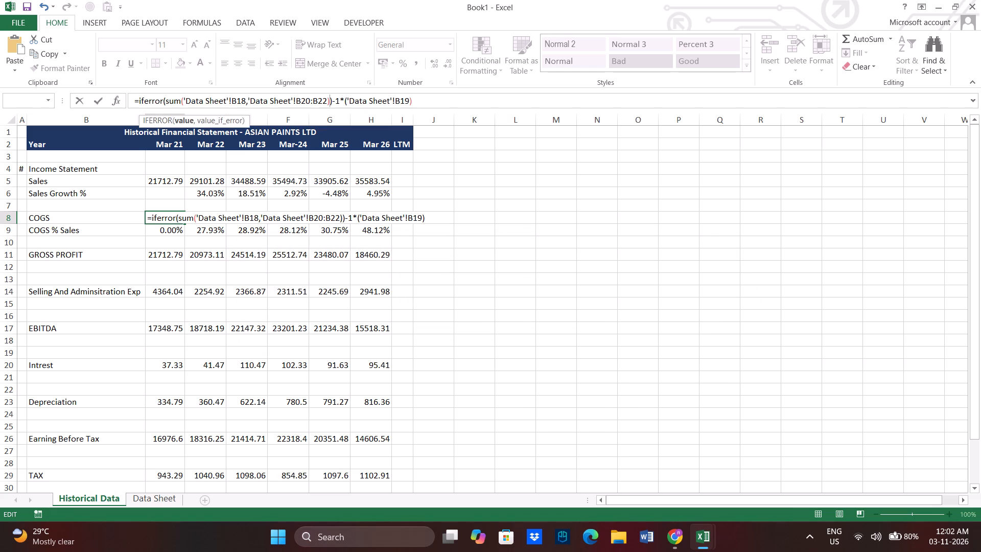
Remove the extra closing parenthesis after 'Data Sheet'!B20:B22 in the C8 formula.
scroll(345, 99, up, 1)
click(446, 106)
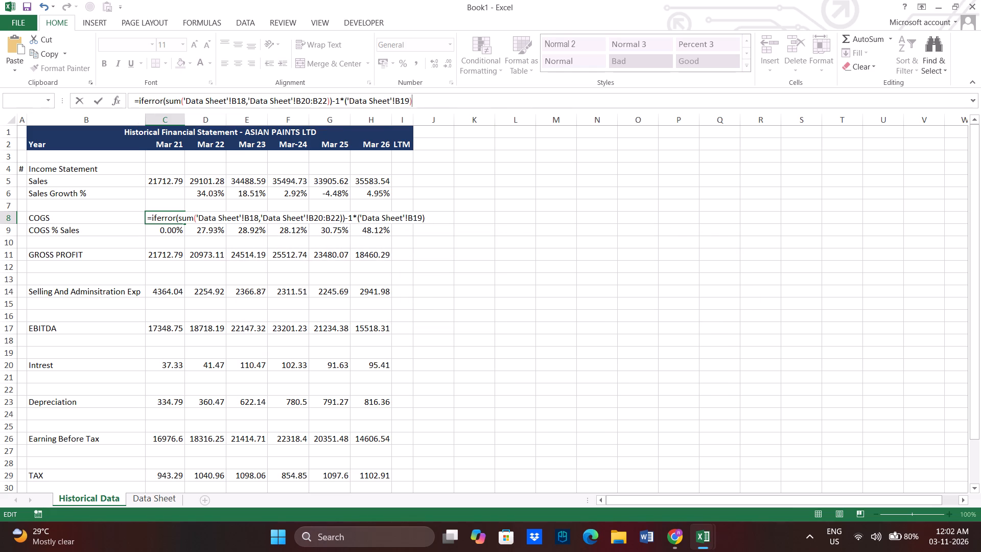
click(333, 101)
key(BackSpace)
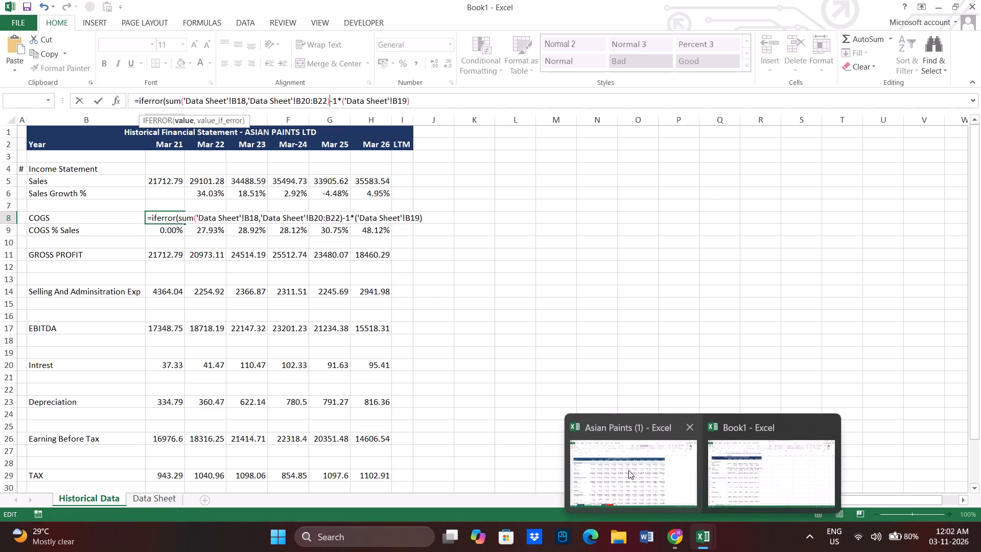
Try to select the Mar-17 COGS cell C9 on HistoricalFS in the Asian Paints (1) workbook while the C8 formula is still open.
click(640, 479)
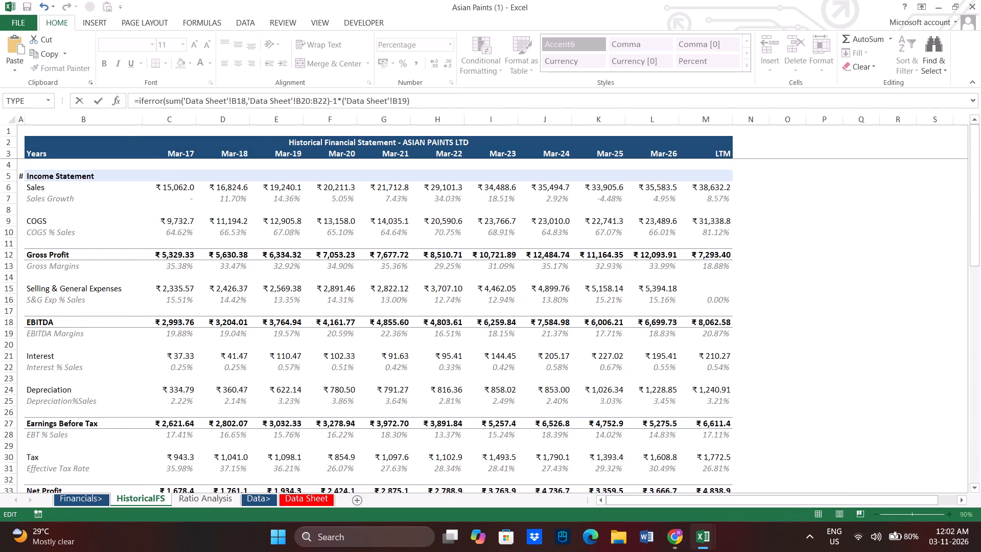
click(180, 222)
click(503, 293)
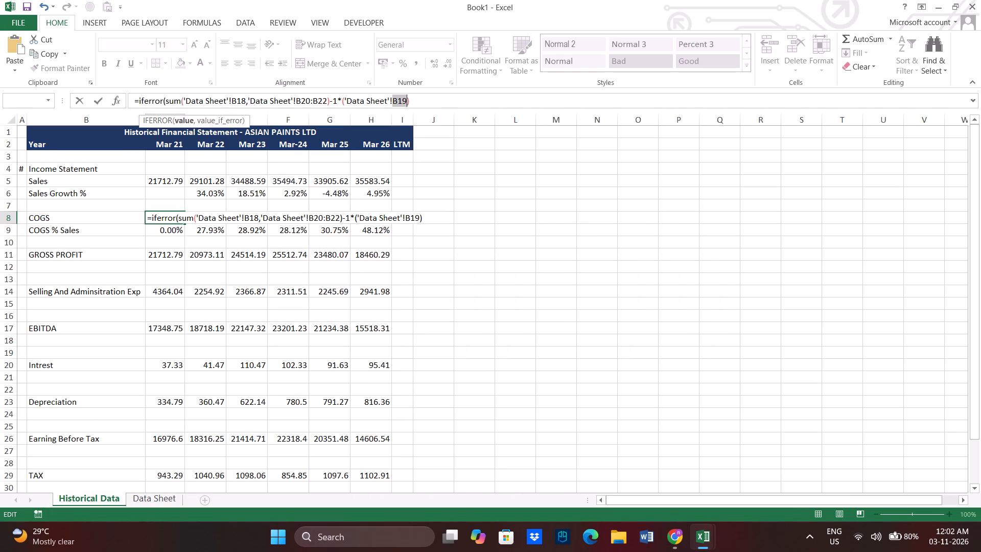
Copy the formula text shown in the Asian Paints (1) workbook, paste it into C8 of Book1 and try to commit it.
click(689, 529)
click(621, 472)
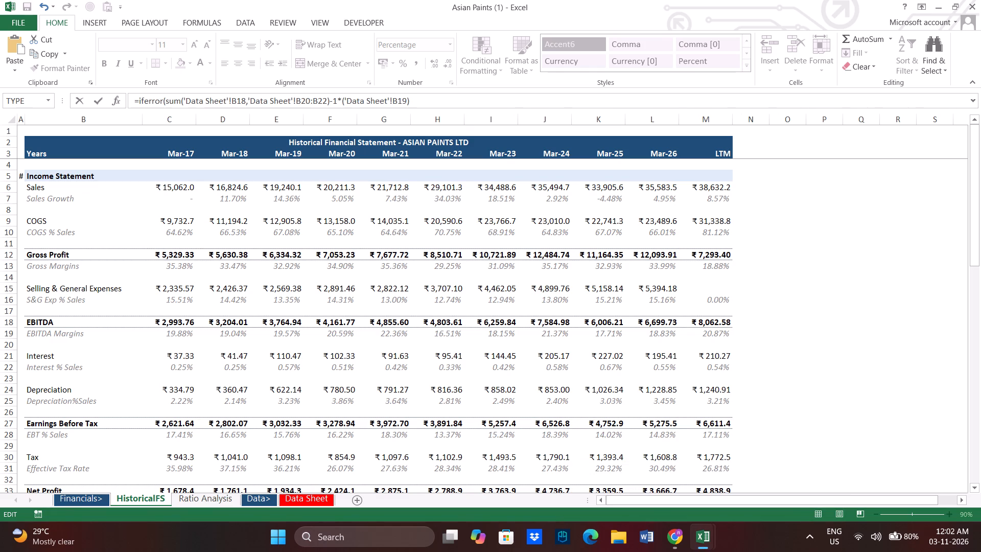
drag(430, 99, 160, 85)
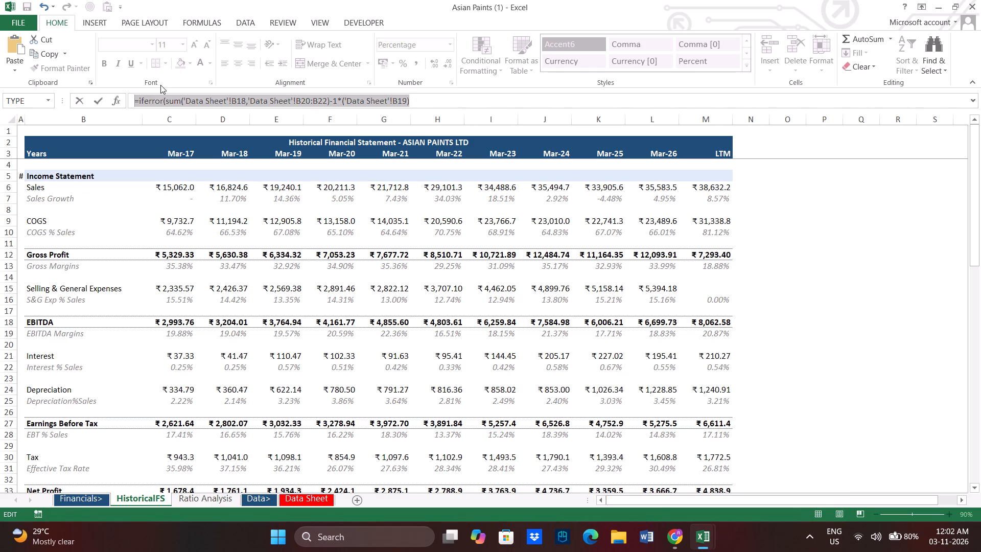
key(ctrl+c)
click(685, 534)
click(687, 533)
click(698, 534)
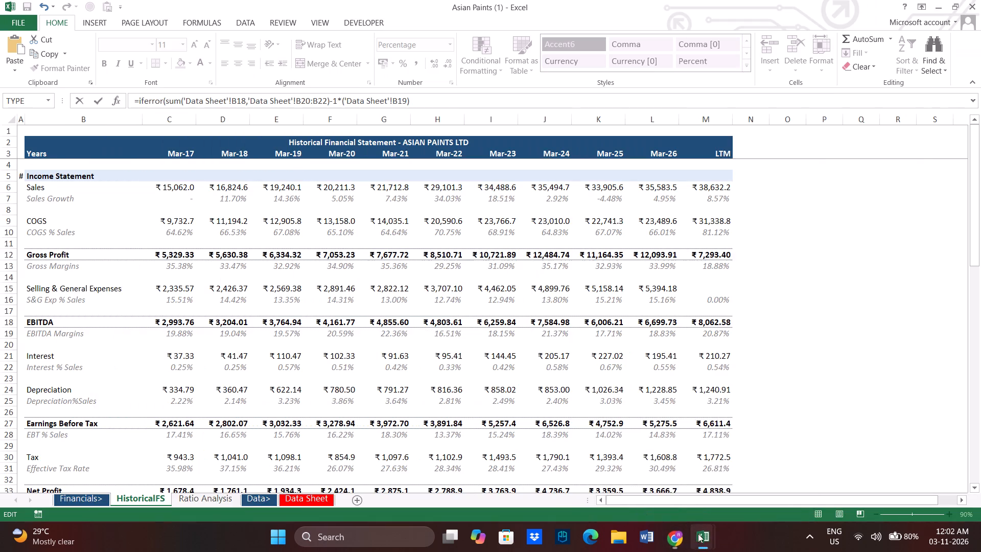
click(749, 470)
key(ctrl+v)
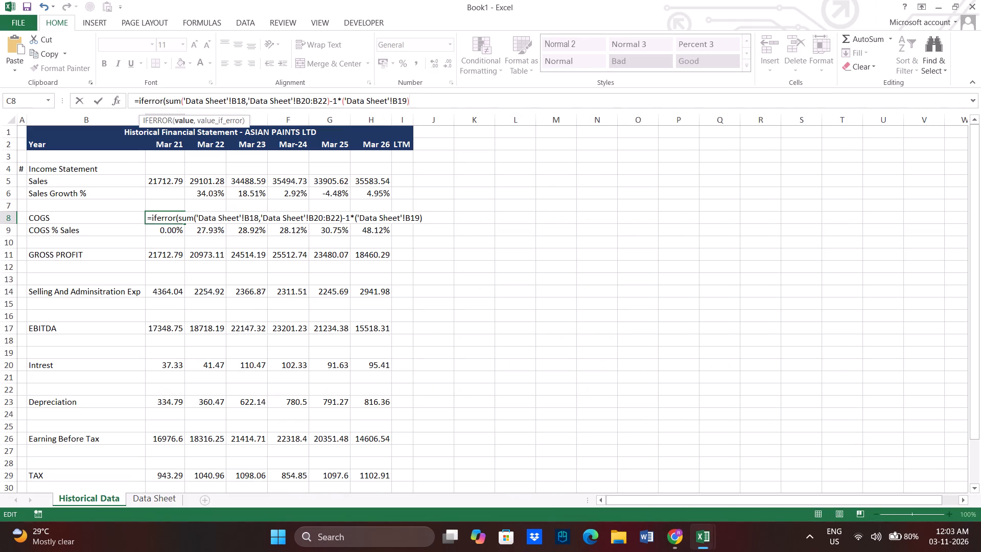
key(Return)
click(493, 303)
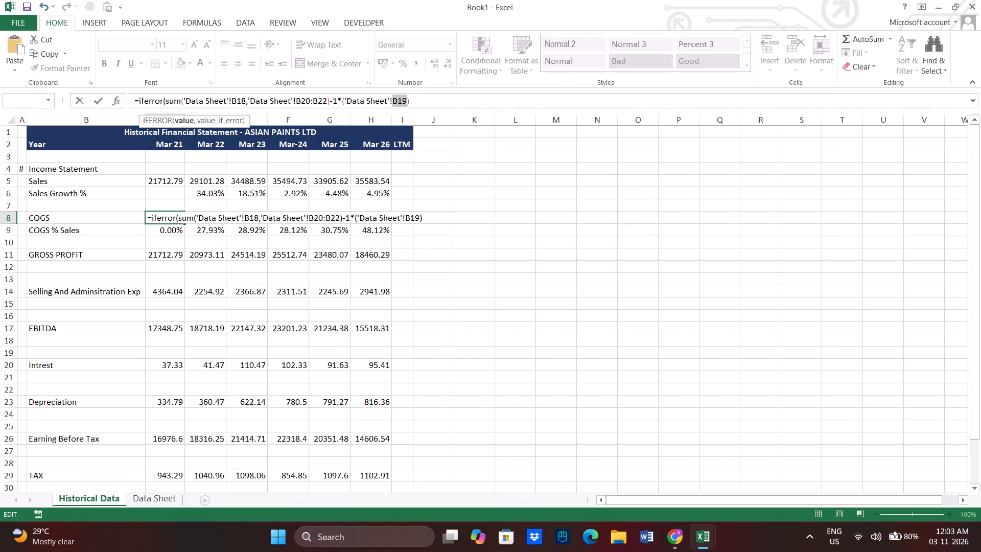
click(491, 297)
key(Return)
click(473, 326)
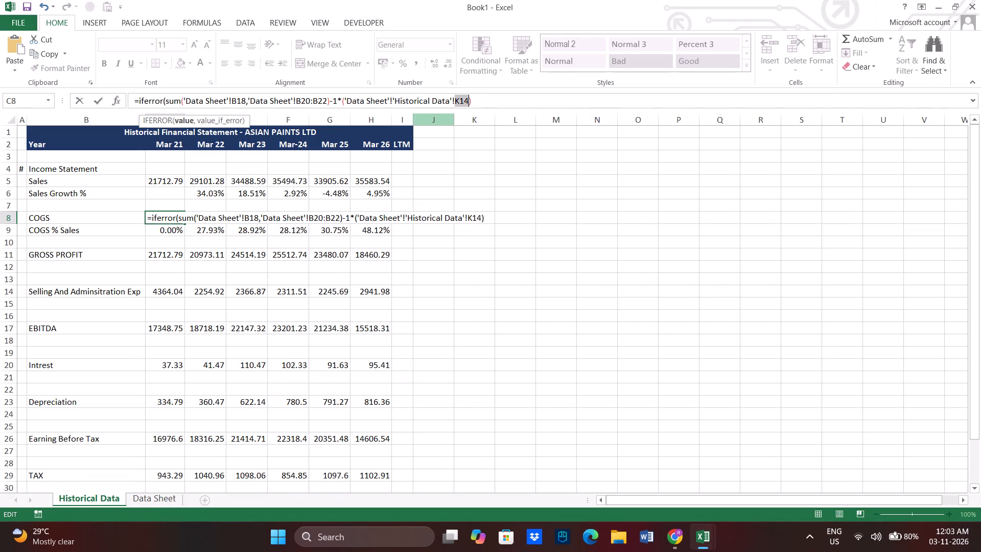
Clear the whole COGS formula from C8 in Book1, leaving the cell empty.
drag(480, 97, 163, 92)
key(BackSpace)
key(Return)
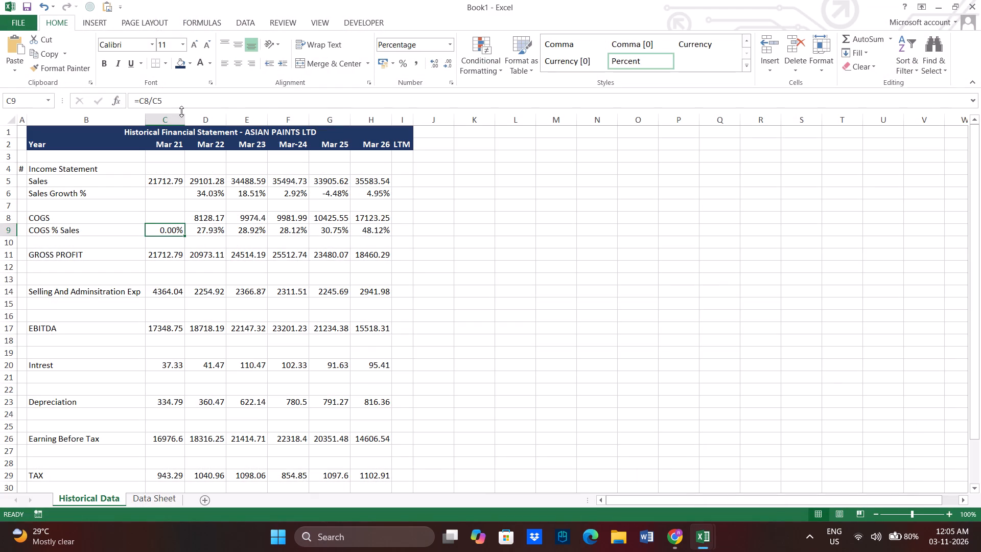
click(162, 214)
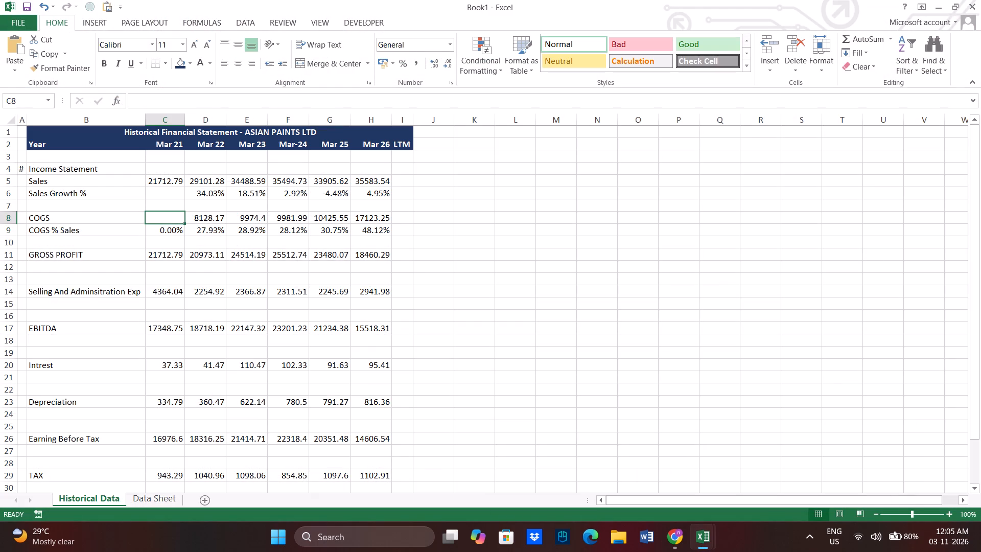
key(equal)
text(sum()
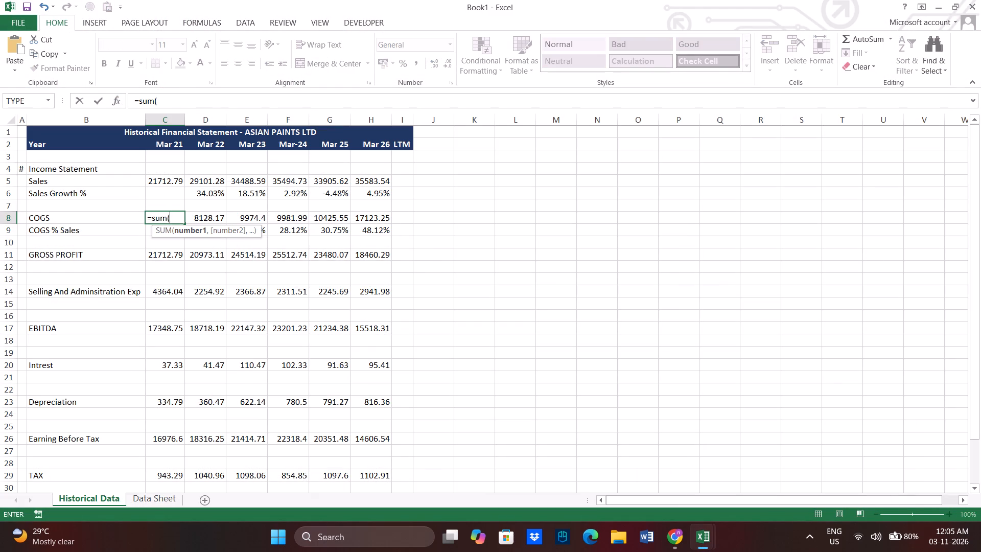
click(172, 494)
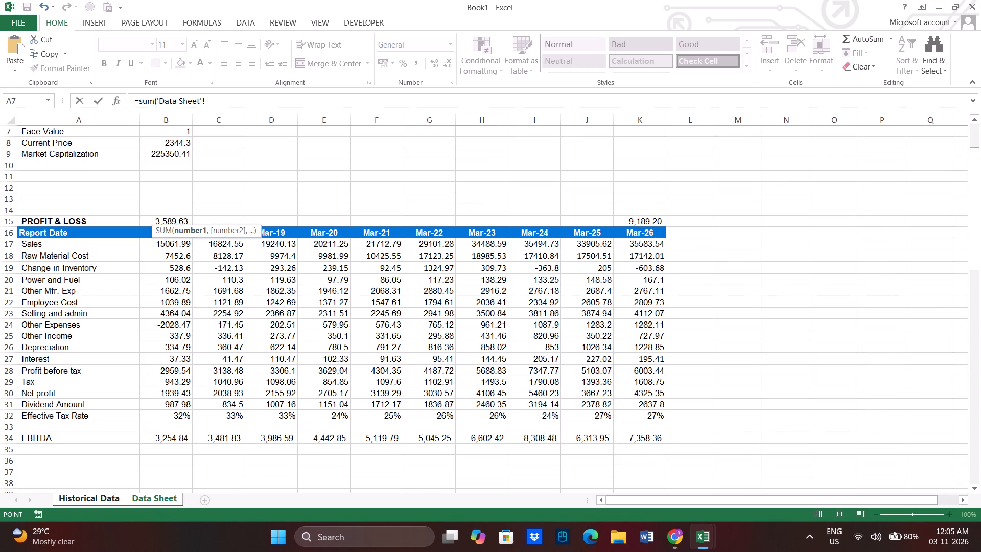
click(182, 256)
click(372, 254)
key(plus)
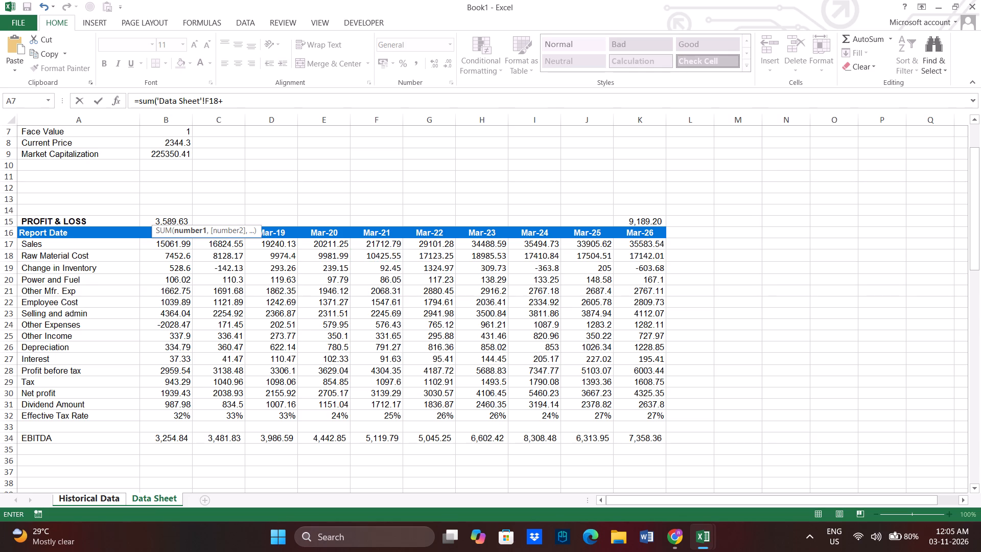
drag(389, 280, 386, 301)
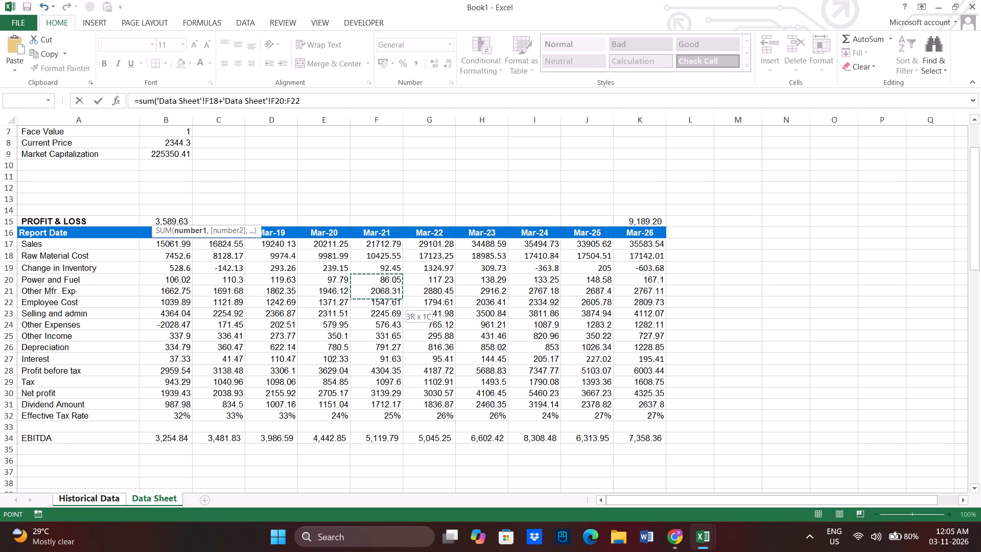
drag(386, 301, 386, 305)
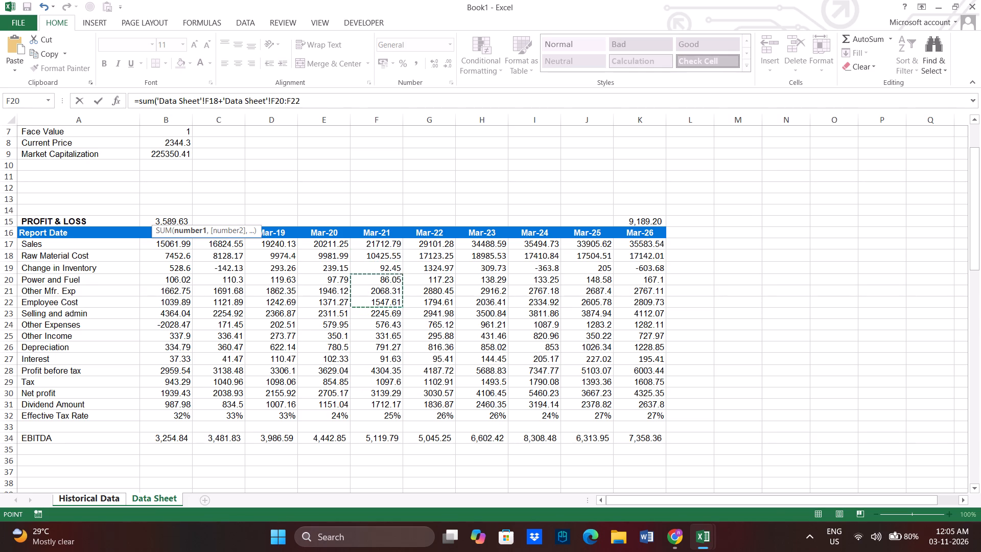
click(317, 104)
key(shift+parenright)
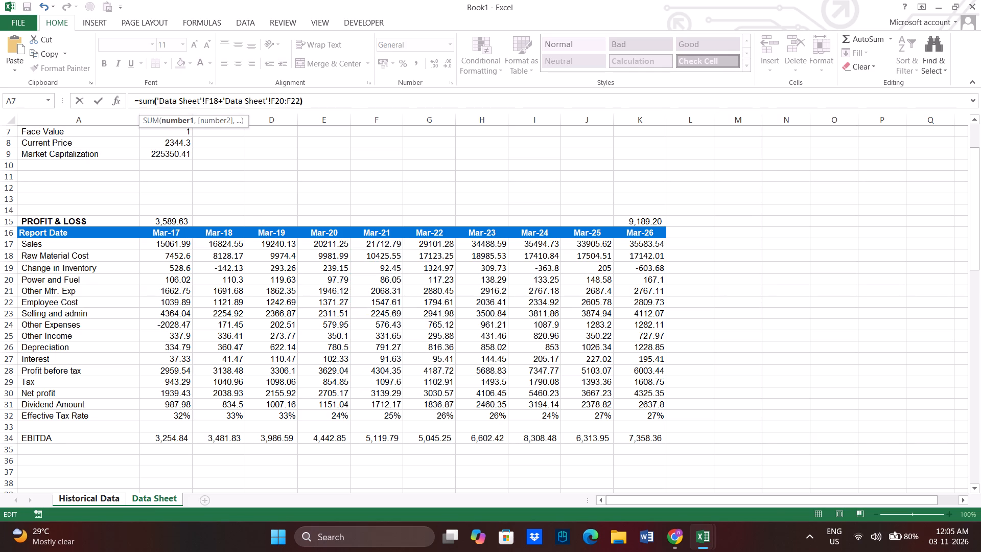
key(minus)
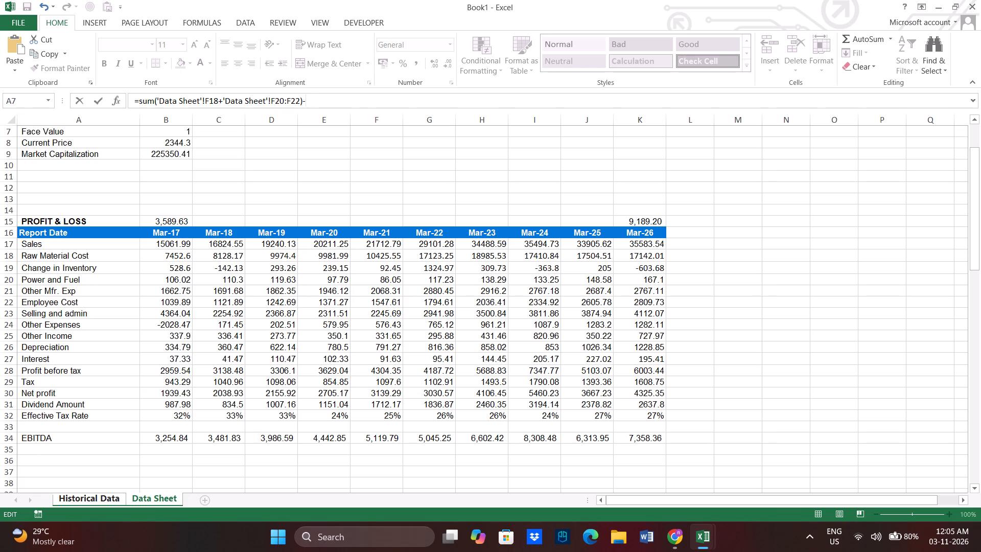
click(385, 267)
key(Return)
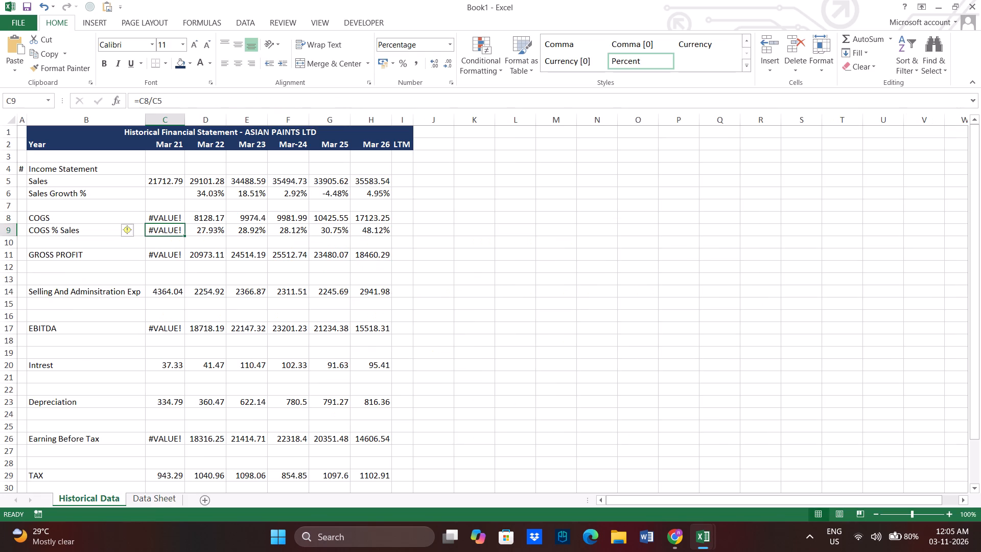
Correct the Mar 21 COGS formula by replacing the plus sign between F18 and F20:F22 with a comma inside the SUM.
double_click(164, 215)
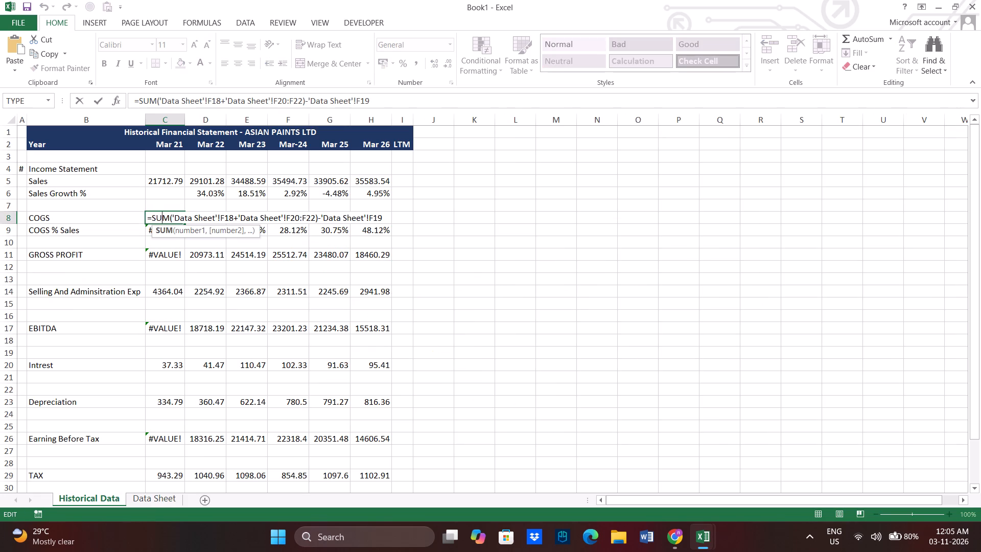
click(382, 218)
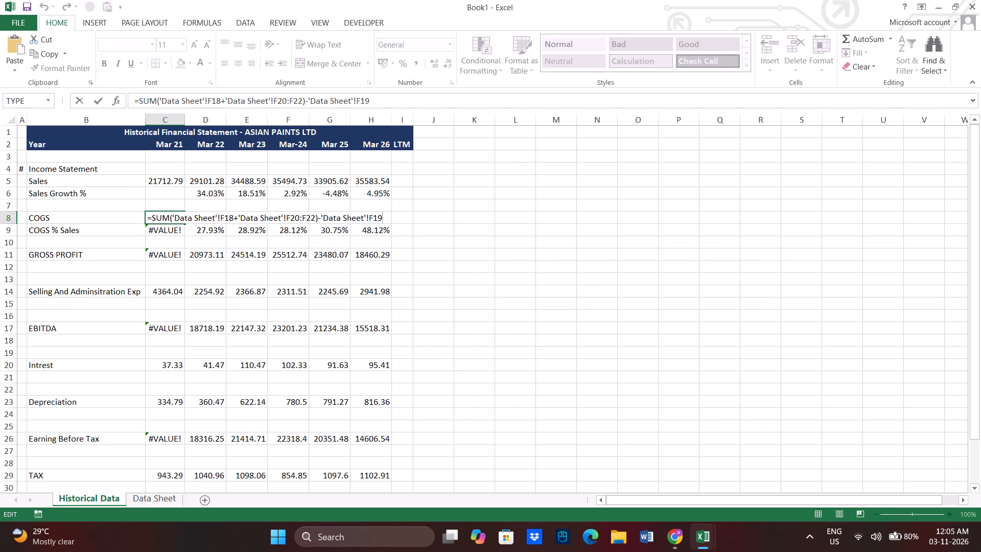
key(Return)
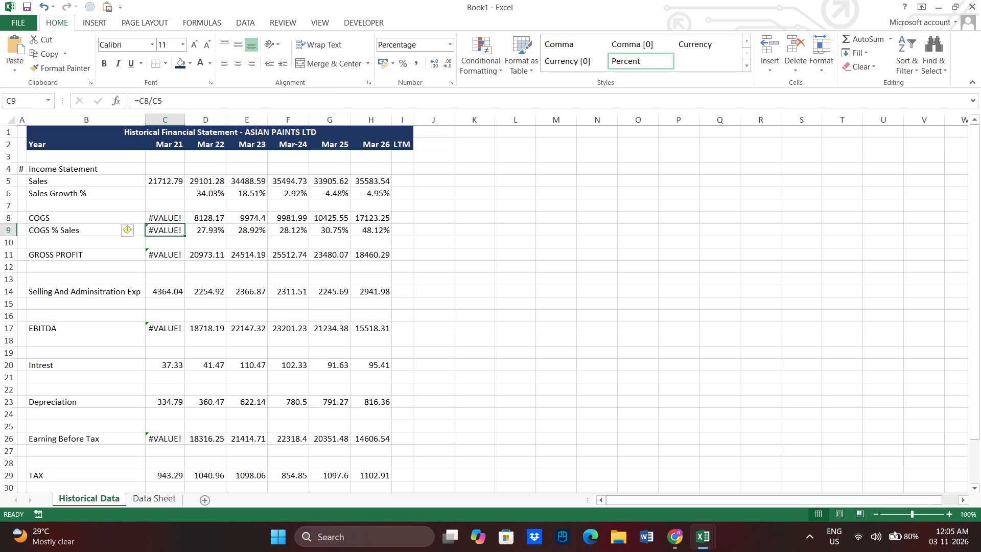
click(170, 215)
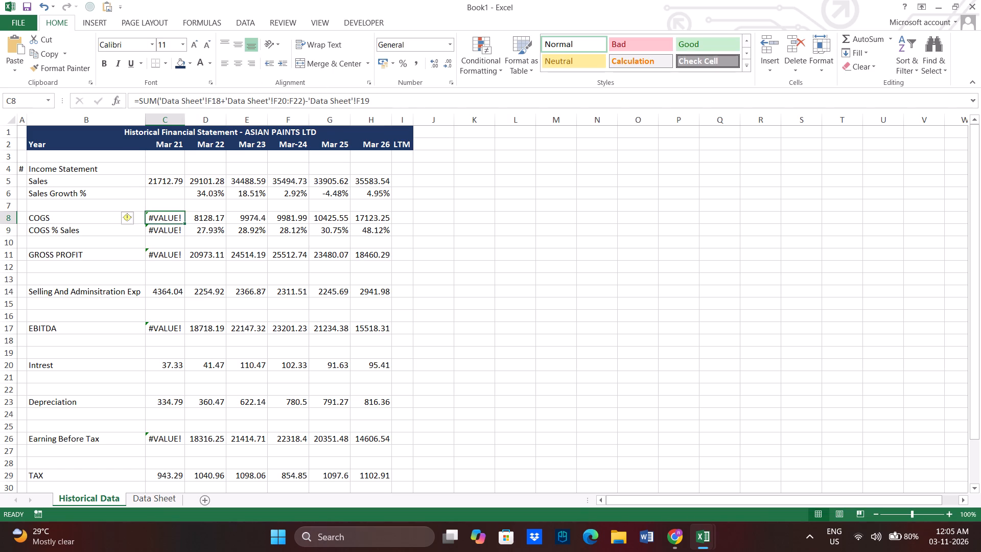
click(226, 105)
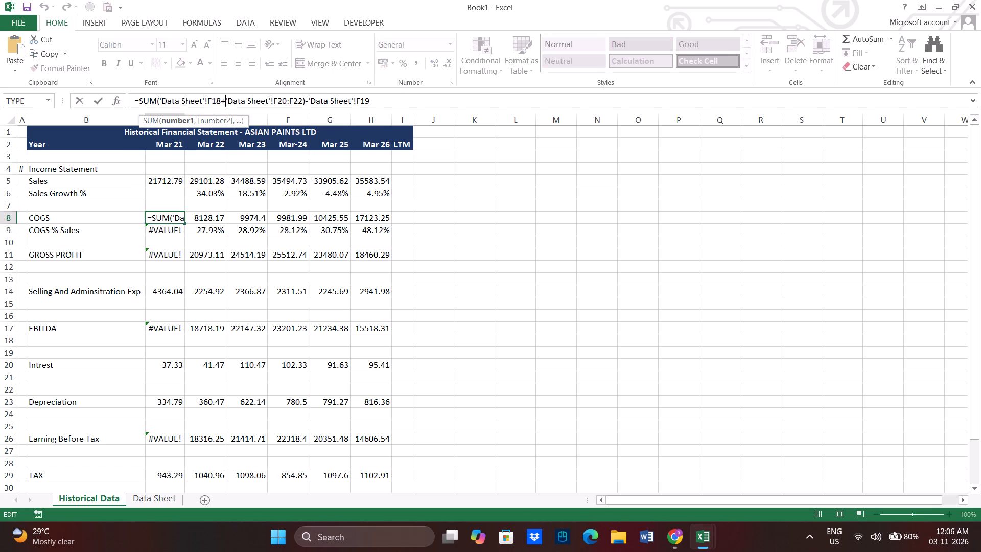
key(BackSpace)
key(comma)
key(Return)
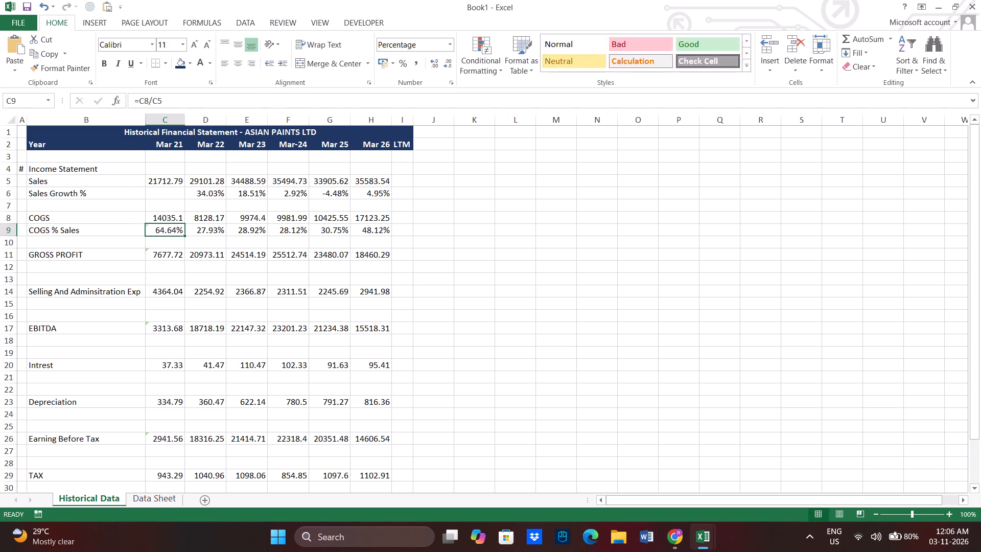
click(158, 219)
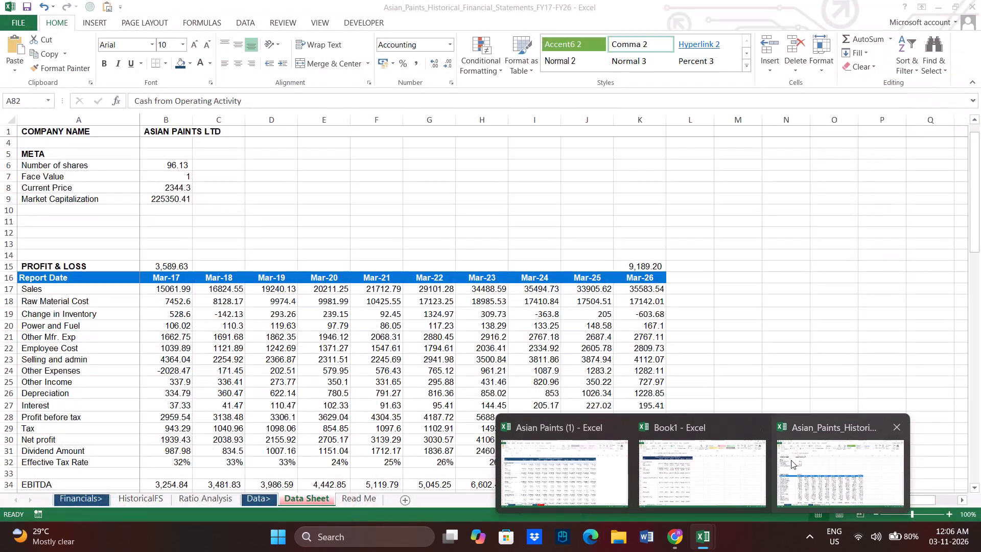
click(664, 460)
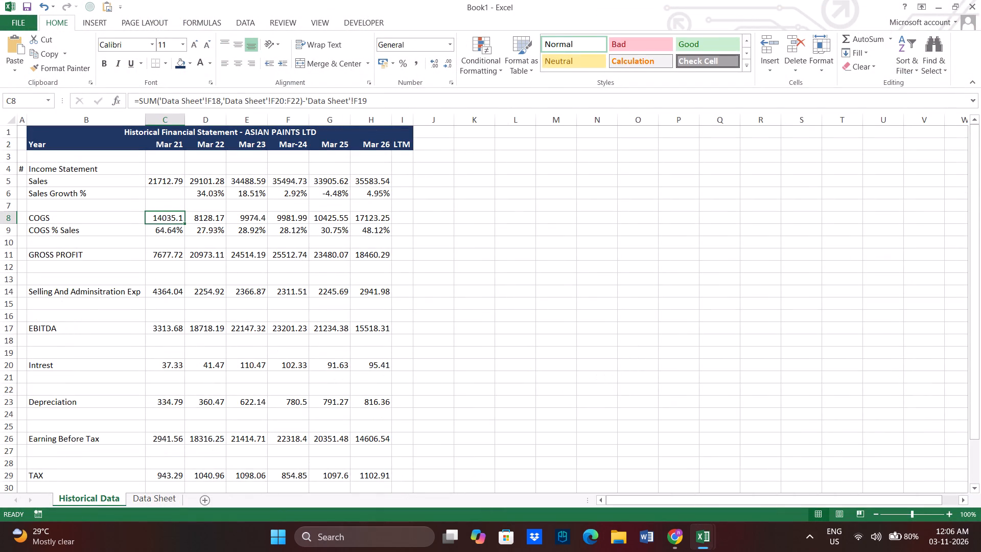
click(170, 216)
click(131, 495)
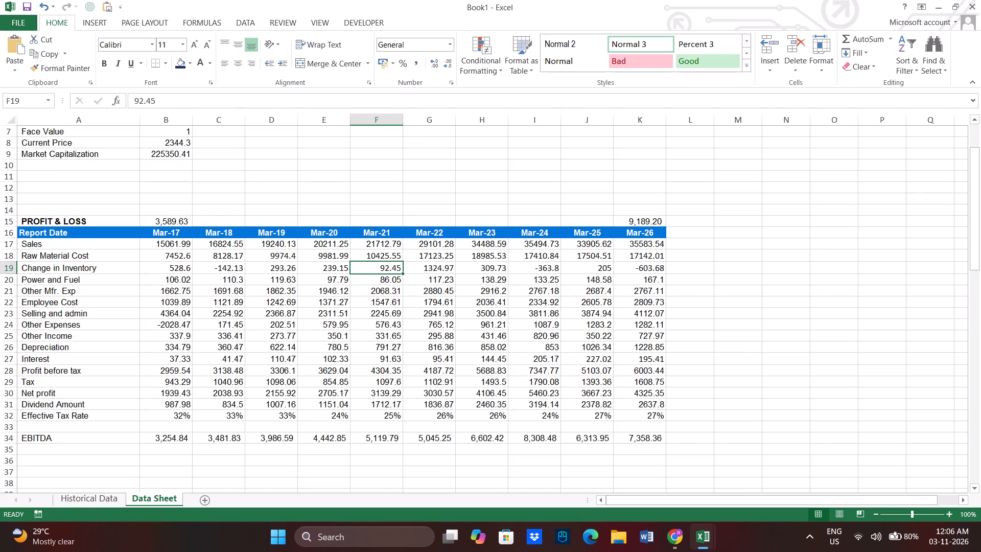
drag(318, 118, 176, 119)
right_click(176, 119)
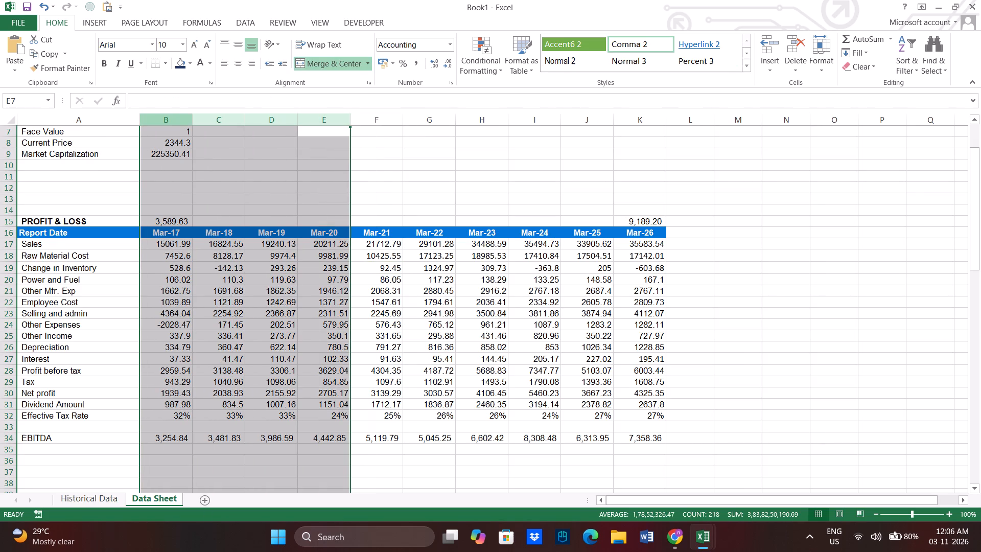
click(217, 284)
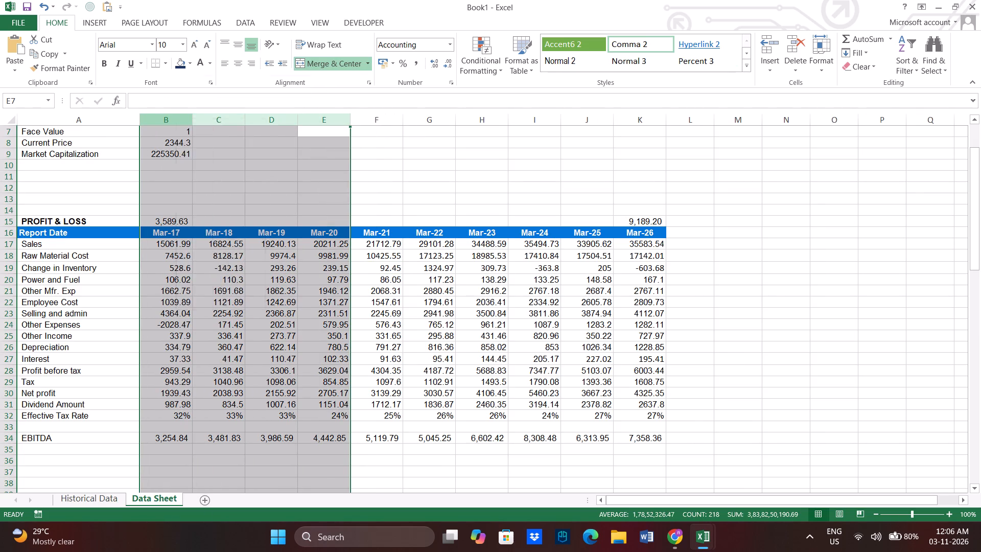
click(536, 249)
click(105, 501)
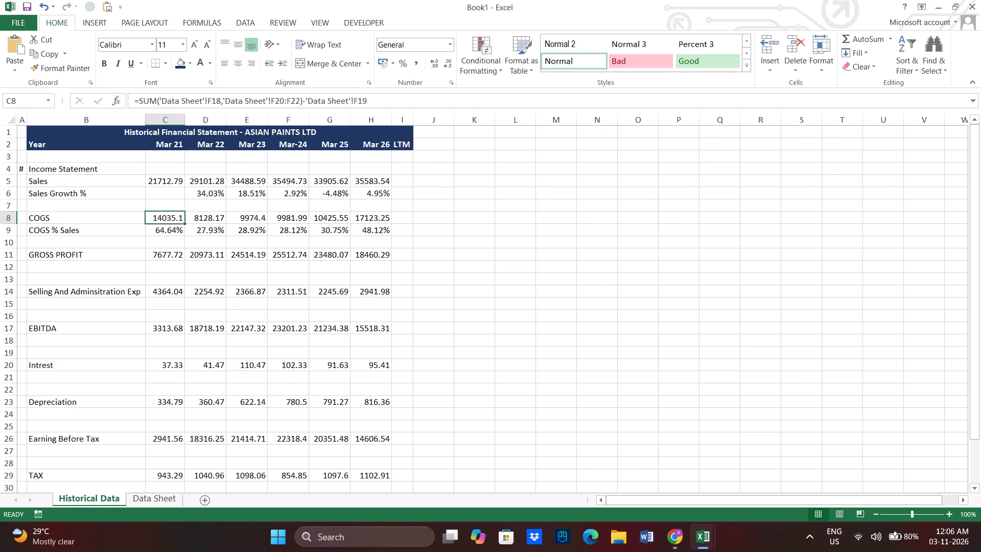
Copy the Mar 21 COGS formula across the COGS row through Mar 26.
key(ctrl+c)
key(shift+Right)
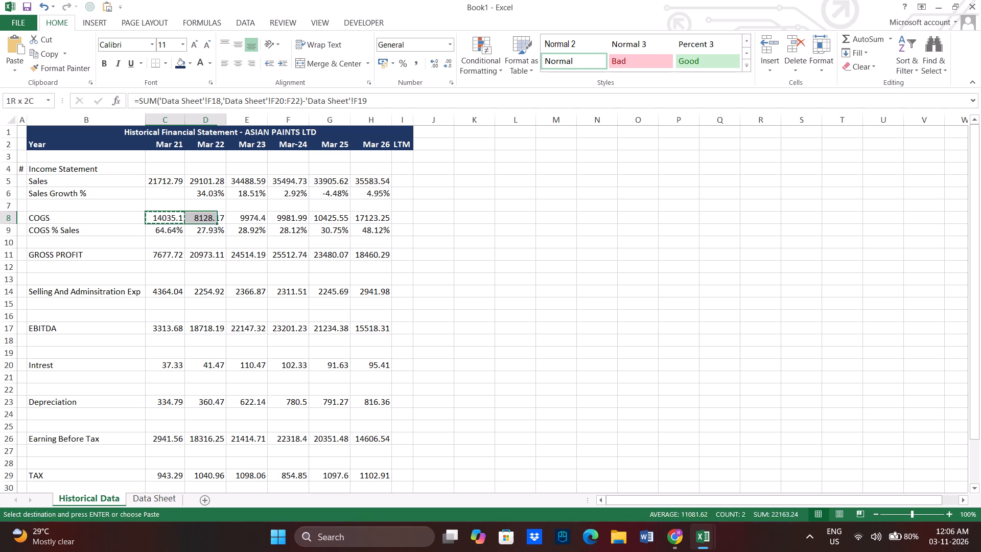
key(shift+Right)
key(shift+Right)
key(shift+Right)
key(shift+Right)
key(ctrl+v)
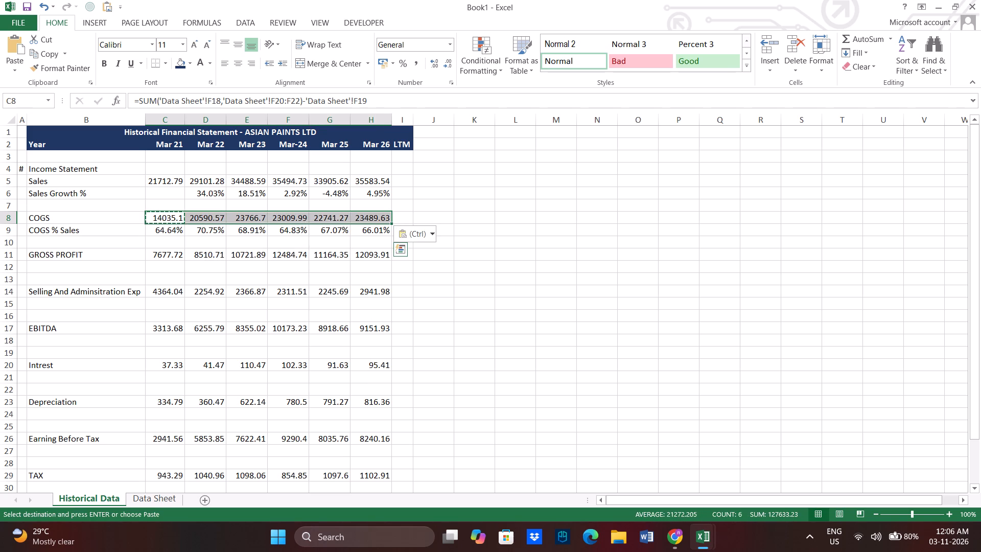
click(241, 301)
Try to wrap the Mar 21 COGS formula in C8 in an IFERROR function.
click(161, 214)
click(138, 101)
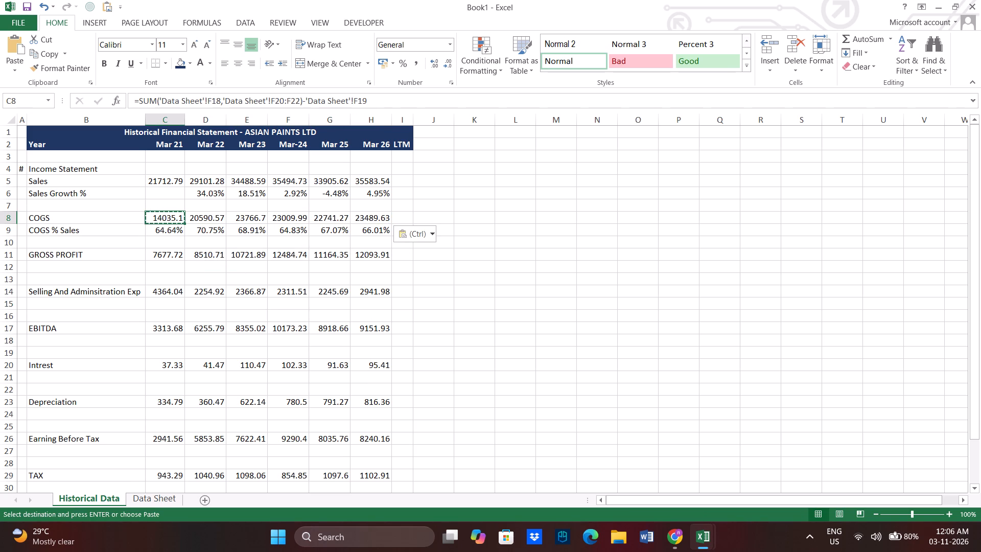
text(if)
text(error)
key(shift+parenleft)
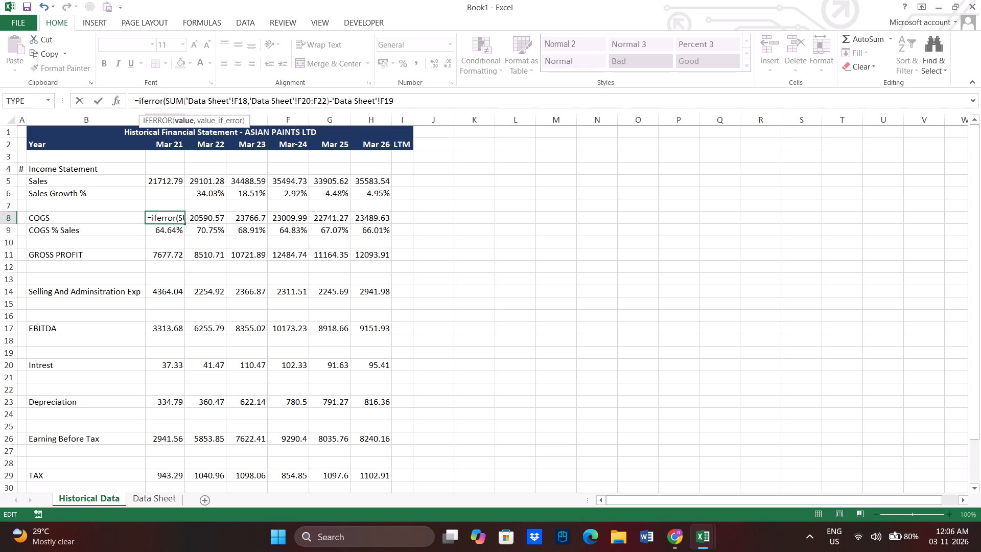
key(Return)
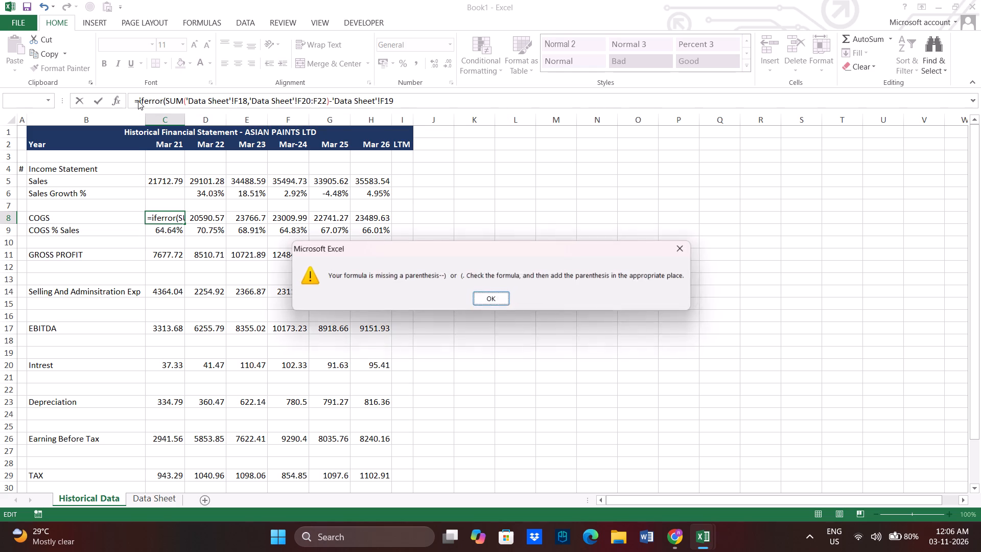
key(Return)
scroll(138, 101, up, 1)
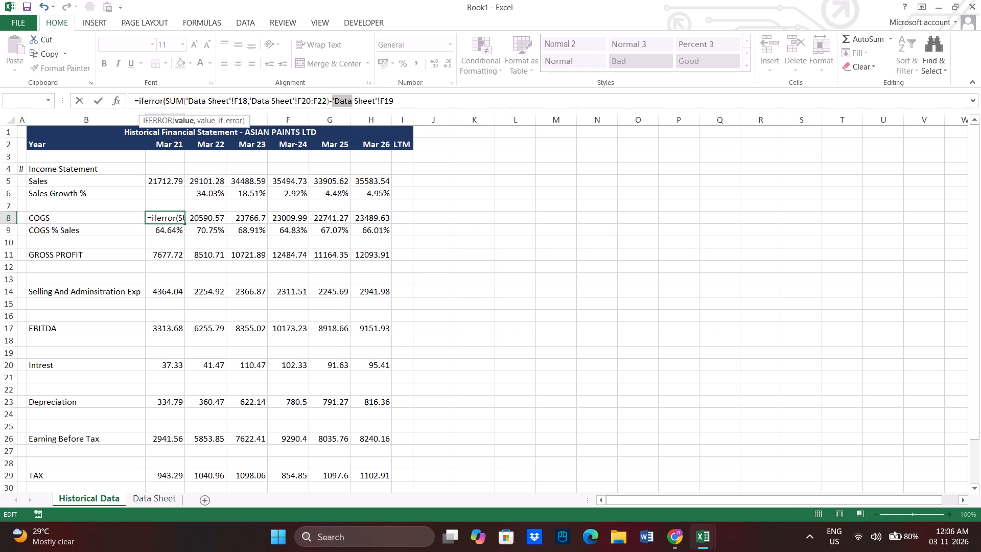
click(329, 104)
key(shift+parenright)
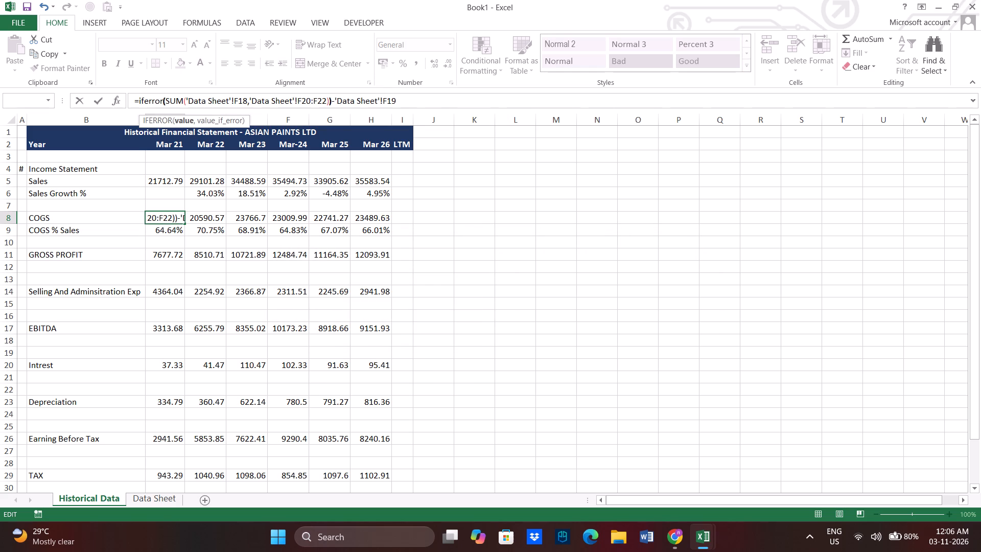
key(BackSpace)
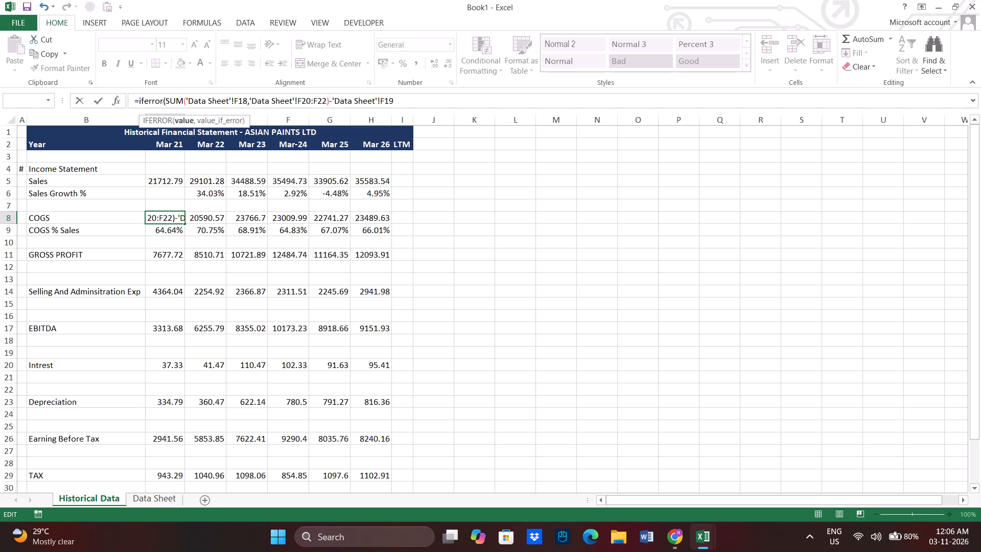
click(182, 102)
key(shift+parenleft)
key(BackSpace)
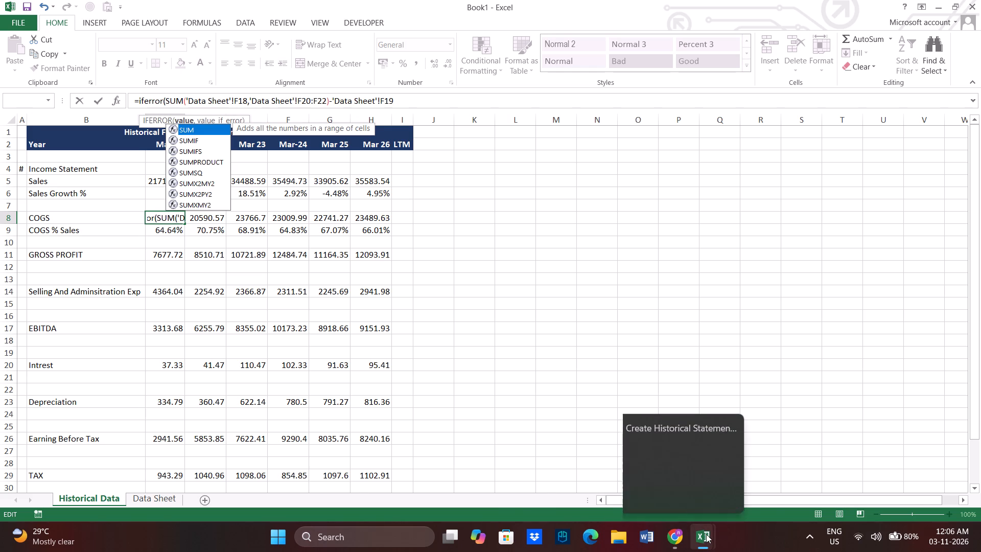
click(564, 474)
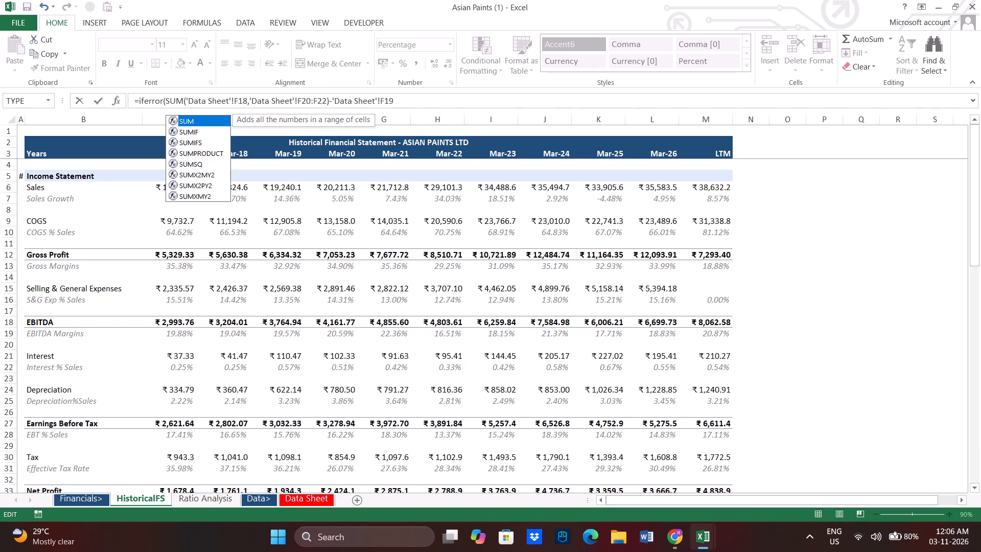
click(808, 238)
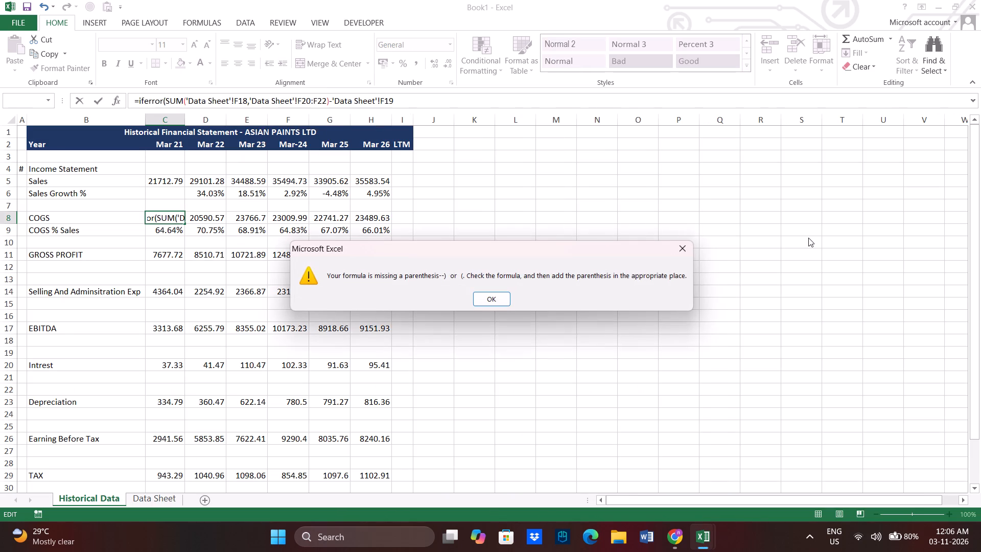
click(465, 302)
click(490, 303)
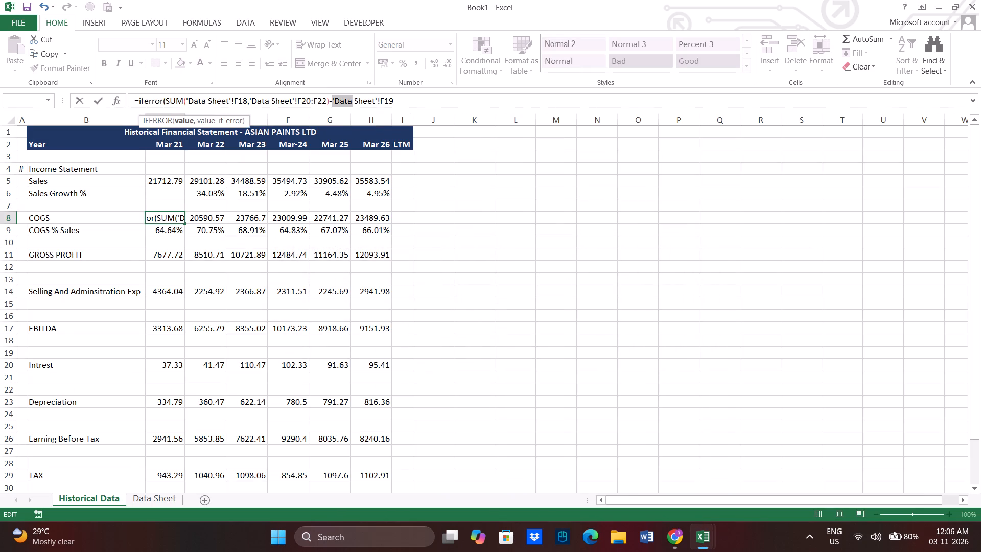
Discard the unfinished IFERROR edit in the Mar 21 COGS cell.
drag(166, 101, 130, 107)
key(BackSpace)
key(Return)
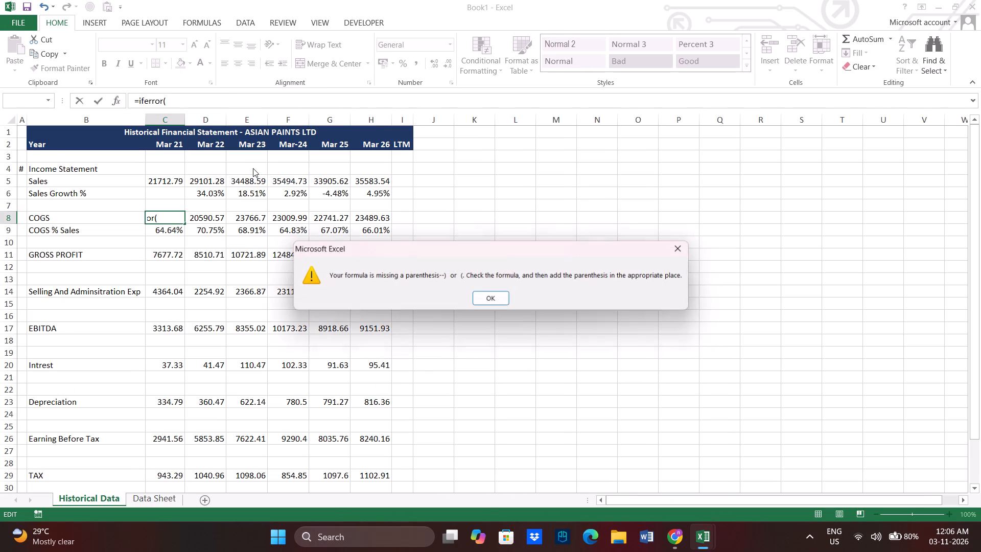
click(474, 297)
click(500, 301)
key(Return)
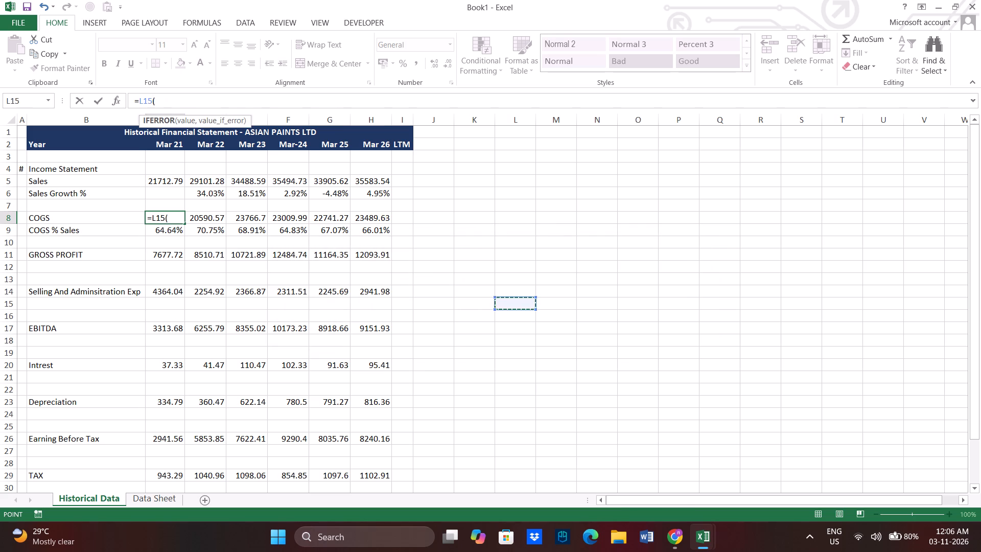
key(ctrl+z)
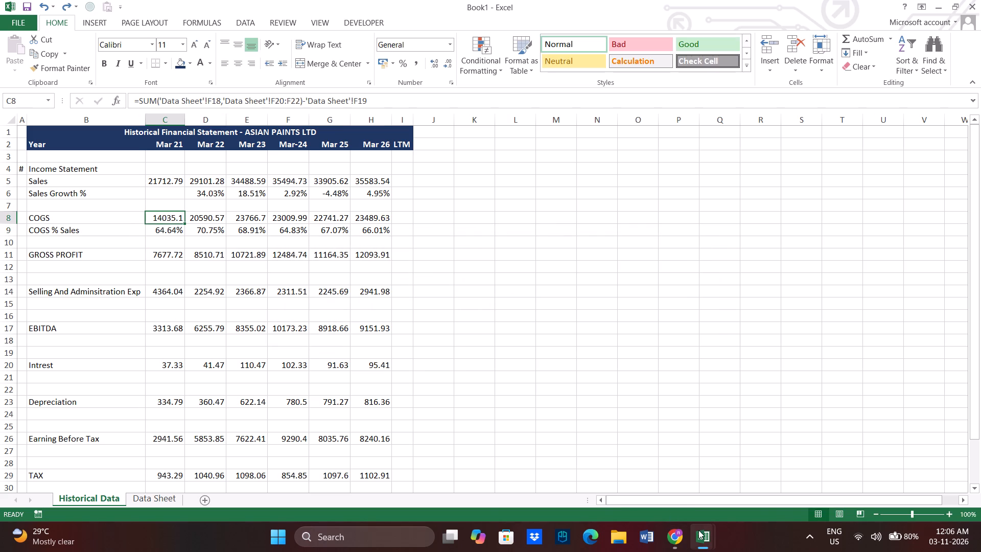
Examine how the Mar-17 COGS formula uses IFERROR on the HistoricalFS sheet of the Asian Paints (1) workbook.
click(698, 530)
click(607, 469)
click(177, 224)
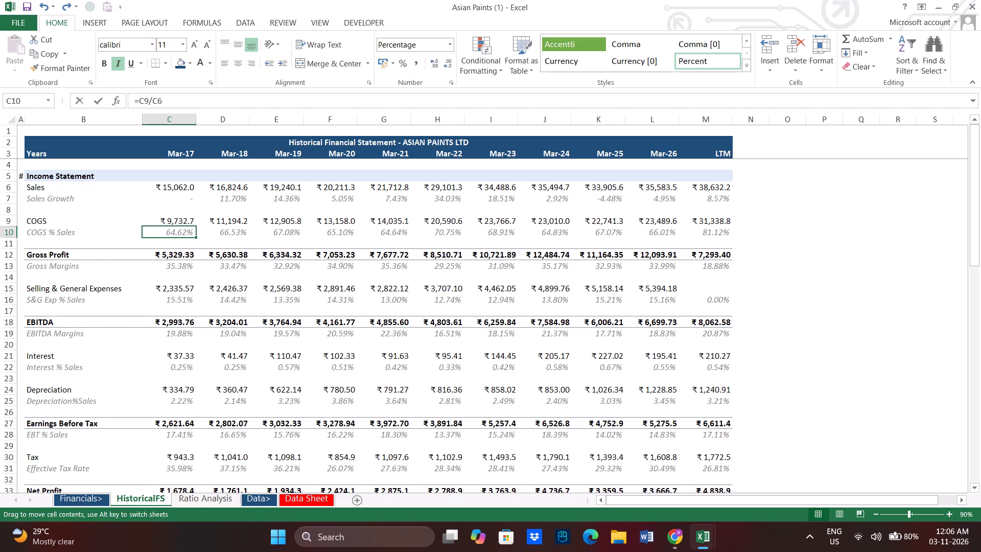
click(176, 221)
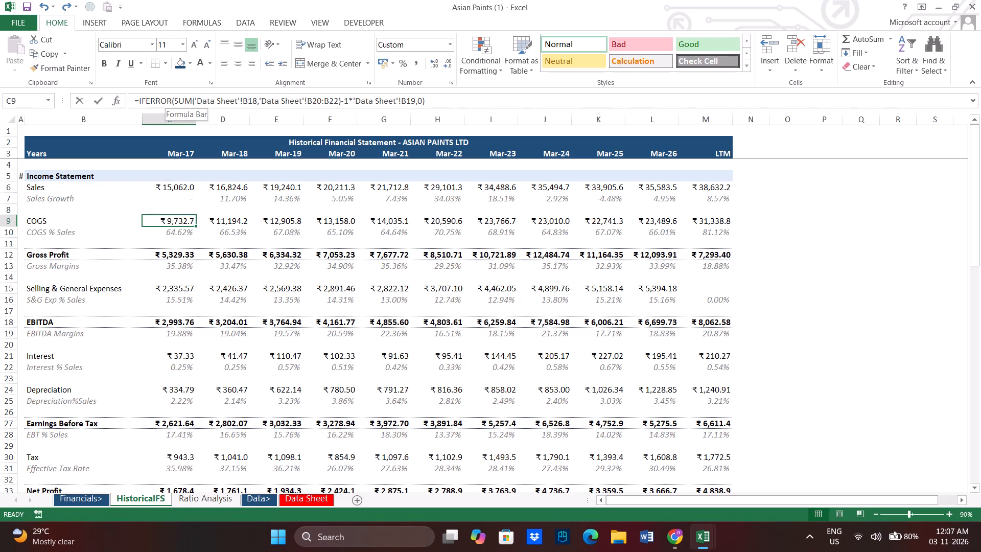
click(431, 103)
click(702, 527)
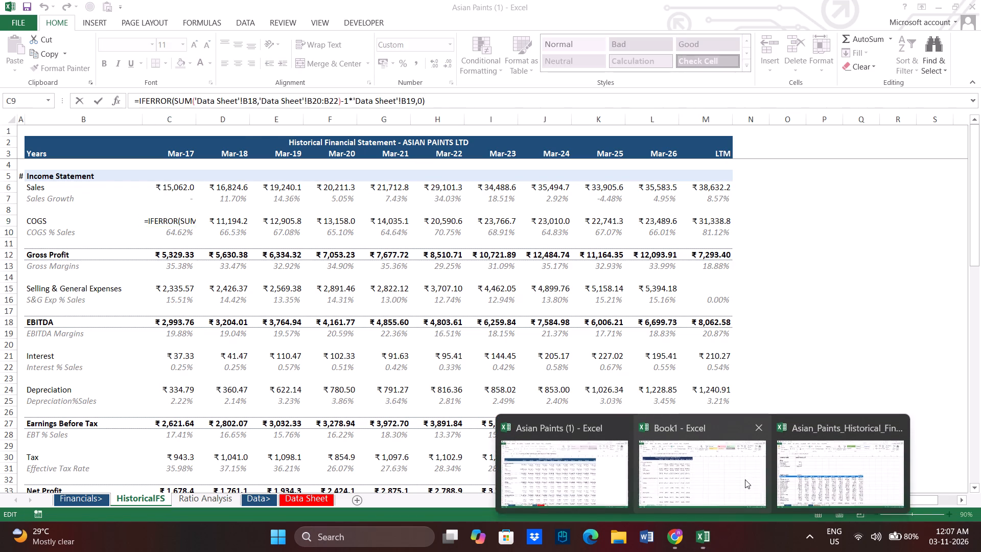
click(745, 479)
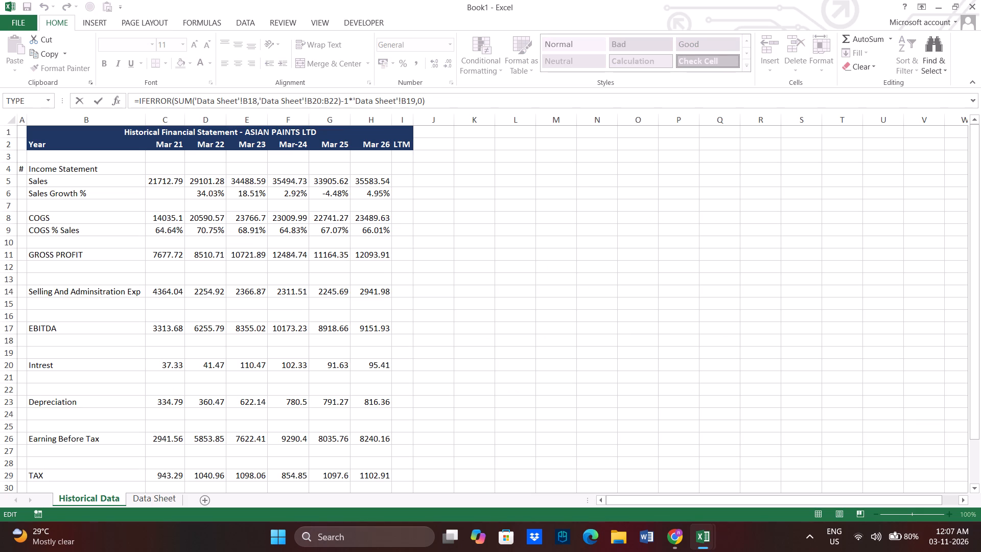
click(167, 215)
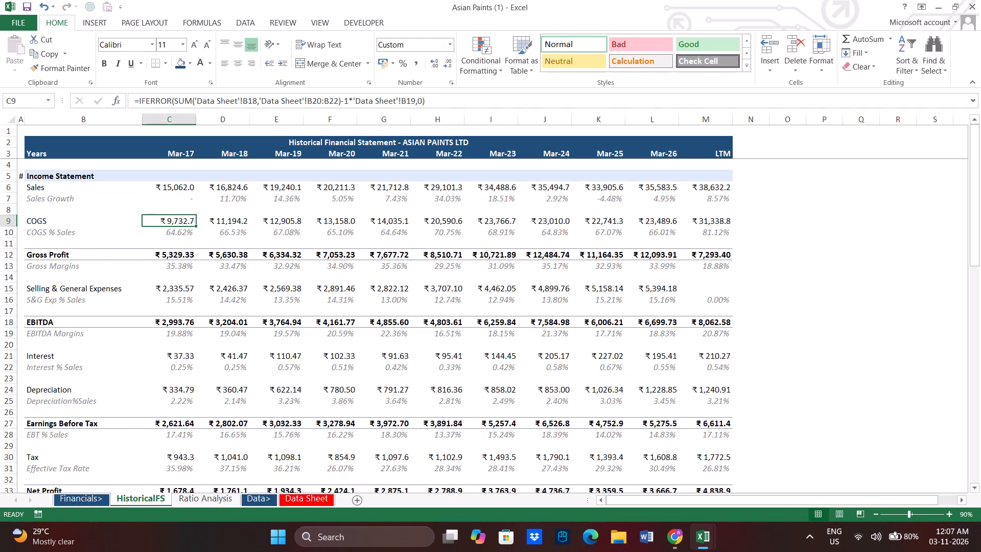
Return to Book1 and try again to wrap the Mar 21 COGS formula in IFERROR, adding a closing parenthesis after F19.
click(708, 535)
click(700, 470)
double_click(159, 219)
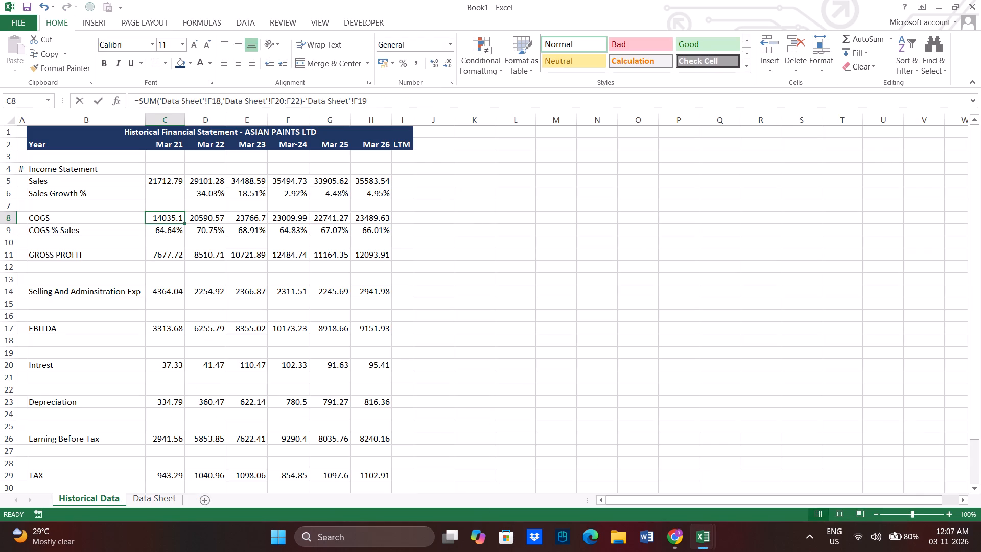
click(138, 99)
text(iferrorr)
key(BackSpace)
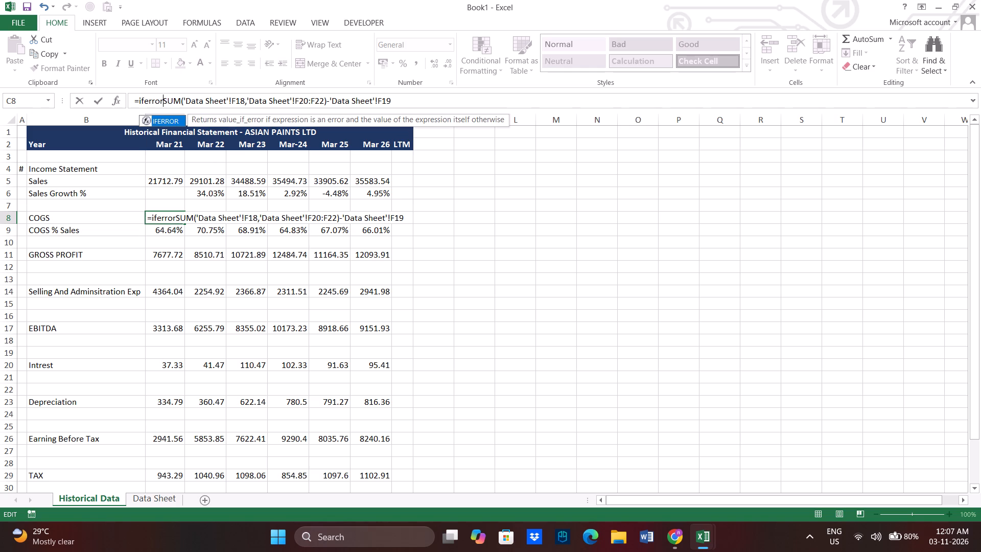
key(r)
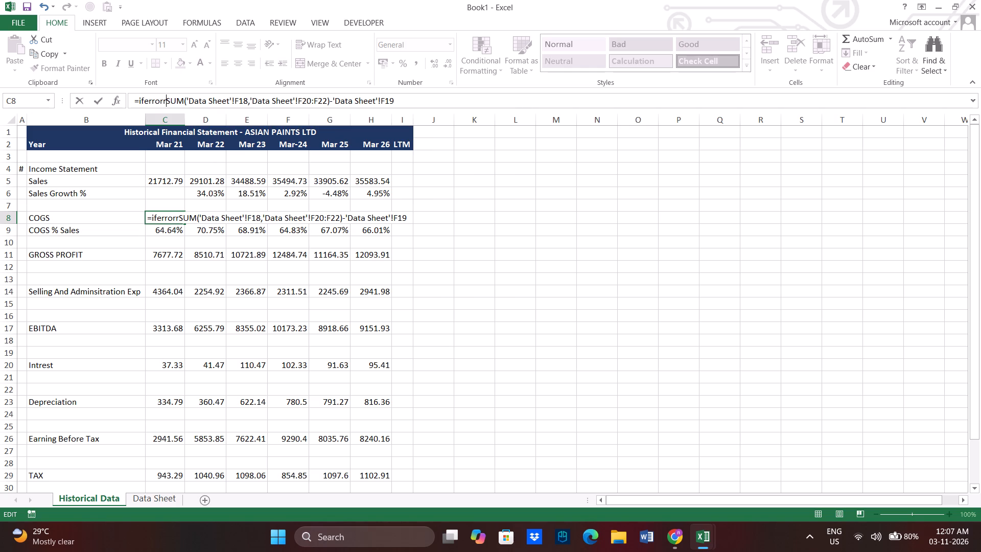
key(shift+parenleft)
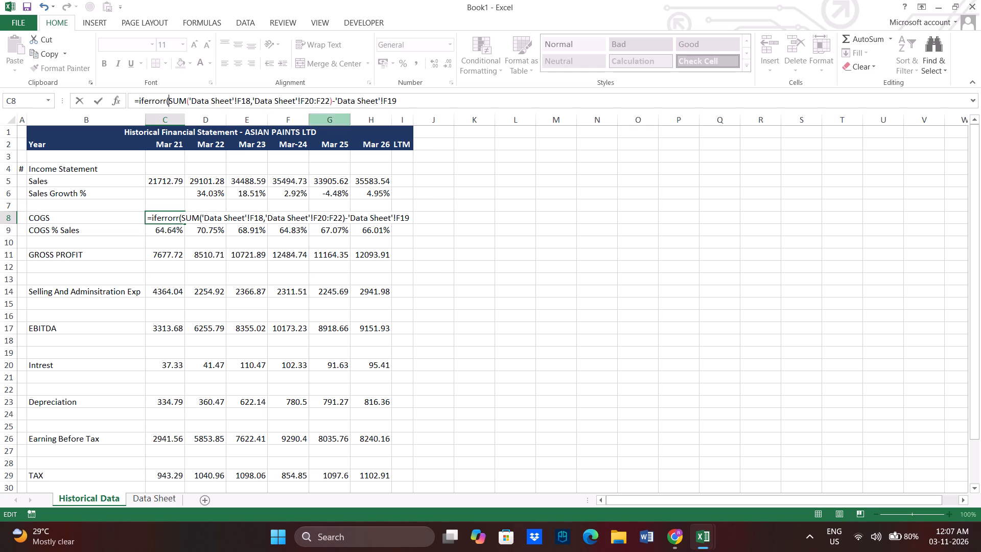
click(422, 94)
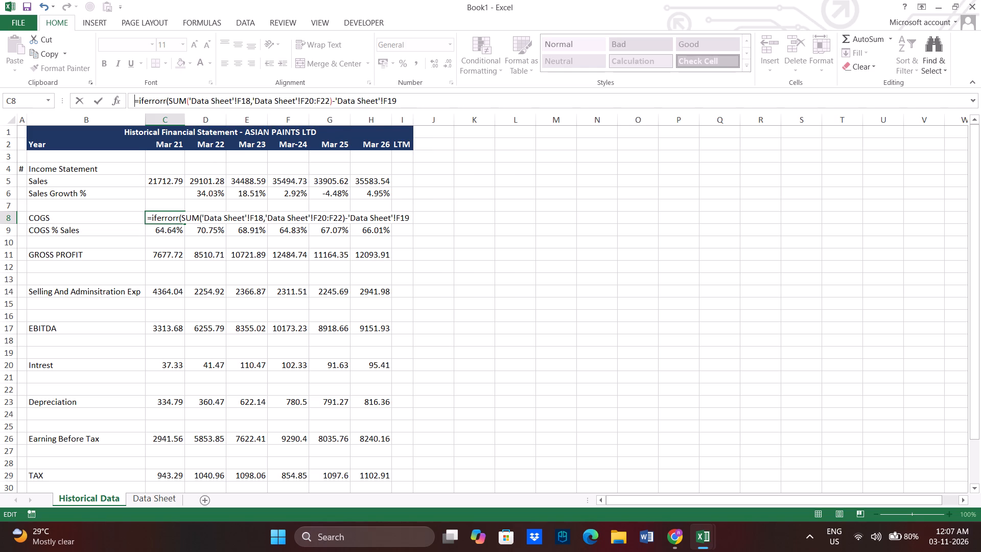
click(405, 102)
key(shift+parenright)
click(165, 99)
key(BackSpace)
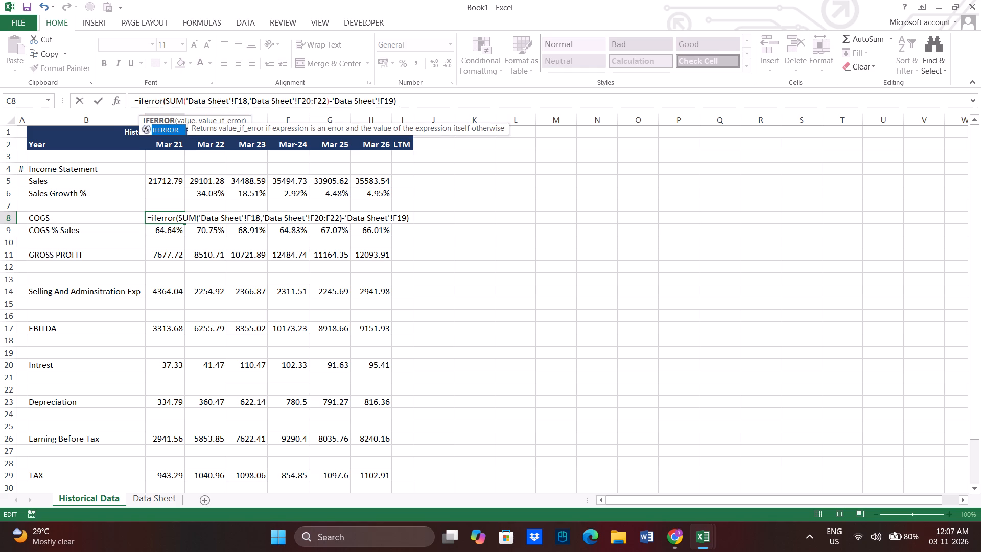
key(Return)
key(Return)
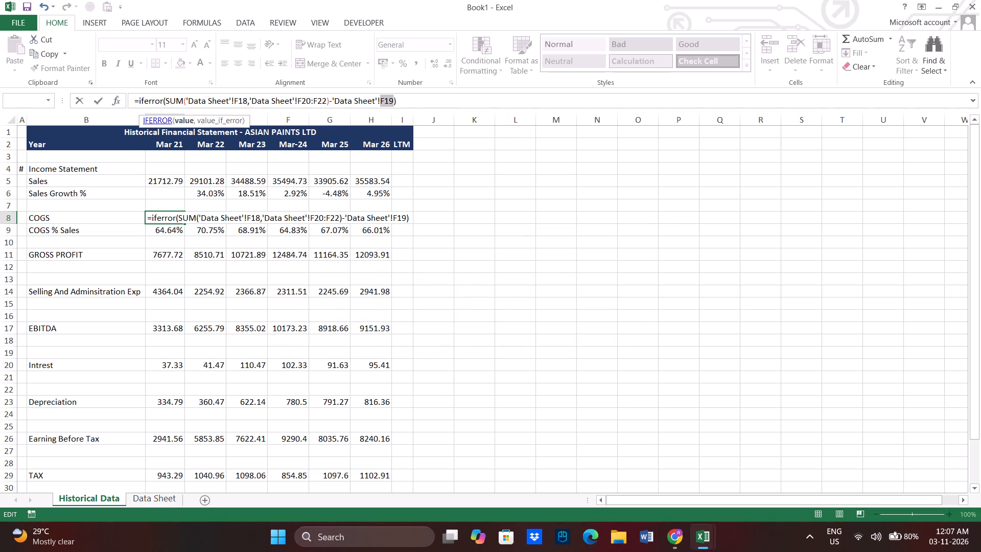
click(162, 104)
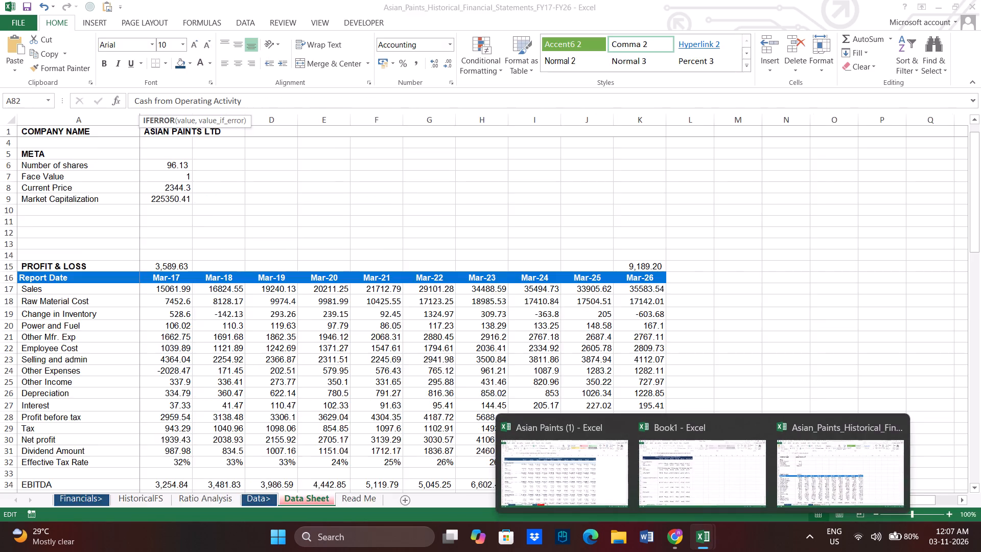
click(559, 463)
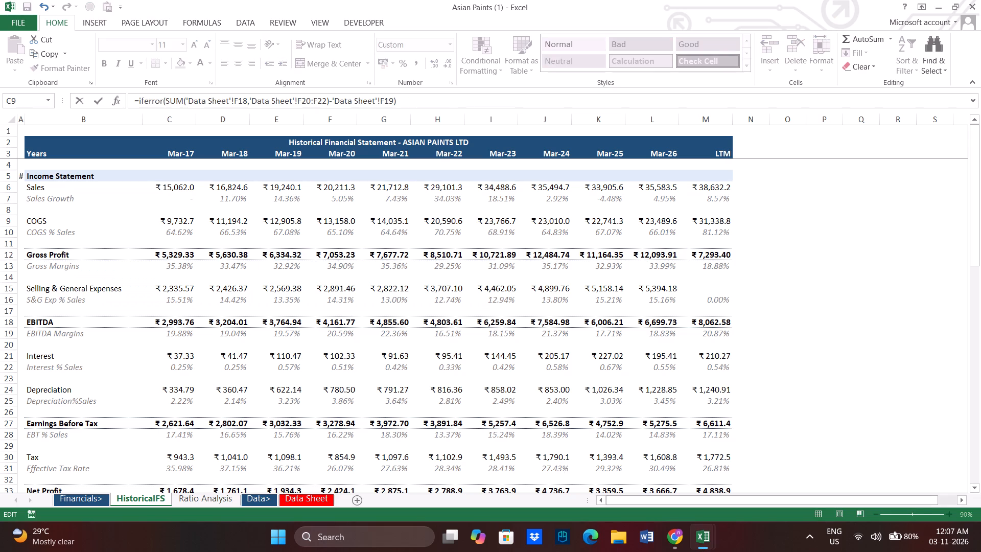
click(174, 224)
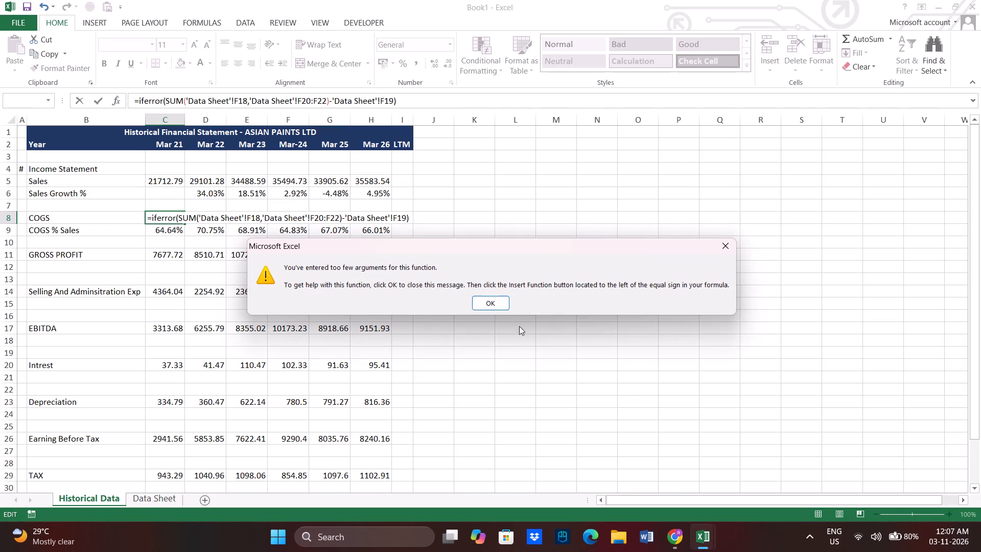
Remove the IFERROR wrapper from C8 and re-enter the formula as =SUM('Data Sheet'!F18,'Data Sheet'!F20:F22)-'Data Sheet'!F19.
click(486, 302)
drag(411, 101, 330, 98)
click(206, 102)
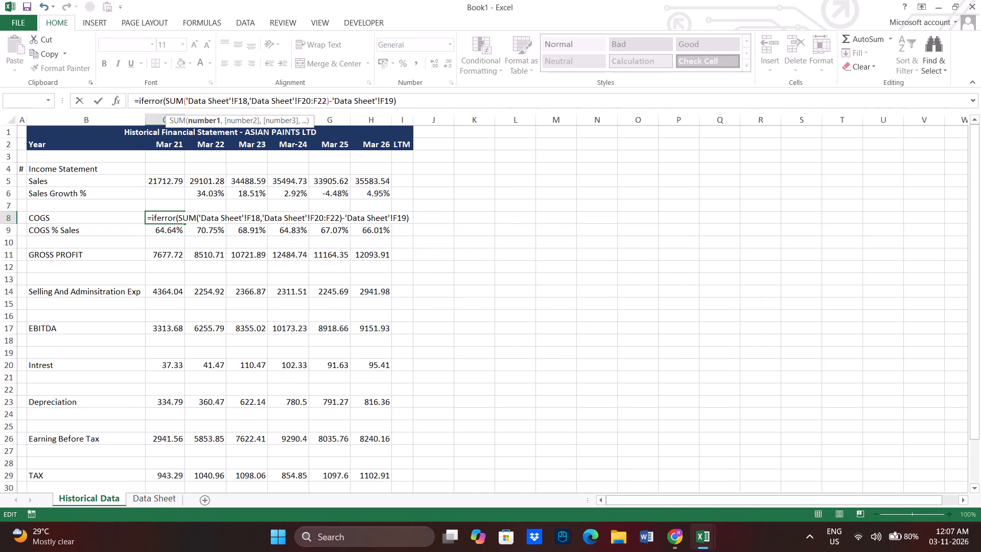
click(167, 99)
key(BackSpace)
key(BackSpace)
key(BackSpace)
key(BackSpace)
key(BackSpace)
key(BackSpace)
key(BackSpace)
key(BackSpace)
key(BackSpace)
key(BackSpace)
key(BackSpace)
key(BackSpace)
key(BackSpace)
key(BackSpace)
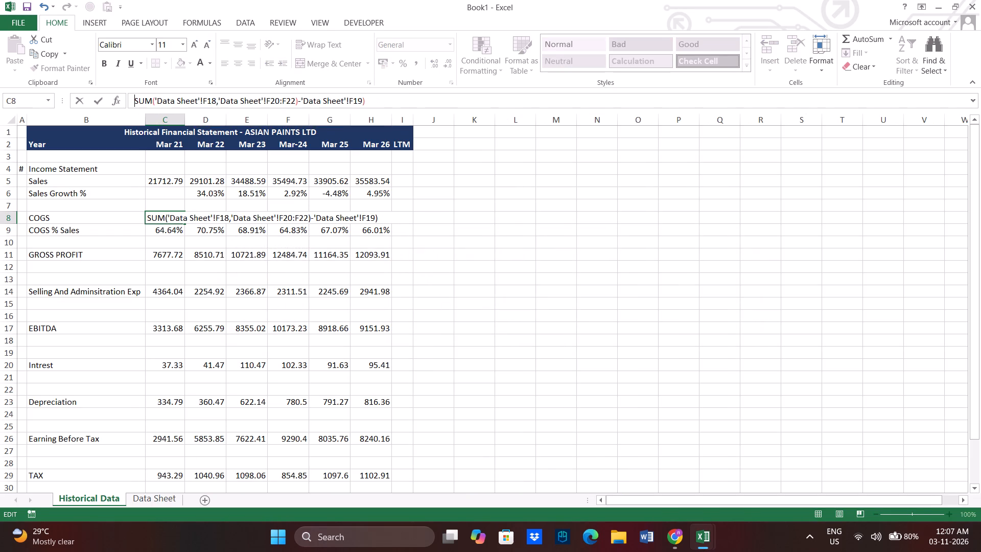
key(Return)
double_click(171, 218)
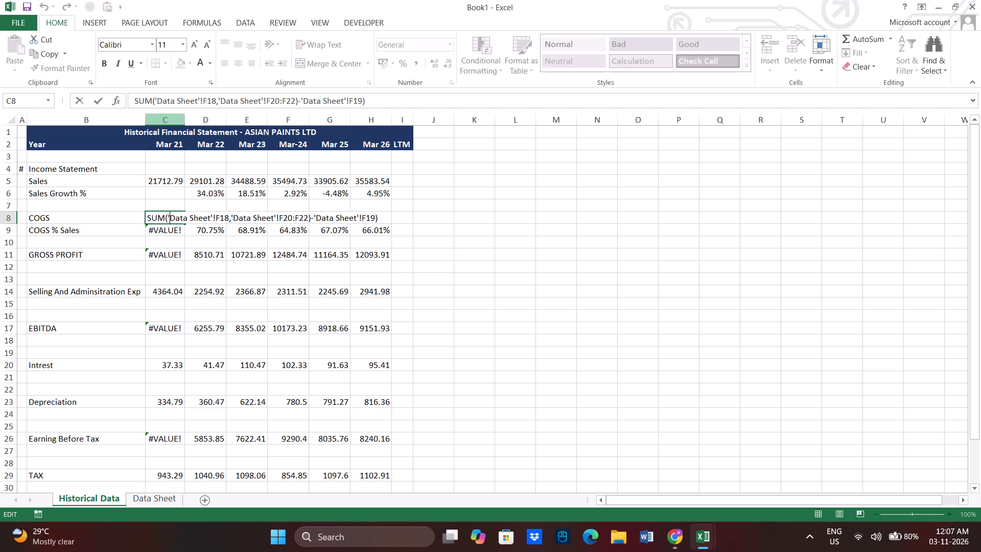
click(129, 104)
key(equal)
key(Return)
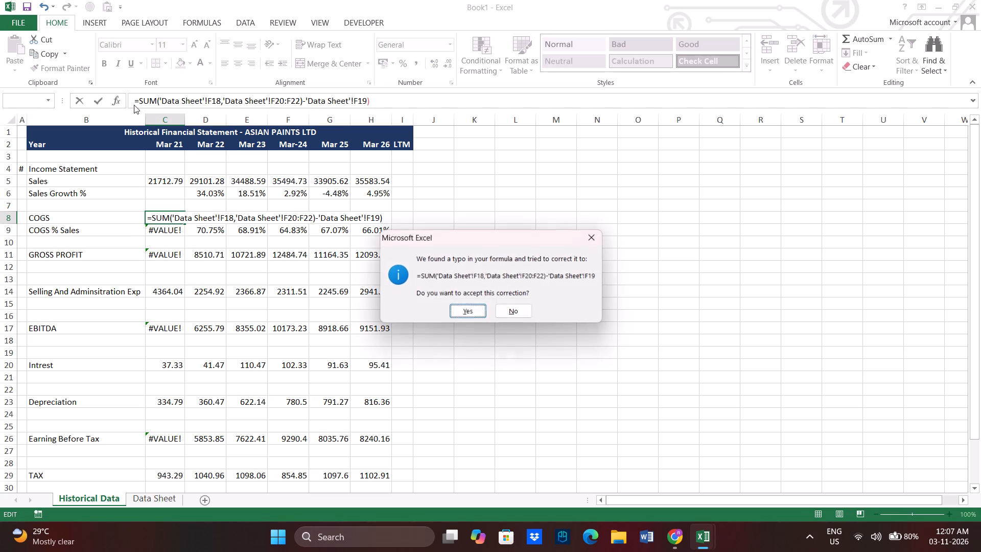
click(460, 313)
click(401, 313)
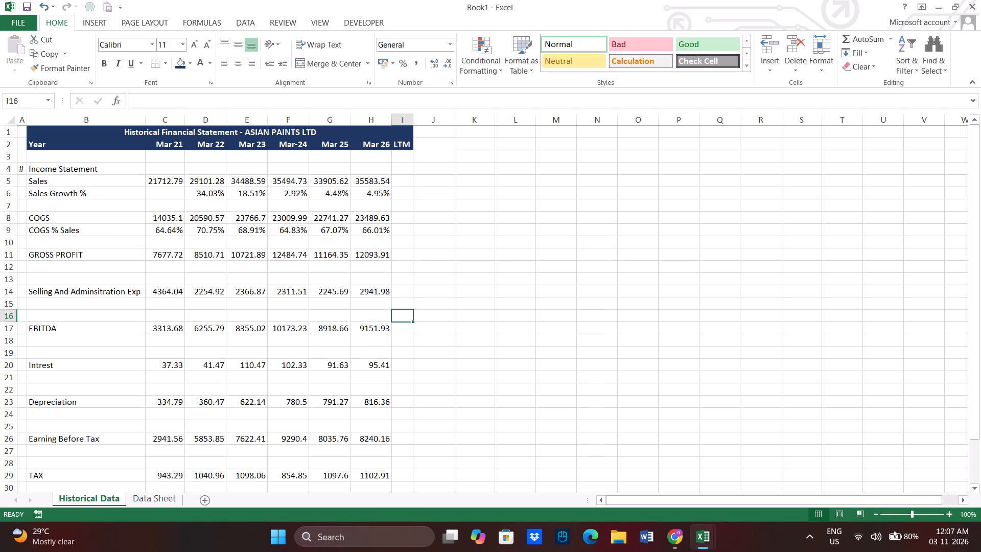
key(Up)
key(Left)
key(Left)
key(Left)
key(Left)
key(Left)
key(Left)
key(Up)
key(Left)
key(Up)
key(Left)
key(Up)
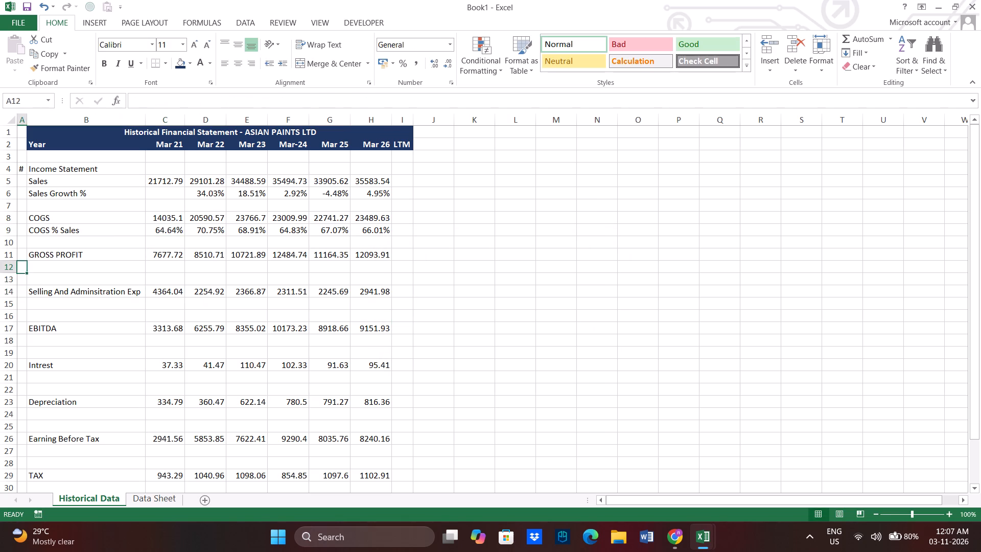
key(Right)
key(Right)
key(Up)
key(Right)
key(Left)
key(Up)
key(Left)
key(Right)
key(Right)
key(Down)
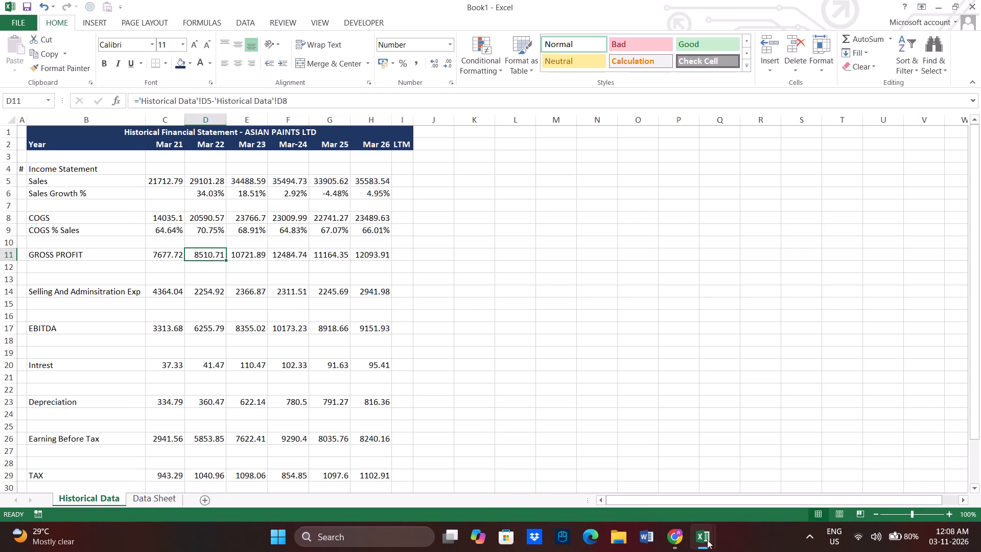
In the Asian Paints (1) workbook, hide columns C to F, covering Mar-17 to Mar-20, on the HistoricalFS sheet.
click(575, 469)
drag(166, 116, 250, 120)
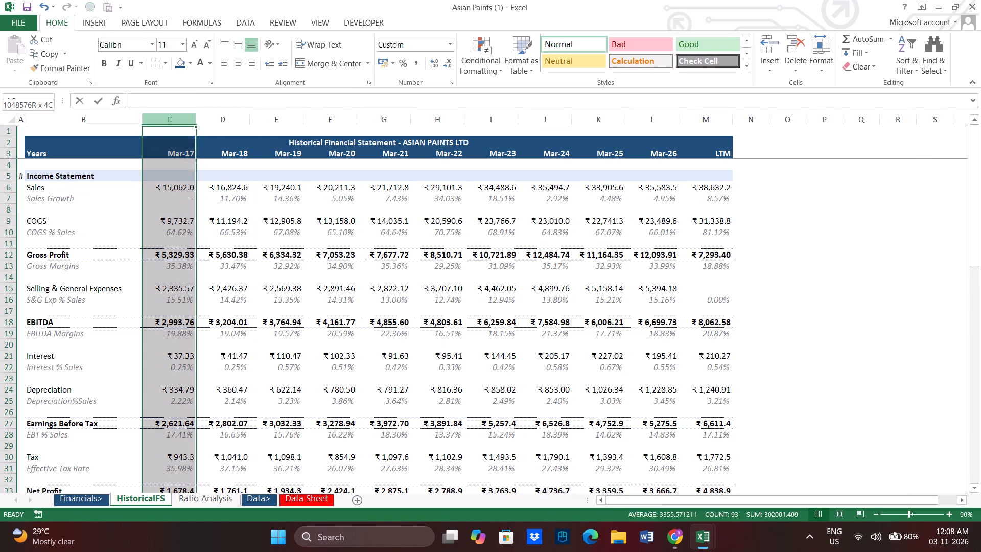
drag(250, 120, 319, 120)
right_click(319, 120)
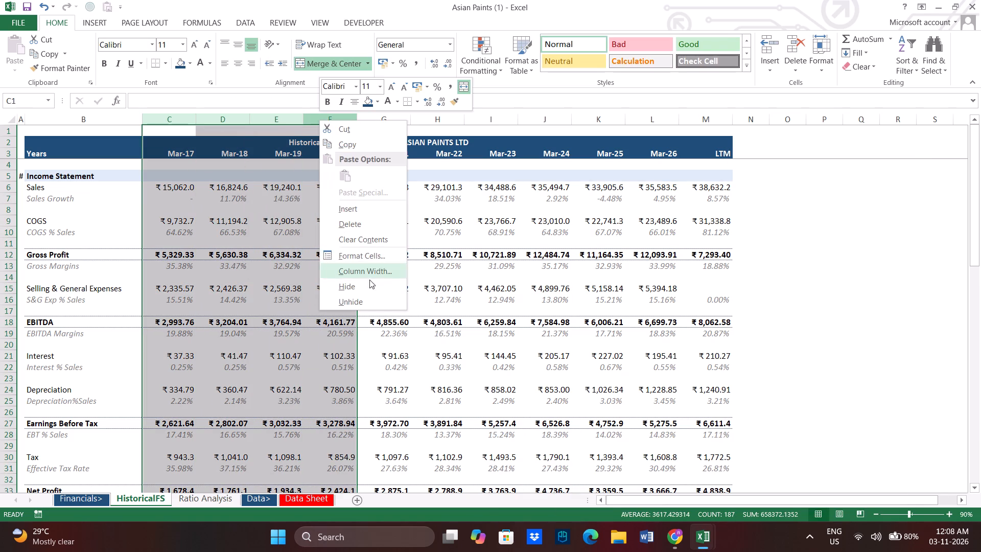
click(369, 285)
Compare the income statement rows of Book1's Historical Data sheet with the HistoricalFS sheet from Mar-21 onward.
click(184, 258)
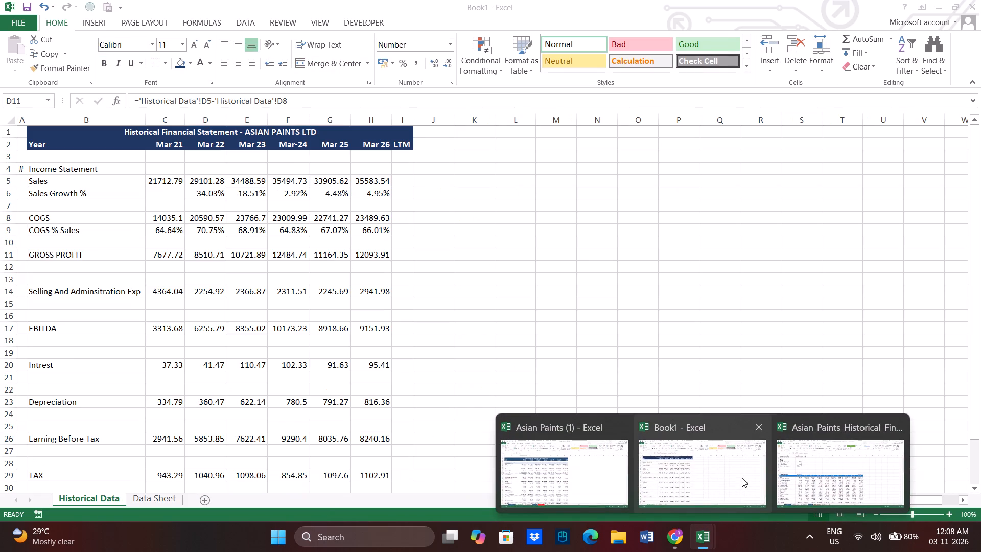
click(742, 478)
scroll(229, 324, down, 1)
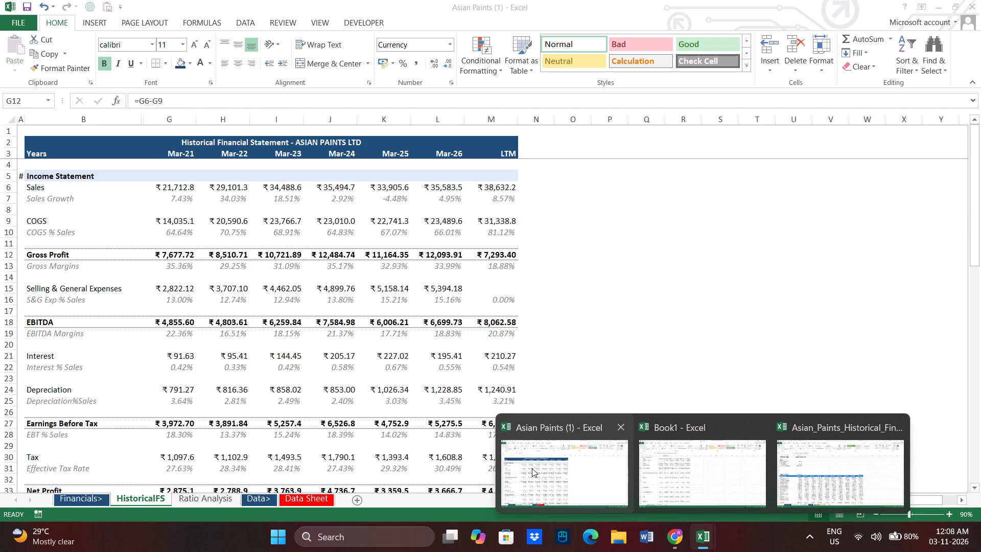
click(532, 468)
scroll(283, 332, down, 4)
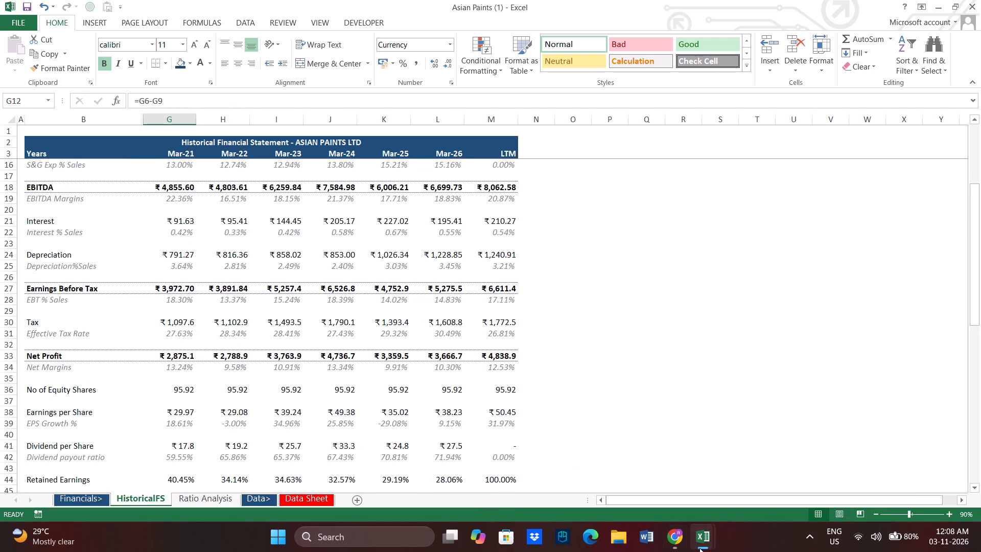
click(737, 475)
scroll(337, 373, down, 1)
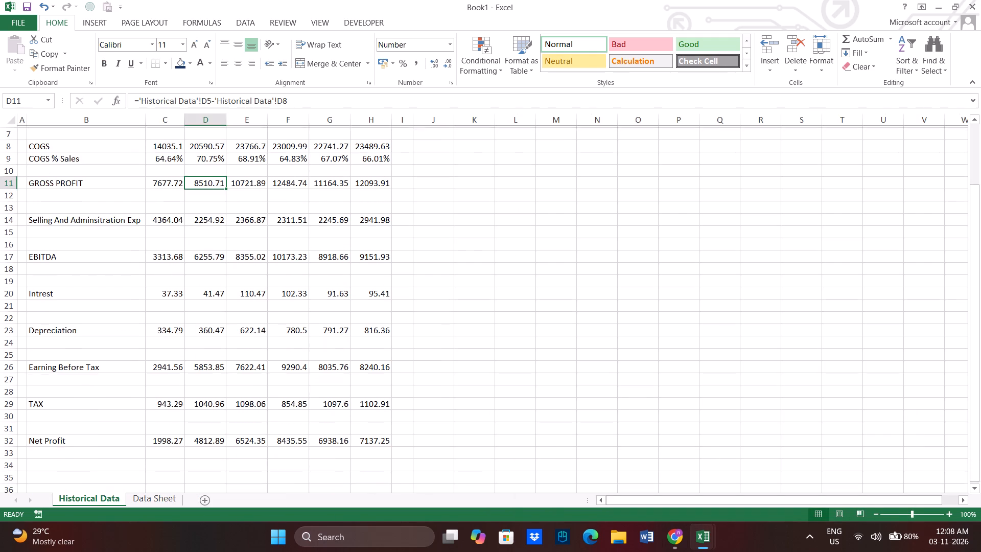
scroll(334, 361, up, 1)
Compare Book1's Mar 21 selling and administration formula with the Mar-21 Selling & General Expenses formula on the reference HistoricalFS sheet.
click(170, 260)
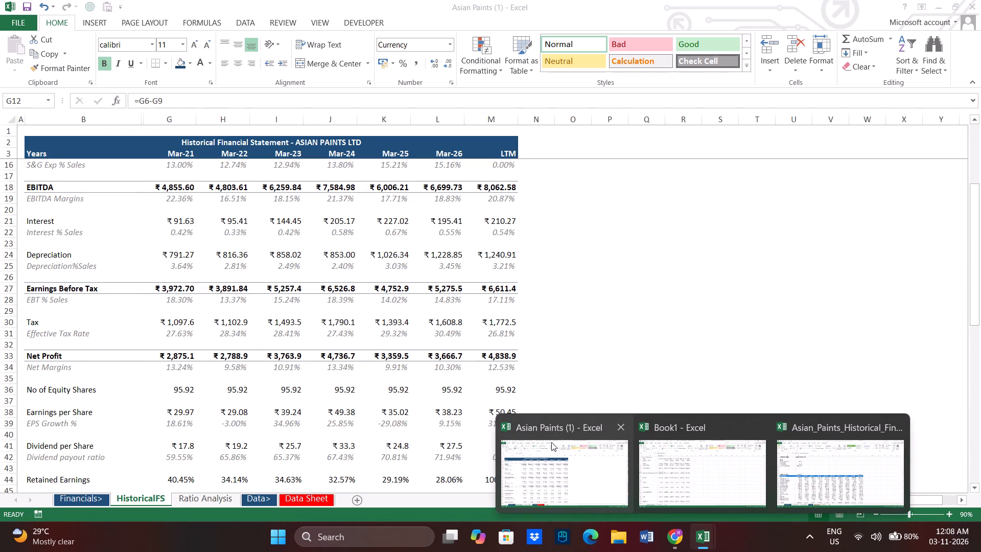
scroll(203, 350, up, 3)
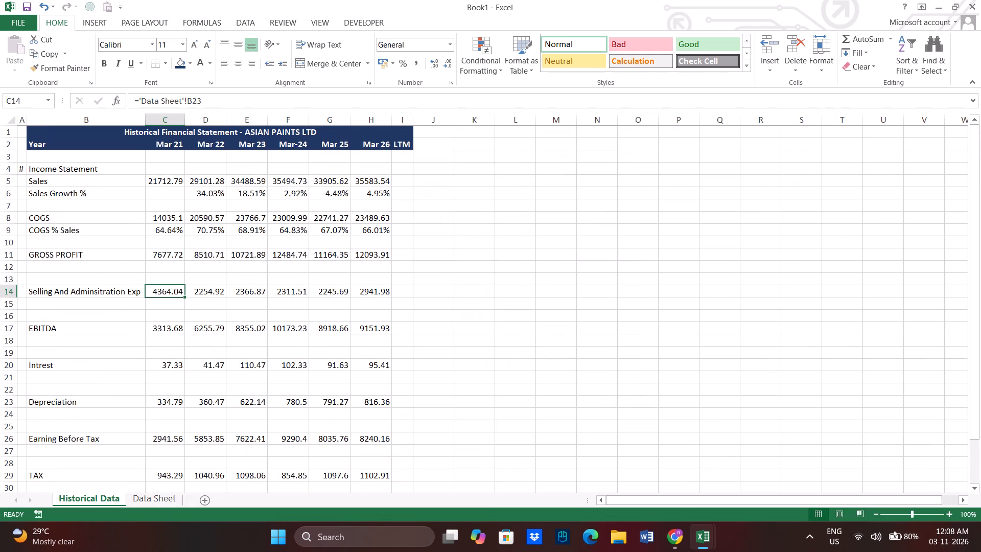
scroll(203, 350, up, 2)
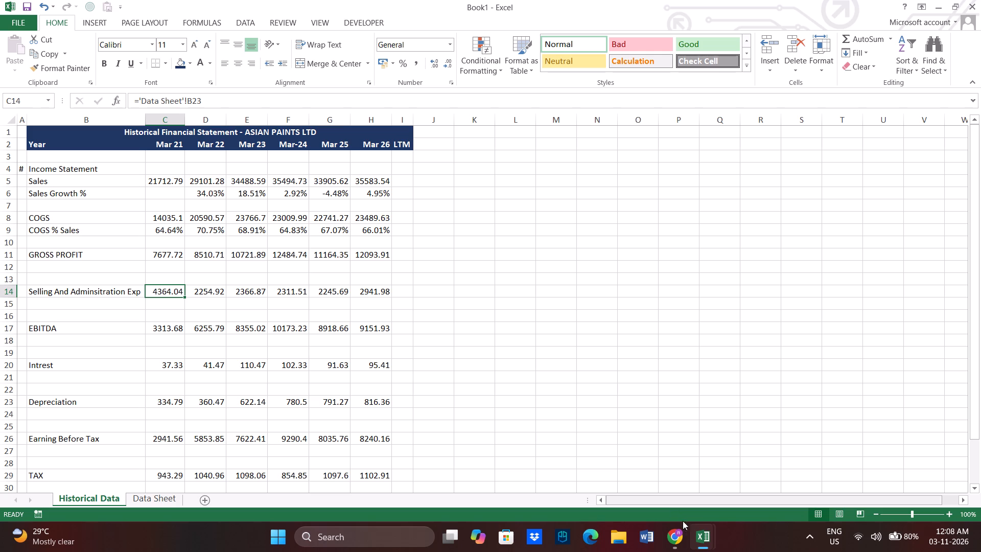
click(616, 472)
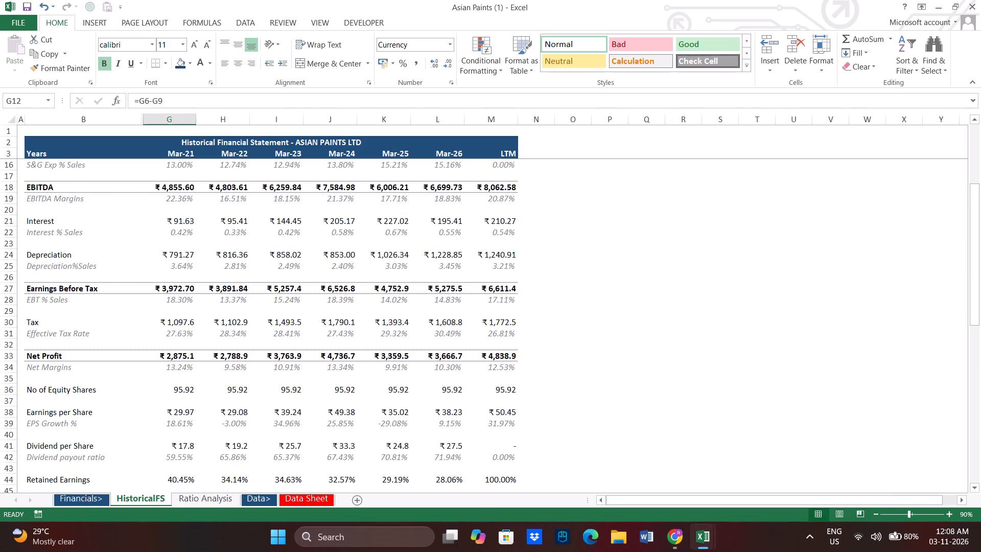
scroll(183, 295, up, 3)
click(163, 220)
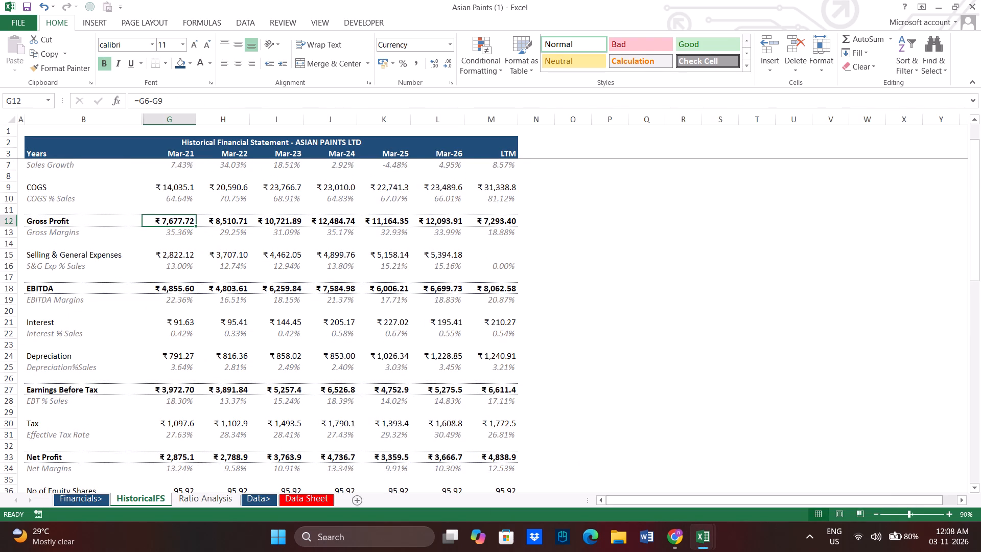
click(172, 231)
click(178, 257)
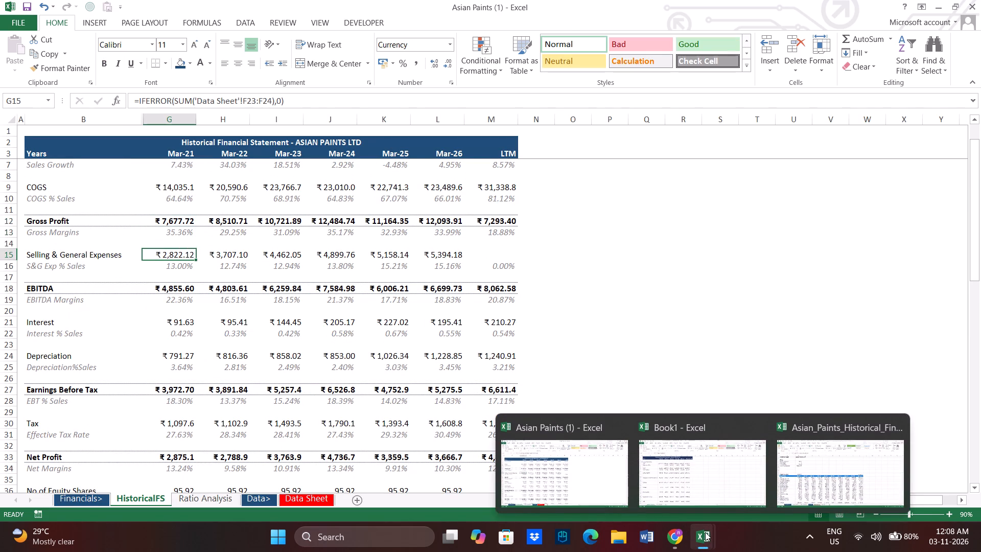
click(200, 503)
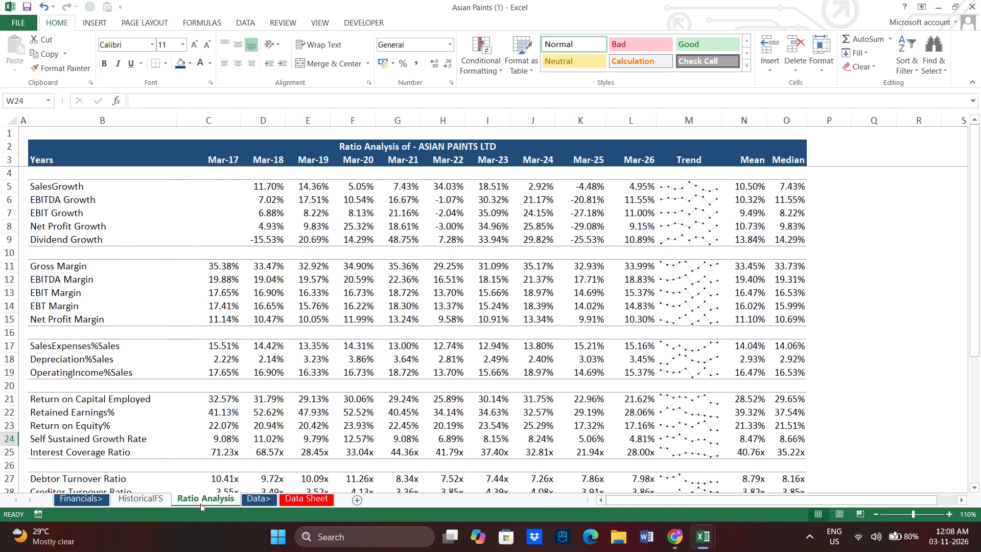
click(148, 499)
click(707, 541)
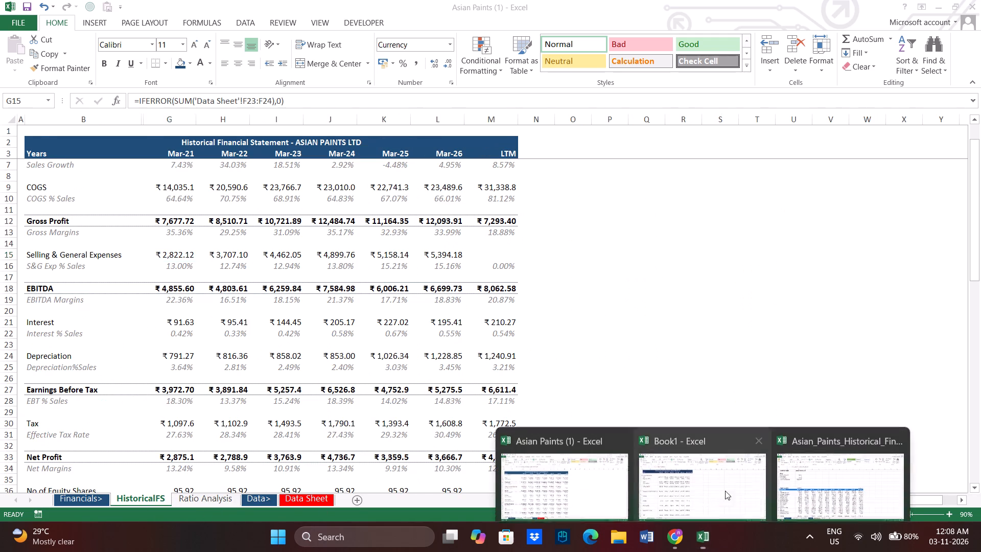
Check the Mar-21 Selling and admin, Other Expenses and Other Income entries on Book1's Data Sheet.
click(669, 472)
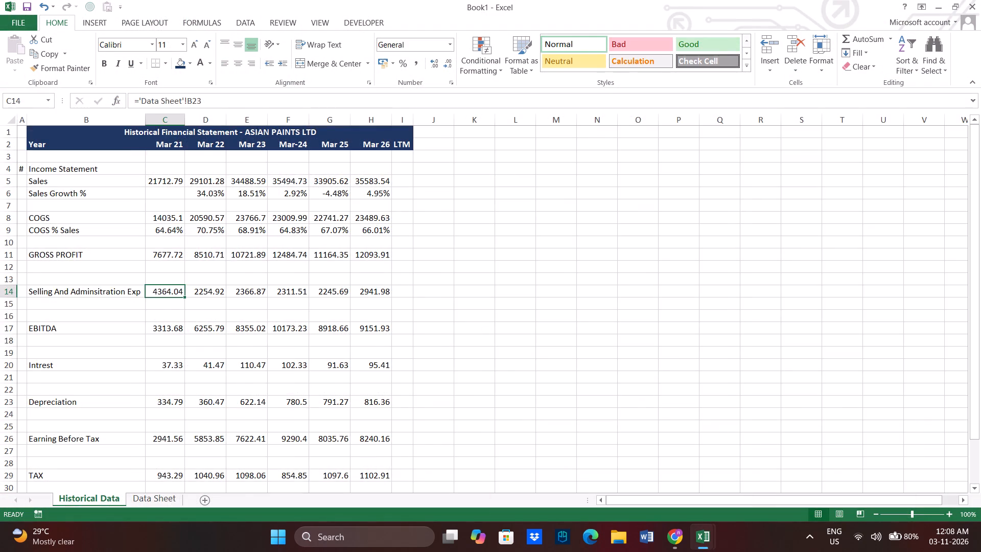
click(161, 495)
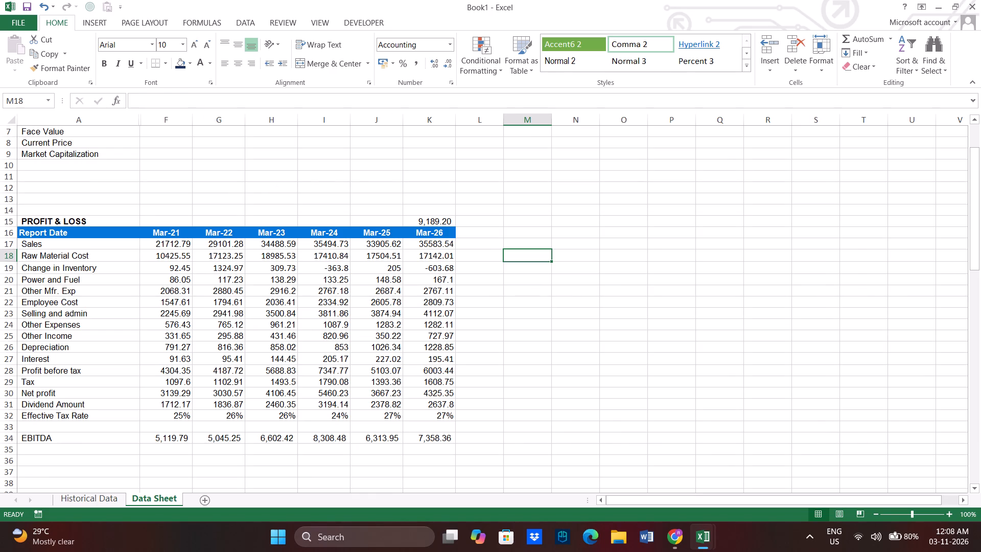
click(173, 313)
click(176, 324)
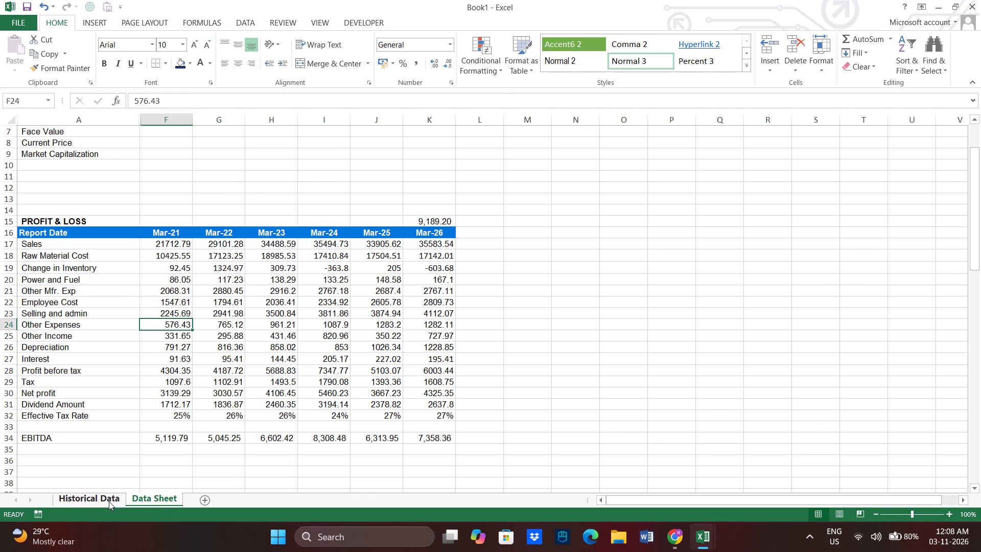
click(174, 336)
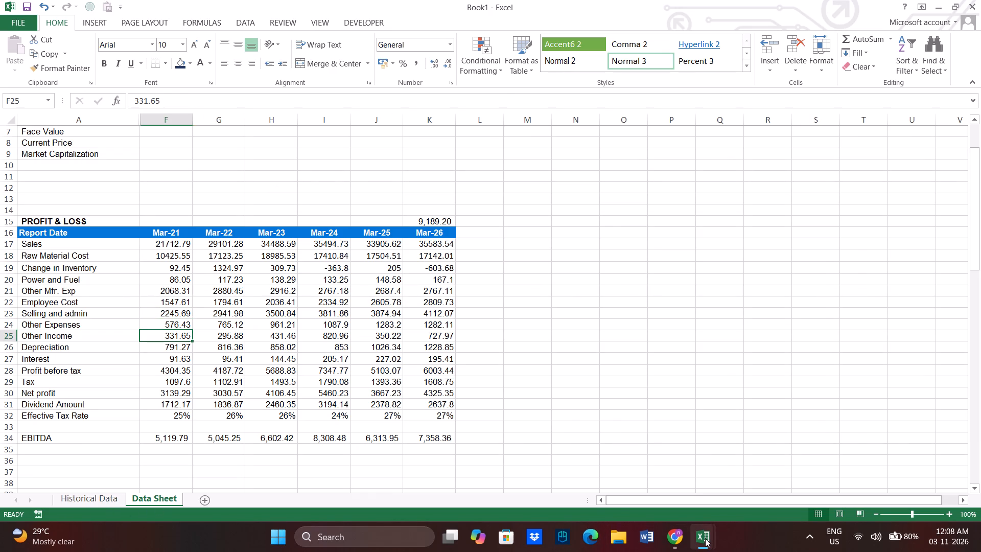
In a new Chrome tab, search the web for whether other income is subtracted from selling and administration.
click(679, 537)
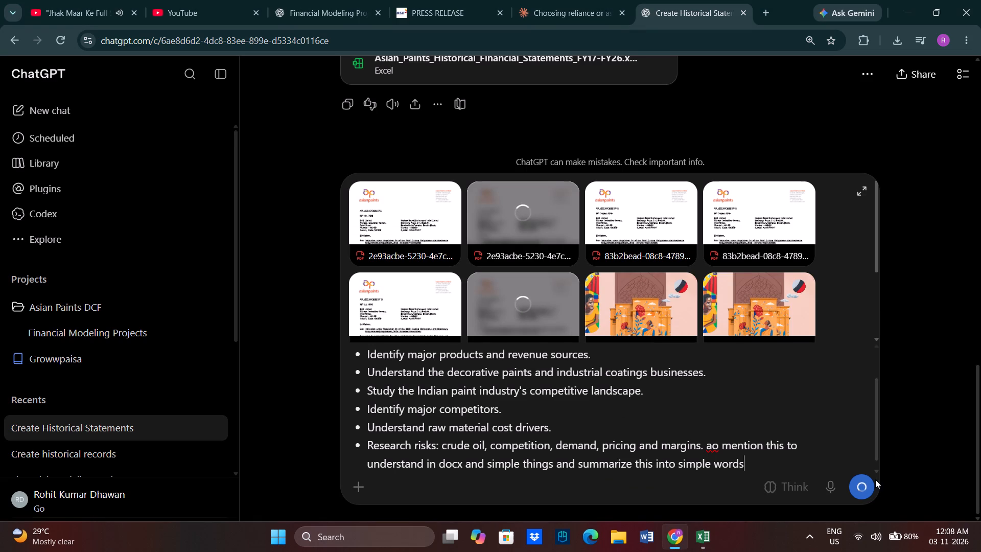
click(765, 17)
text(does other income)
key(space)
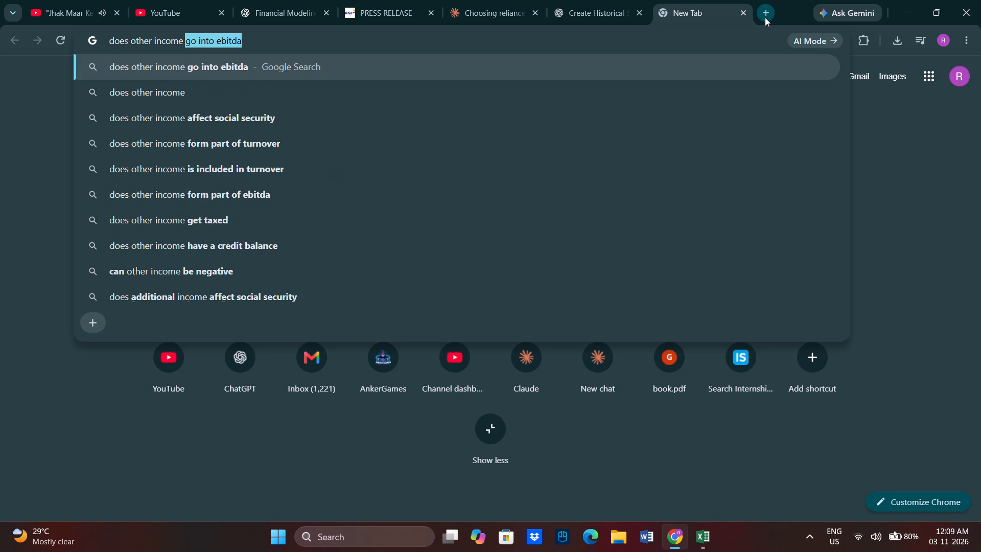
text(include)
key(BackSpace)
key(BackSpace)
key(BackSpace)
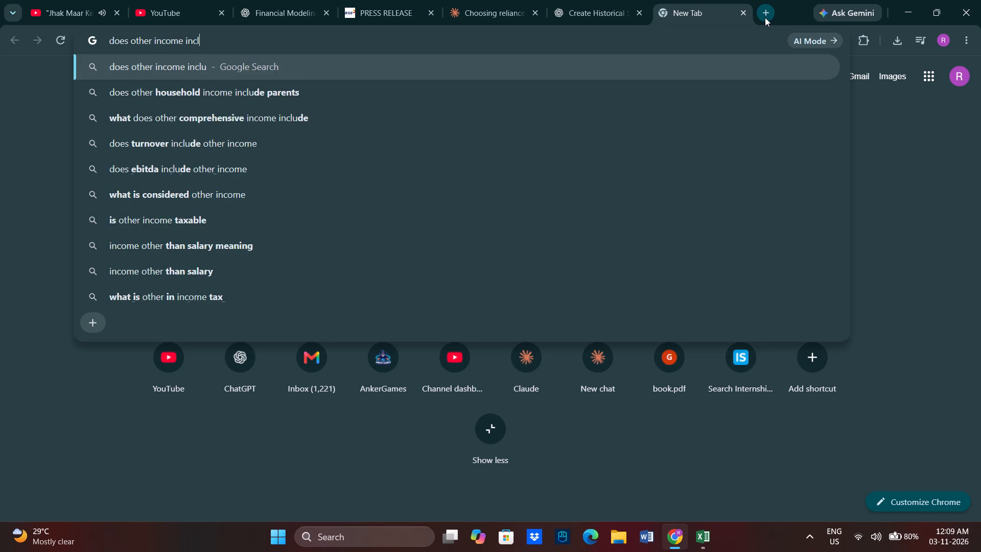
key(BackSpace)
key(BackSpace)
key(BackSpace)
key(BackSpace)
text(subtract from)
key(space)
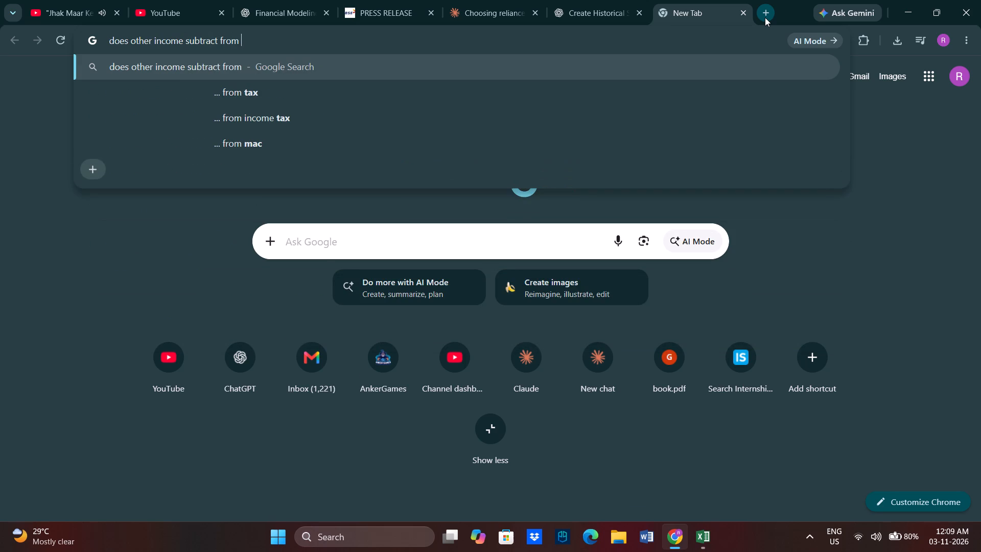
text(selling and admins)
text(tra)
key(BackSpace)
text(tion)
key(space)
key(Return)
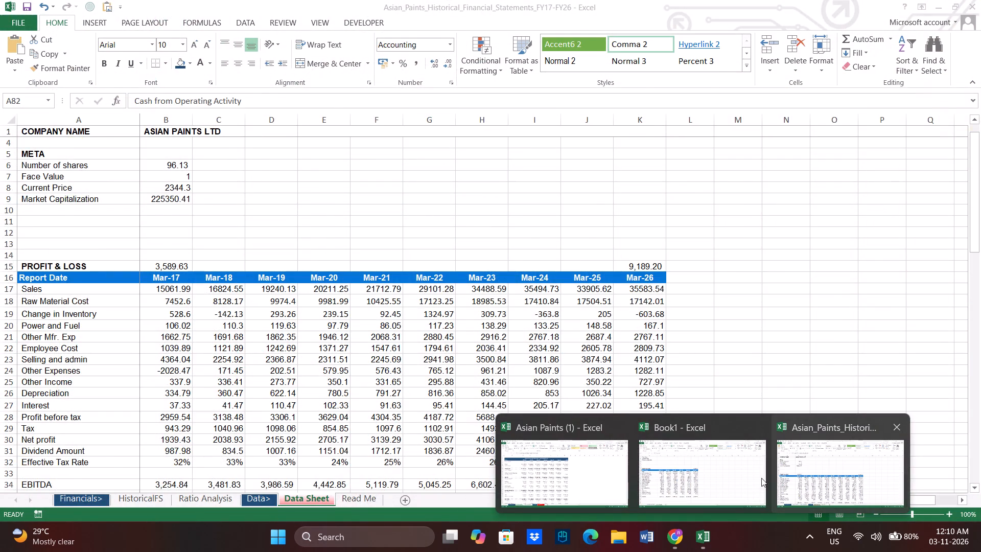
click(706, 487)
scroll(345, 333, down, 1)
scroll(345, 333, up, 1)
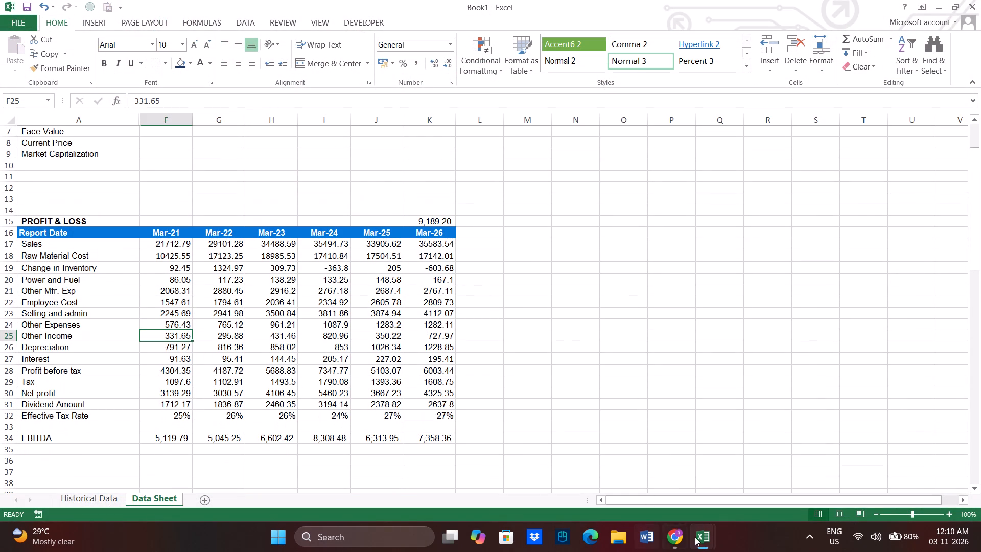
click(701, 535)
click(667, 467)
click(107, 498)
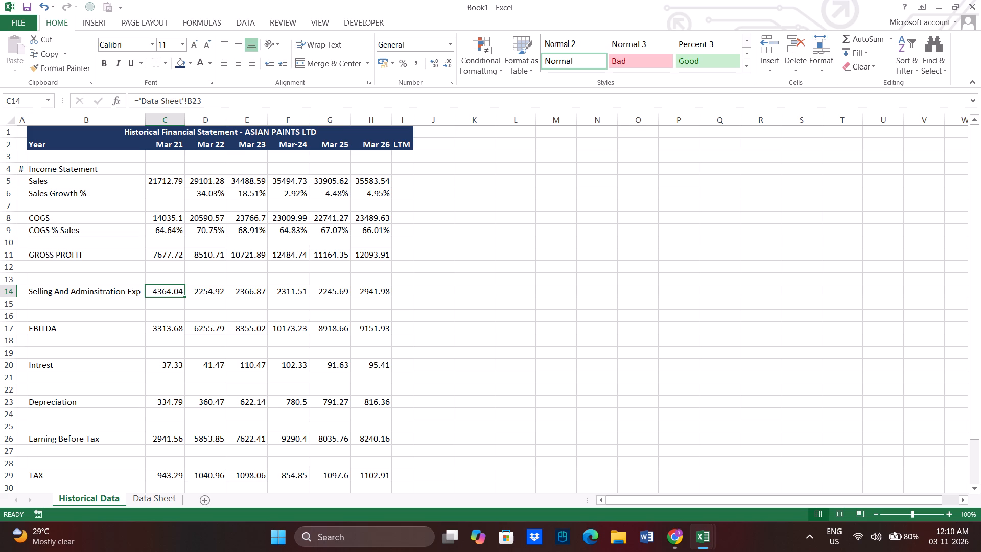
double_click(167, 290)
click(224, 291)
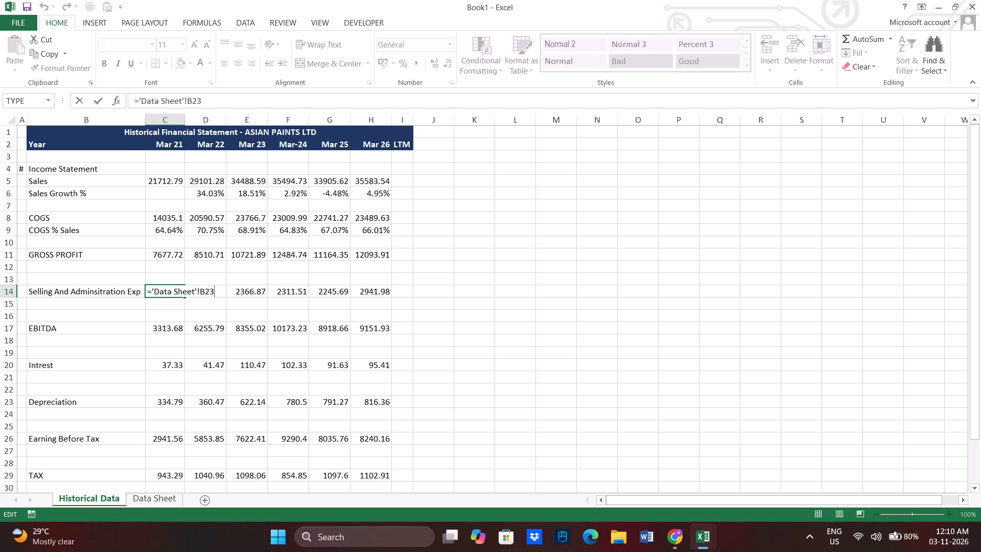
key(minus)
click(159, 498)
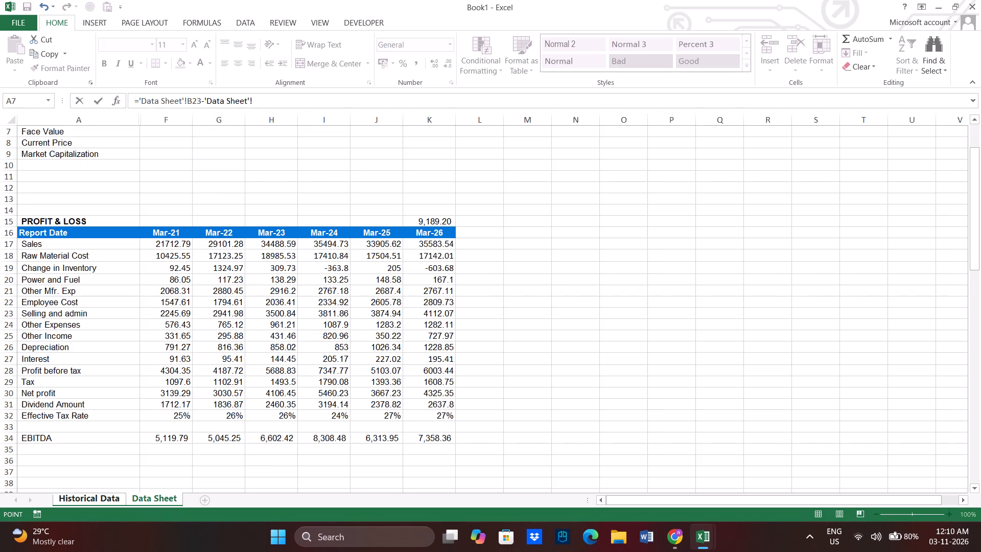
click(179, 323)
key(Return)
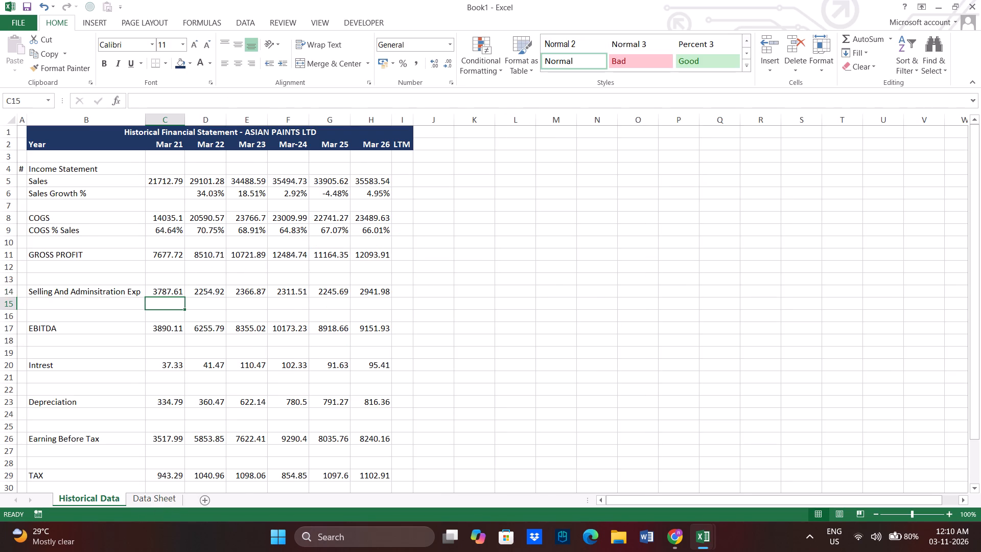
Copy the Mar 21 Selling and Administration formula across the same row through Mar 26.
key(Up)
key(ctrl+c)
key(shift+Right)
key(shift+Right)
key(shift+Right)
key(shift+Right)
key(shift+Right)
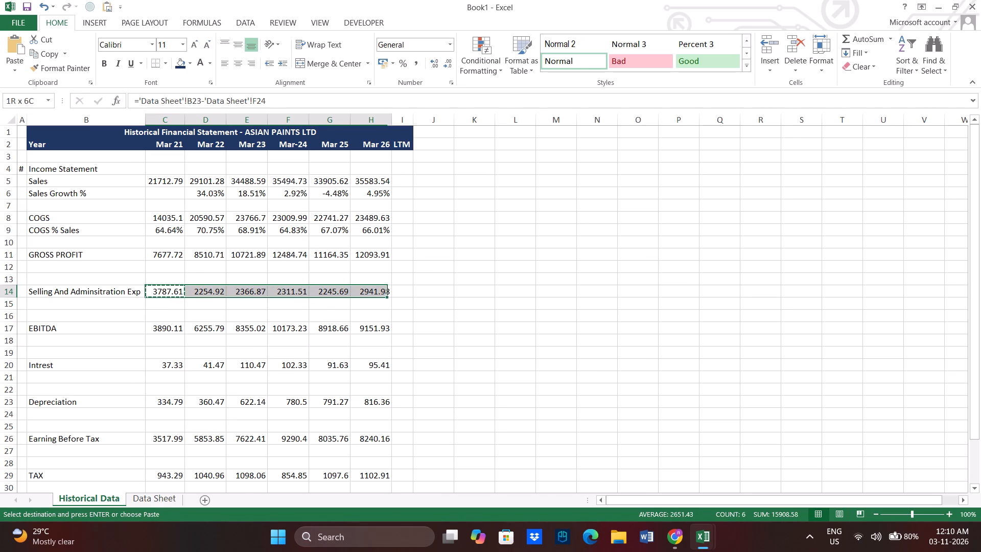
key(ctrl+v)
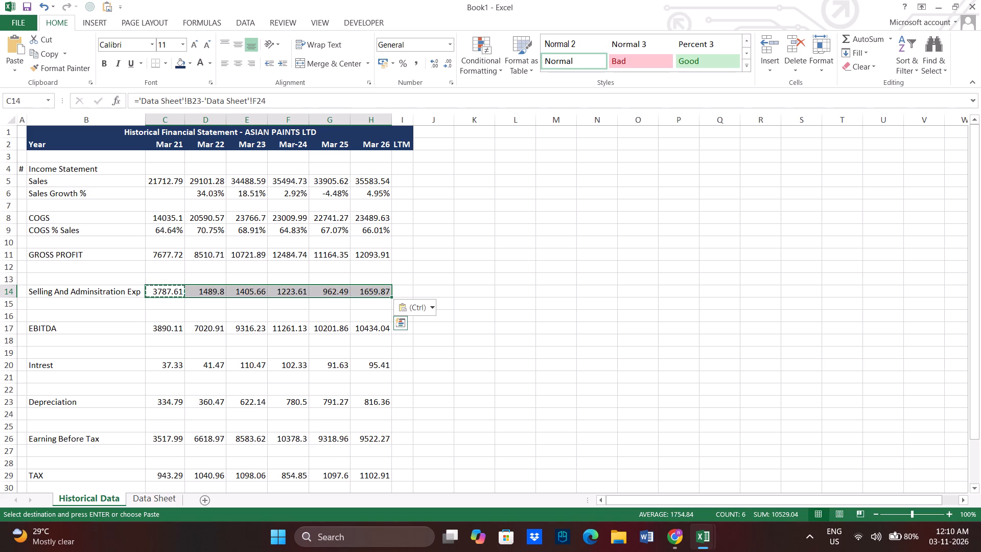
Change the Mar 21 Selling and Administration formula to add Other Expenses: ='Data Sheet'!B23+'Data Sheet'!F24.
click(179, 314)
click(170, 290)
double_click(170, 290)
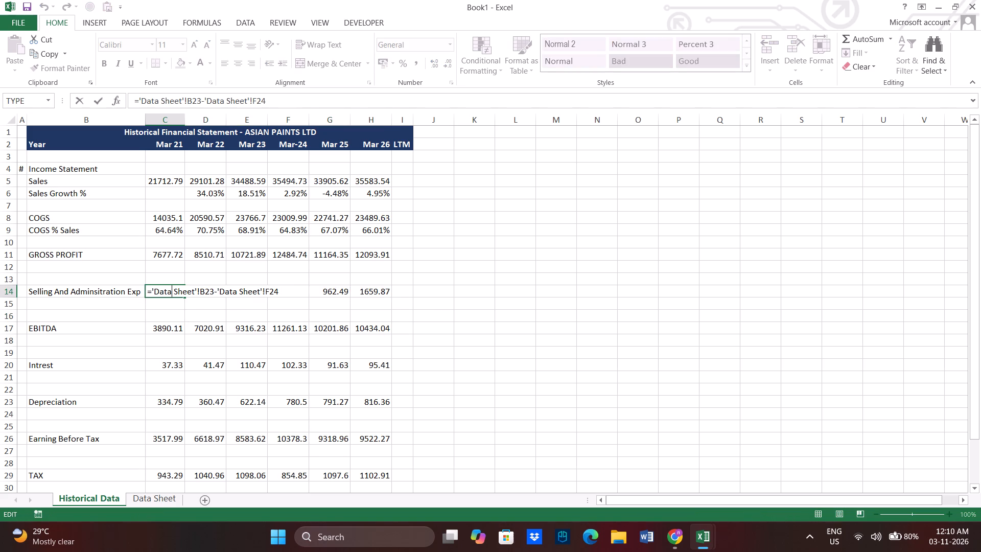
click(218, 290)
key(BackSpace)
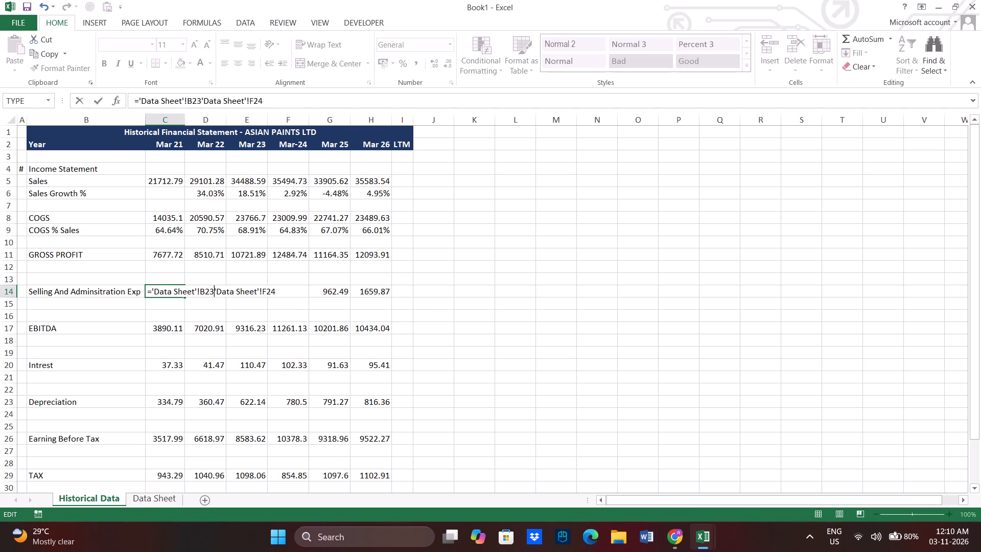
key(plus)
key(Return)
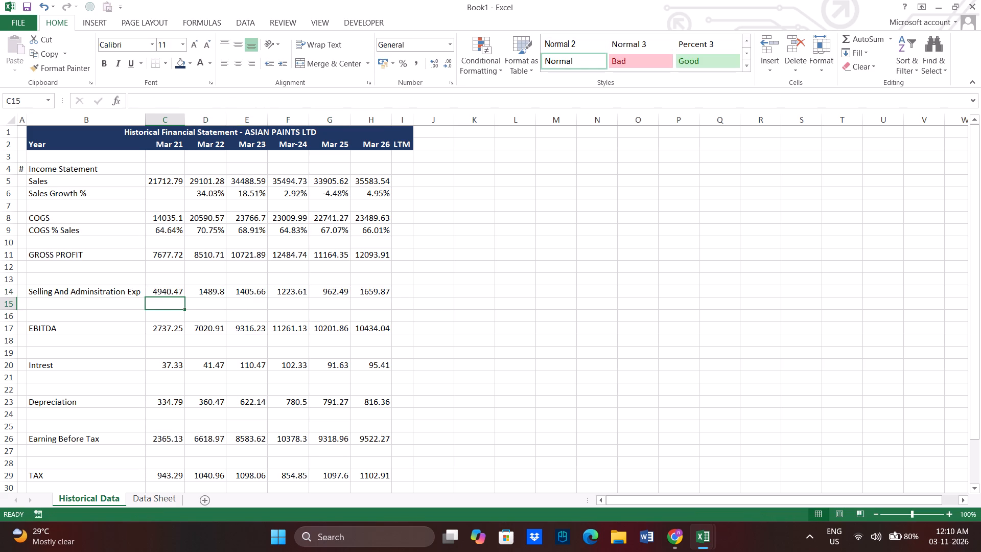
key(Down)
key(Down)
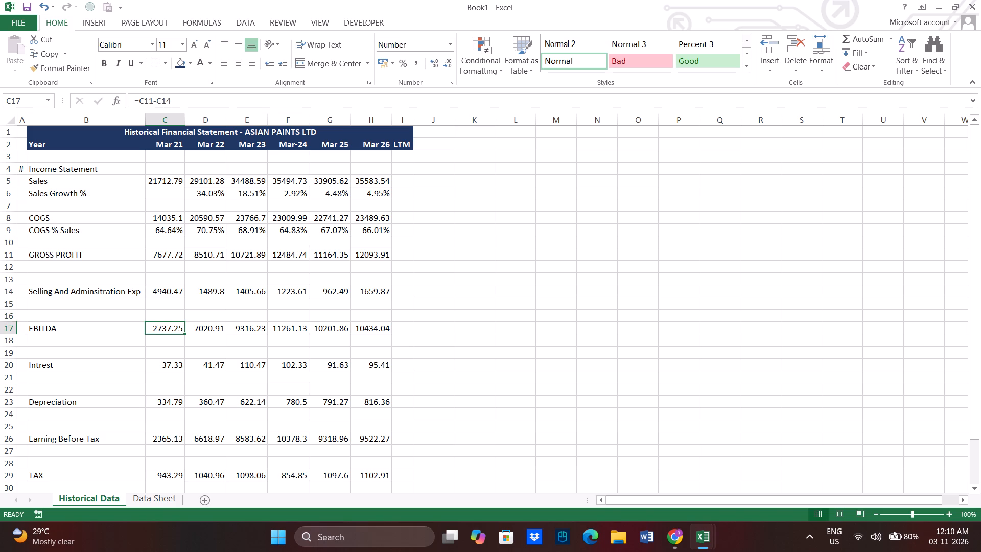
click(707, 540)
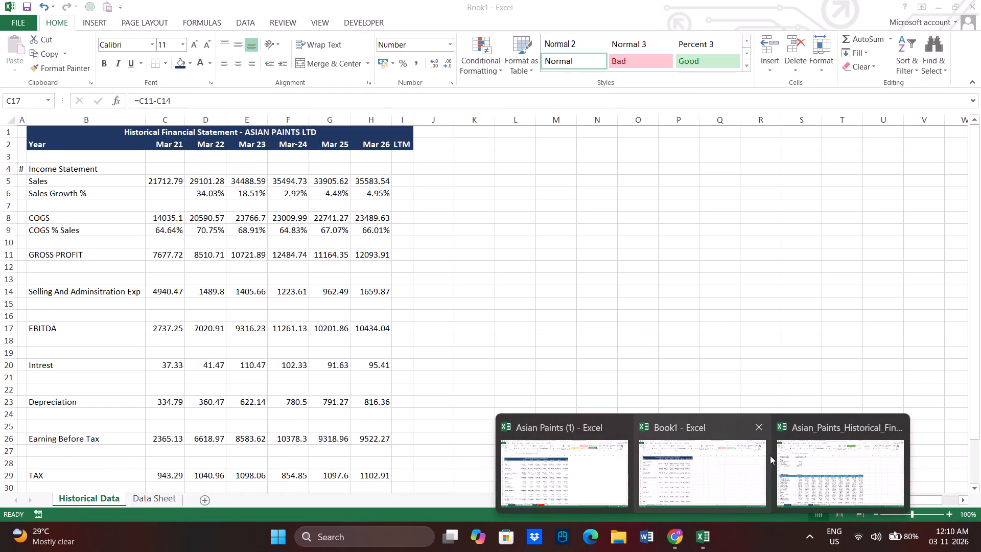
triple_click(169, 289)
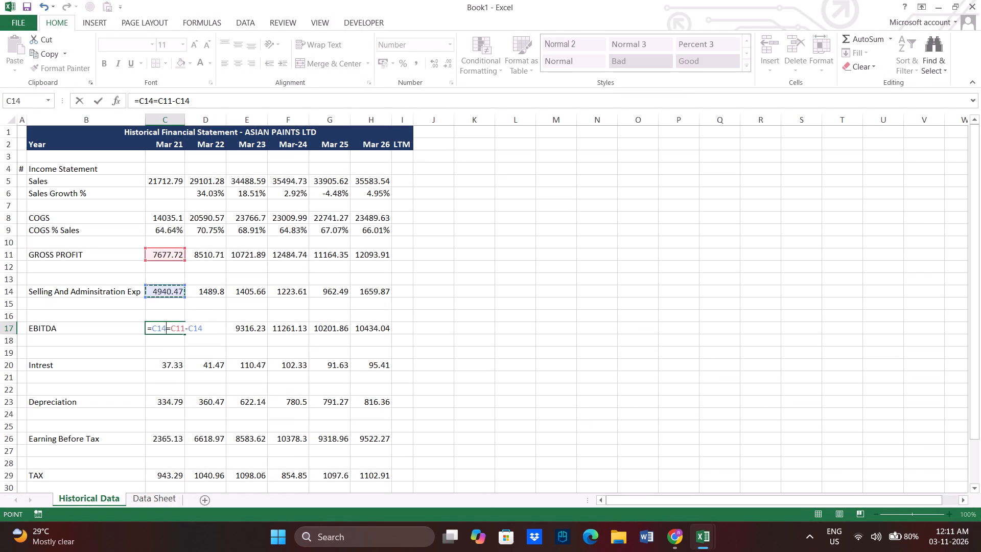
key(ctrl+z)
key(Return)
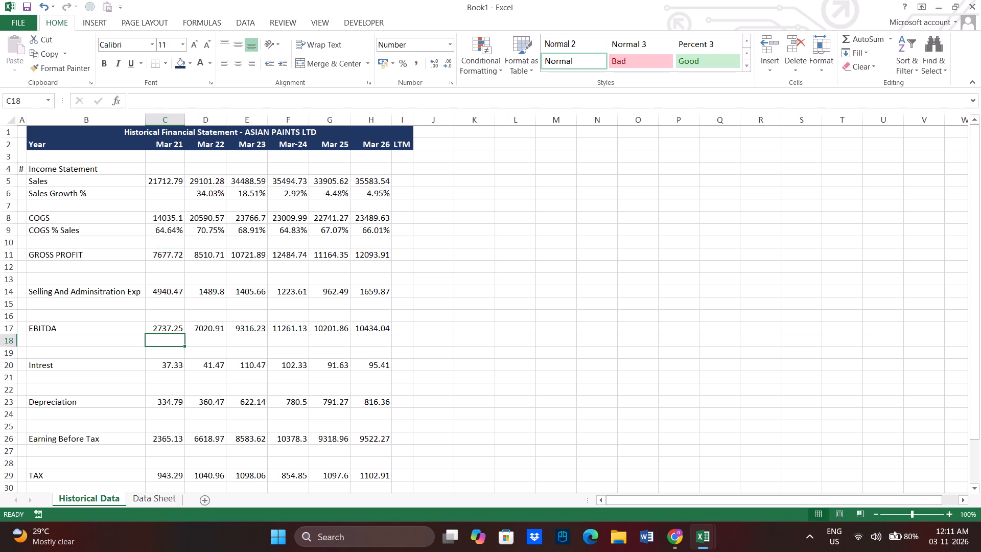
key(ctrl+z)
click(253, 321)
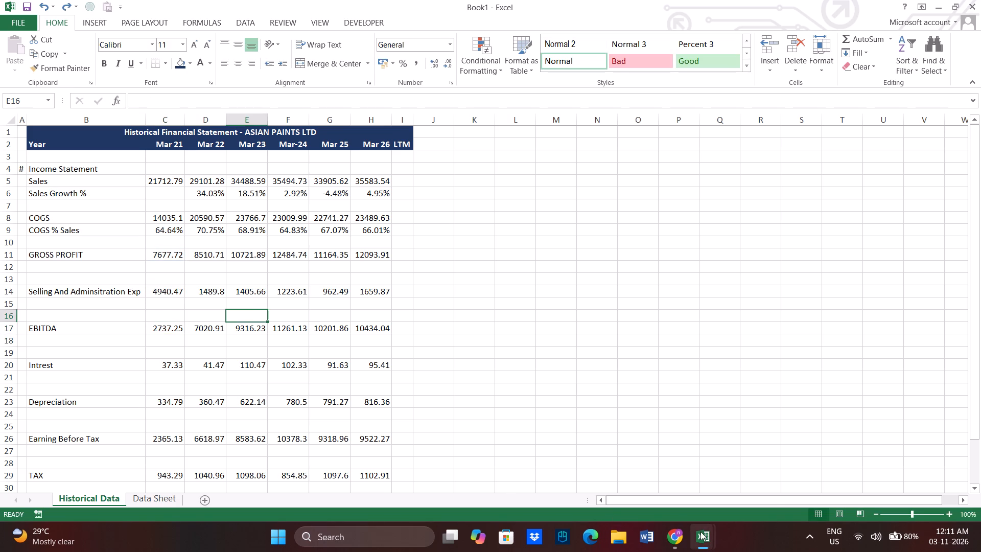
Switch to the Asian Paints (1) workbook and hide its Data Sheet's Mar-17 to Mar-20 columns (B to E).
click(700, 532)
click(594, 465)
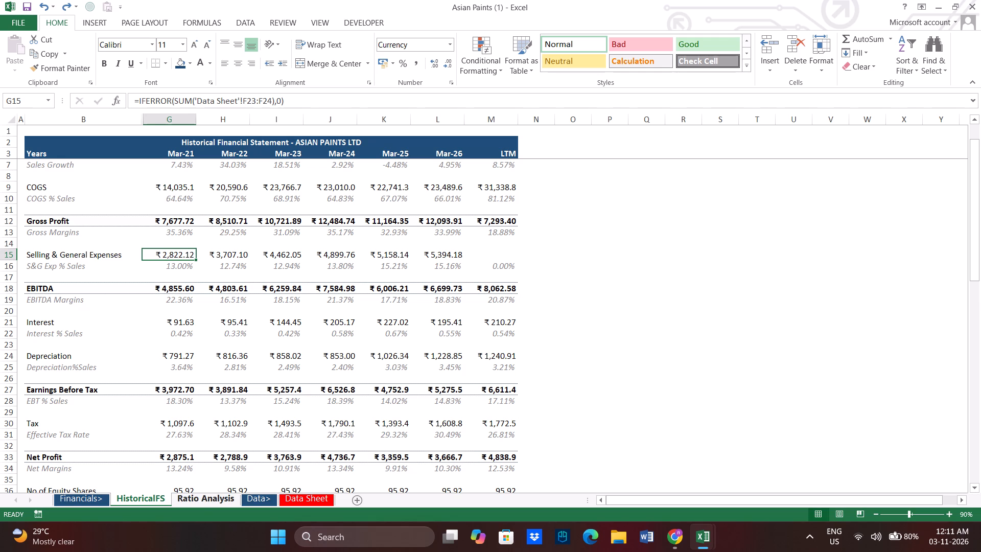
click(198, 504)
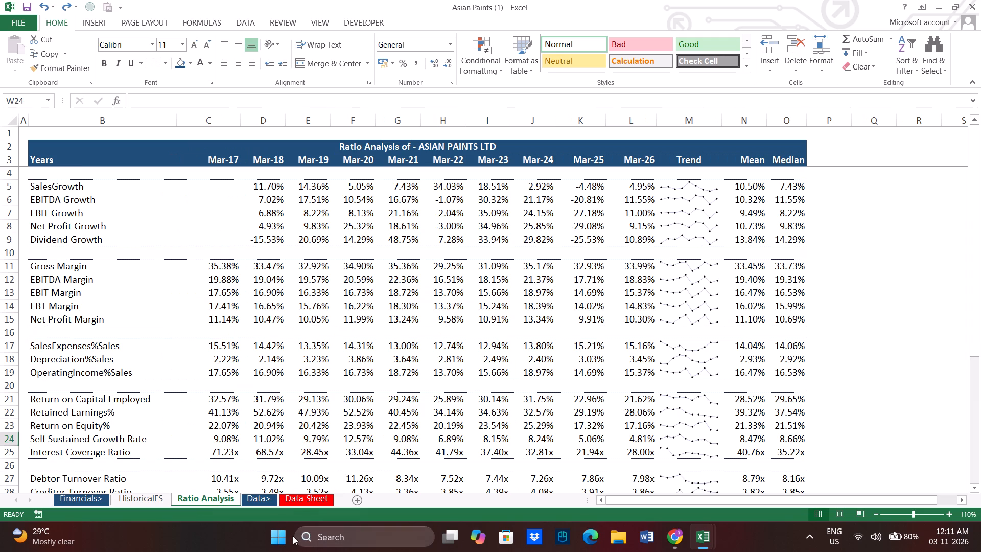
click(296, 504)
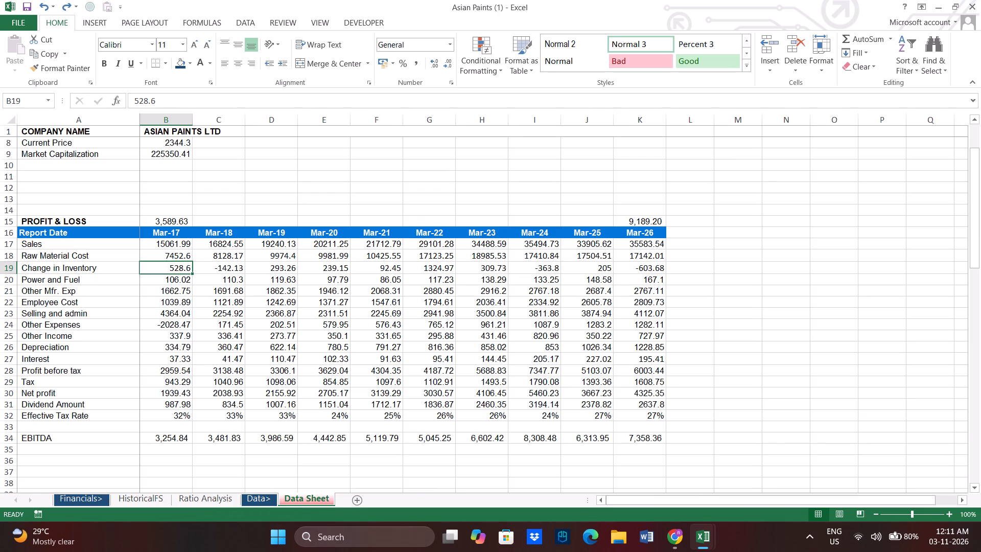
drag(179, 233, 339, 233)
click(338, 233)
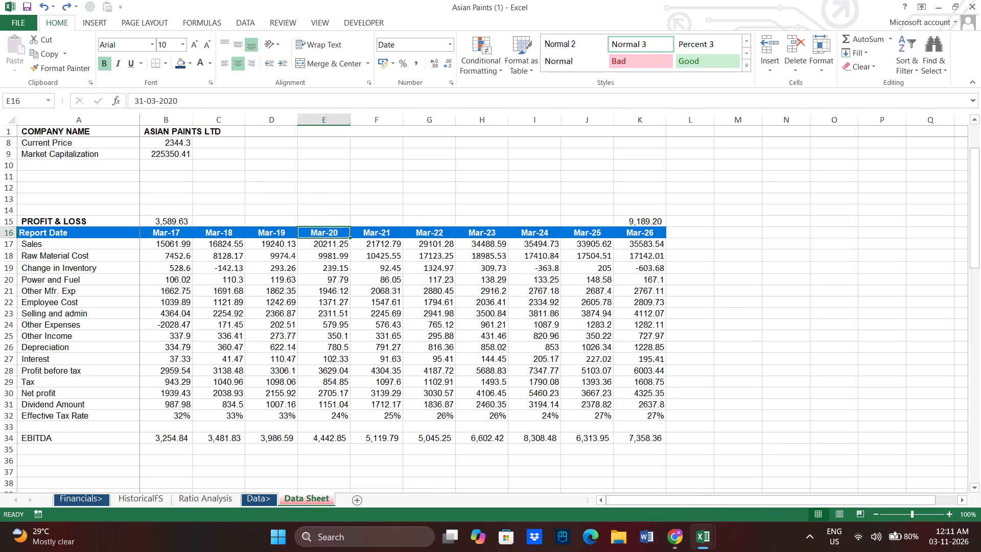
drag(175, 119, 346, 119)
right_click(342, 117)
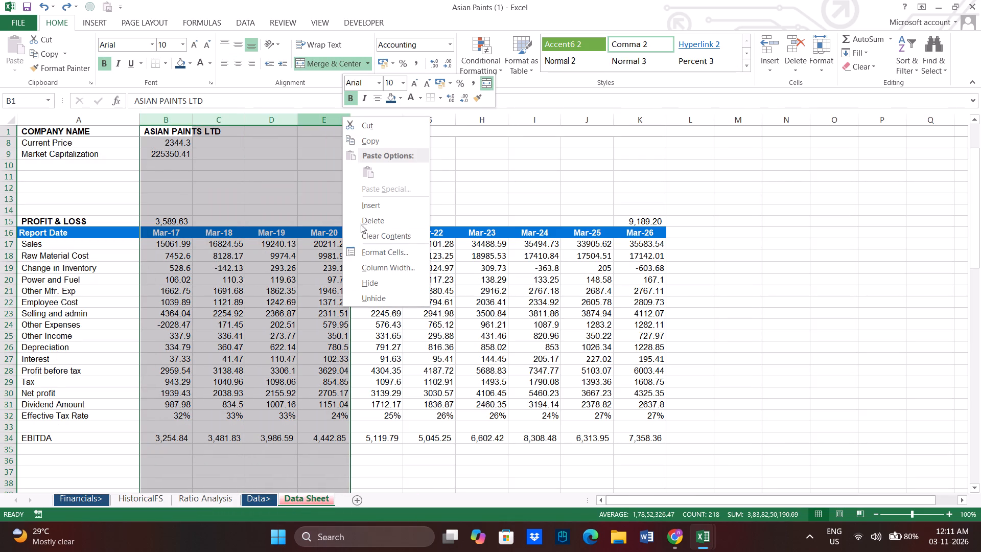
click(396, 275)
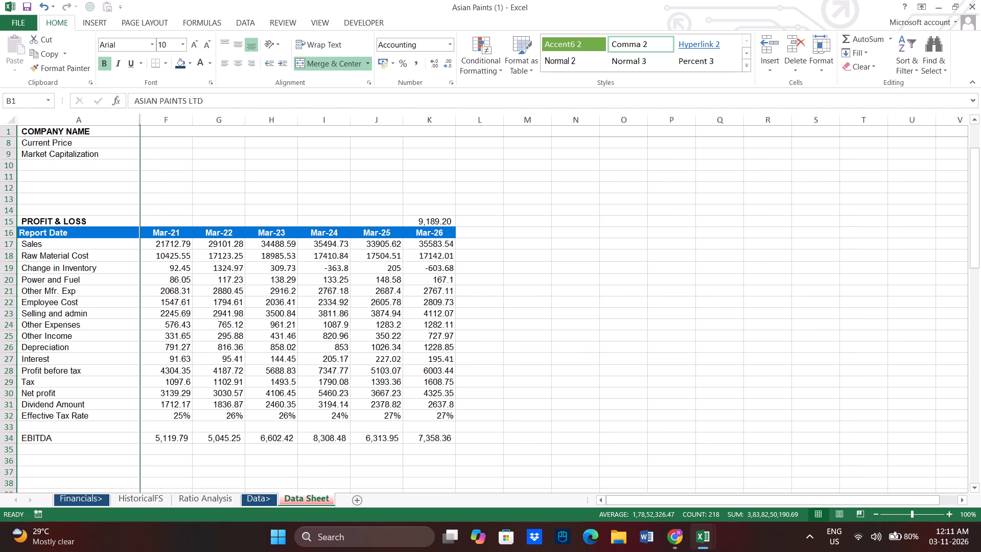
Check the sum of the Mar-21 Selling and admin and Other Expenses entries on this Data Sheet.
click(170, 292)
click(170, 317)
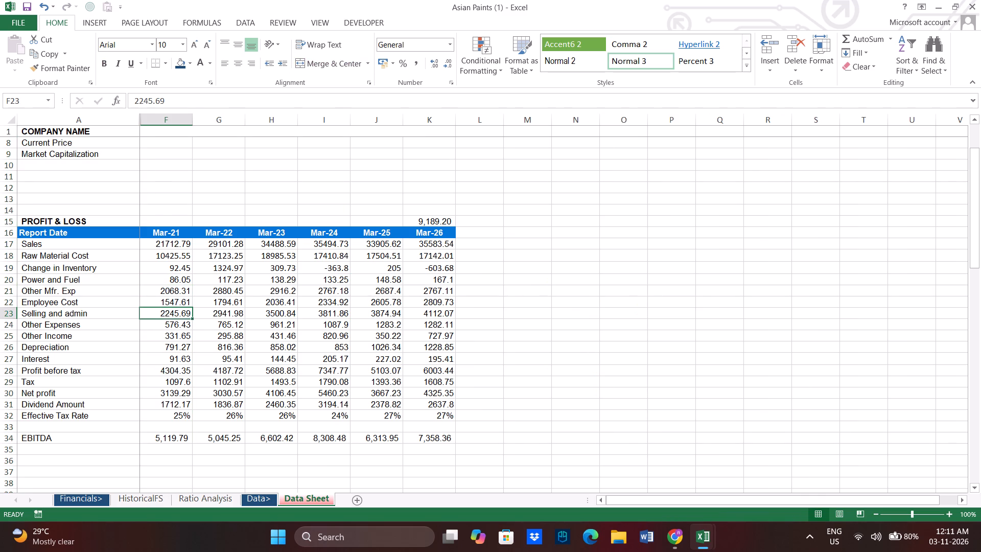
click(171, 327)
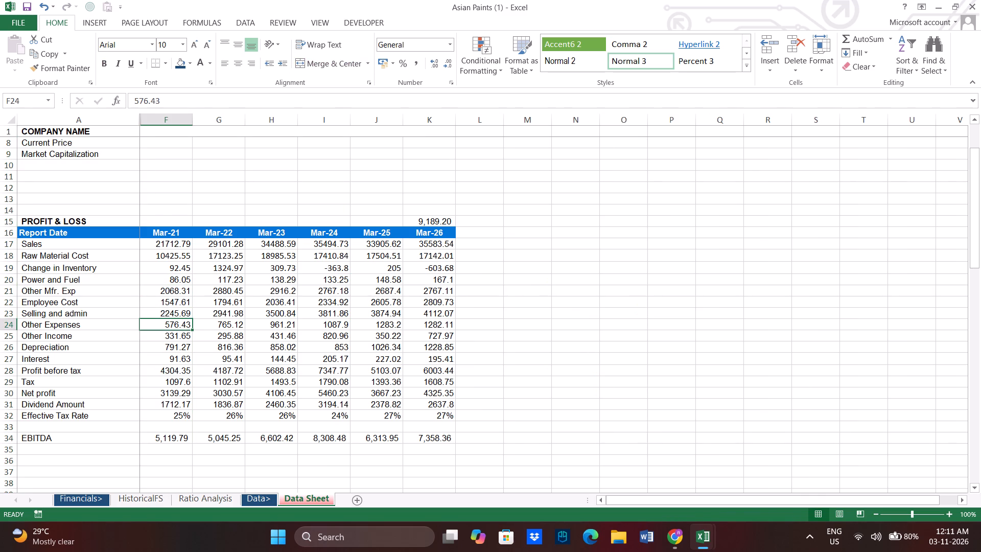
drag(168, 312, 168, 321)
Close the Asian_Paints_Historical_Financial_Statements_FY17-FY26 workbook.
click(699, 540)
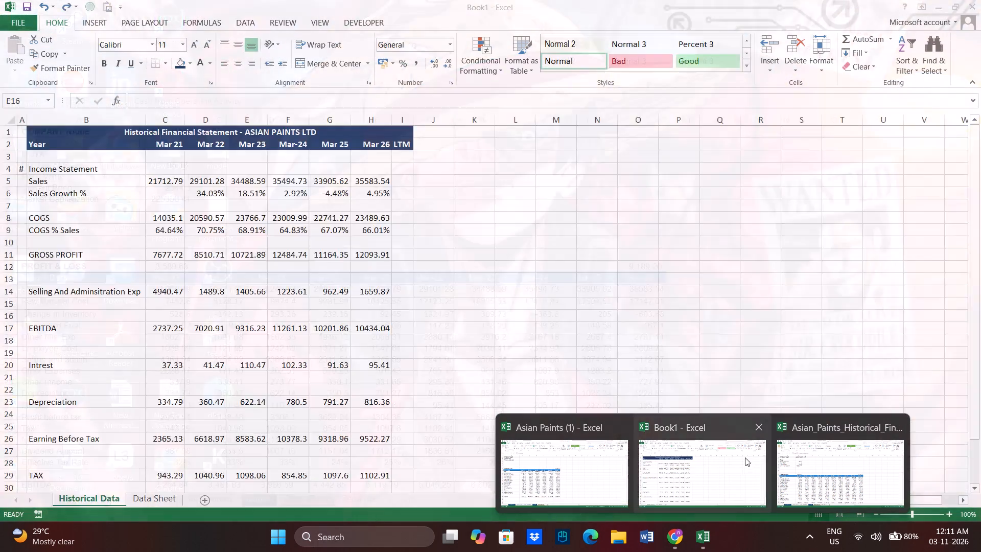
click(897, 424)
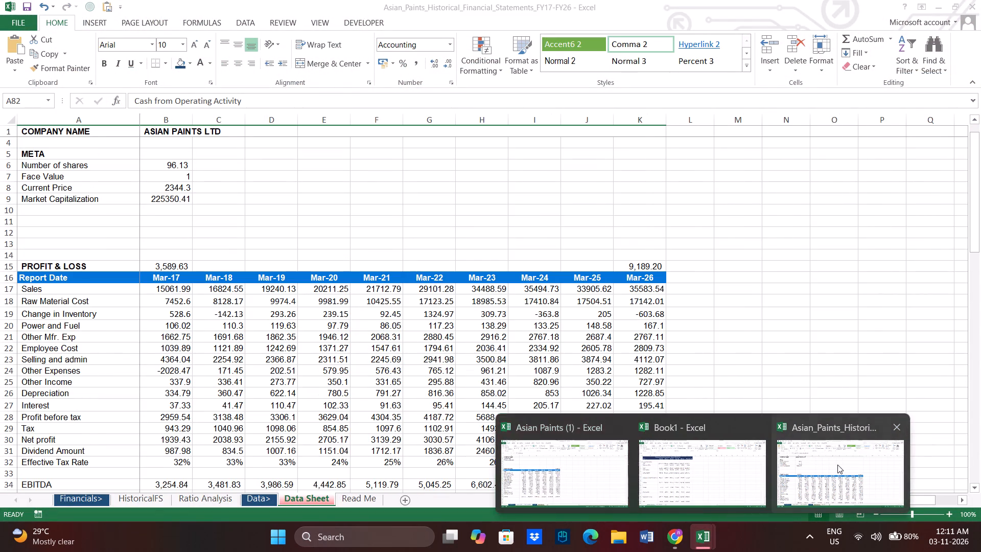
click(837, 465)
click(477, 294)
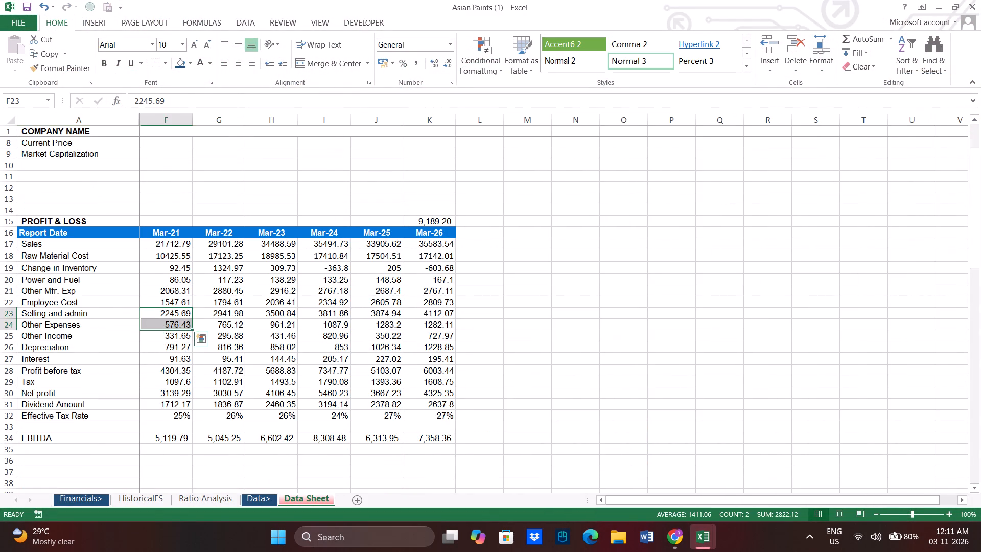
Compare the Mar-21 Selling and admin entry on the Data Sheets of Asian Paints (1) and Book1.
click(696, 528)
click(768, 469)
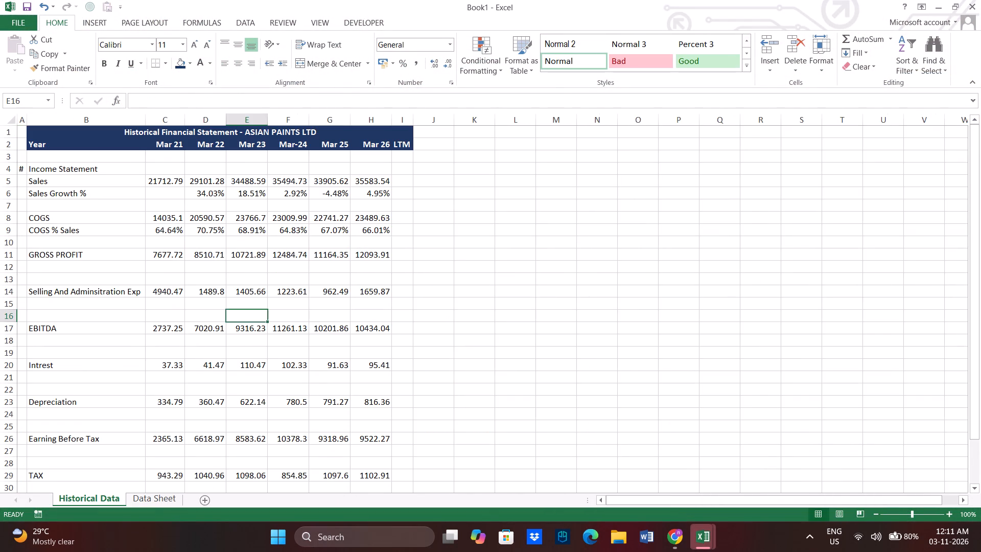
click(708, 537)
click(601, 489)
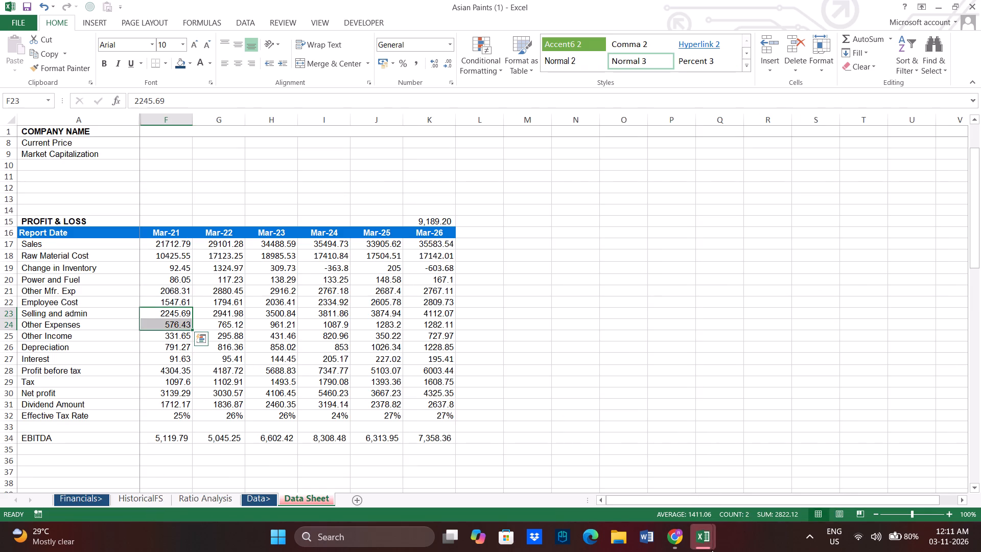
click(699, 551)
click(780, 481)
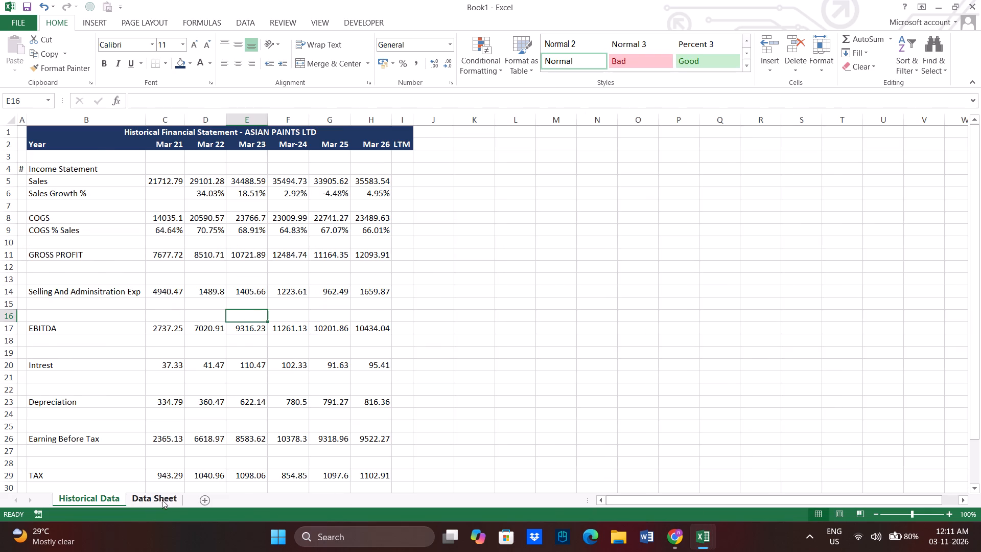
click(162, 500)
click(169, 314)
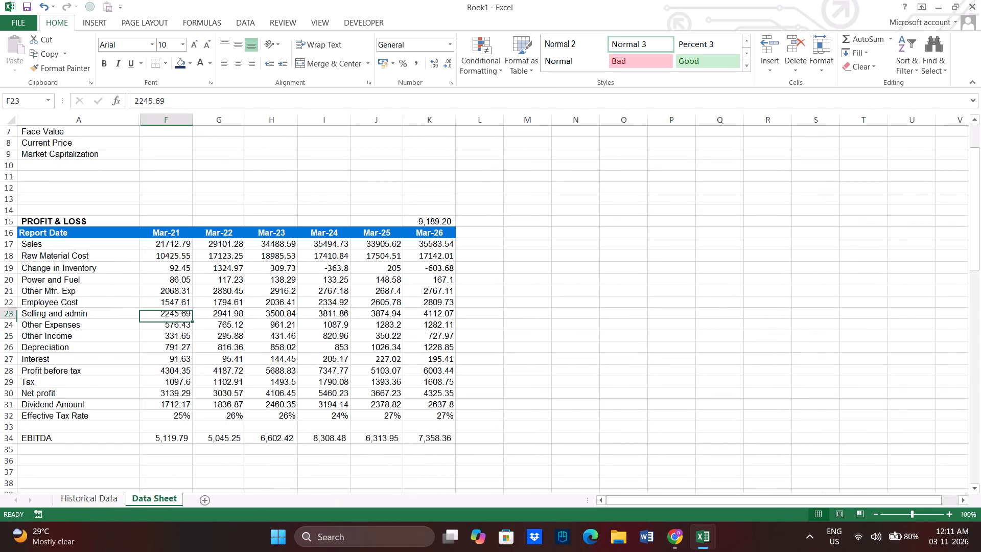
Correct Historical Data's Mar 21 Selling and Administration formula to ='Data Sheet'!F23+'Data Sheet'!F24.
click(101, 495)
click(159, 296)
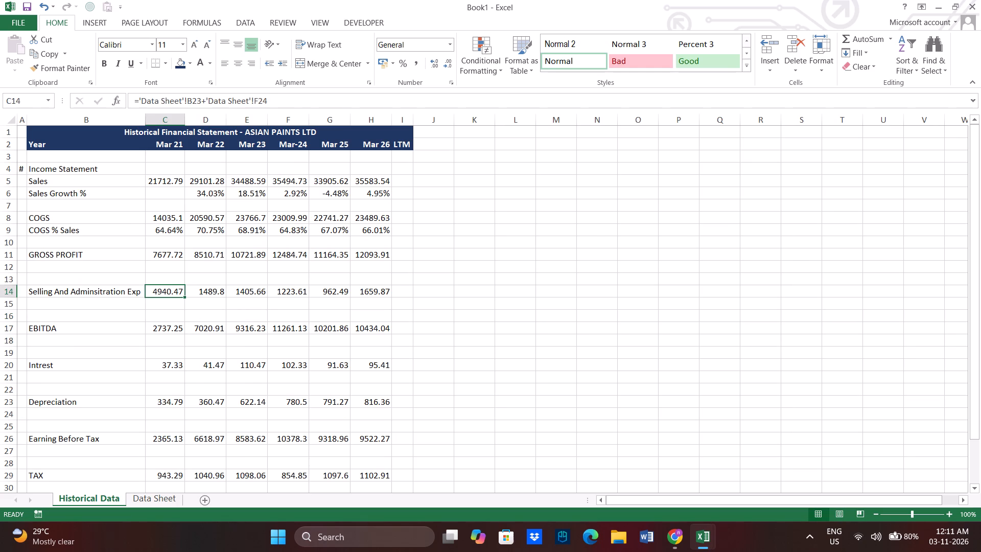
double_click(160, 291)
click(288, 288)
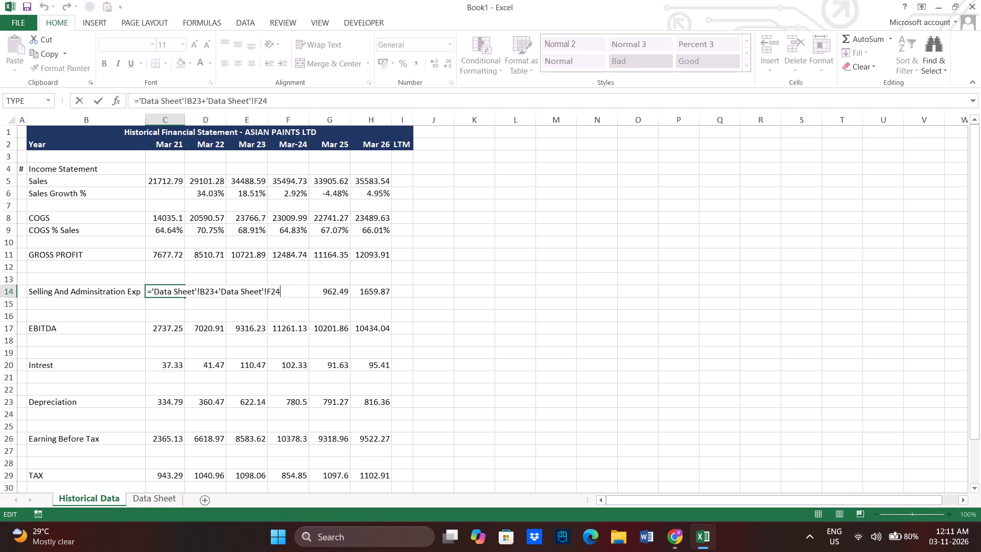
click(195, 101)
key(Left)
key(BackSpace)
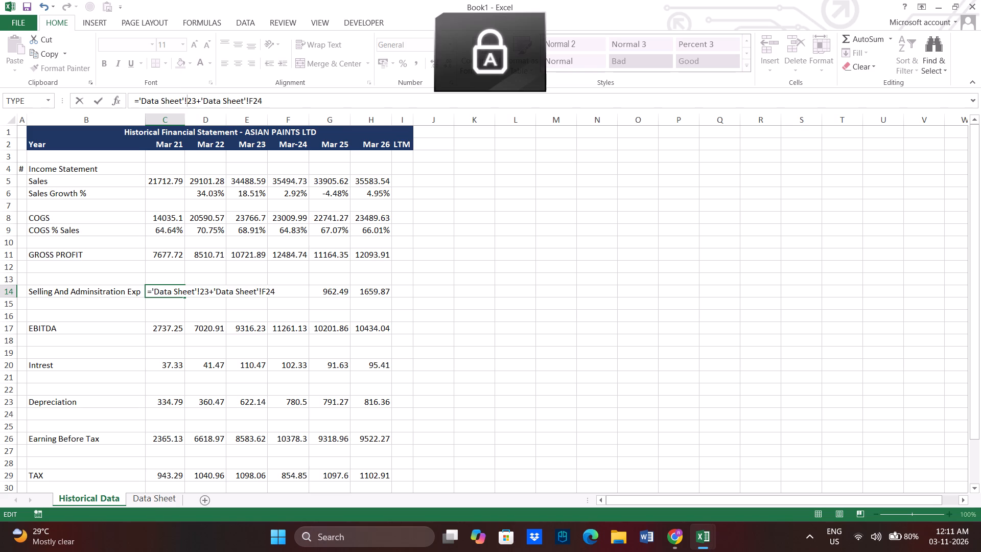
key(Return)
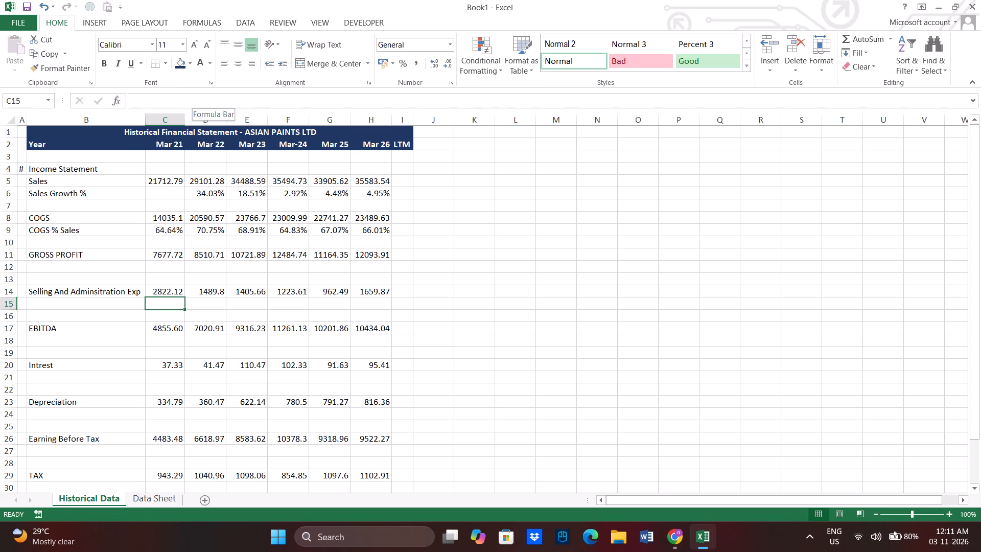
Rebuild Historical Data's Mar 21 Selling and Administration formula as ='Data Sheet'!F23+'Data Sheet'!F24.
double_click(161, 291)
drag(288, 290, 157, 283)
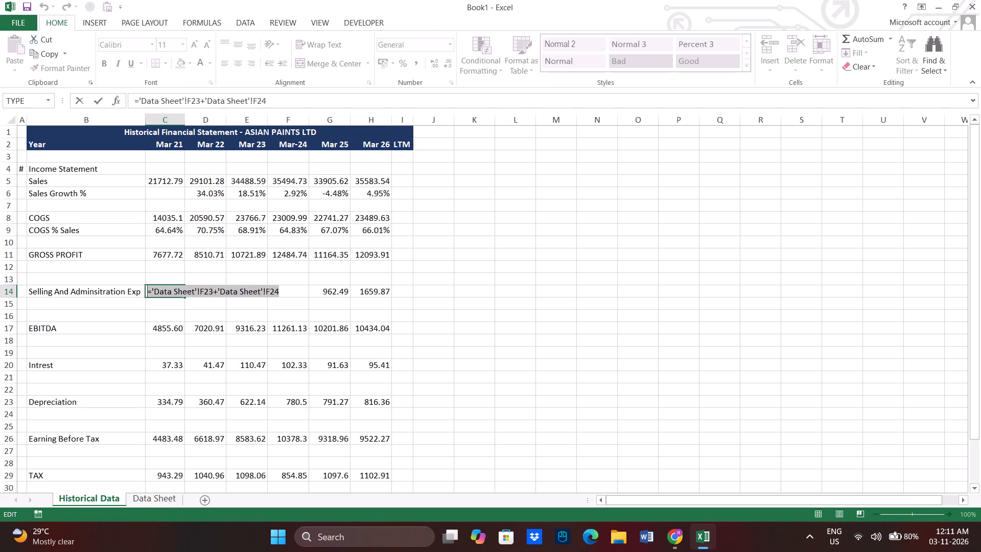
key(BackSpace)
key(equal)
click(155, 501)
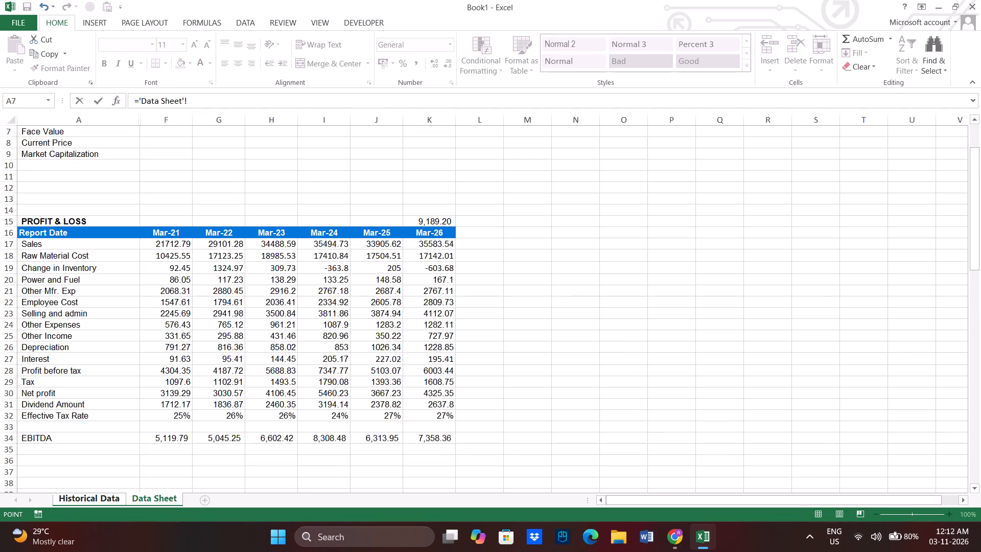
click(167, 313)
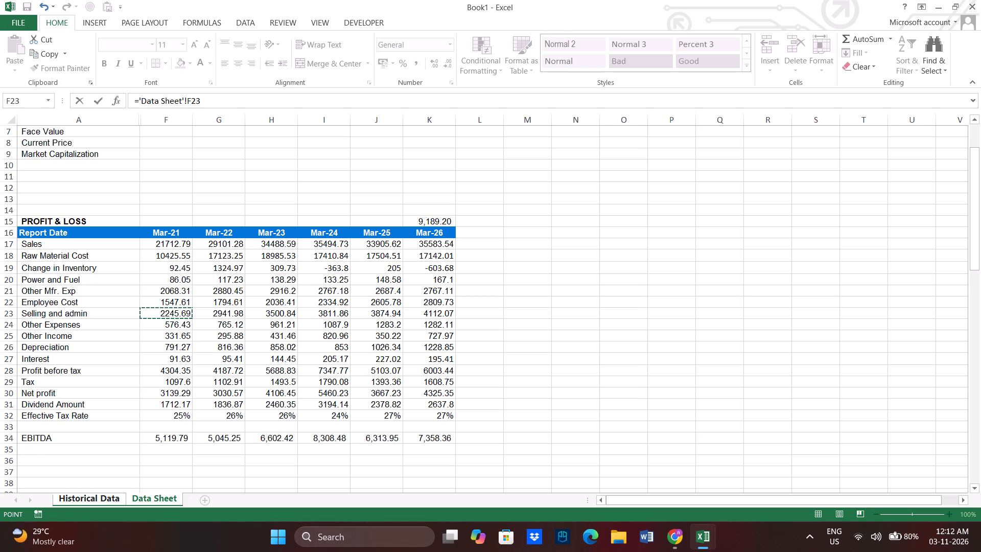
key(plus)
click(175, 323)
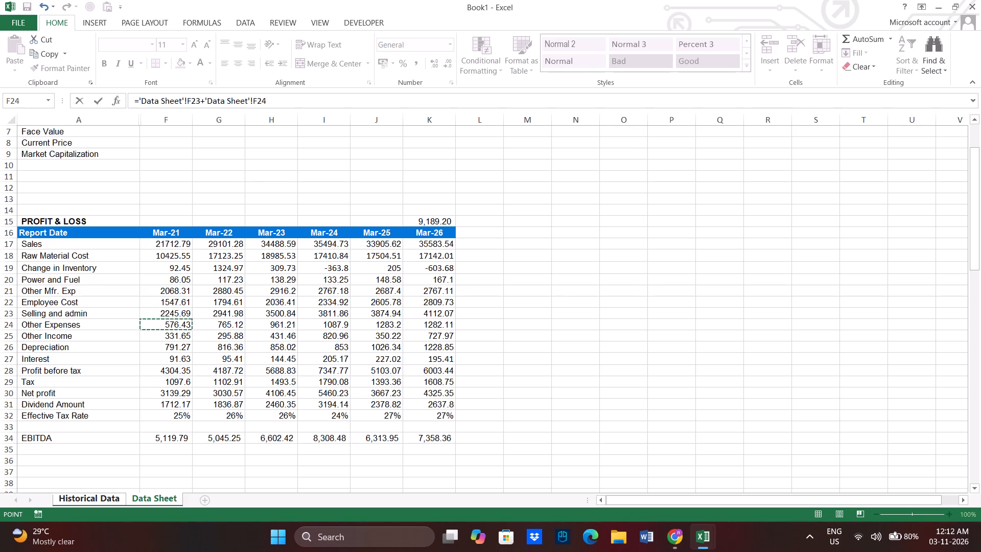
key(Return)
click(173, 286)
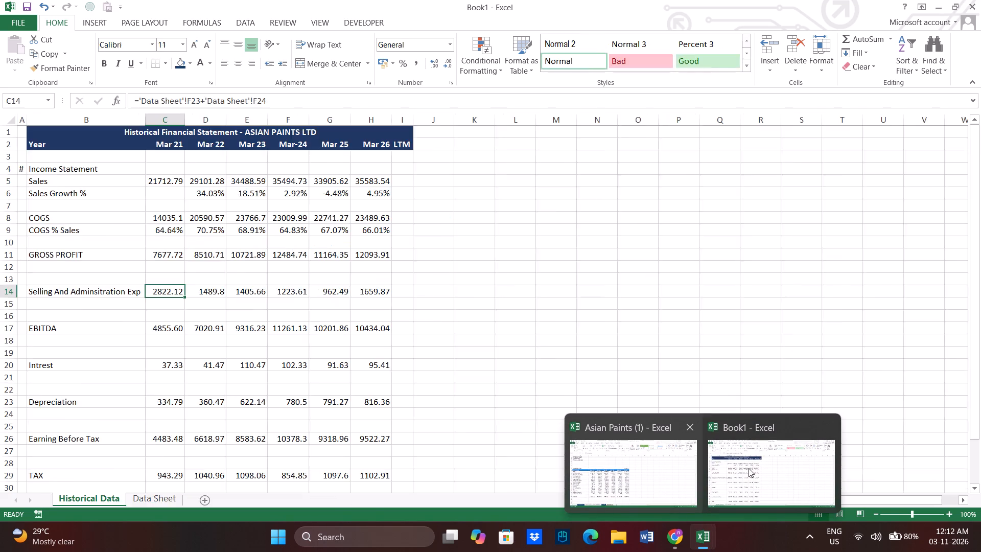
Arrange the Asian Paints (1) and Book1 workbooks side by side, giving Book1 the wider share of the screen.
click(581, 472)
click(153, 503)
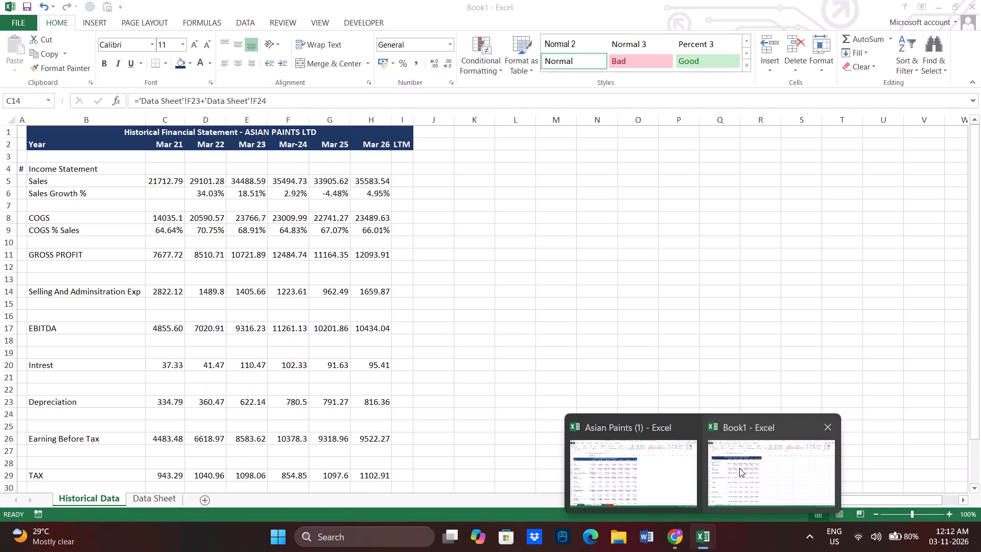
click(739, 468)
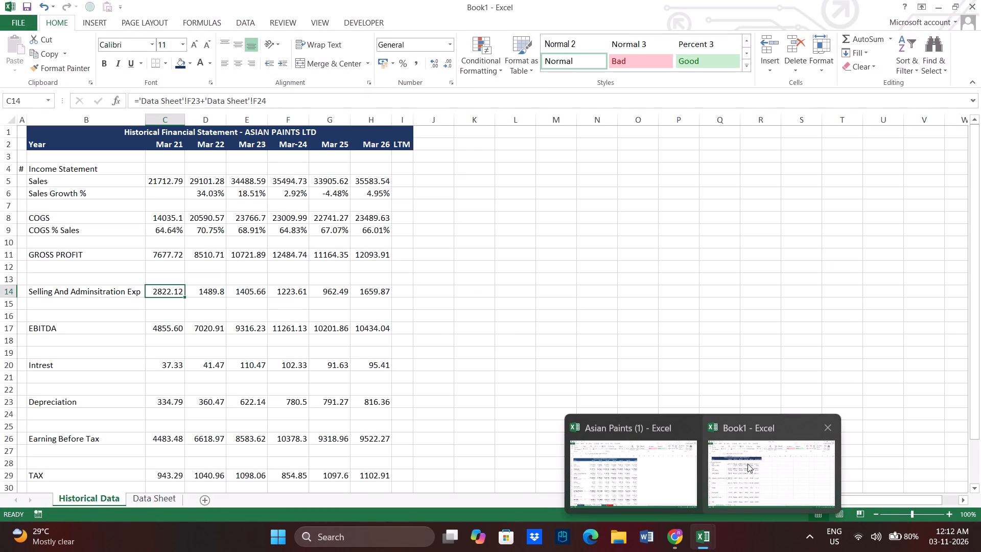
click(748, 464)
drag(446, 10, 571, 0)
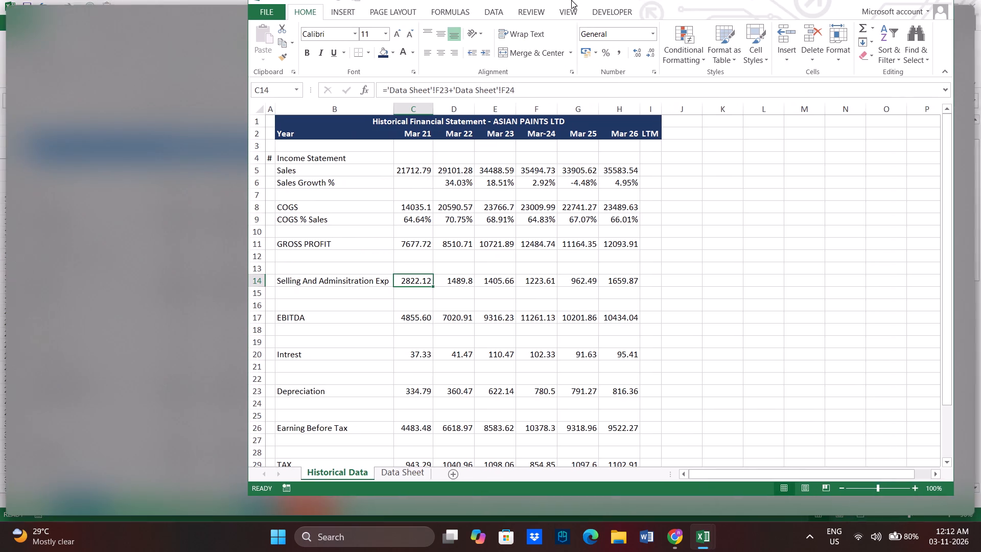
drag(571, 0, 546, 0)
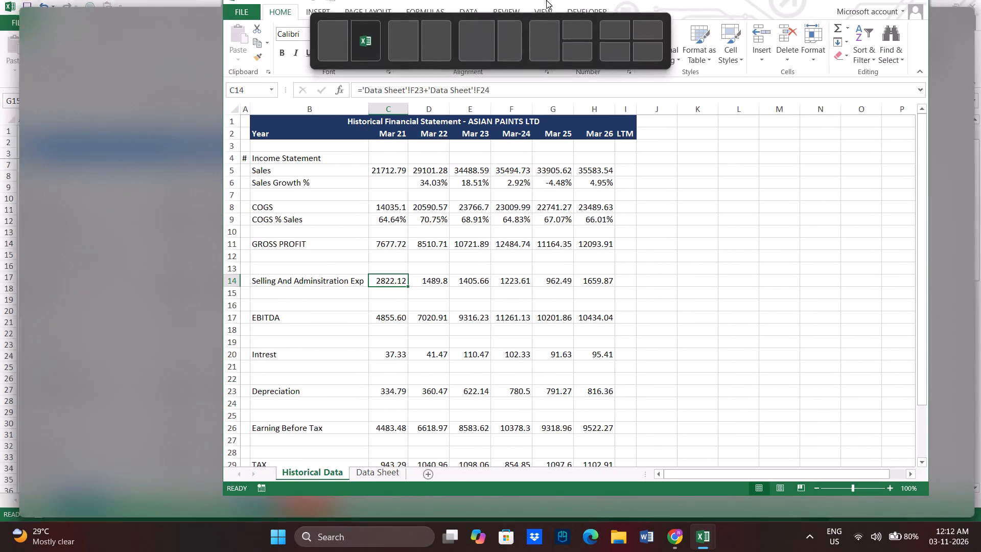
drag(546, 0, 435, 37)
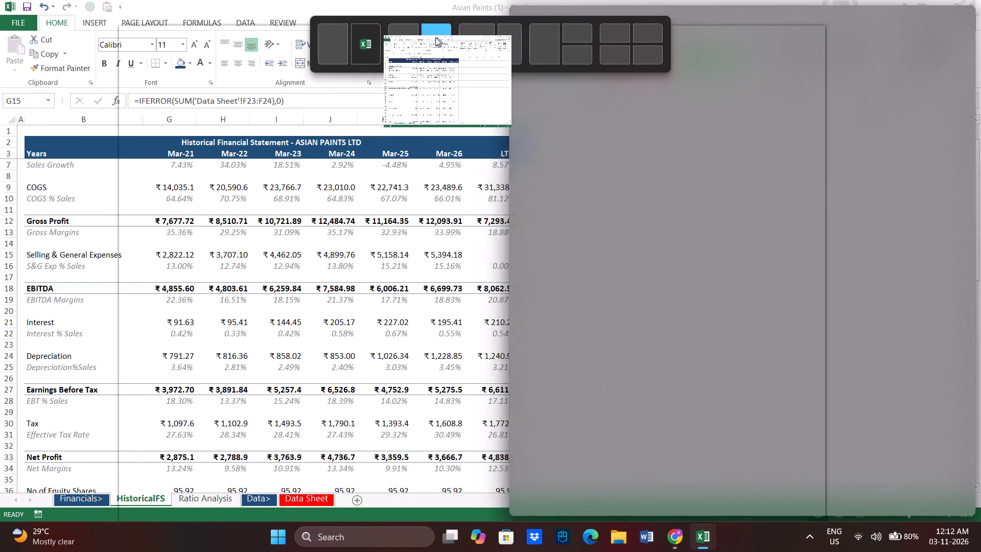
drag(435, 37, 507, 41)
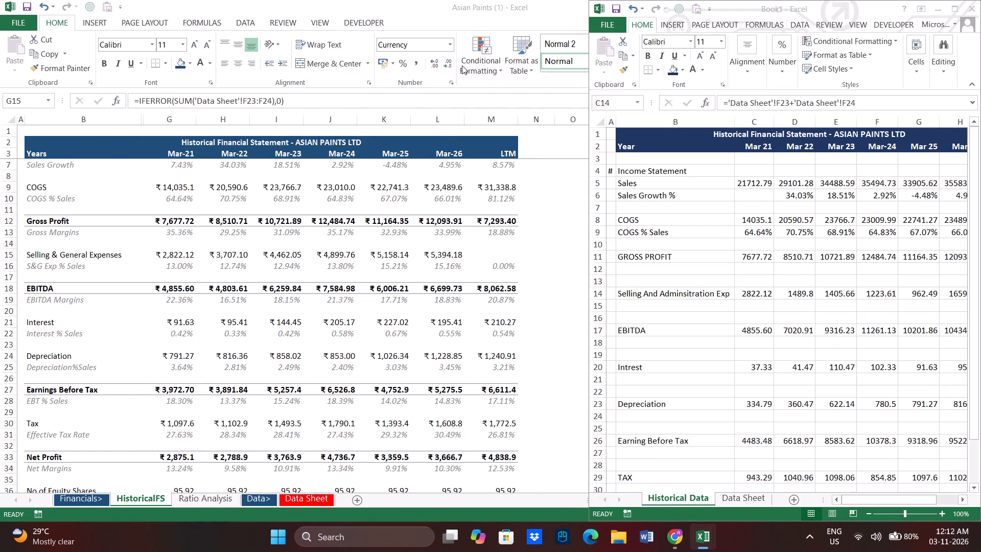
click(315, 209)
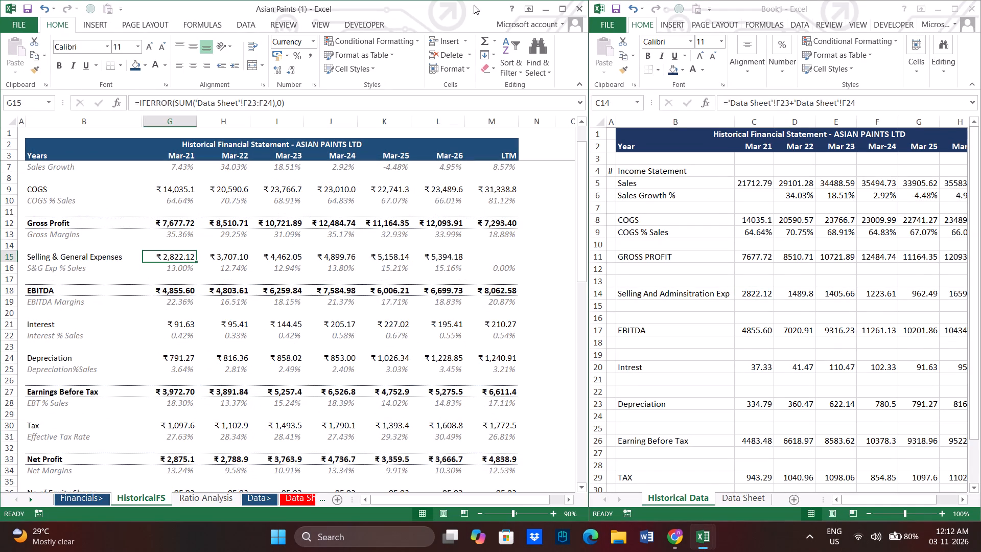
drag(589, 176, 556, 176)
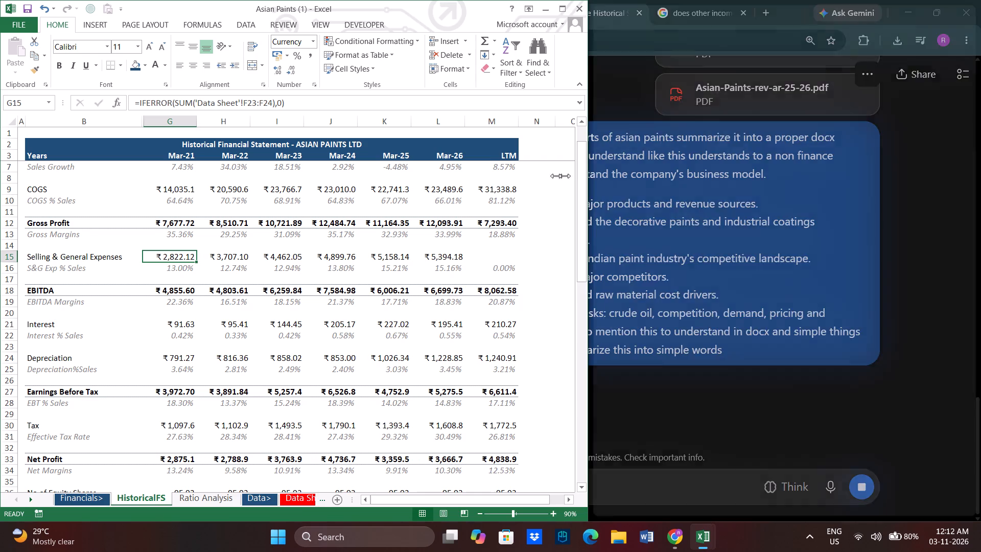
drag(556, 176, 370, 212)
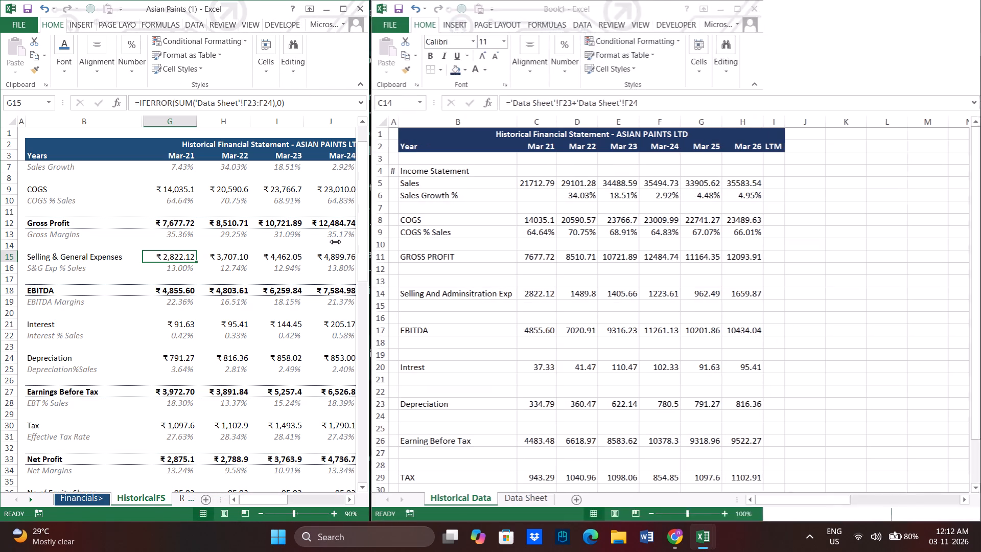
Correct the Mar 21 Interest formula in Book1's Historical Data to ='Data Sheet'!F27.
scroll(834, 190, down, 1)
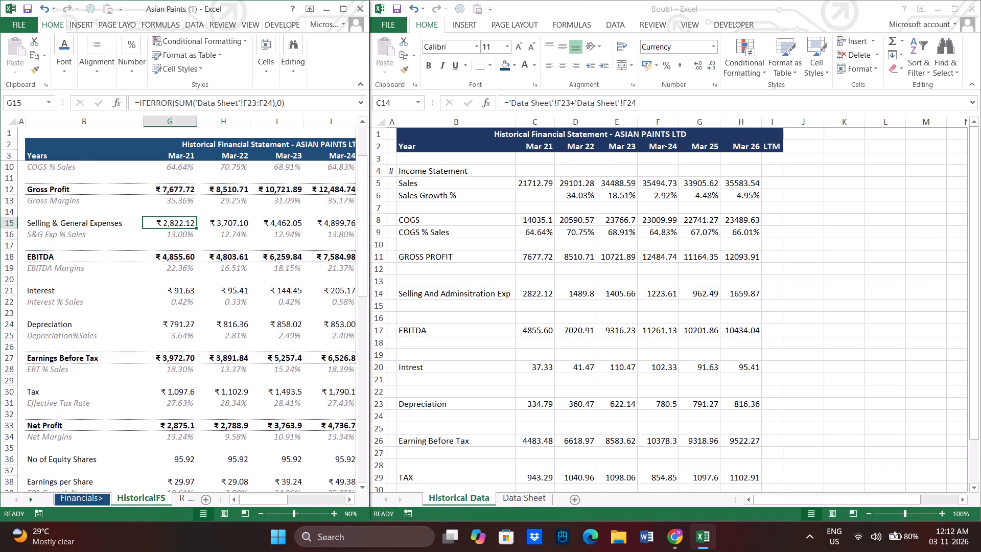
scroll(337, 312, up, 1)
scroll(530, 269, up, 5)
click(586, 263)
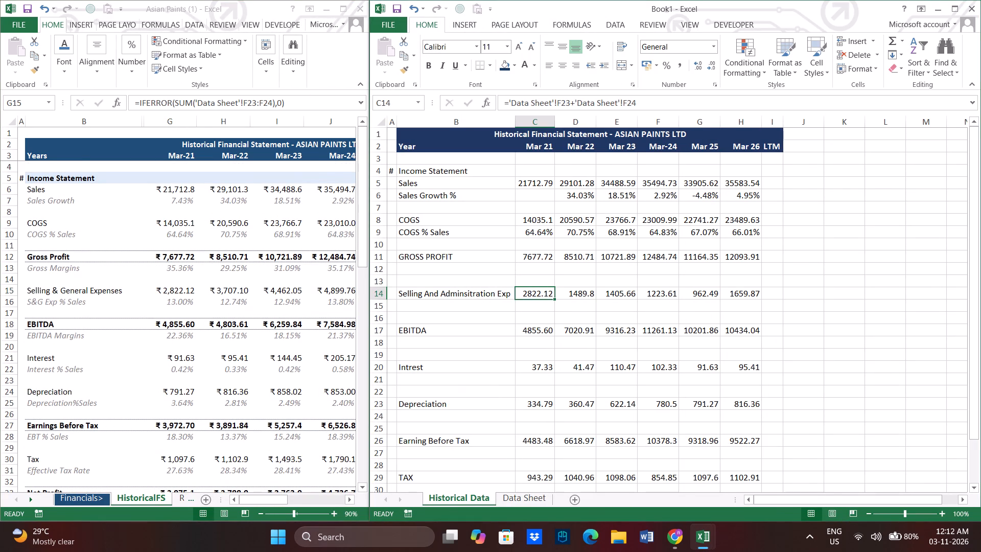
click(538, 329)
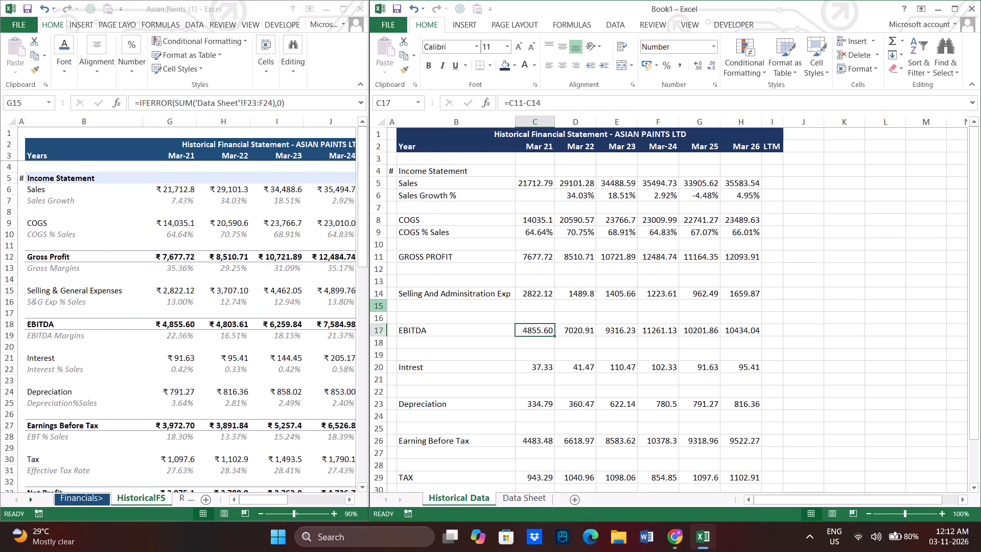
click(540, 370)
scroll(543, 321, down, 1)
scroll(222, 317, down, 1)
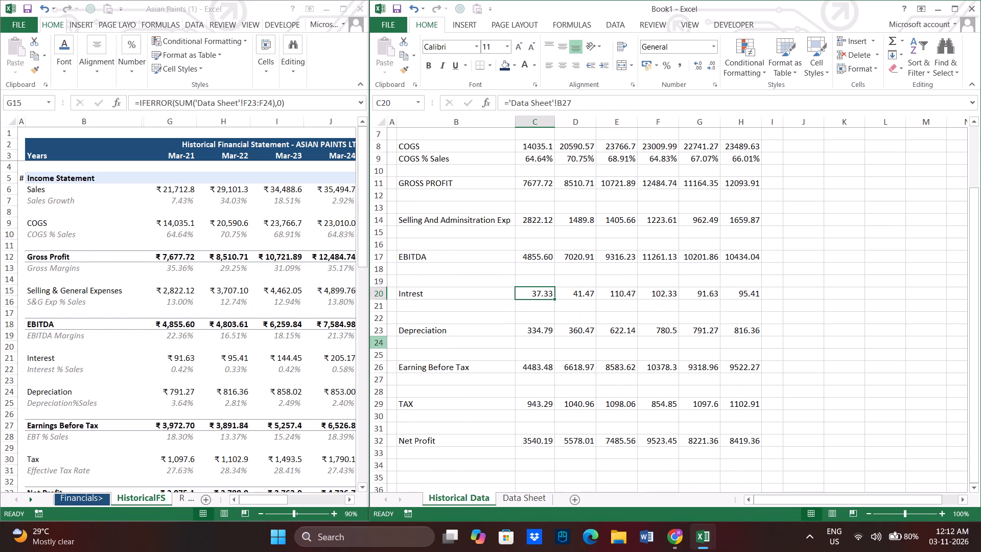
double_click(540, 292)
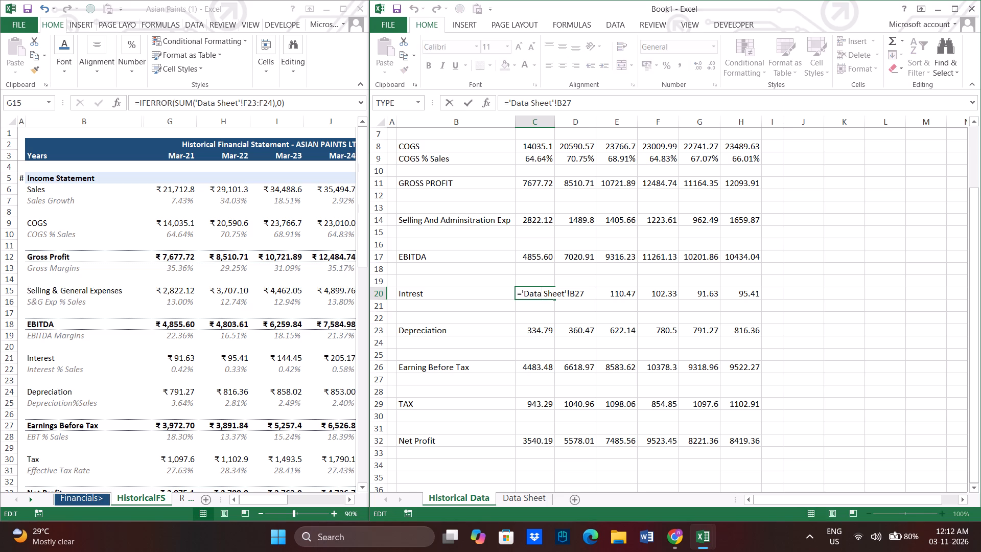
click(574, 294)
key(Return)
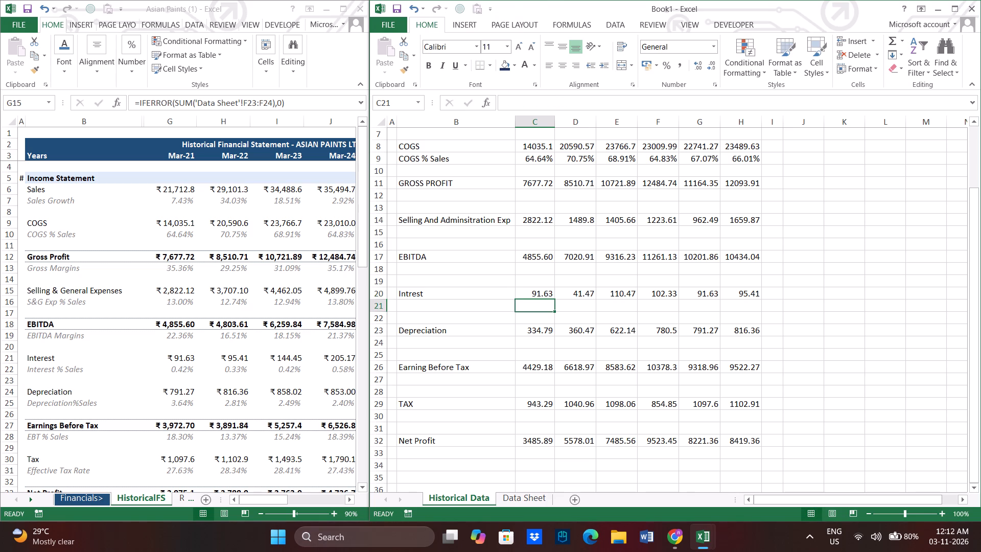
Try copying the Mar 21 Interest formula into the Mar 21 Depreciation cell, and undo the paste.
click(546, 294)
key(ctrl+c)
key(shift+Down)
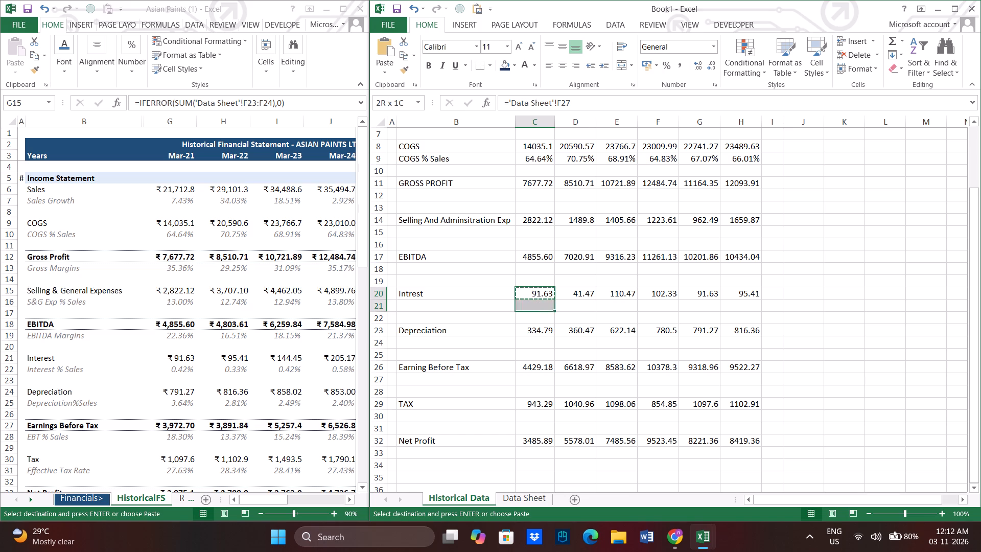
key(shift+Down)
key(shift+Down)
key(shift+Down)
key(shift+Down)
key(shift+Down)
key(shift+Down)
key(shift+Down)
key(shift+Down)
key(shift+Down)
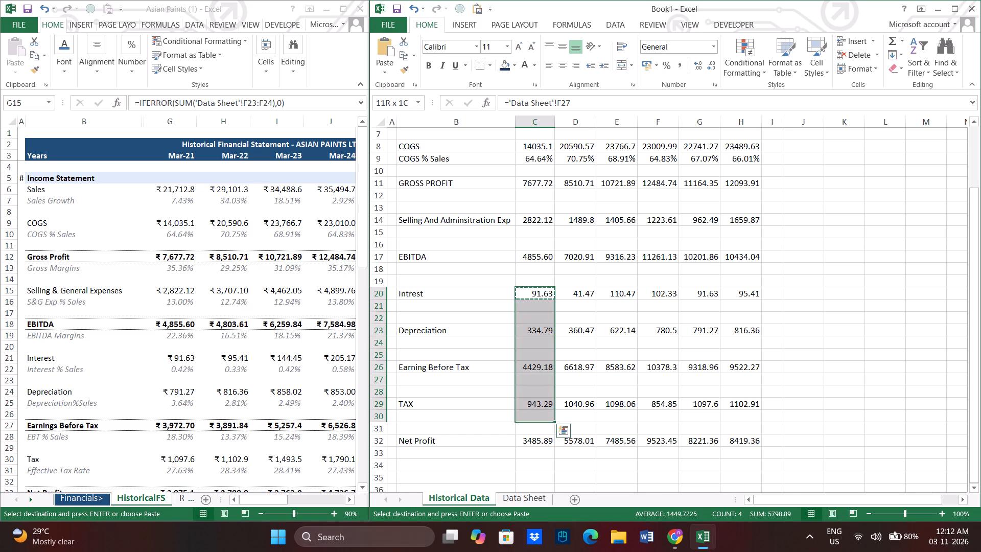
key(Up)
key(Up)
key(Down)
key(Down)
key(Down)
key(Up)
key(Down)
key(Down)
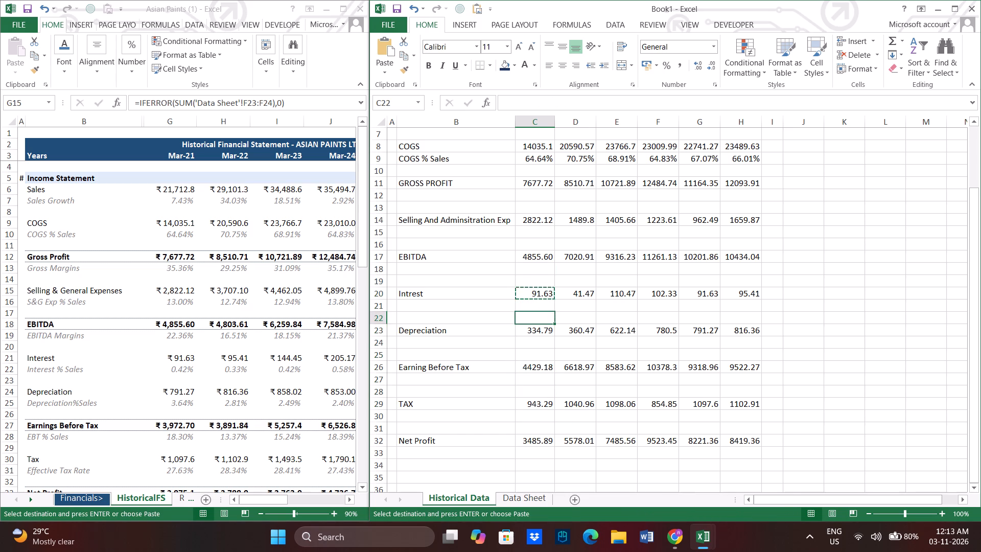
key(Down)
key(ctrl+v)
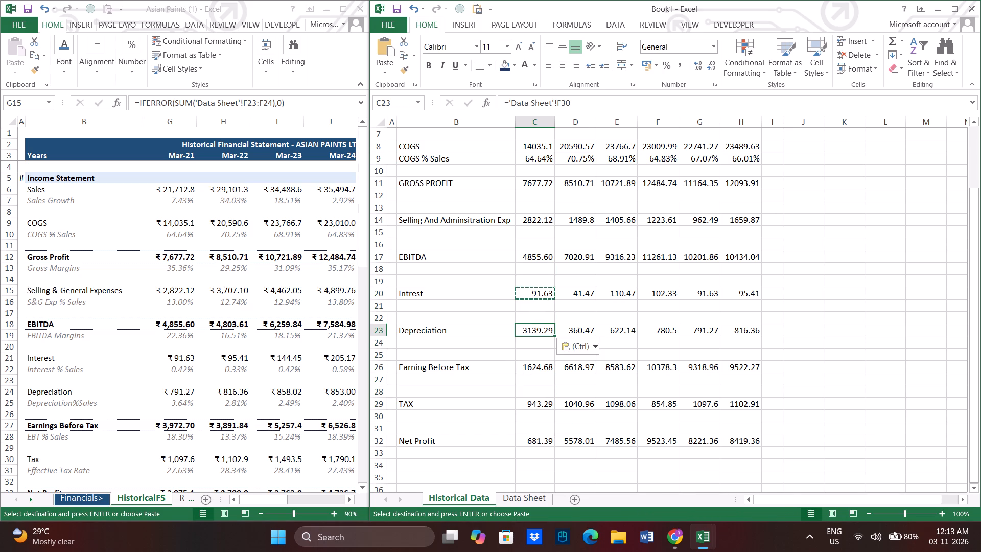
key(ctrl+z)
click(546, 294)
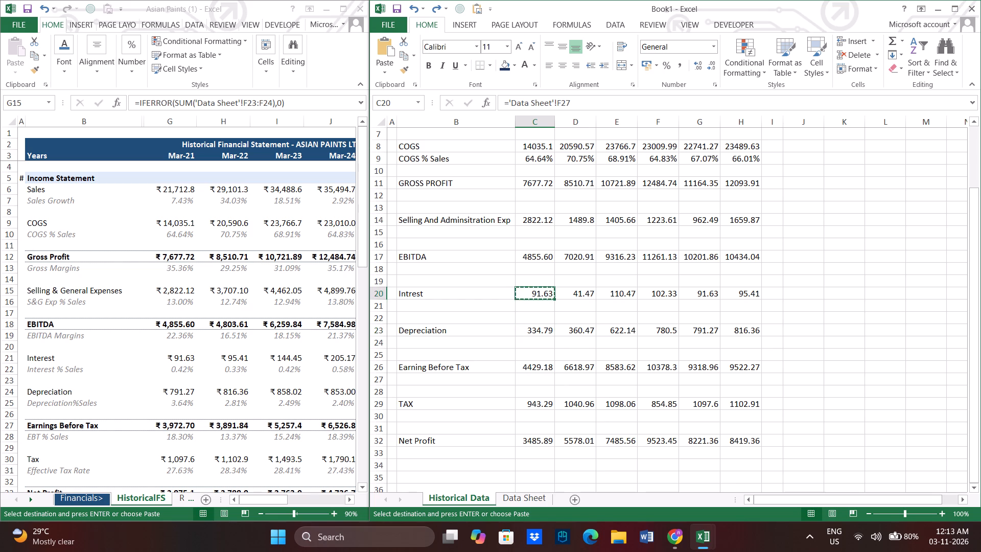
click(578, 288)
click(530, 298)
Correct the Mar 21 Depreciation formula in Historical Data to ='Data Sheet'!F26.
double_click(537, 333)
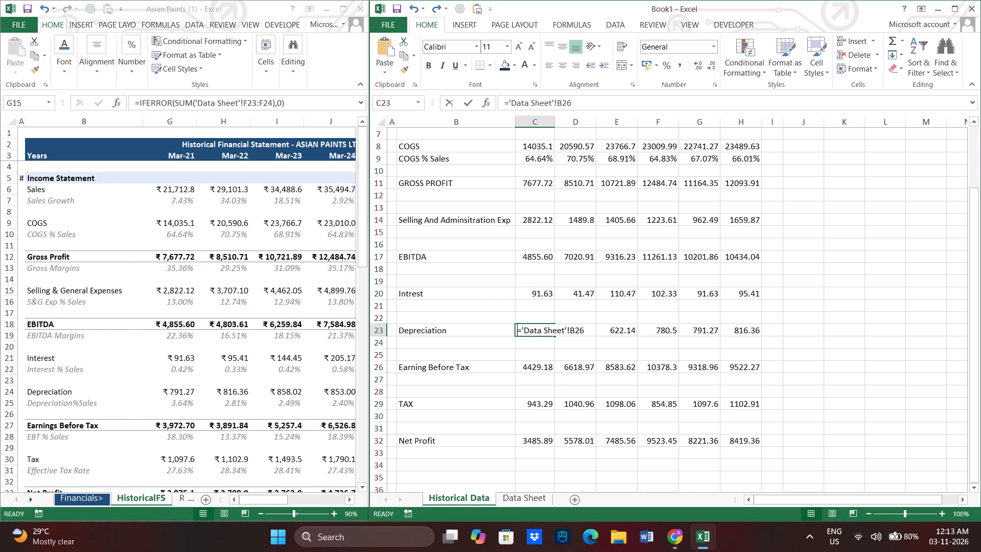
click(575, 330)
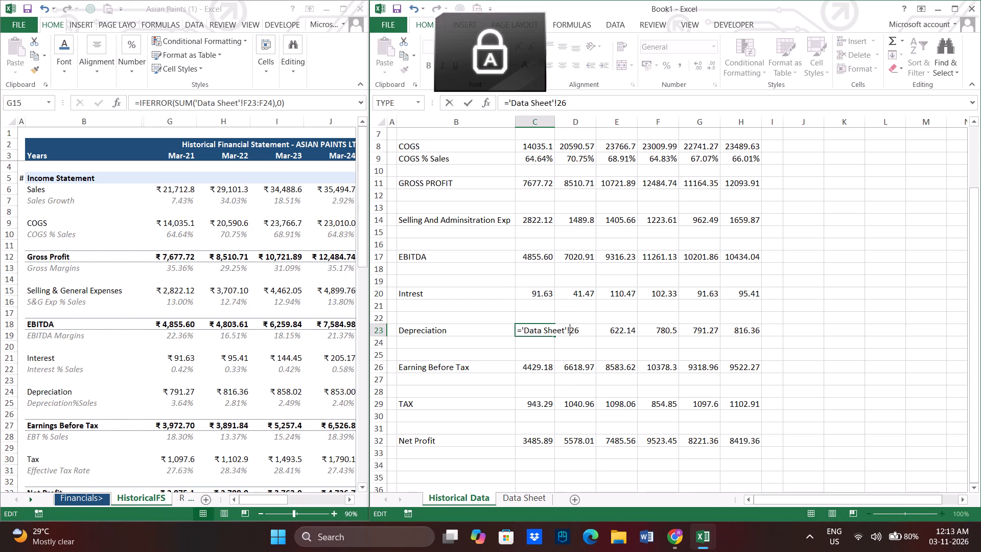
key(Return)
Correct the Mar 21 Tax formula in Historical Data to ='Data Sheet'!F29.
double_click(543, 406)
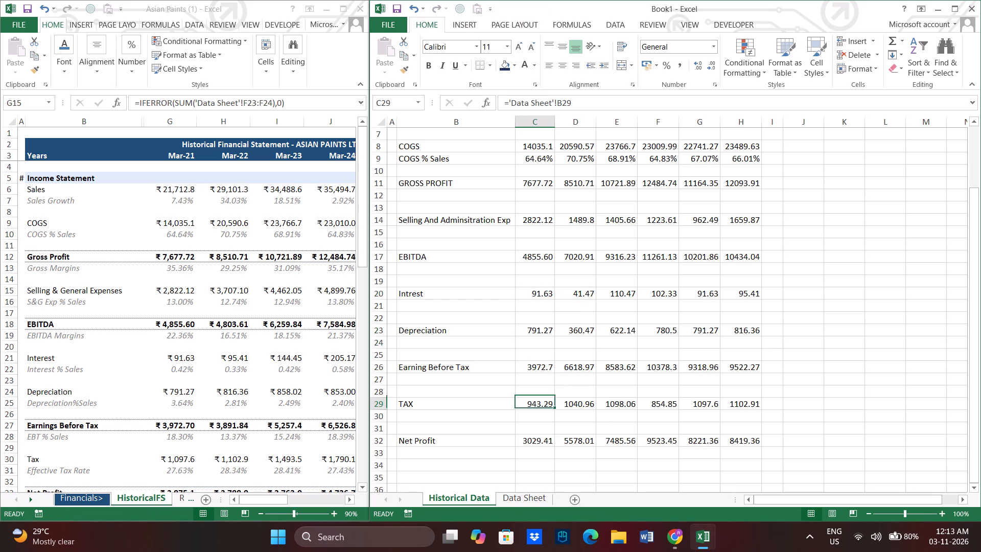
click(572, 401)
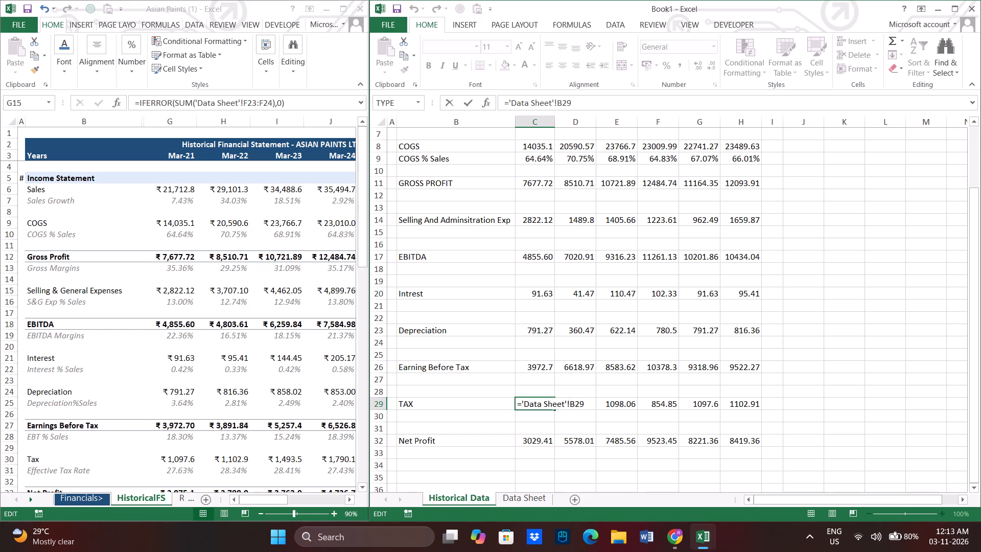
key(Right)
key(Return)
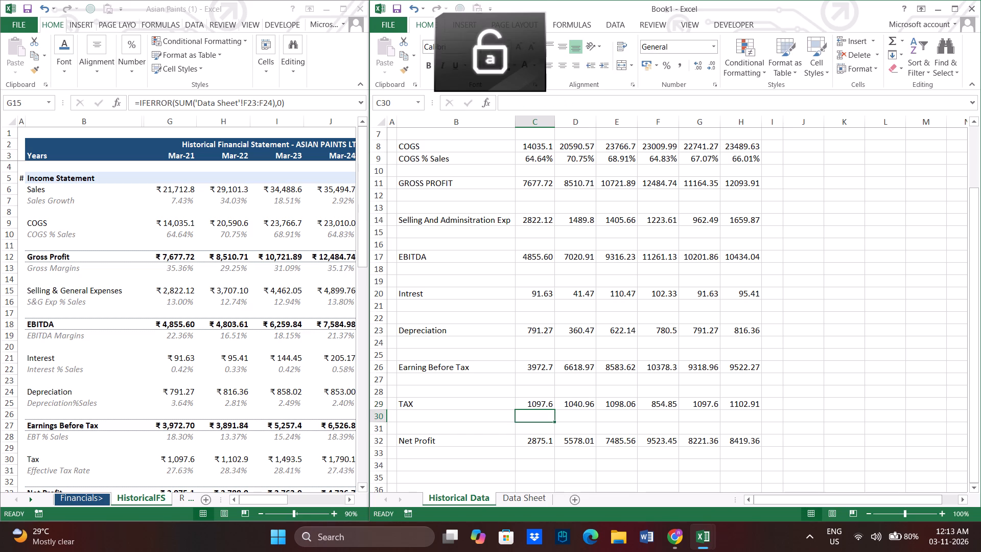
Compare the rows down to and below Net Profit in Asian Paints (1)'s HistoricalFS sheet with Book1's Historical Data.
scroll(177, 360, down, 2)
scroll(216, 412, down, 1)
click(447, 418)
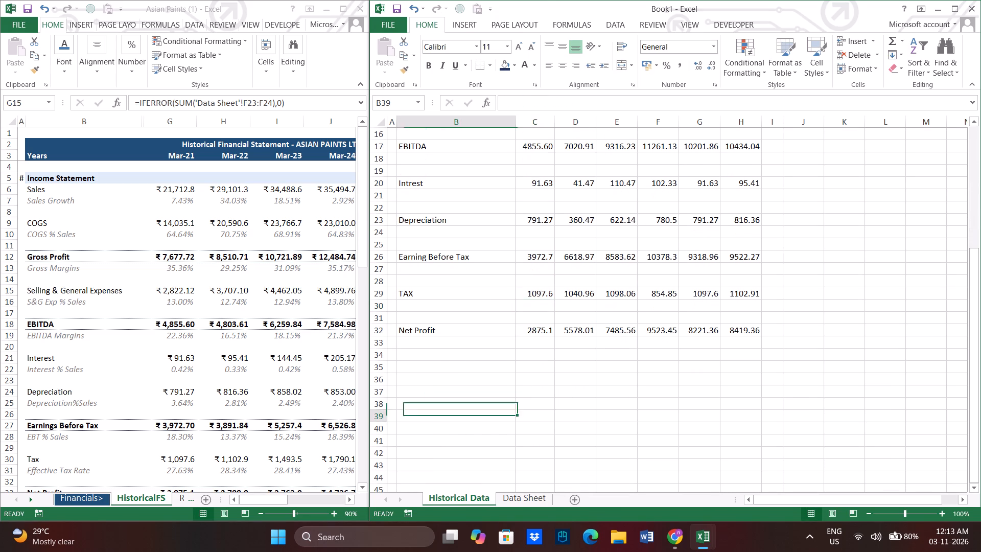
click(186, 382)
scroll(182, 373, down, 5)
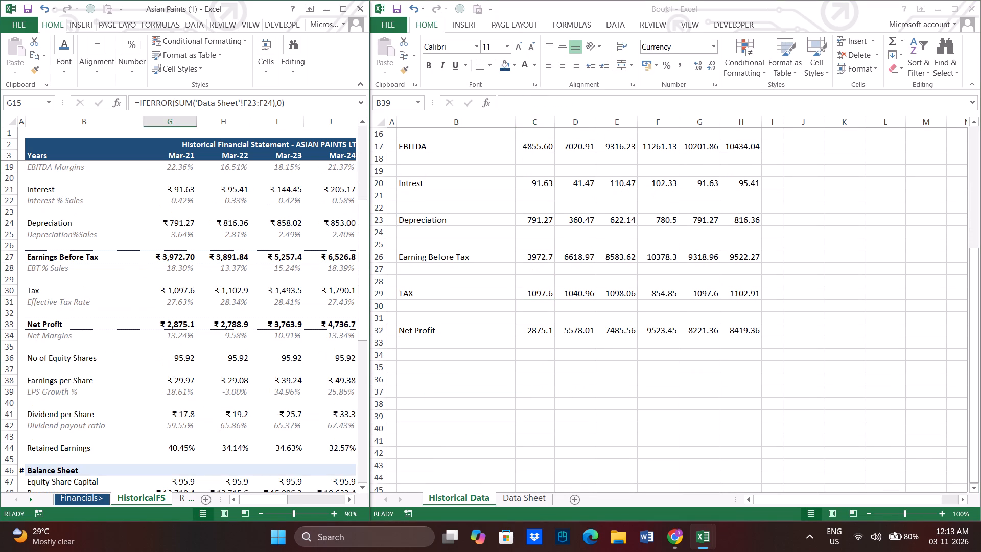
scroll(181, 325, up, 11)
scroll(608, 387, up, 13)
click(590, 387)
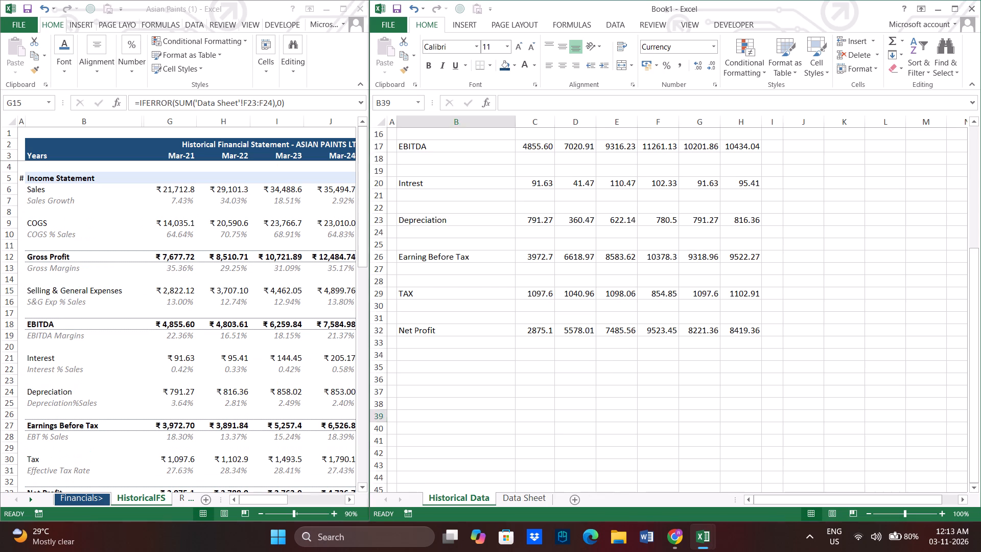
Add a Gross Margin label in the row directly below GROSS PROFIT in Historical Data.
scroll(586, 384, up, 12)
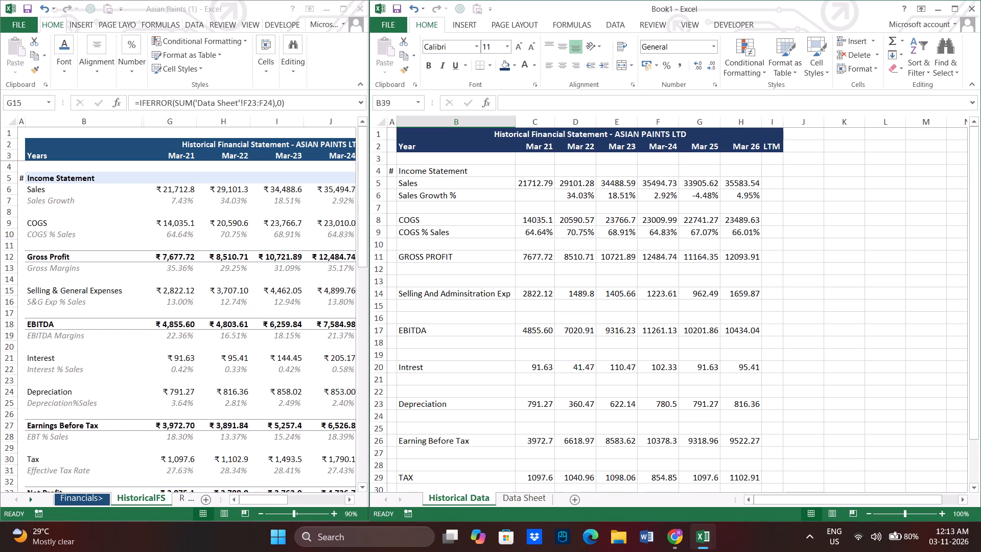
click(440, 264)
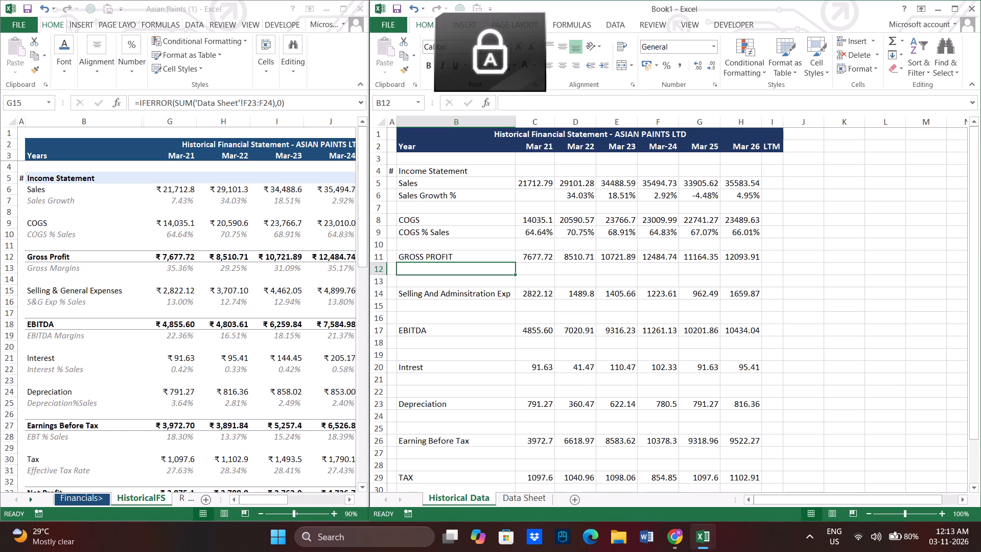
text(ros)
key(space)
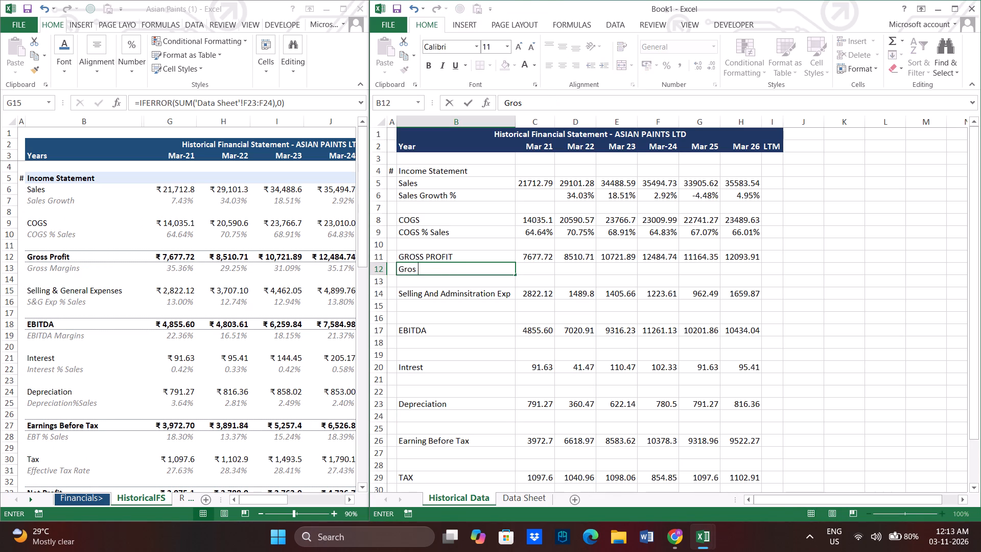
key(s)
key(BackSpace)
key(BackSpace)
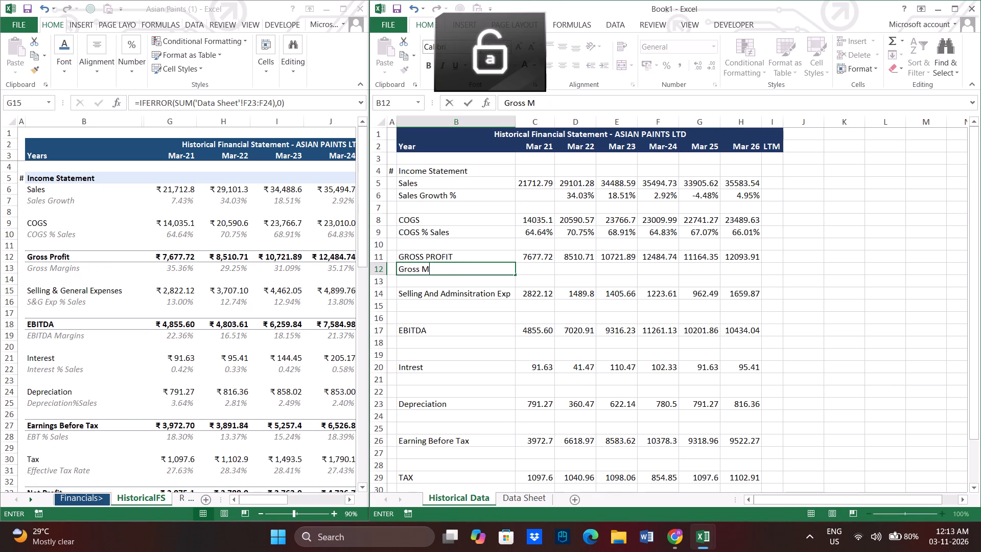
key(Return)
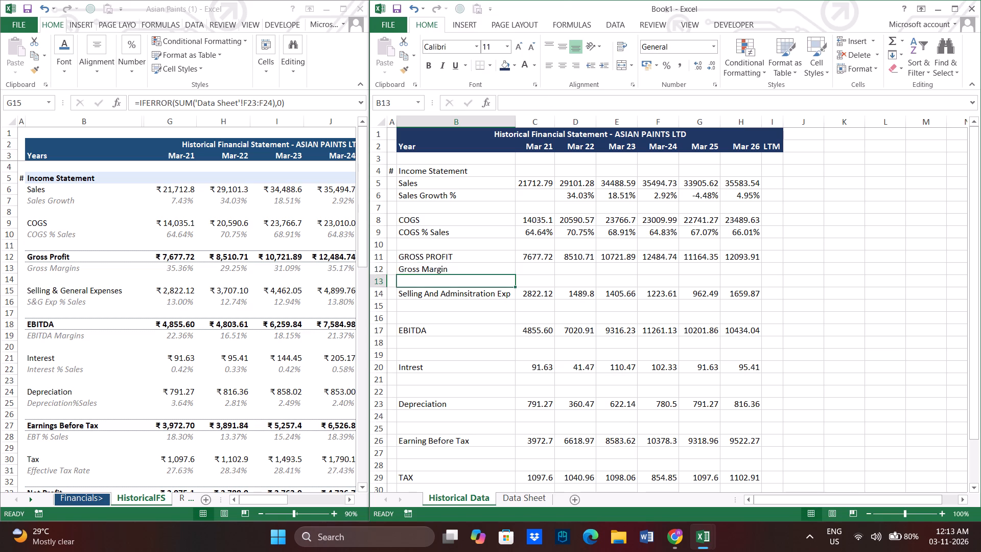
key(Up)
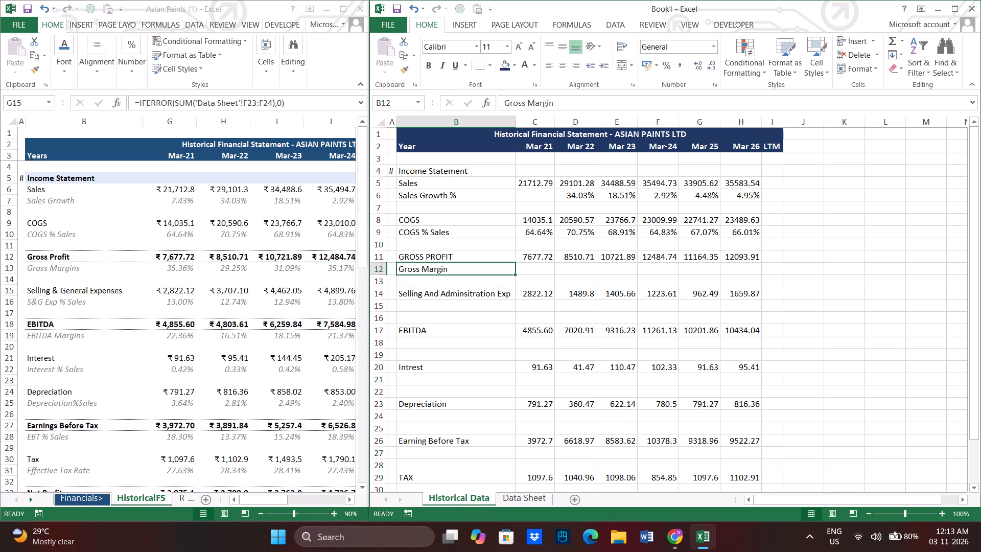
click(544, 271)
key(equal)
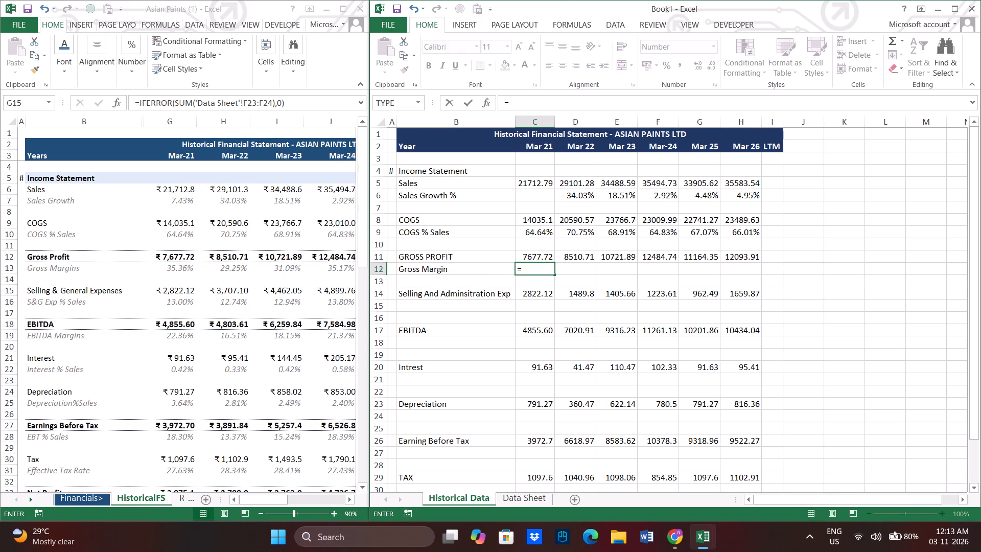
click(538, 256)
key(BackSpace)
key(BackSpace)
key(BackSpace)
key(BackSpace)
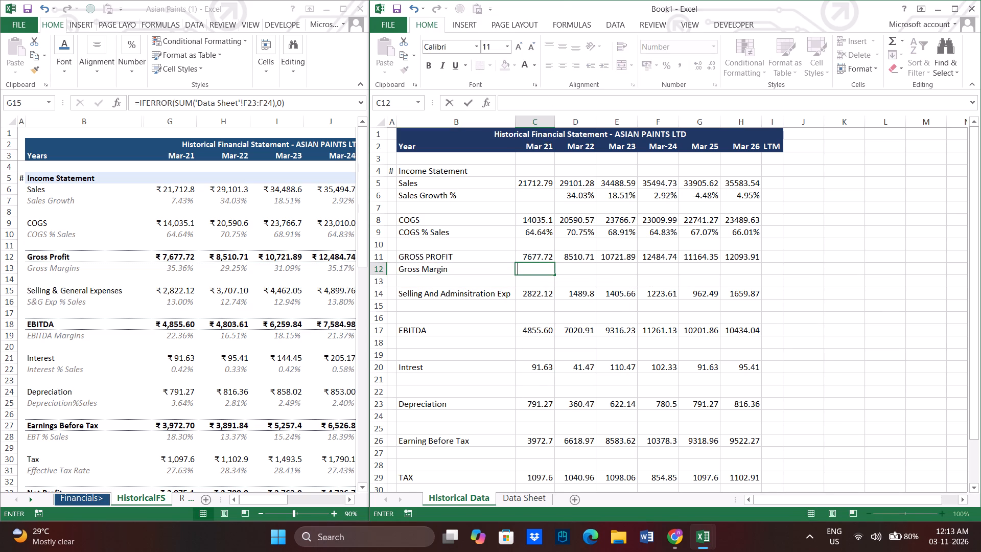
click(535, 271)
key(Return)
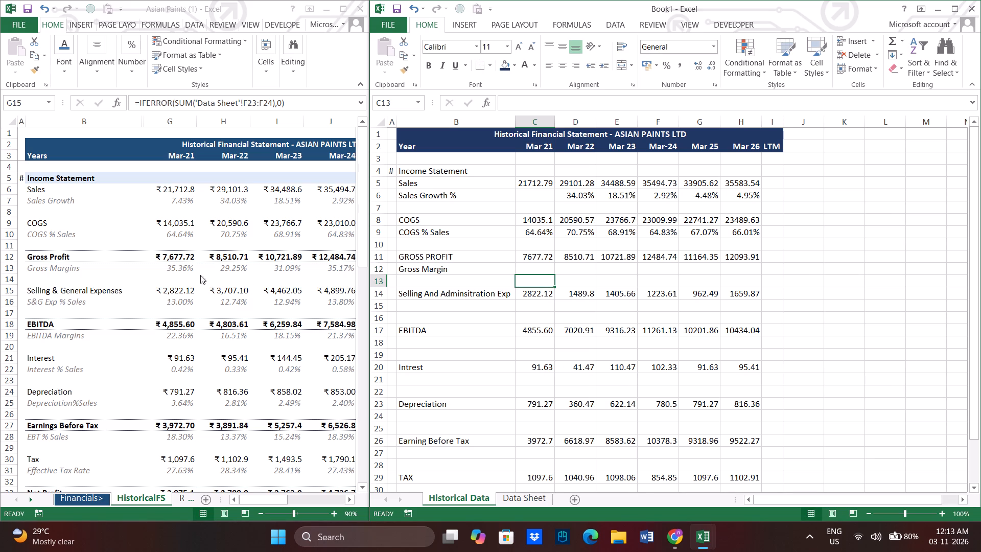
Examine the Mar-21 Sales and Sales Growth formulas in Asian Paints (1)'s HistoricalFS sheet and the matching Mar 21 cells in Book1.
click(177, 198)
click(179, 200)
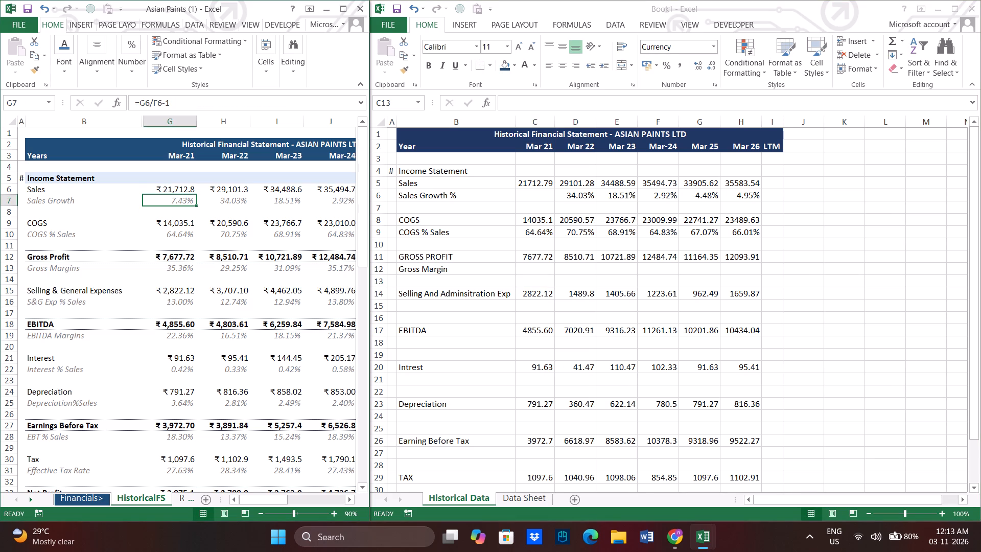
double_click(176, 187)
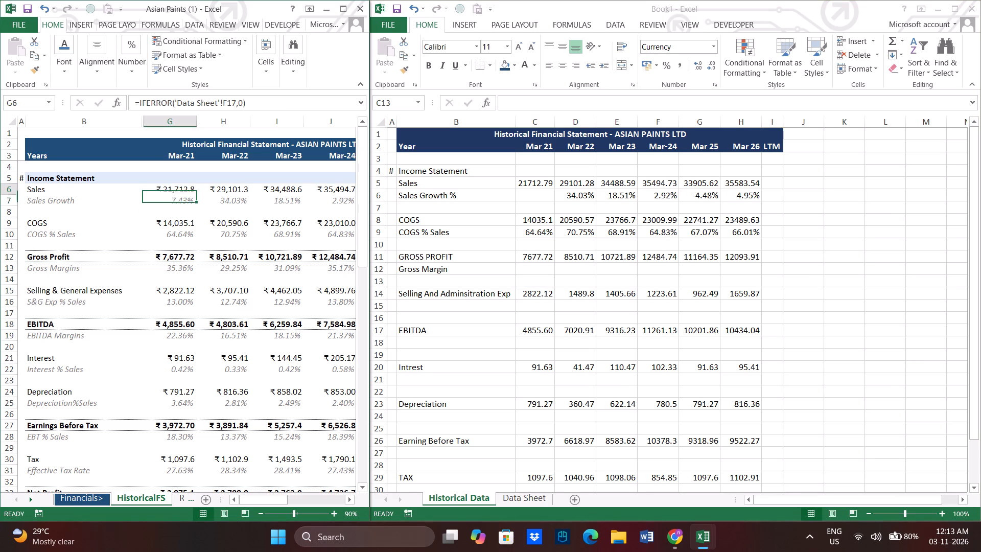
key(Return)
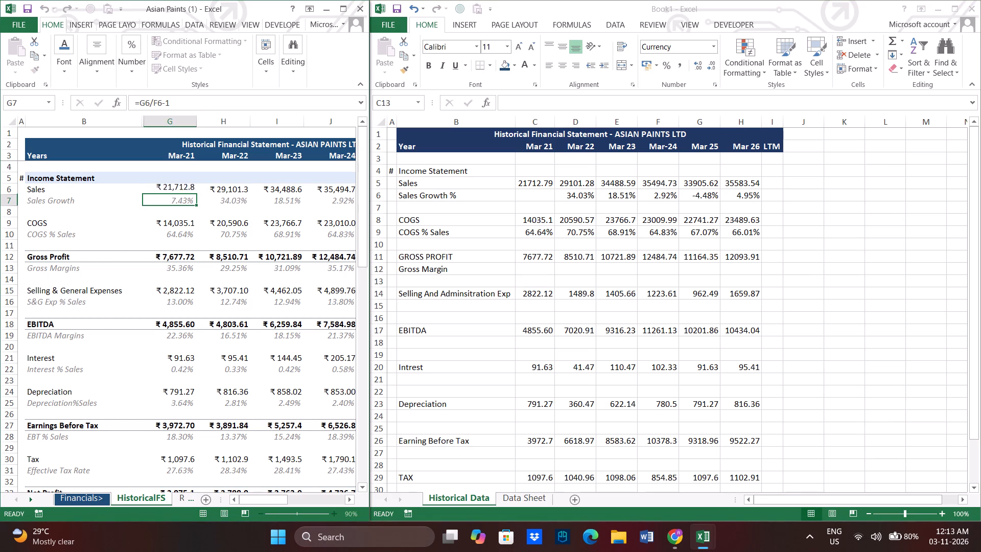
scroll(178, 218, up, 2)
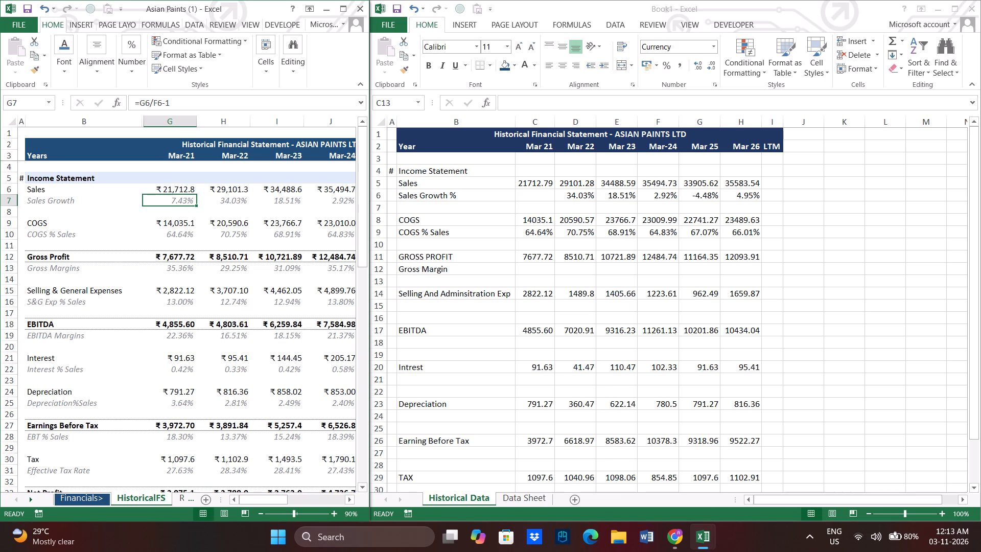
click(534, 185)
click(526, 195)
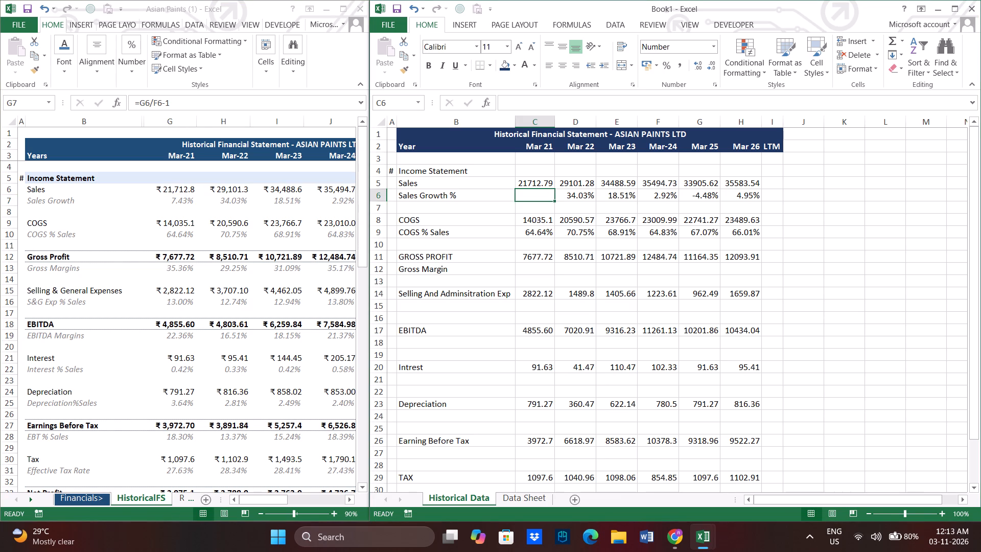
click(532, 182)
click(540, 195)
Calculate the Mar 22 Gross Margin in Historical Data with the formula =D11/C11-1.
click(567, 267)
key(equal)
click(578, 259)
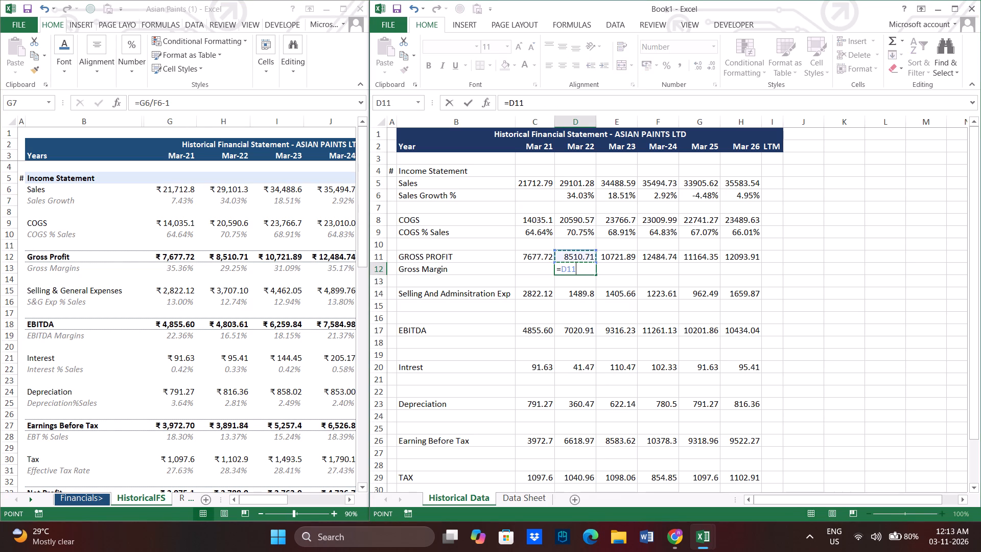
key(slash)
click(529, 260)
key(Return)
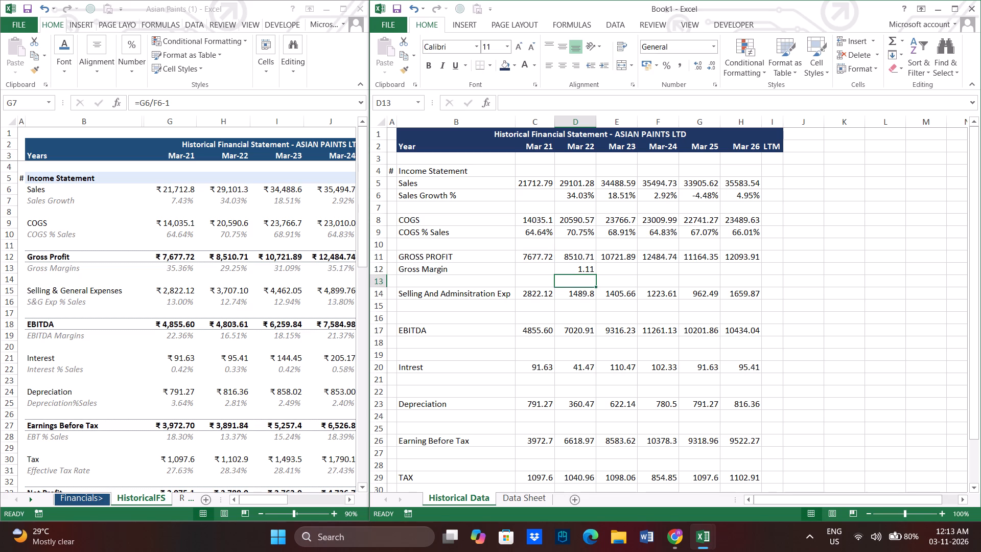
key(Up)
key(ctrl+c)
key(Up)
scroll(529, 260, up, 2)
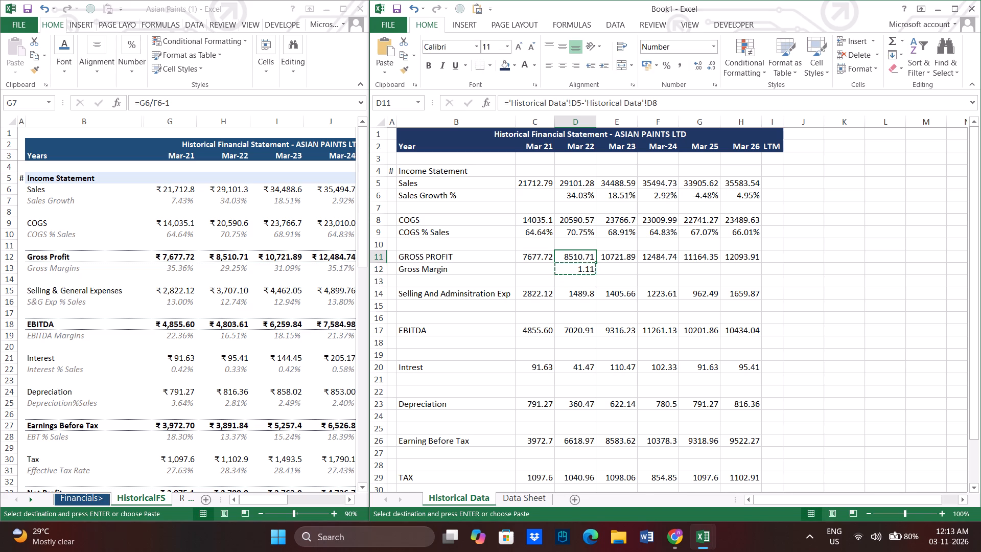
double_click(586, 267)
click(594, 268)
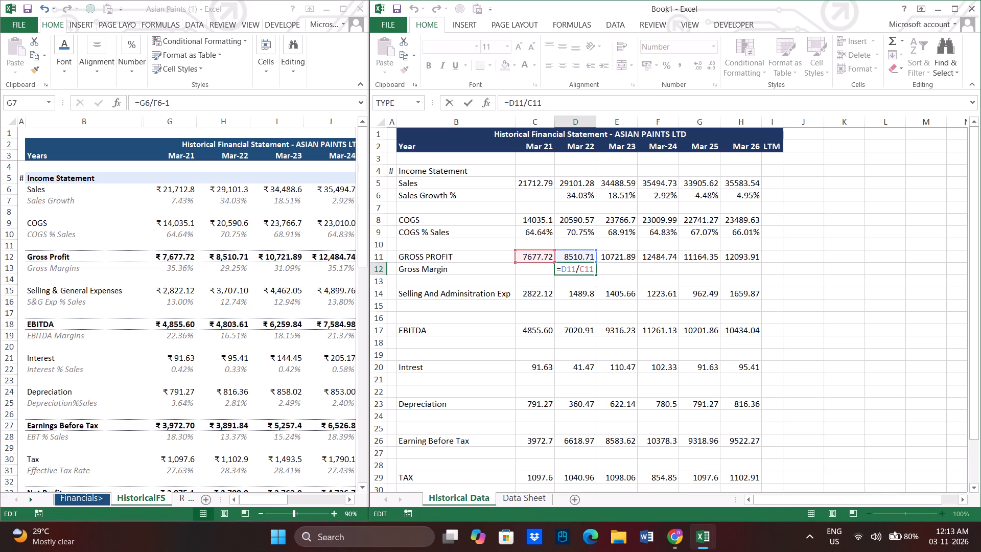
text(-1)
key(Return)
Copy the Mar 22 Gross Margin formula across the row through Mar 26.
key(Up)
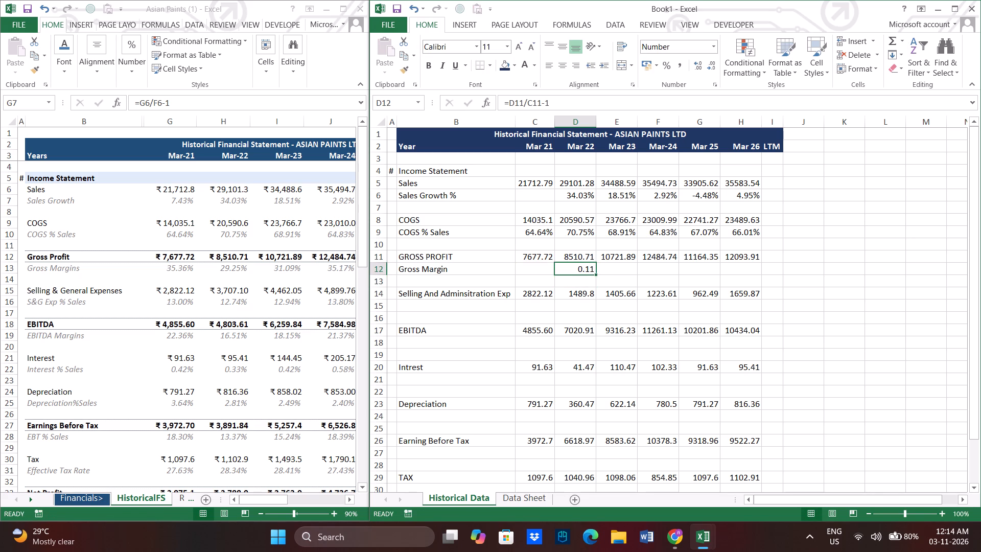
key(ctrl+c)
key(shift+Right)
key(shift+Right)
key(shift+Right)
key(shift+Right)
key(ctrl+v)
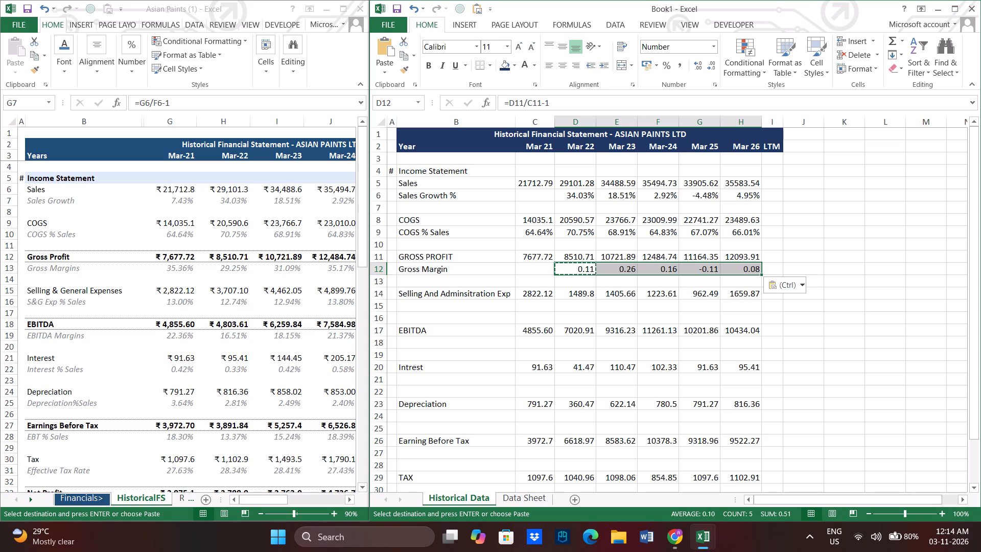
Format the Gross Margin values from Mar 22 to Mar 26 as percentages with two decimal places.
click(672, 68)
double_click(699, 65)
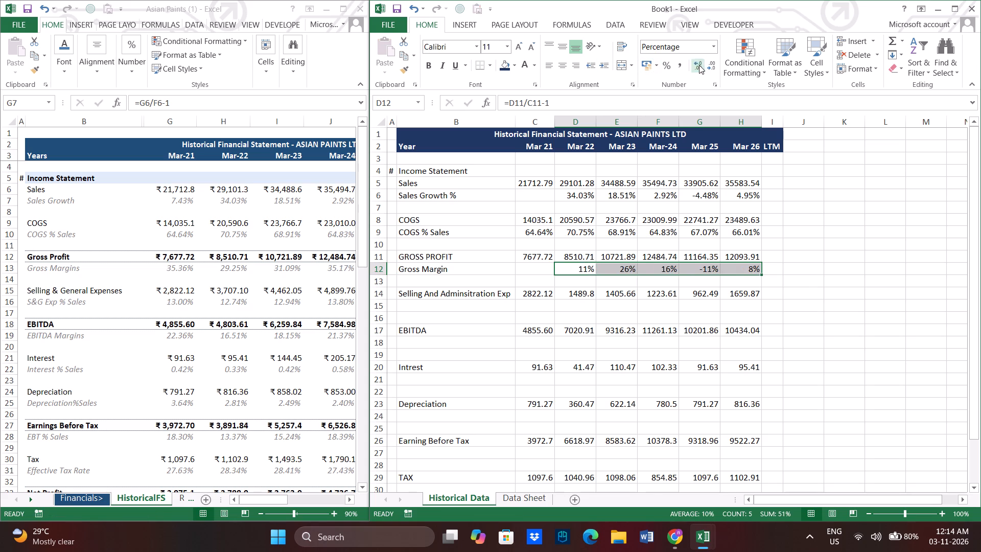
click(842, 247)
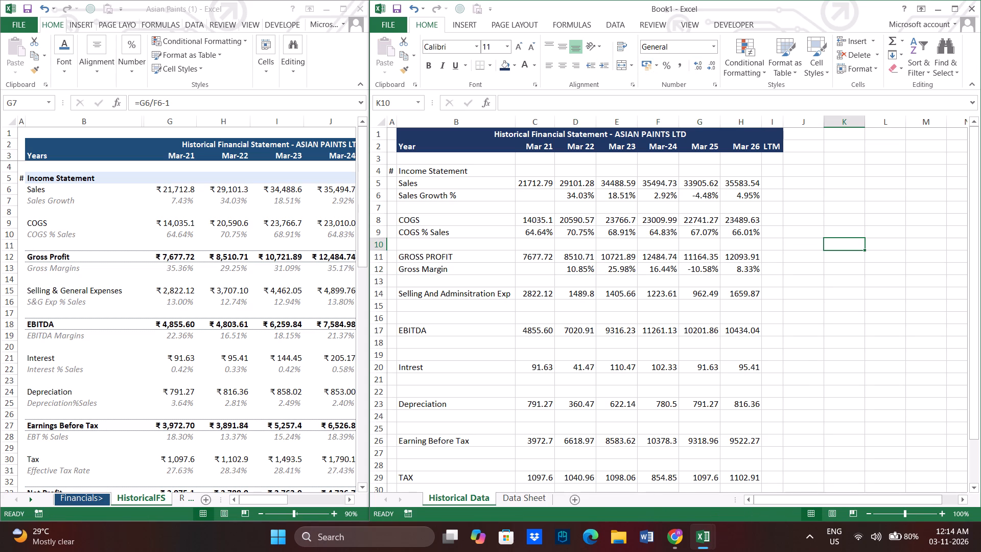
Compare HistoricalFS's Mar-21 Gross Margins and Sales Growth formulas with the Gross Margin, Sales Growth % and COGS % Sales cells in Book1.
click(578, 268)
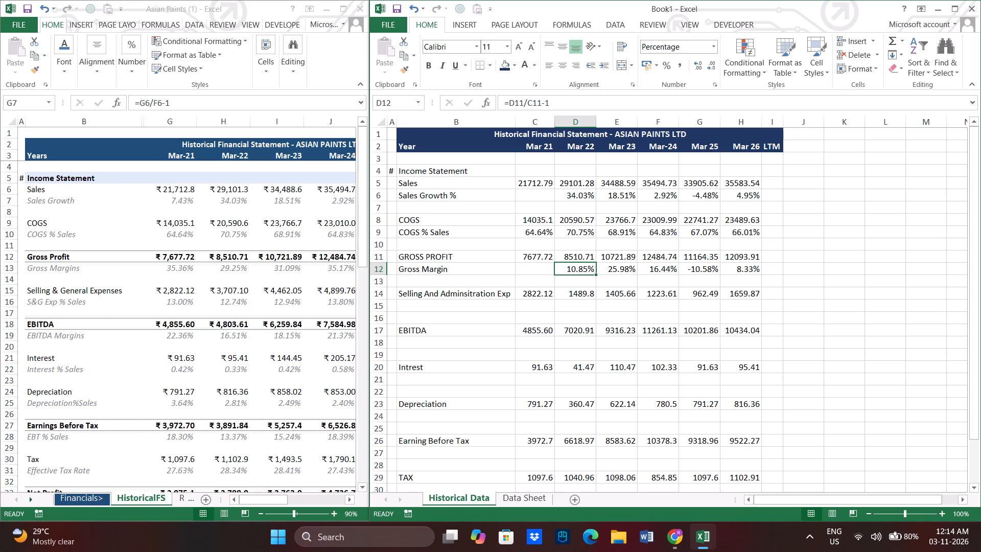
click(532, 270)
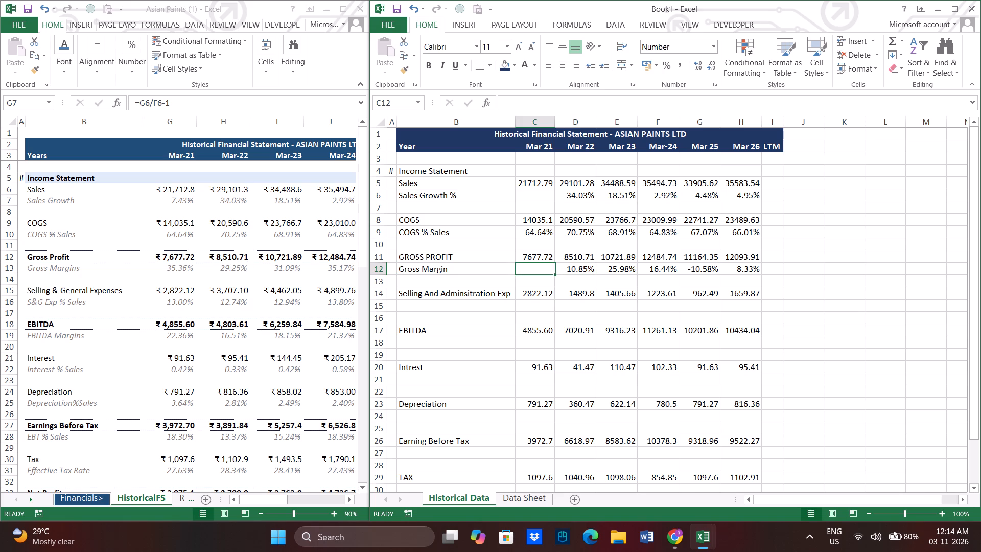
click(184, 262)
double_click(186, 266)
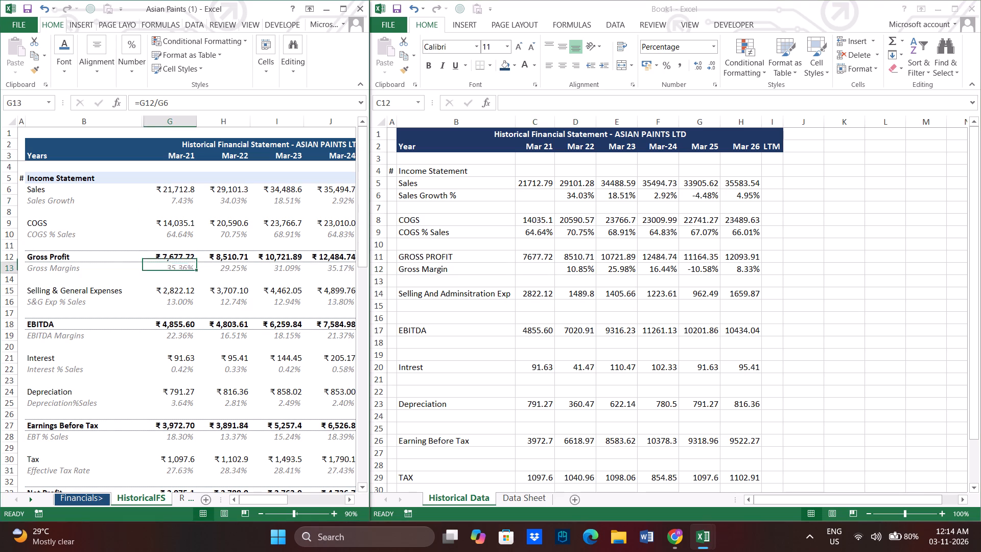
key(Return)
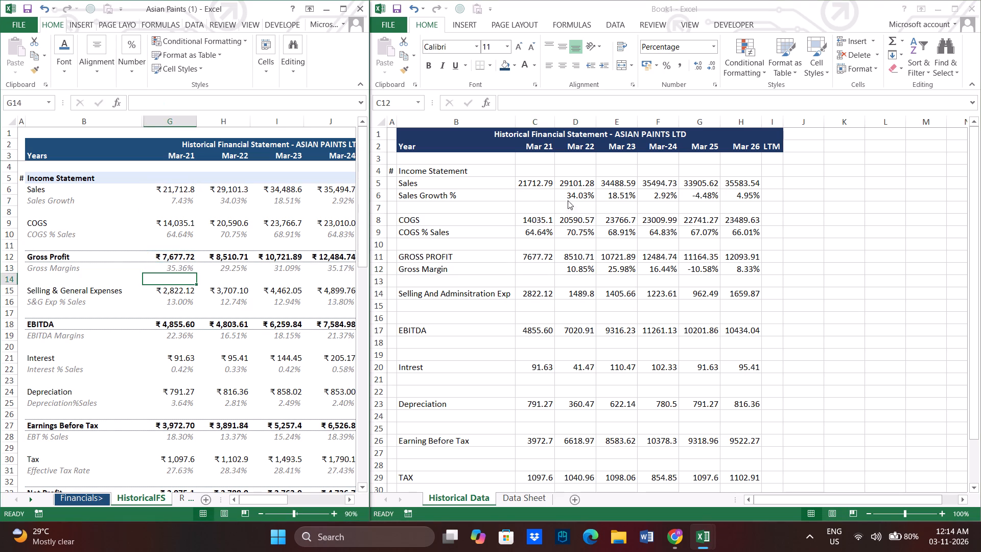
click(533, 193)
double_click(533, 196)
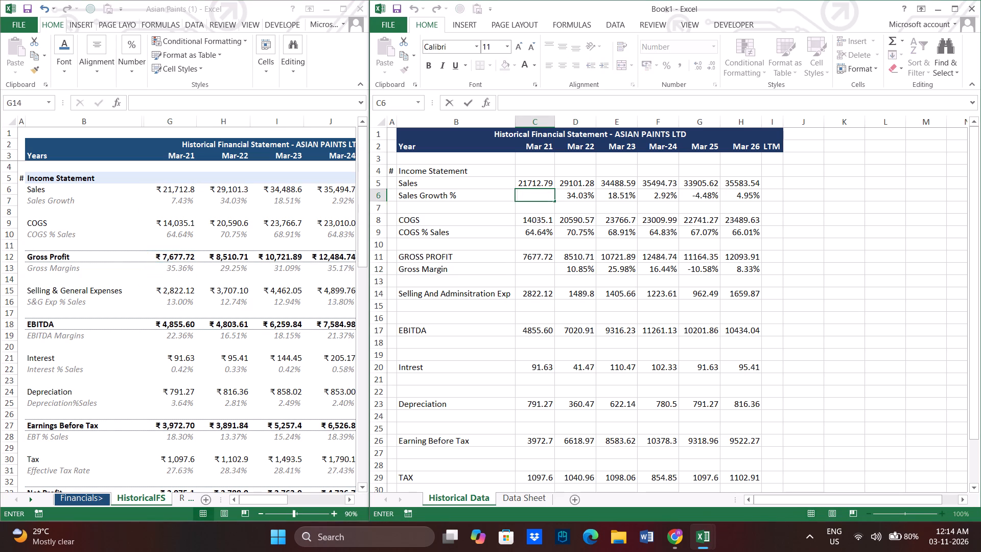
click(528, 182)
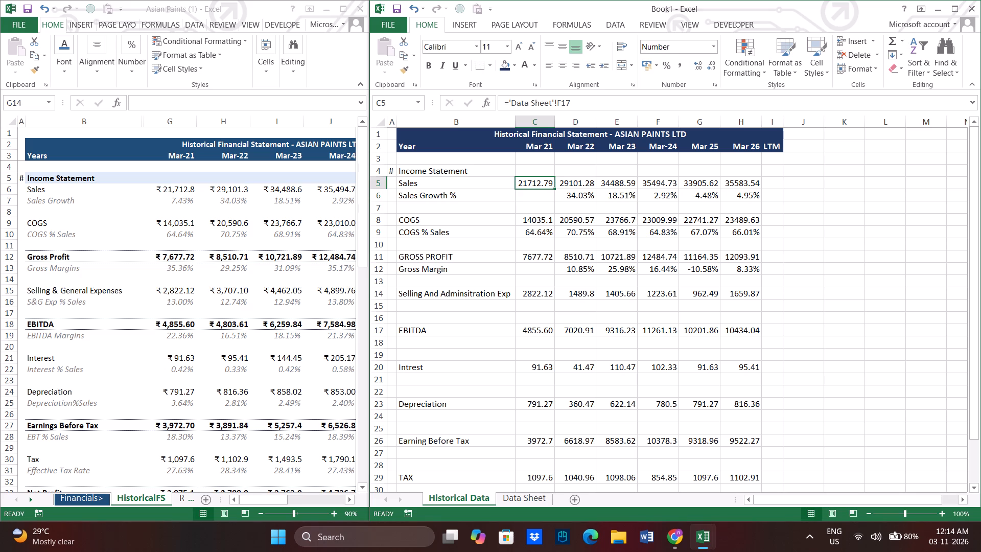
triple_click(190, 199)
click(188, 199)
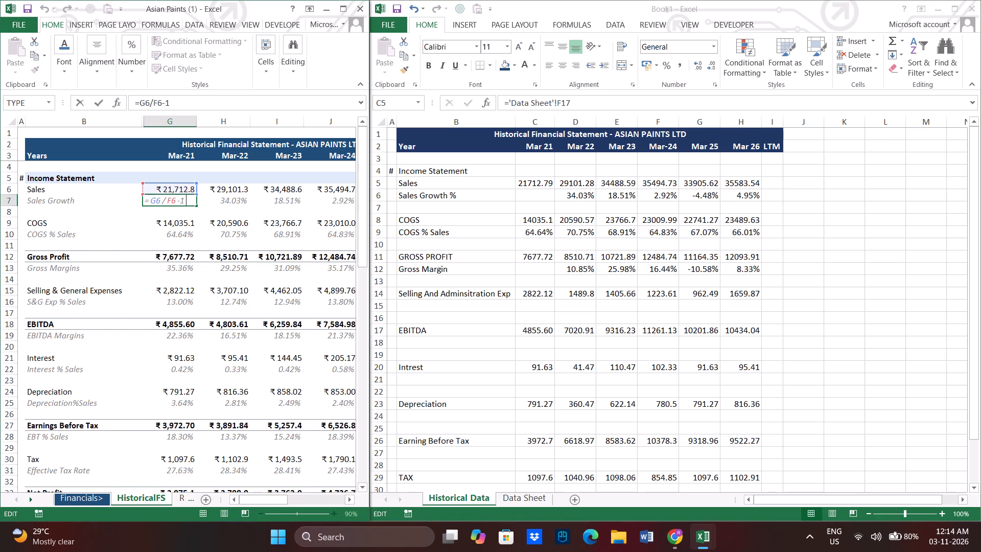
key(Return)
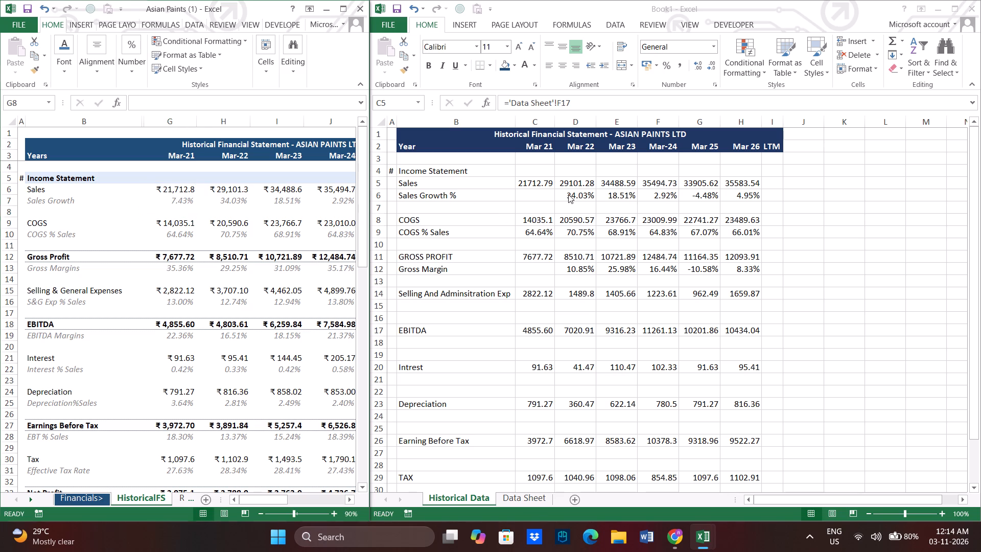
click(568, 194)
double_click(532, 231)
key(Return)
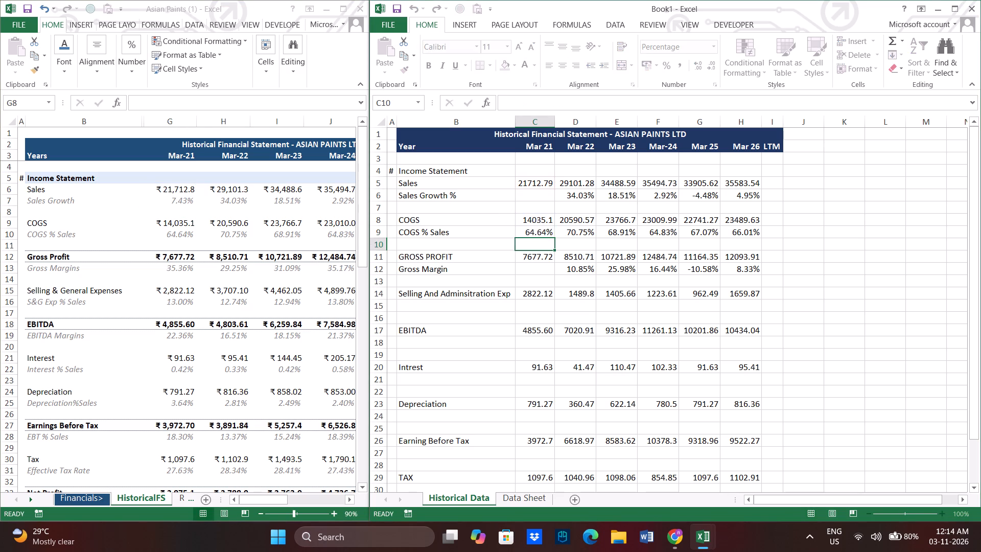
Calculate the Mar 21 Gross Margin in Historical Data as gross profit over sales with =C11/C5.
click(536, 266)
key(equal)
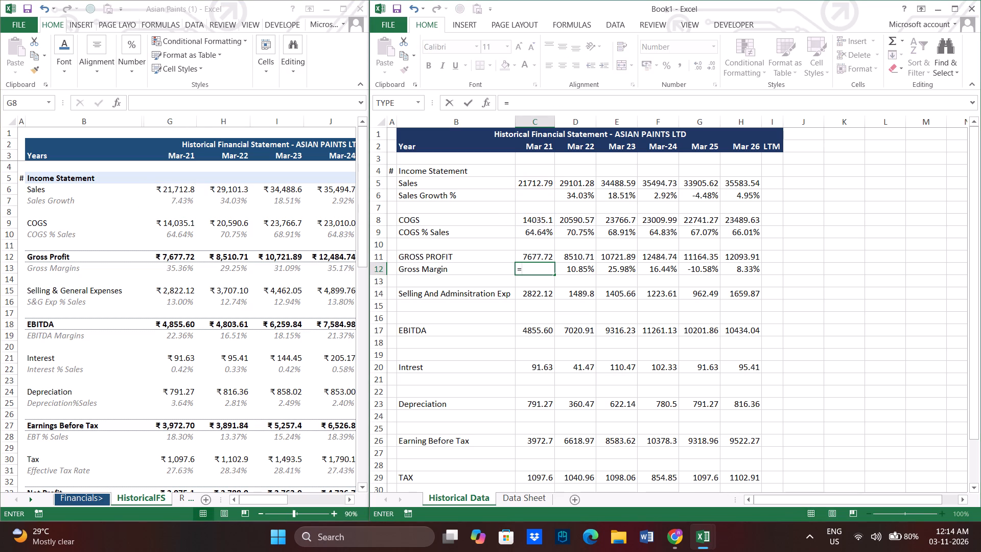
click(538, 260)
click(535, 257)
key(slash)
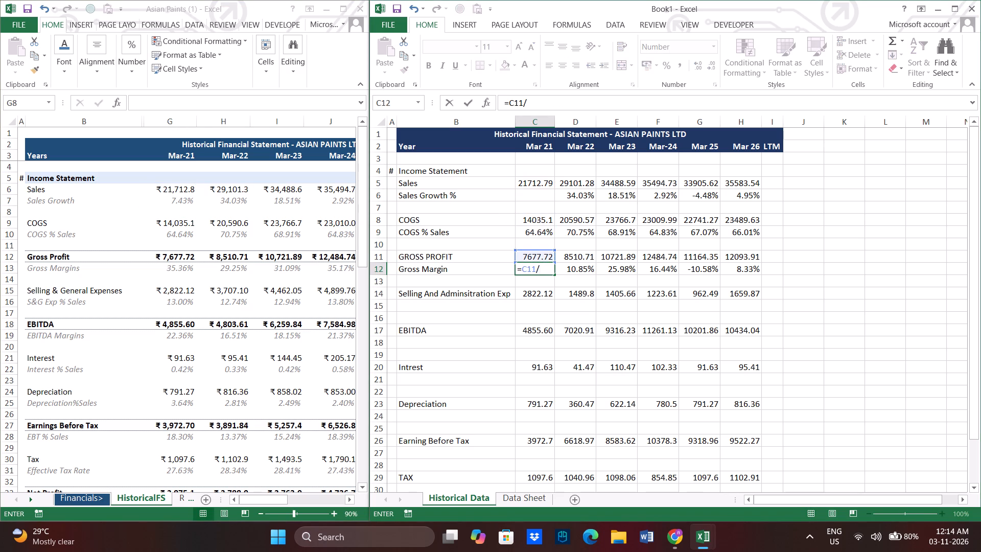
click(527, 187)
key(Return)
Copy the Mar 21 Gross Margin formula across the row through Mar 26.
key(Up)
key(ctrl+c)
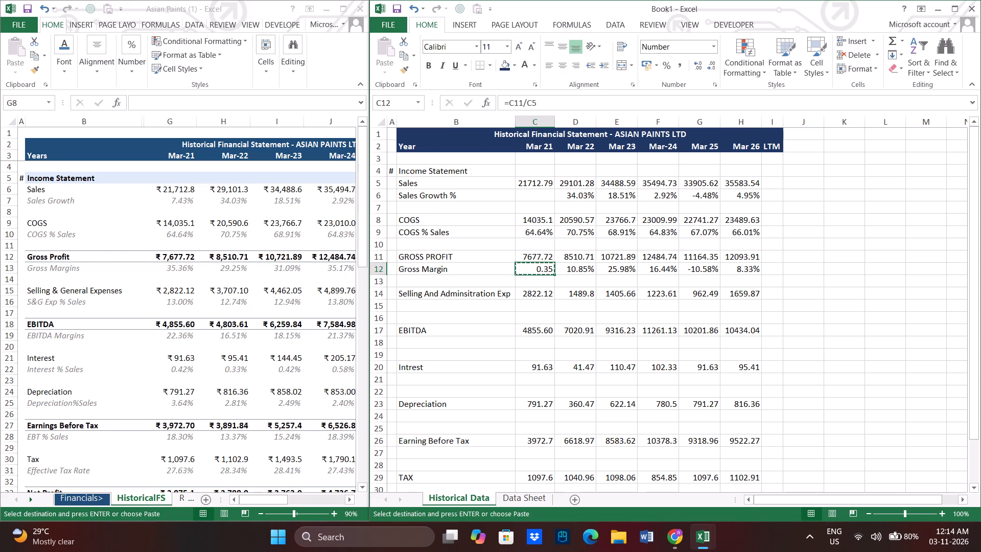
key(shift+Right)
key(shift+Right)
key(shift+Right)
key(shift+Right)
key(shift+Right)
key(ctrl+v)
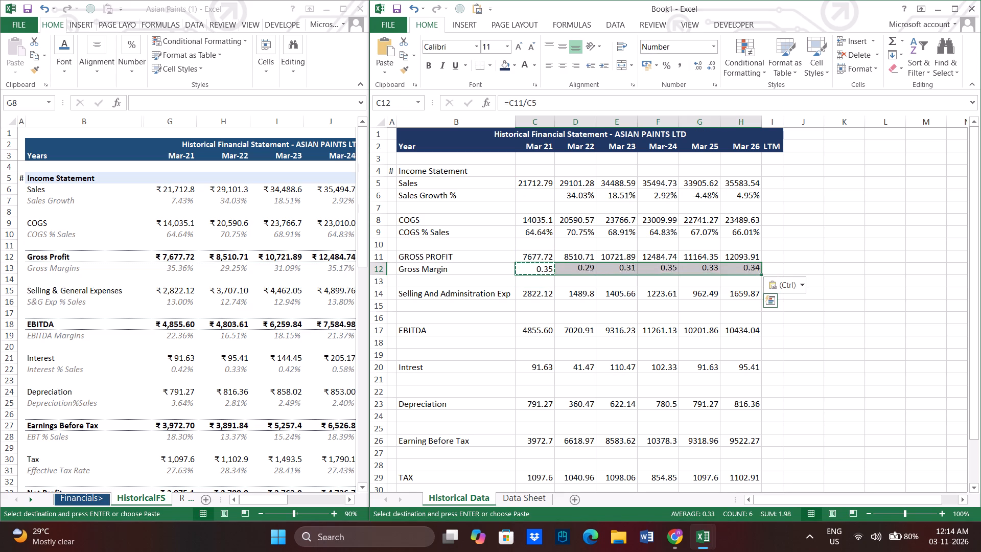
Format the Gross Margin values from Mar 21 to Mar 26 as percentages with two decimal places.
double_click(694, 64)
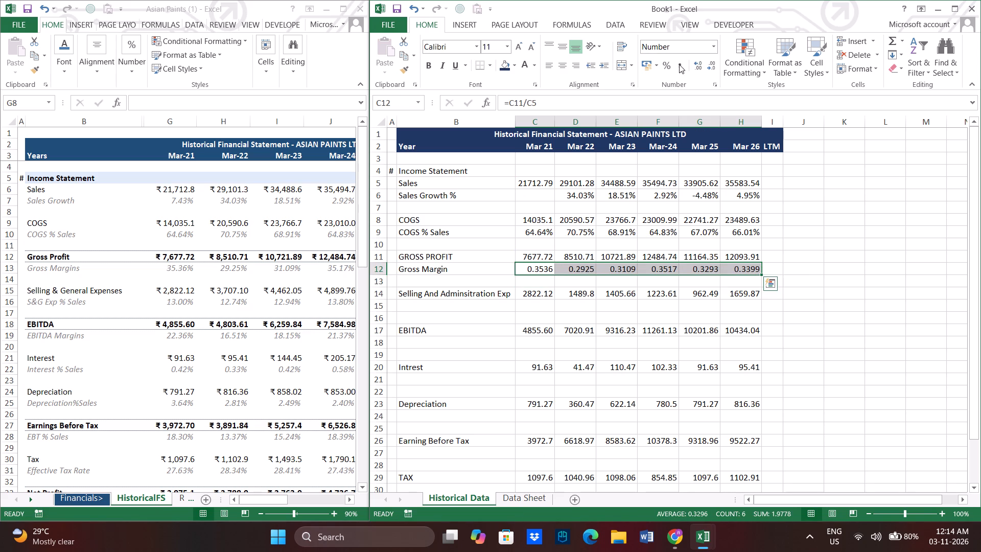
click(669, 63)
double_click(699, 65)
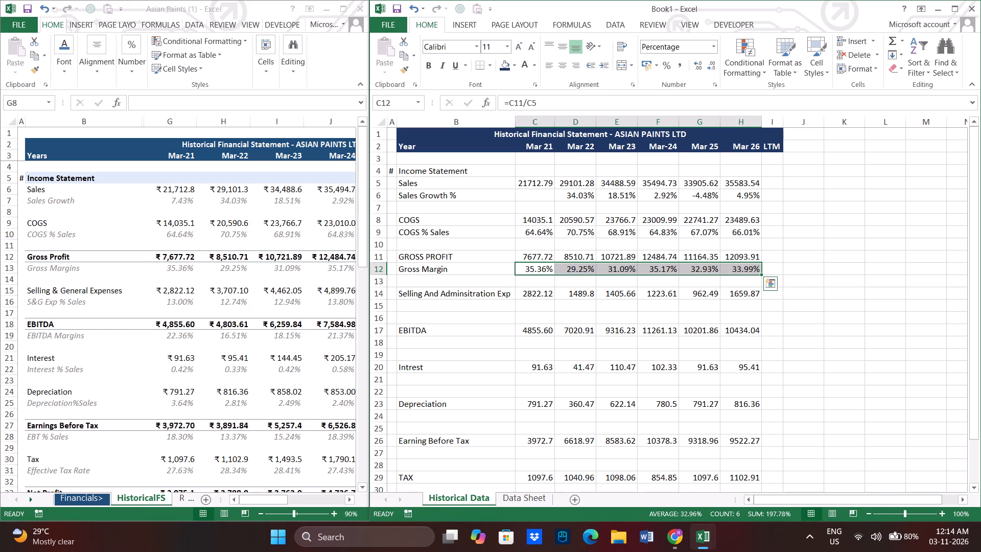
click(911, 305)
Label the row below Selling And Adminsitration Exp as "S&G exp % Sales" in B15.
click(543, 306)
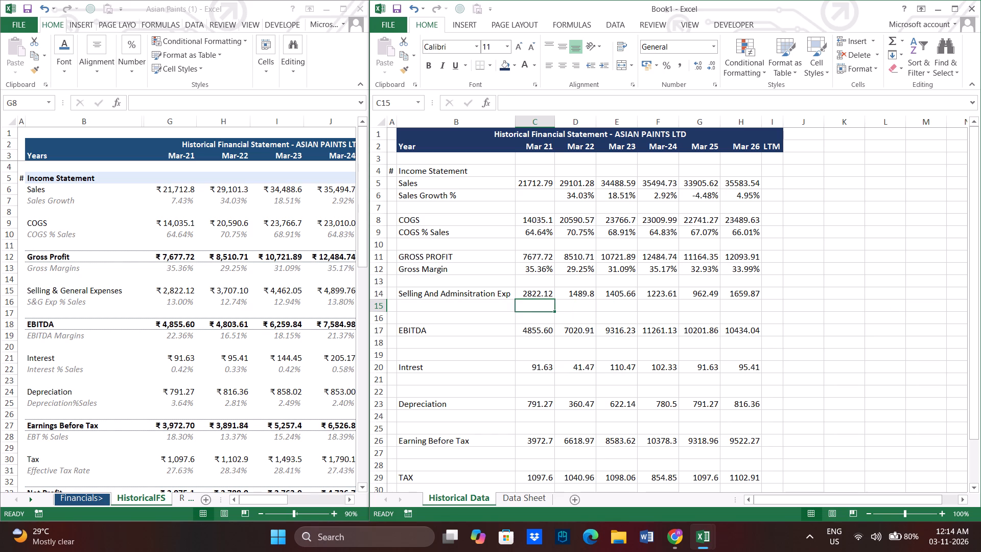
key(Left)
key(Left)
key(Right)
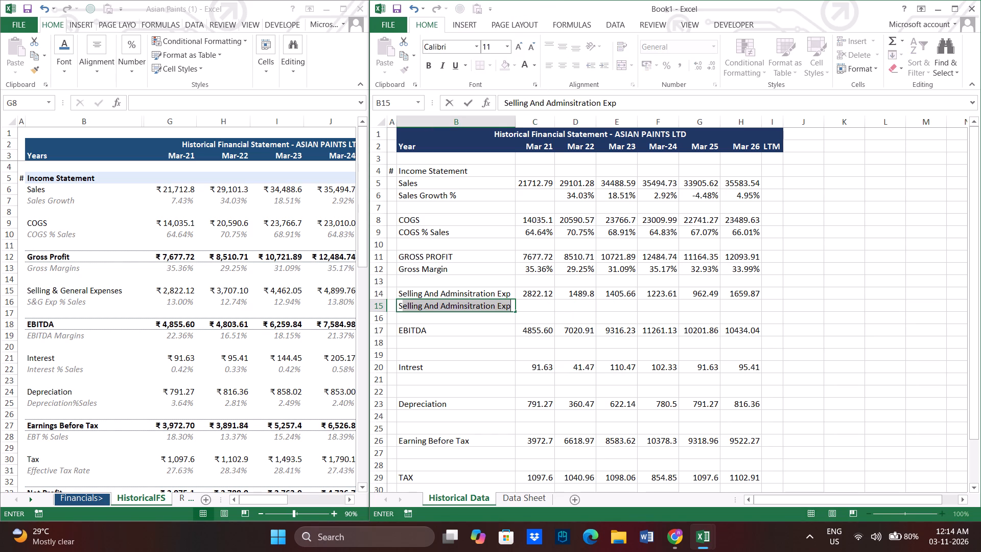
key(shift+ampersand)
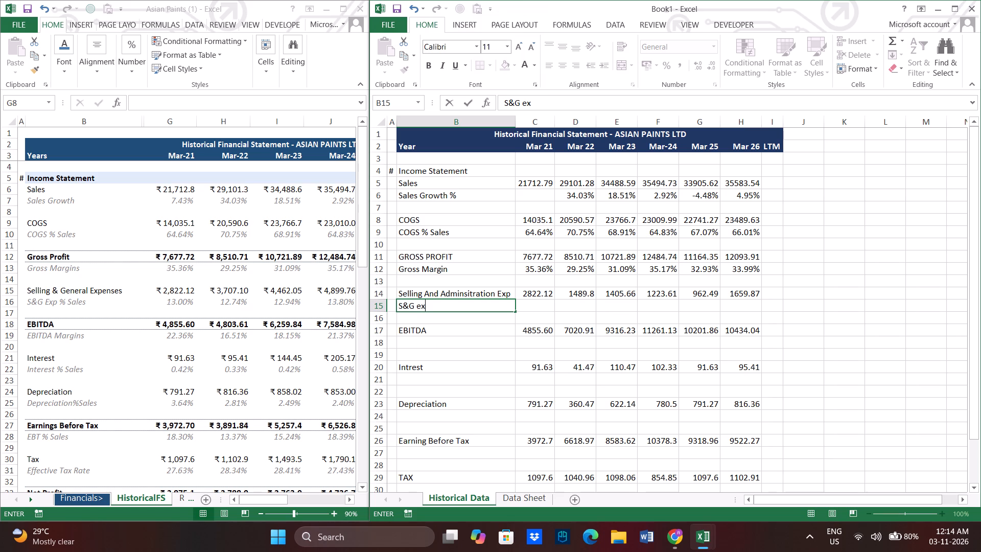
key(space)
text(ales)
key(Return)
Calculate the Mar 21 S&G exp % Sales as selling and administration expense over sales with =C14/C5.
key(Up)
key(Right)
key(equal)
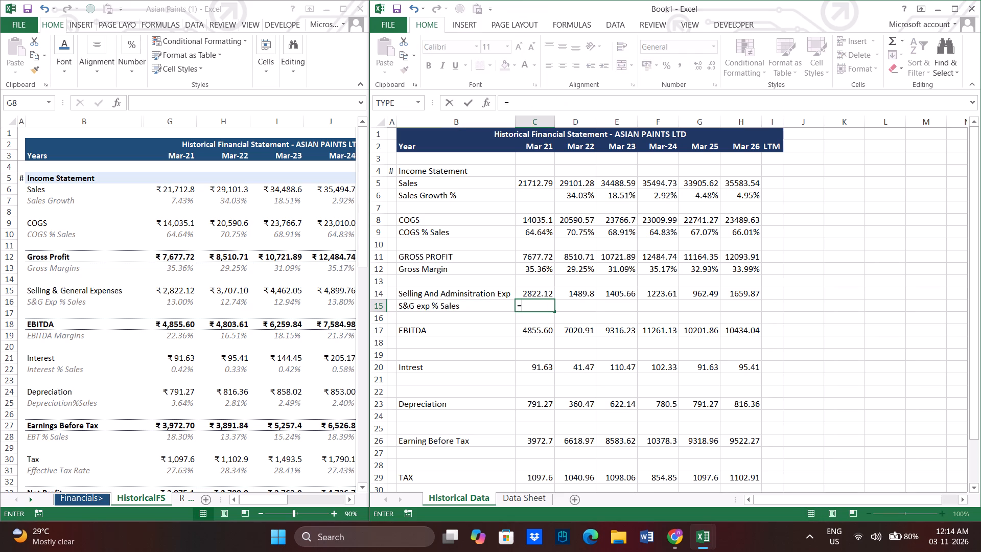
click(531, 296)
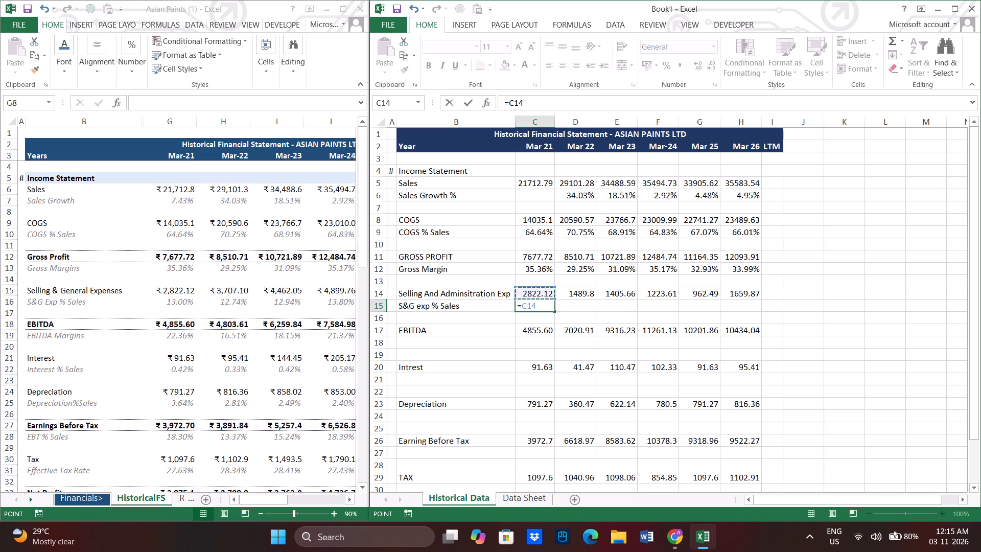
key(slash)
click(530, 184)
key(Return)
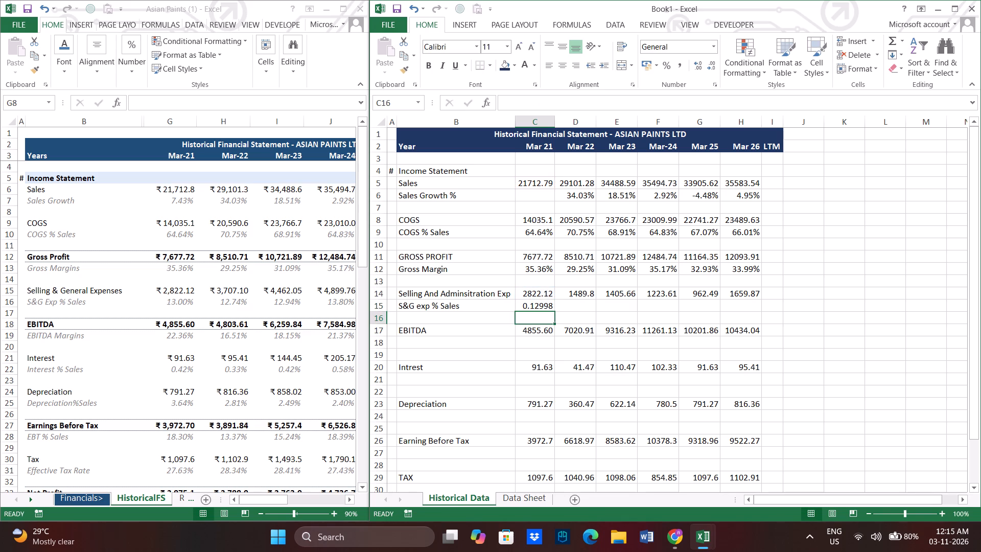
Copy the Mar 21 S&G exp % Sales formula across the row through Mar 26.
key(Up)
key(ctrl+c)
key(shift+Right)
key(shift+Right)
key(shift+Right)
key(shift+Right)
key(shift+Right)
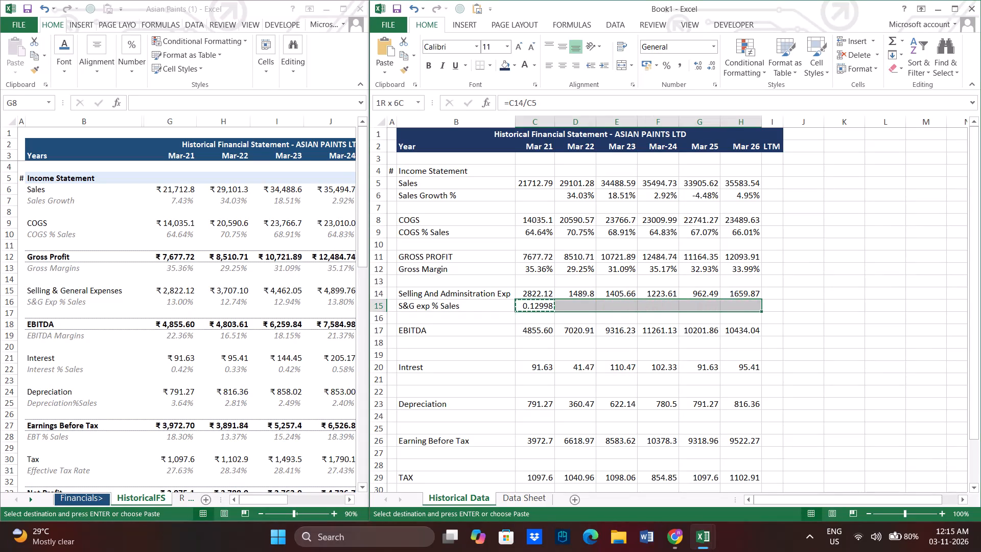
key(ctrl+v)
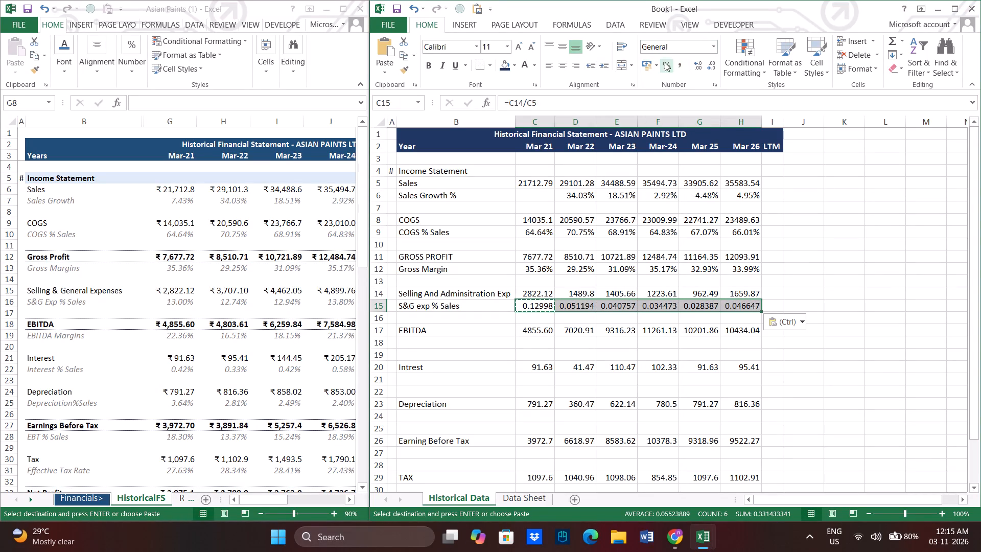
Format the S&G exp % Sales values from Mar 21 to Mar 26 as percentages with two decimal places.
click(683, 65)
click(667, 66)
click(691, 65)
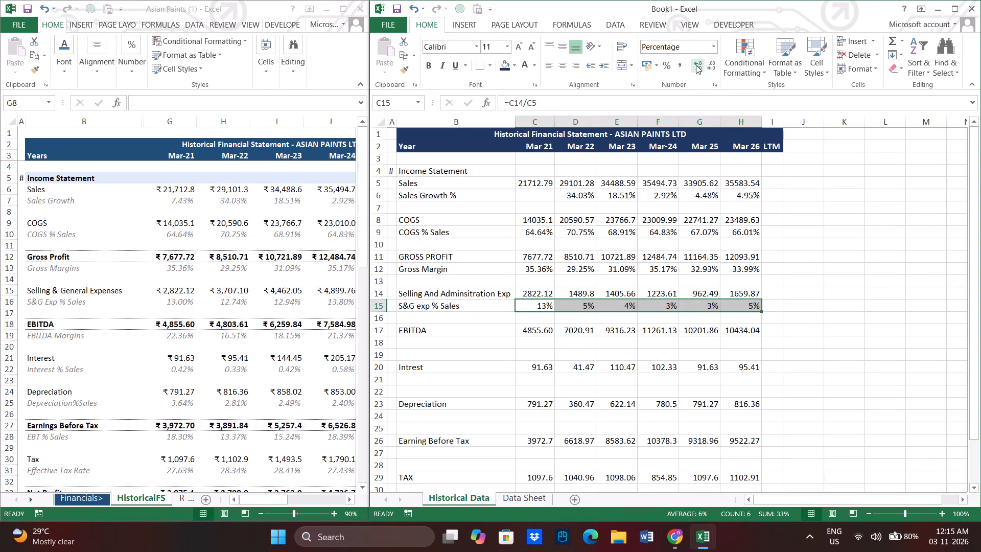
double_click(696, 64)
click(852, 382)
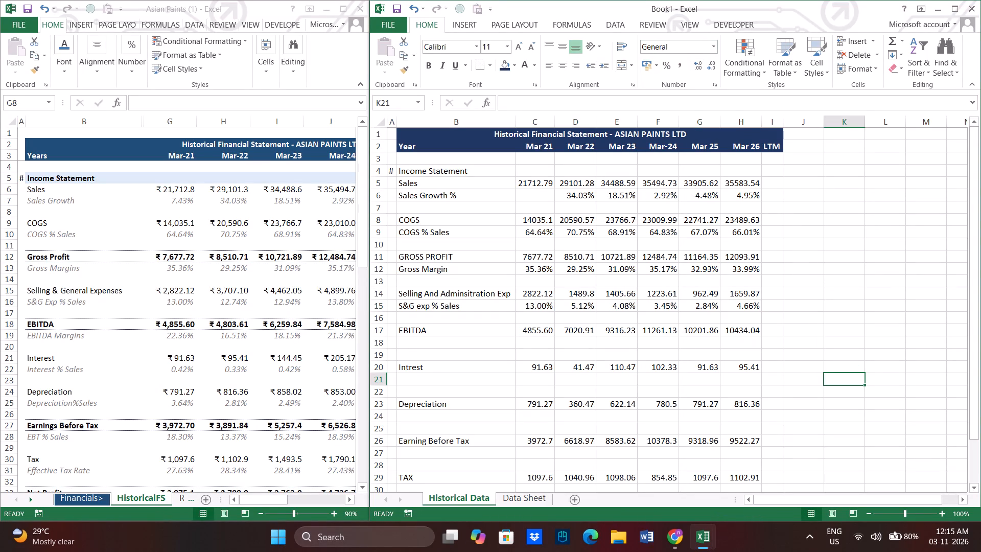
Label the row below EBITDA as "EBITDA Margin" in B18.
click(541, 339)
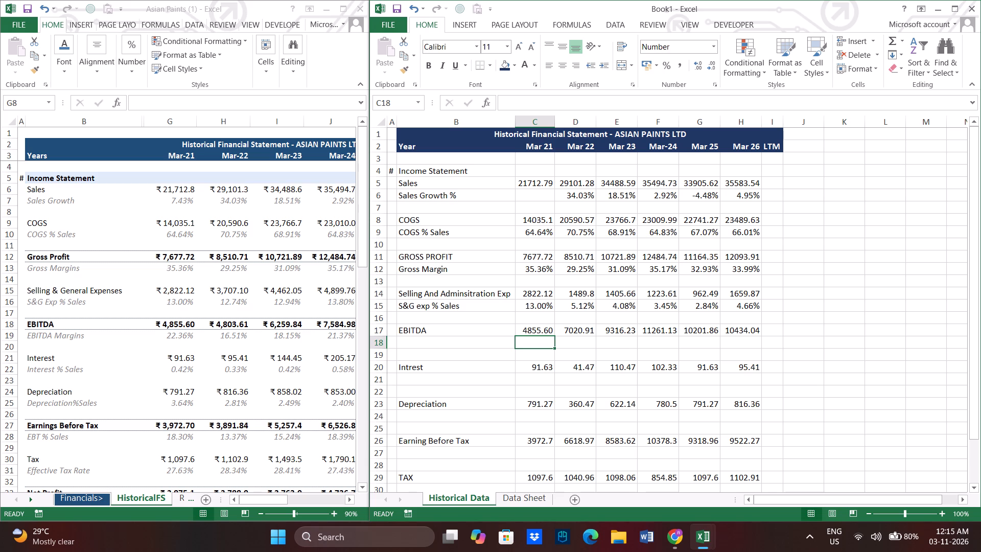
click(464, 346)
text(bi)
key(Right)
double_click(463, 346)
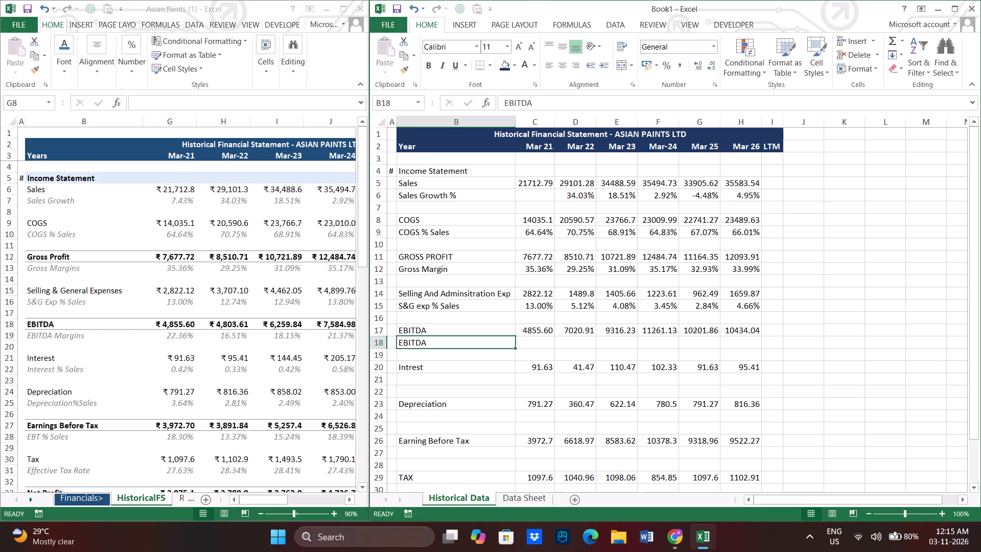
double_click(452, 342)
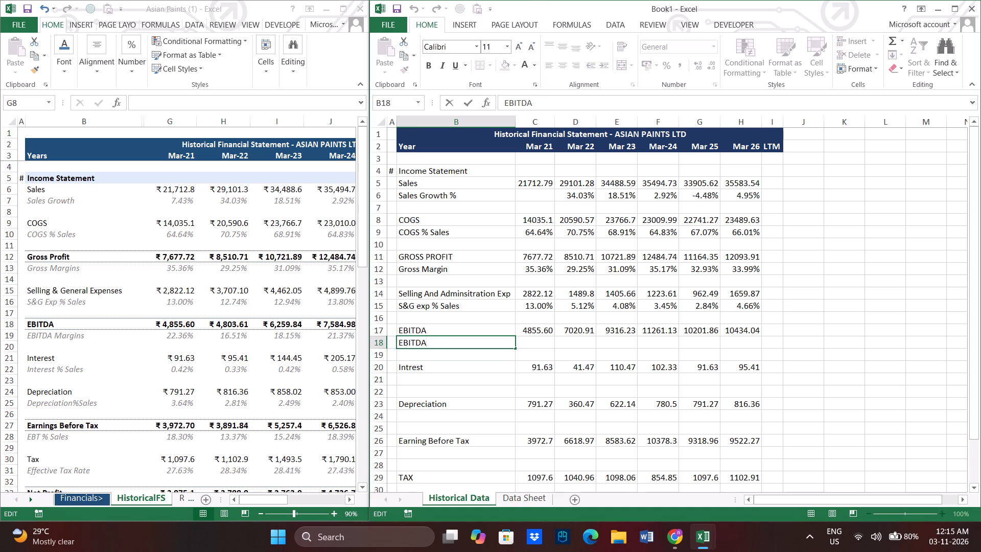
text(argin)
key(Right)
key(Return)
Calculate the Mar 21 EBITDA Margin as EBITDA over sales with =C17/C5.
key(Right)
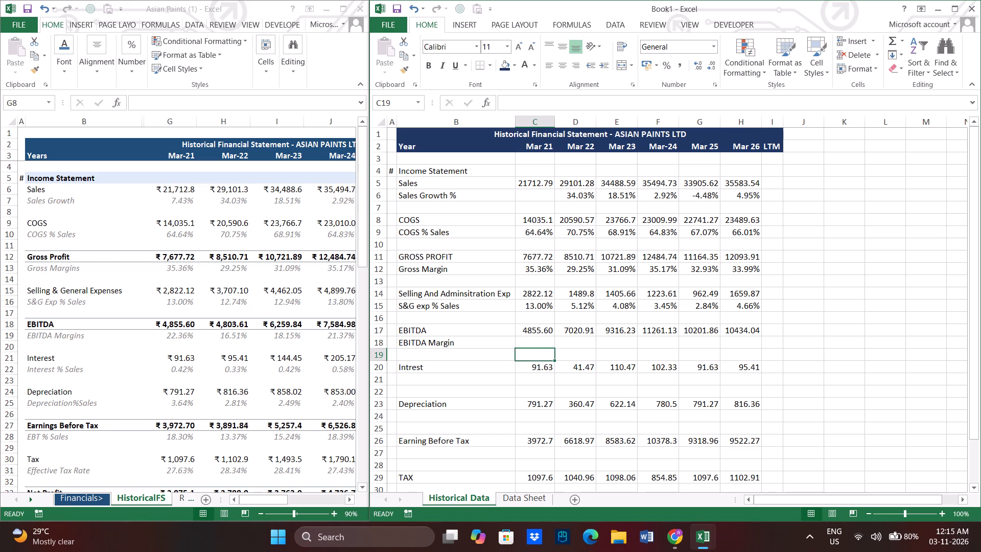
key(Up)
key(equal)
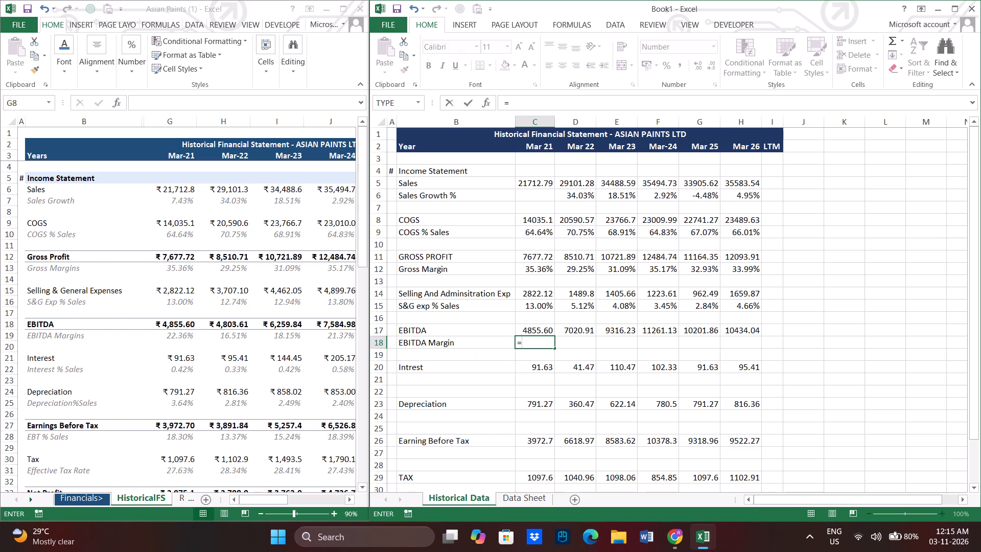
key(Up)
key(slash)
key(Up)
key(Up)
key(Up)
key(Up)
key(Up)
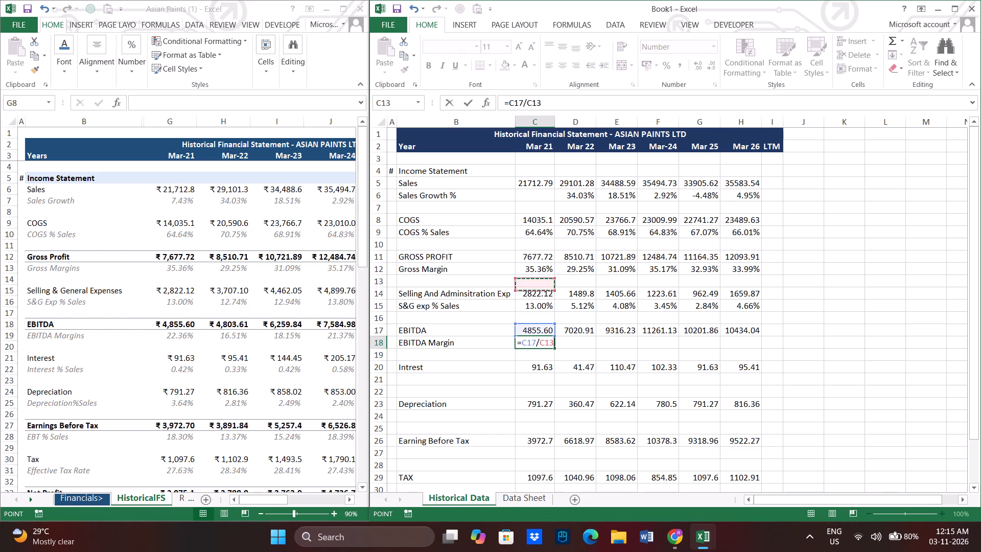
key(Up)
key(Up)
key(Up)
key(Up)
key(Up)
key(Up)
key(Up)
key(Up)
key(Return)
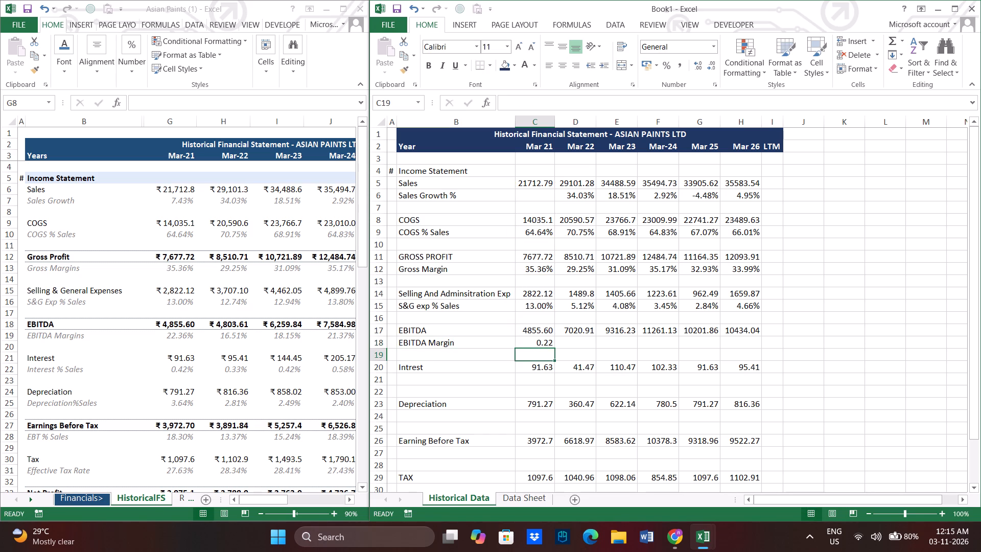
Copy the Mar 21 EBITDA Margin formula across the row through Mar 26.
key(ctrl+c)
key(Up)
key(ctrl+c)
key(shift+Right)
key(shift+Right)
key(shift+Right)
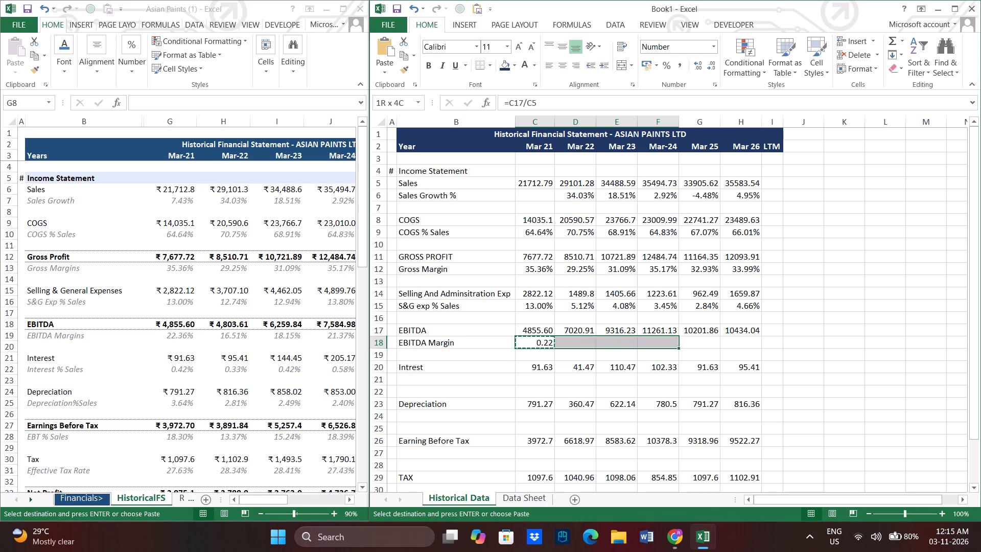
key(shift+Right)
key(shift+Right)
key(ctrl+v)
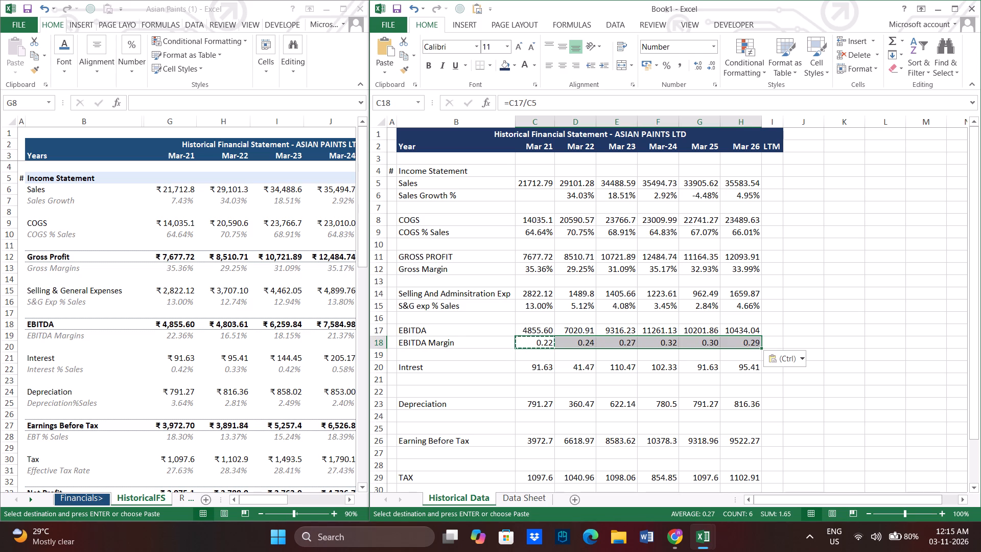
Format the EBITDA Margin values from Mar 21 to Mar 26 as percentages with two decimal places.
key(h)
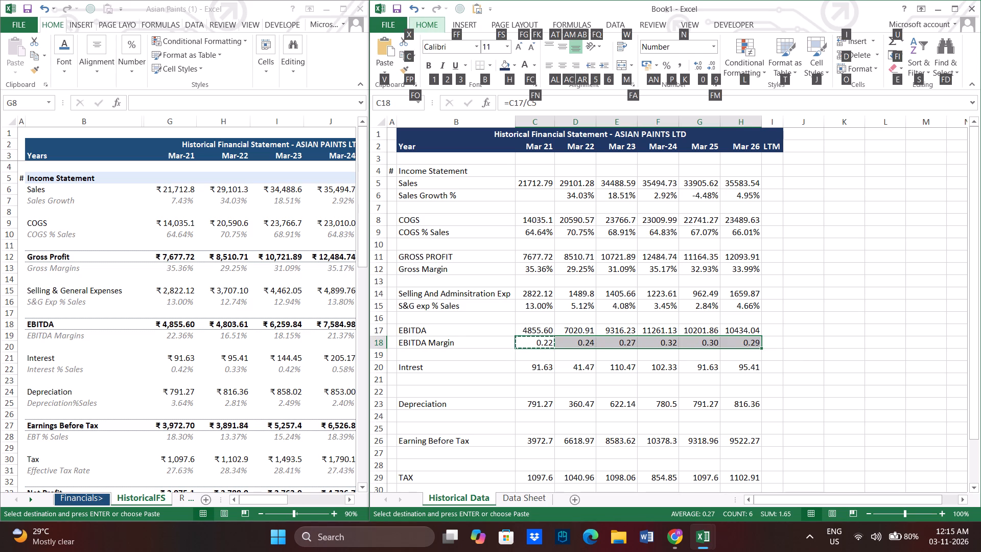
key(p)
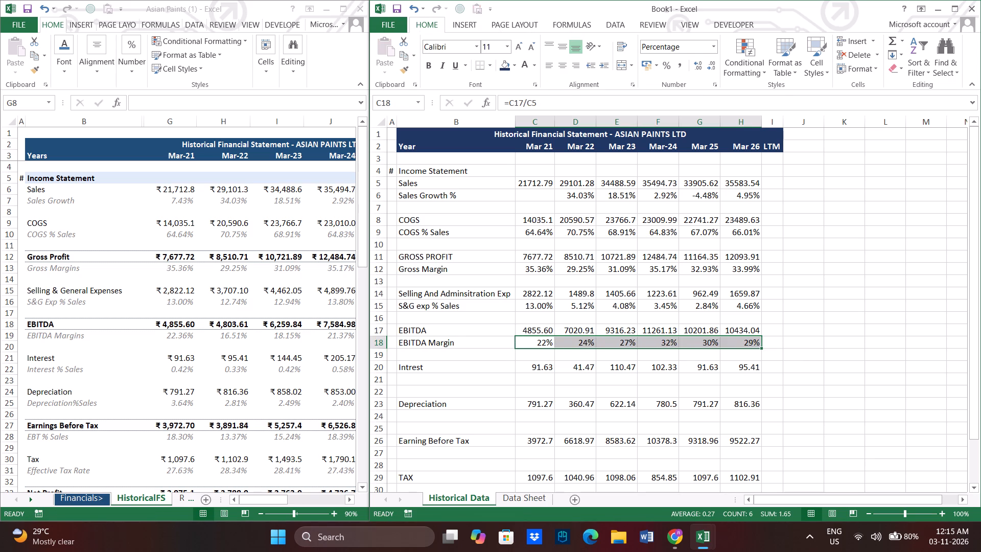
double_click(704, 68)
click(892, 326)
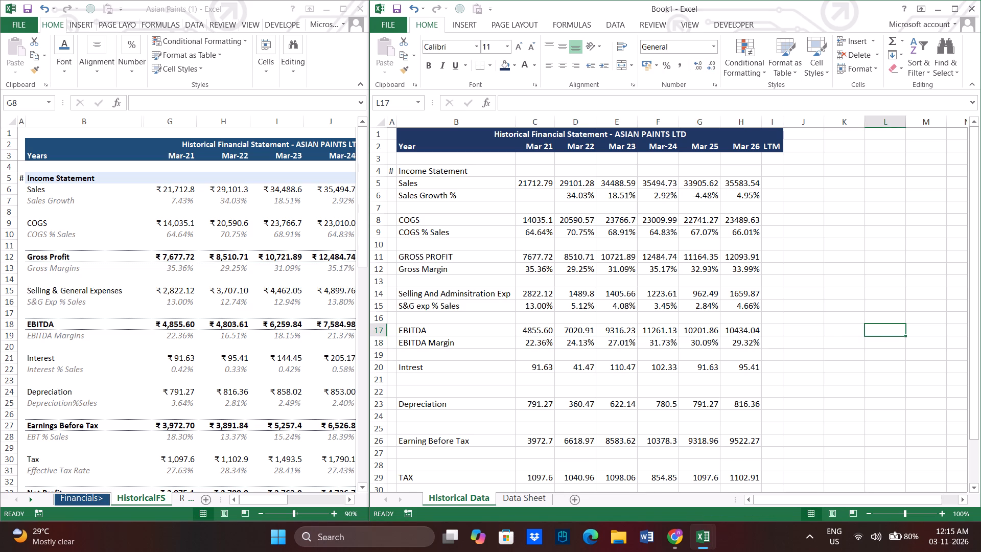
Label the row below Intrest as "Intrest % Sales" in B21.
click(448, 382)
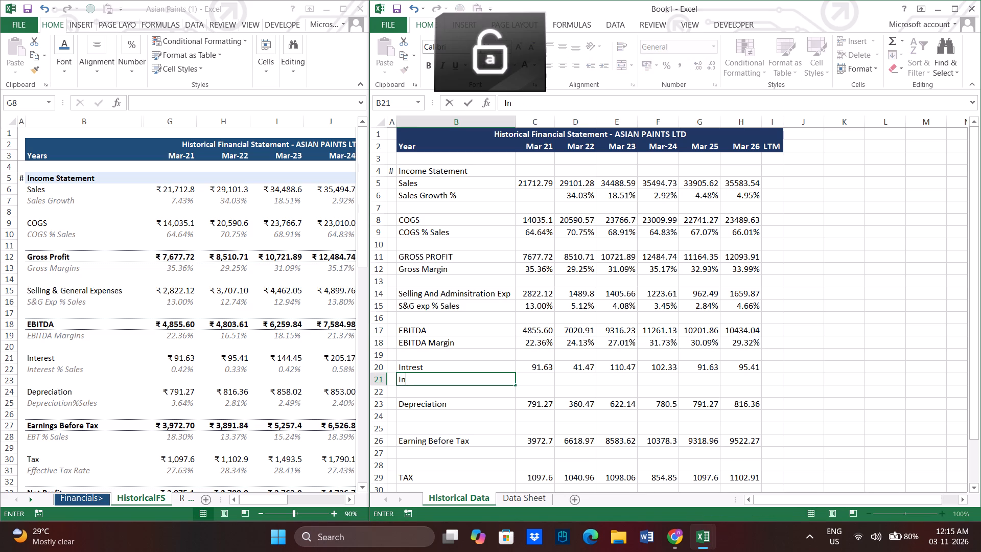
key(Right)
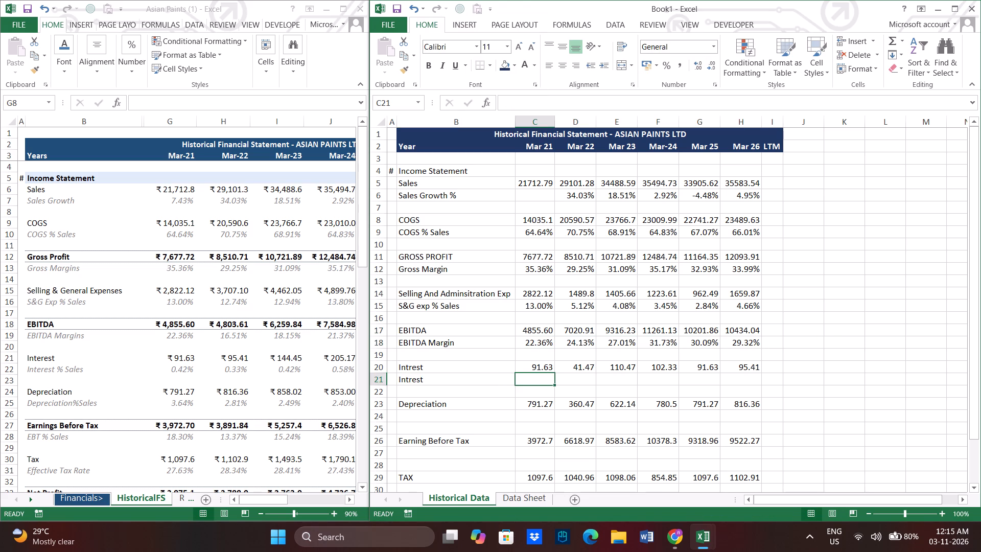
double_click(448, 382)
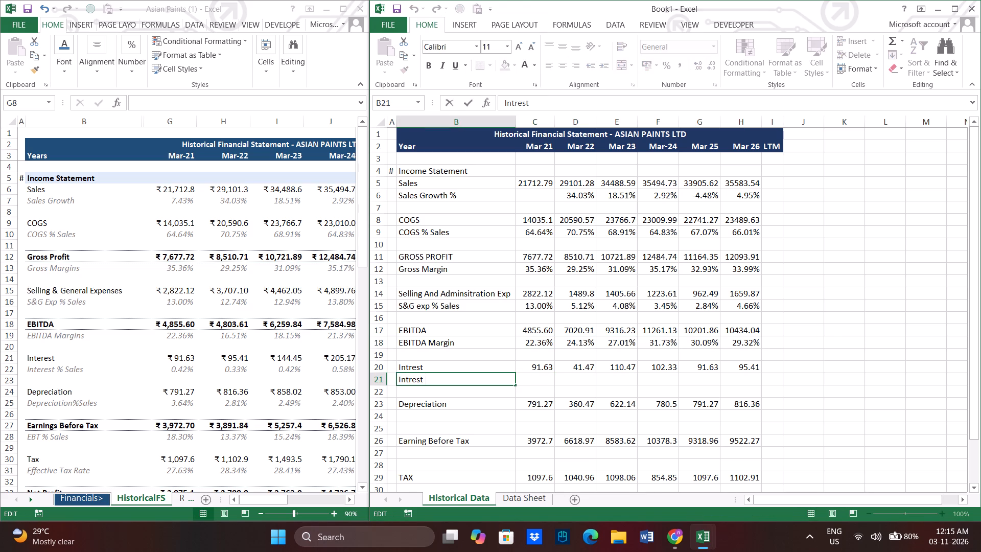
key(shift+percent)
key(BackSpace)
key(shift+asterisk)
key(BackSpace)
text(al)
key(BackSpace)
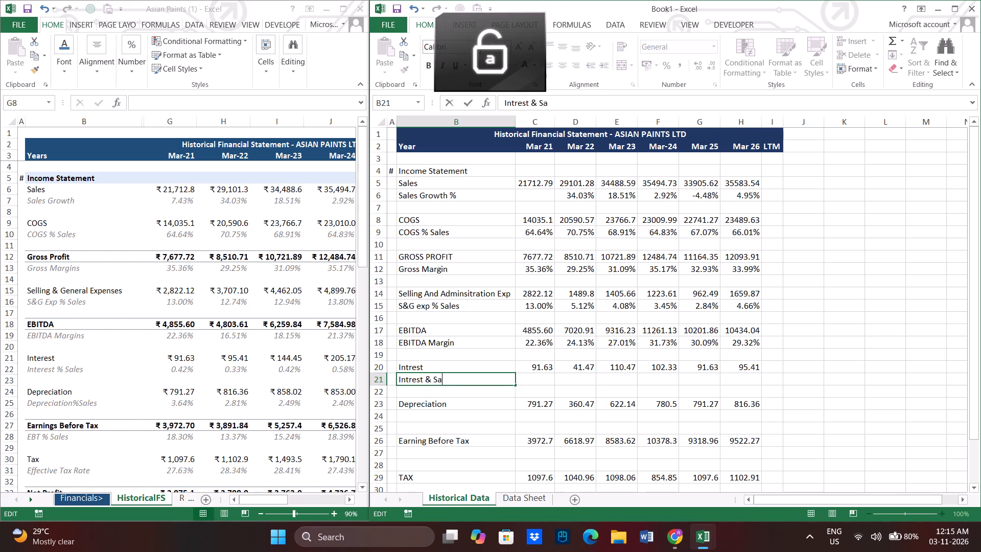
key(BackSpace)
key(BackSpace)
key(BackSpace)
key(BackSpace)
key(Return)
key(Up)
key(Right)
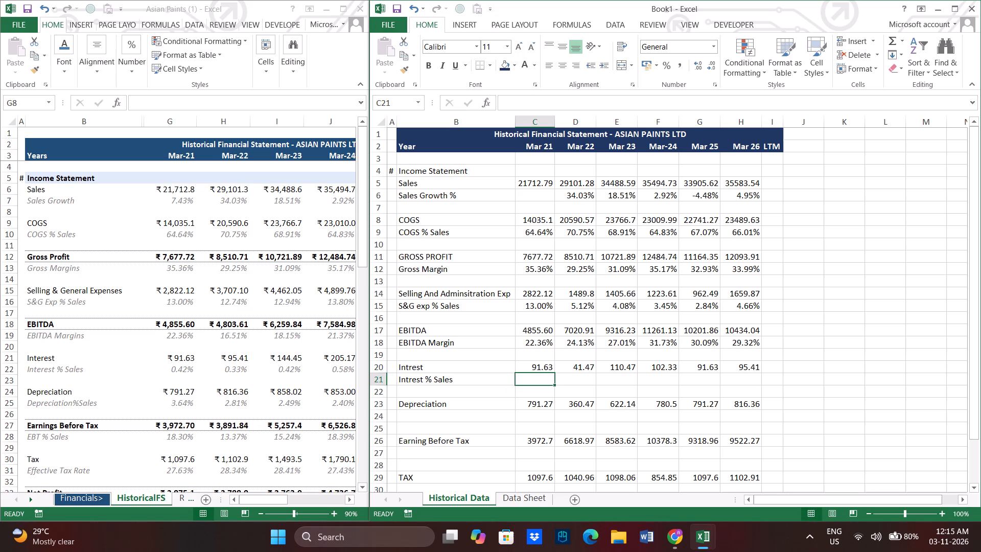
Calculate the Mar 21 Intrest % Sales in C21 as interest over sales with =C20/C5.
key(equal)
key(Up)
key(slash)
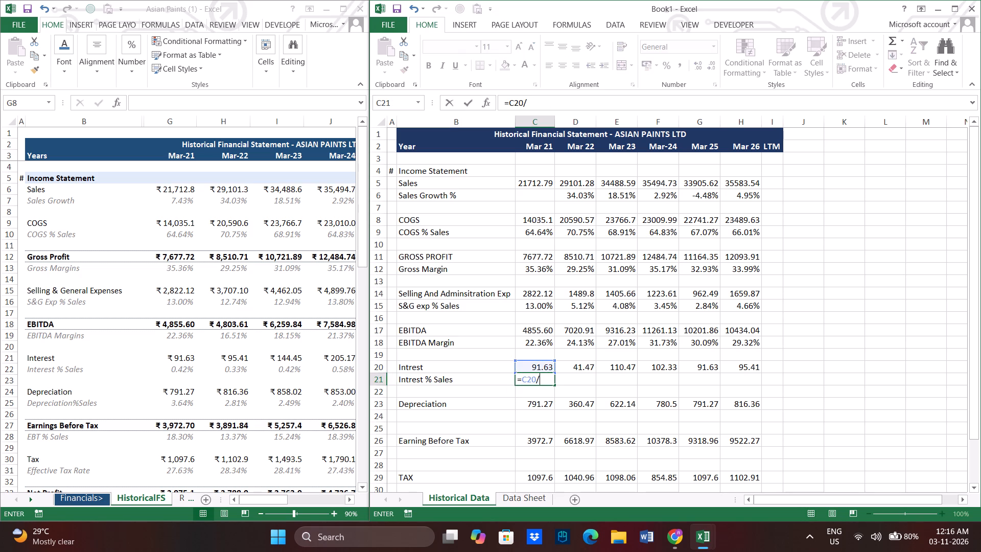
key(Up)
key(Up)
key(Up)
key(Up)
key(Up)
key(Up)
key(Up)
key(Up)
key(Up)
key(Up)
key(Up)
key(Up)
key(Up)
key(Up)
key(Up)
key(Up)
key(Return)
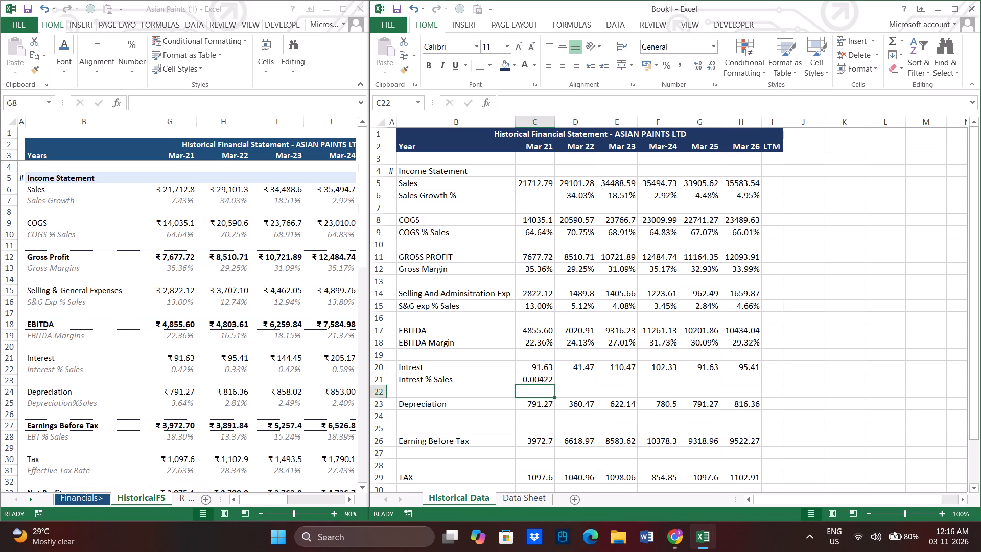
Copy the Mar 21 Intrest % Sales formula across the row through Mar 26.
key(Up)
key(ctrl+c)
key(shift+Right)
key(shift+Right)
key(shift+Right)
key(shift+Right)
key(shift+Right)
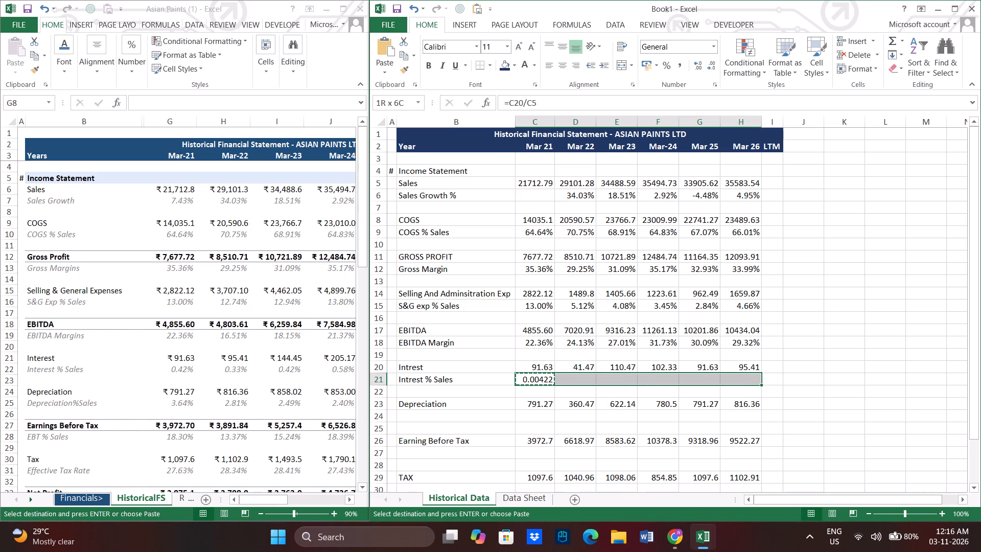
key(ctrl+v)
Format the Intrest % Sales values from Mar 21 to Mar 26 as percentages with two decimal places.
click(668, 65)
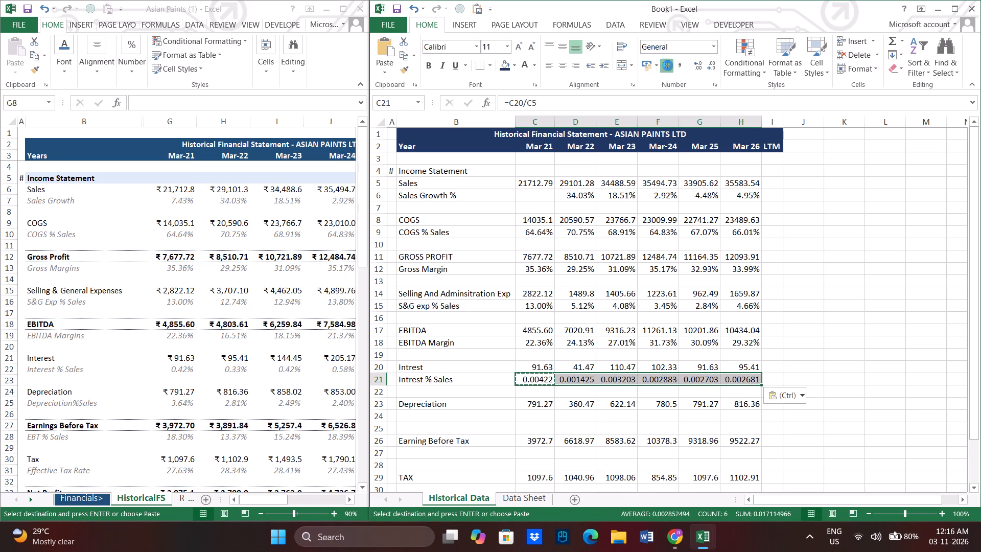
double_click(701, 66)
click(744, 418)
Label the row below Depreciation as "Depreciation % Sales" in B24.
scroll(540, 385, down, 1)
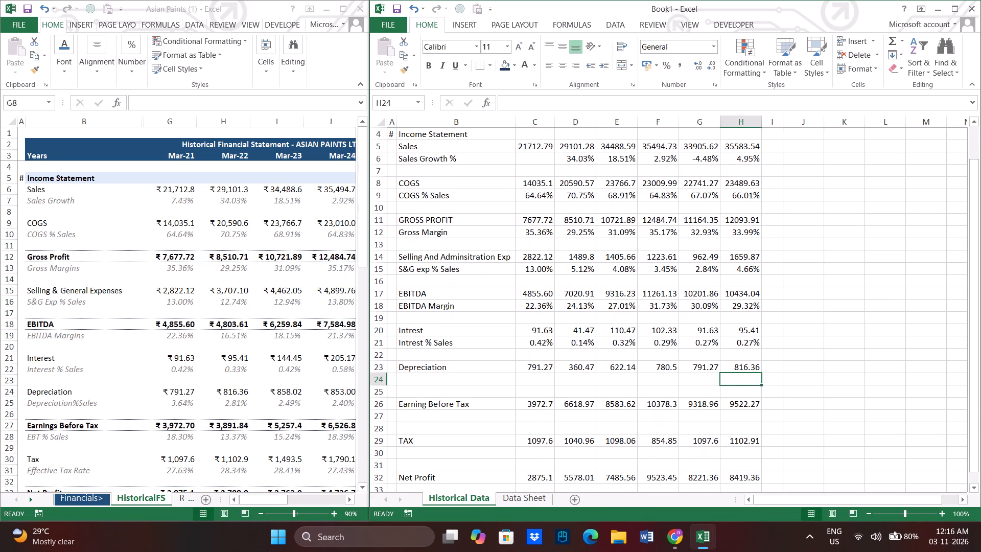
click(472, 375)
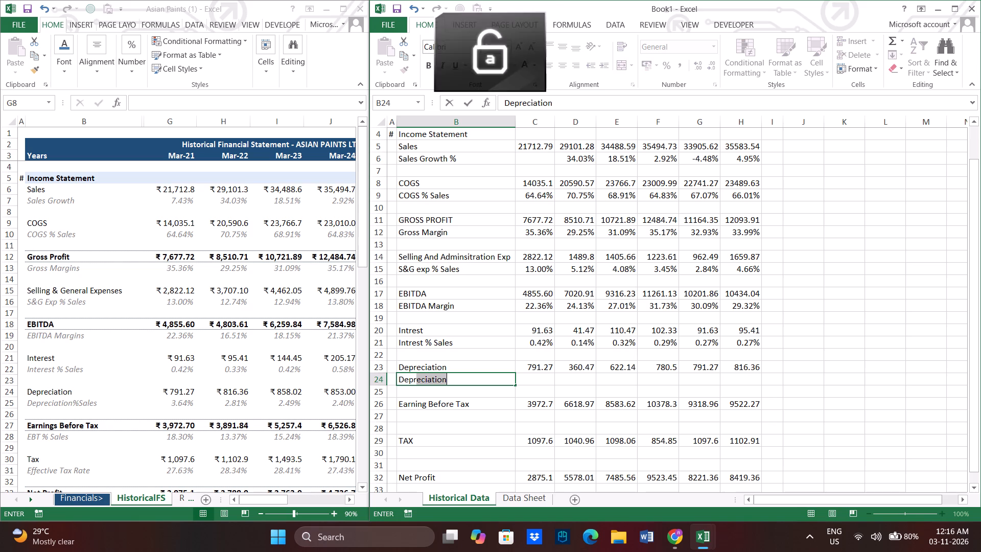
text(ciat)
key(BackSpace)
key(BackSpace)
key(BackSpace)
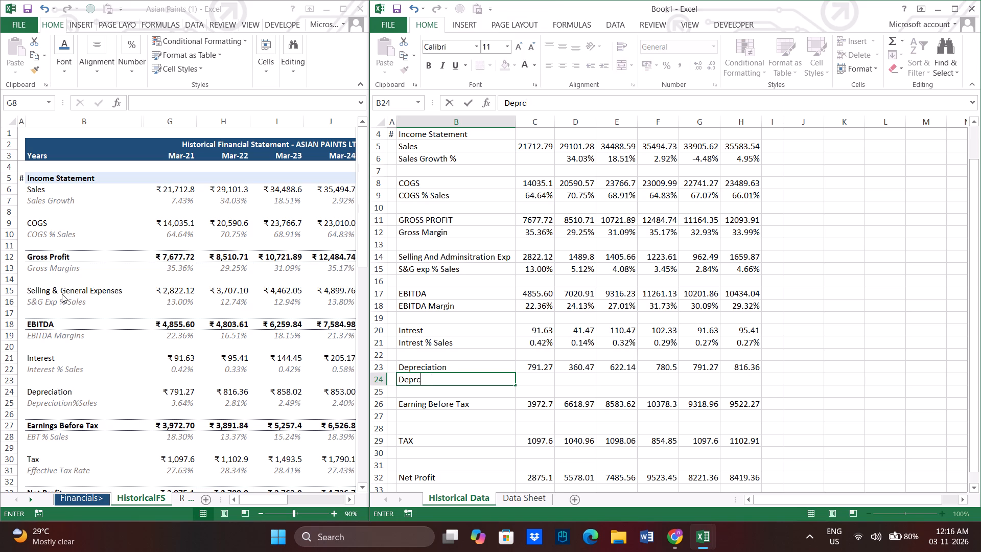
key(BackSpace)
text(ecr)
key(BackSpace)
text(iation)
key(space)
text(ales)
key(Return)
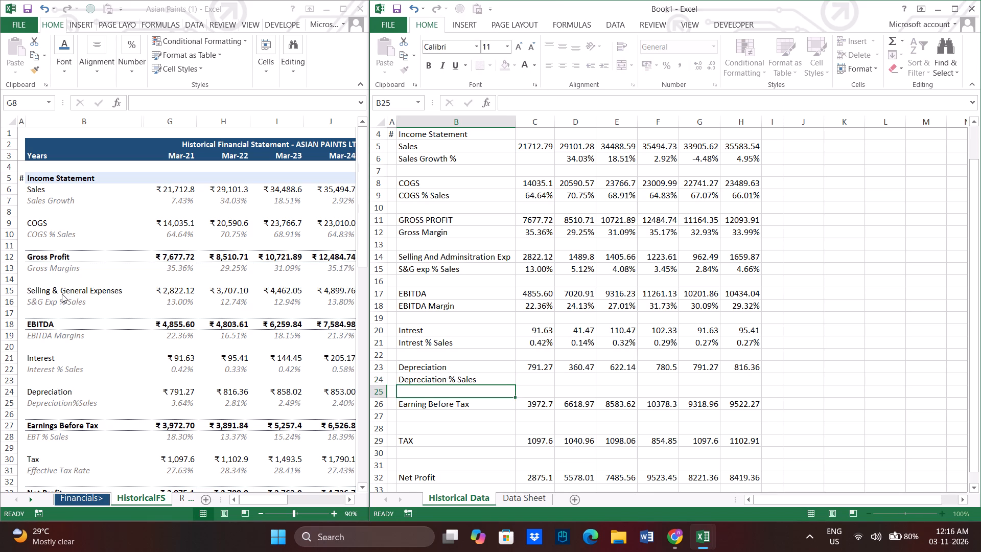
Calculate the Mar 21 Depreciation % Sales in C24 as depreciation over sales with =C23/C5.
key(Right)
key(Up)
key(equal)
key(Up)
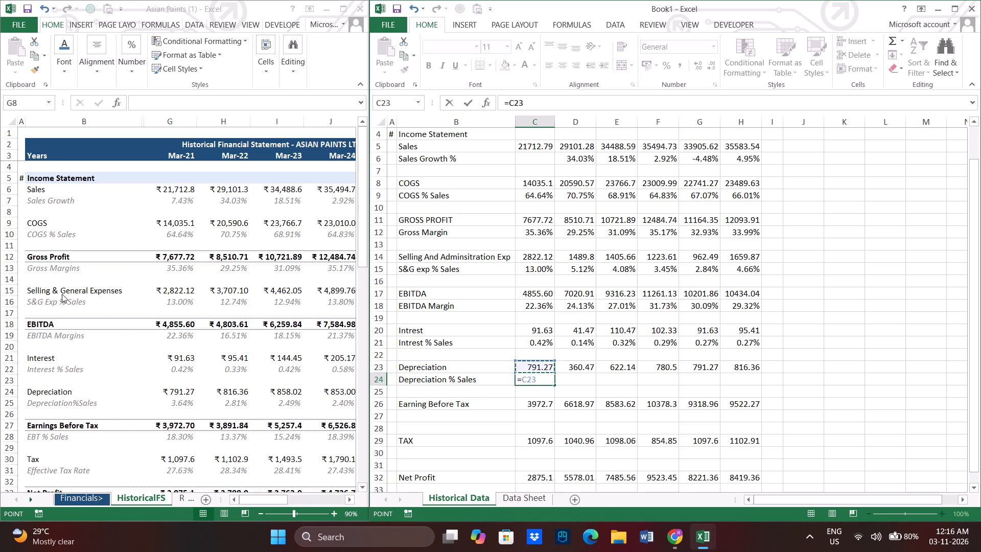
key(slash)
key(Up)
key(Up)
key(Up)
key(Up)
key(Up)
key(Up)
key(Up)
key(Up)
key(Up)
key(Up)
key(Up)
key(Up)
key(Up)
key(Up)
key(Up)
key(Up)
key(Up)
key(Up)
key(Up)
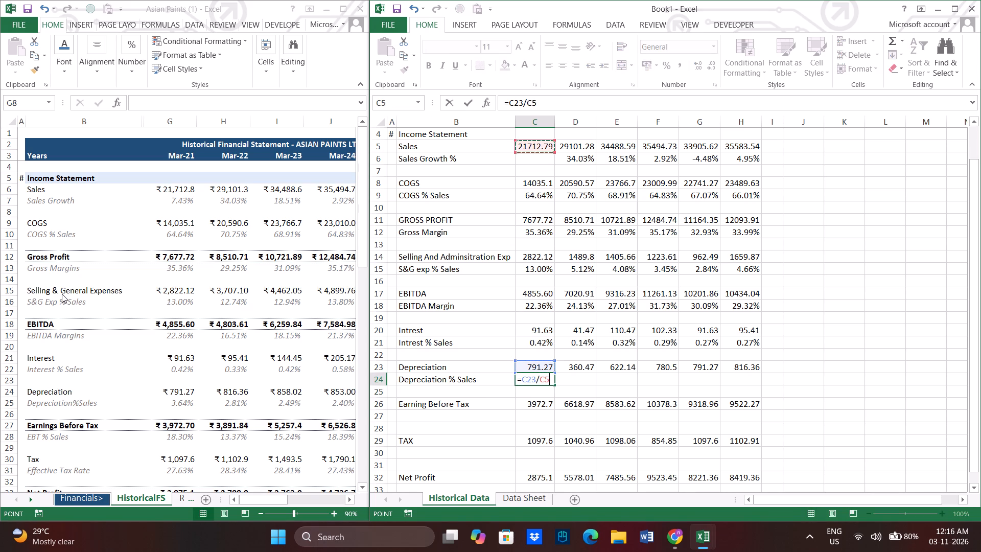
key(Return)
Copy the Mar 21 Depreciation % Sales formula across the row through Mar 26.
key(Up)
key(ctrl+c)
key(shift+Right)
key(shift+Right)
key(shift+Right)
key(shift+Right)
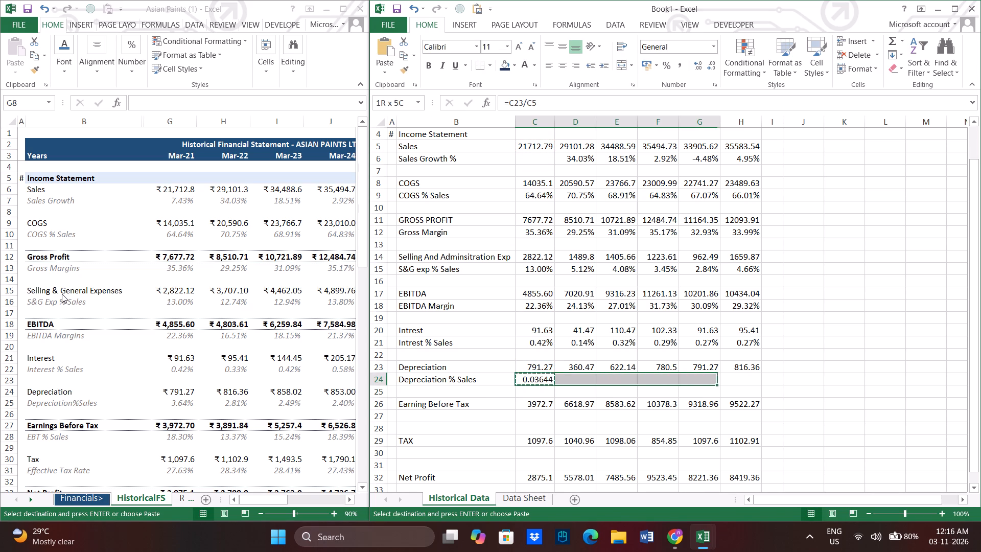
key(shift+Right)
key(ctrl+v)
Format the Depreciation % Sales values from Mar 21 to Mar 26 as percentages with two decimal places.
text(hp)
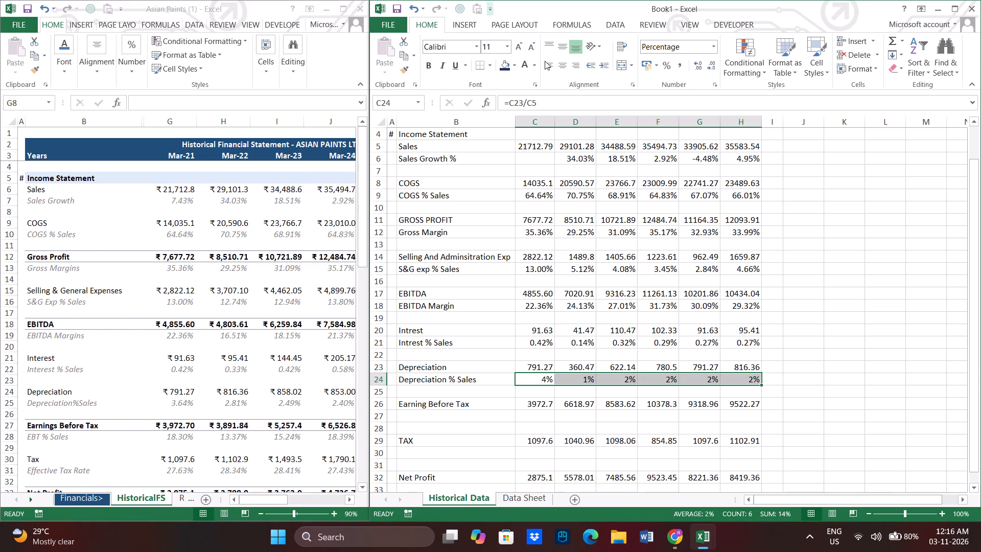
click(699, 69)
click(699, 69)
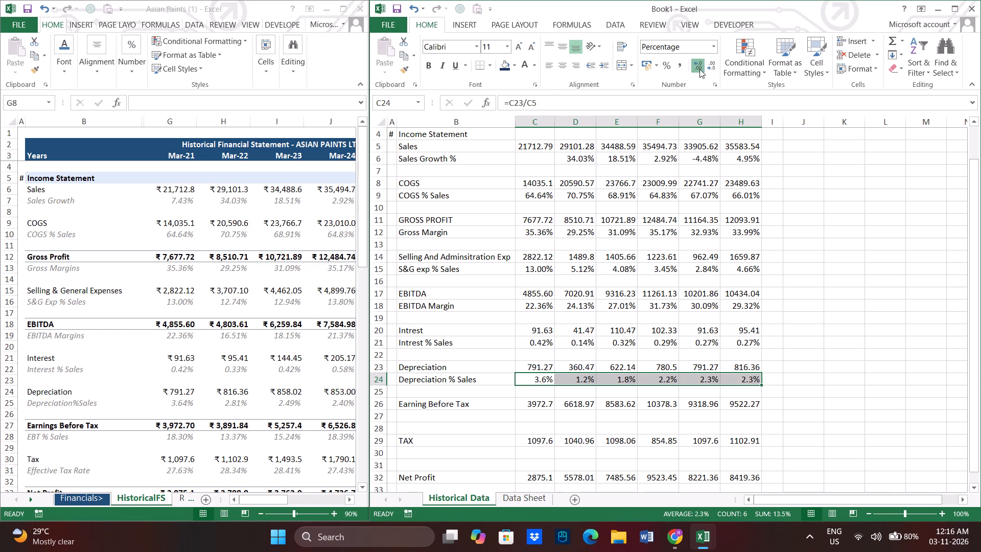
click(640, 358)
Label the row below Earning Before Tax as "EBT MARGIN" in B27.
scroll(577, 321, down, 1)
click(545, 344)
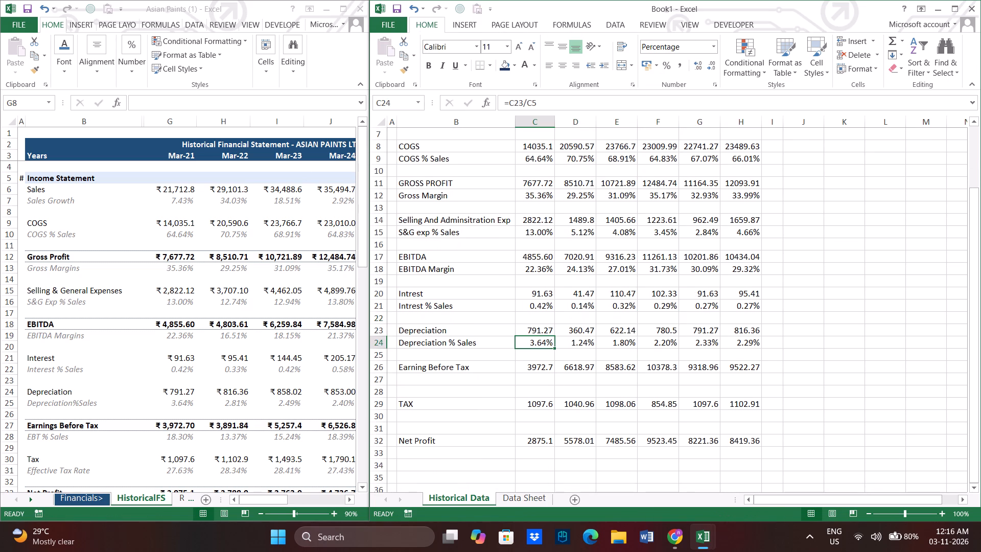
scroll(611, 399, down, 1)
click(526, 339)
click(455, 343)
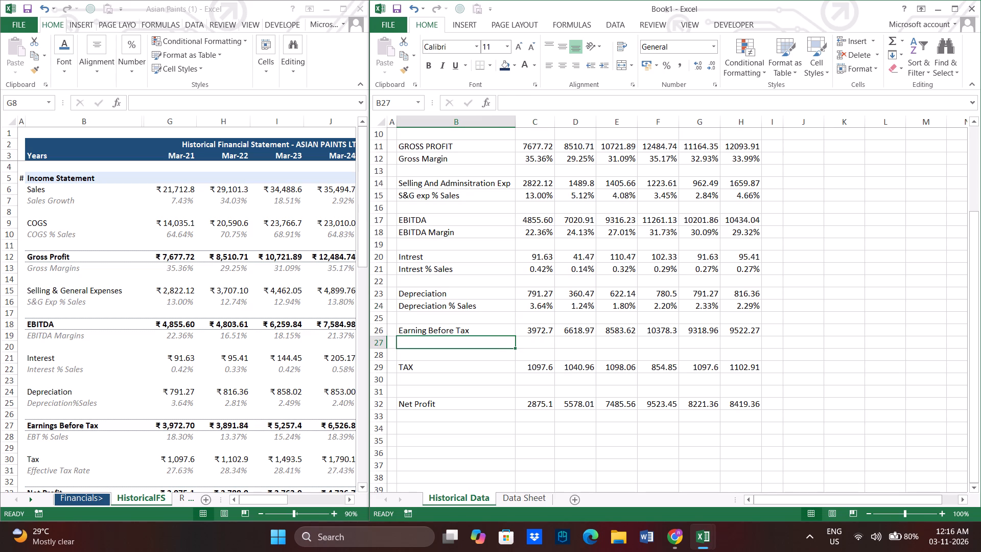
click(540, 342)
click(458, 340)
key(a)
key(BackSpace)
text(EBT MARGIN)
key(Return)
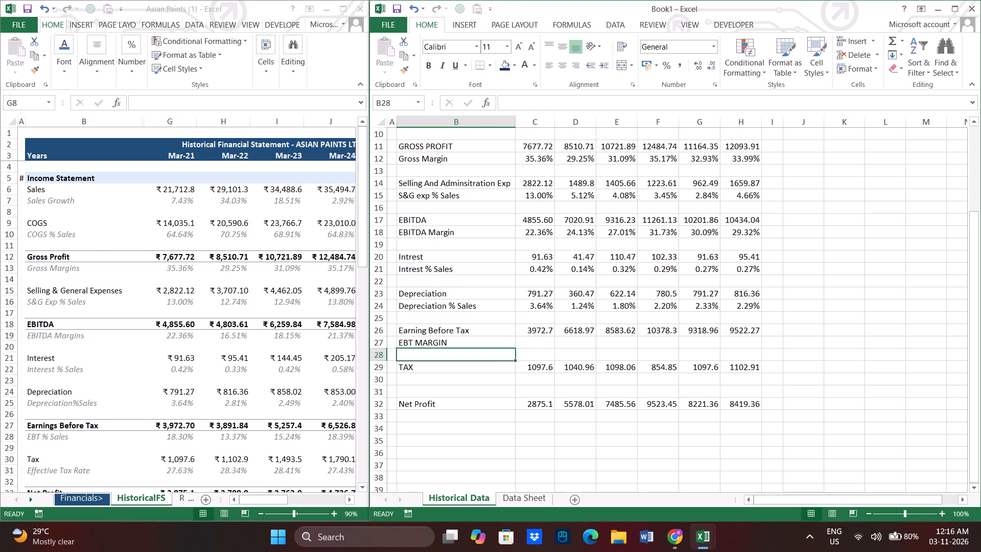
Calculate the Mar 21 EBT MARGIN in C27 as earnings before tax over sales with =C26/C5.
key(Right)
key(Up)
key(equal)
key(Up)
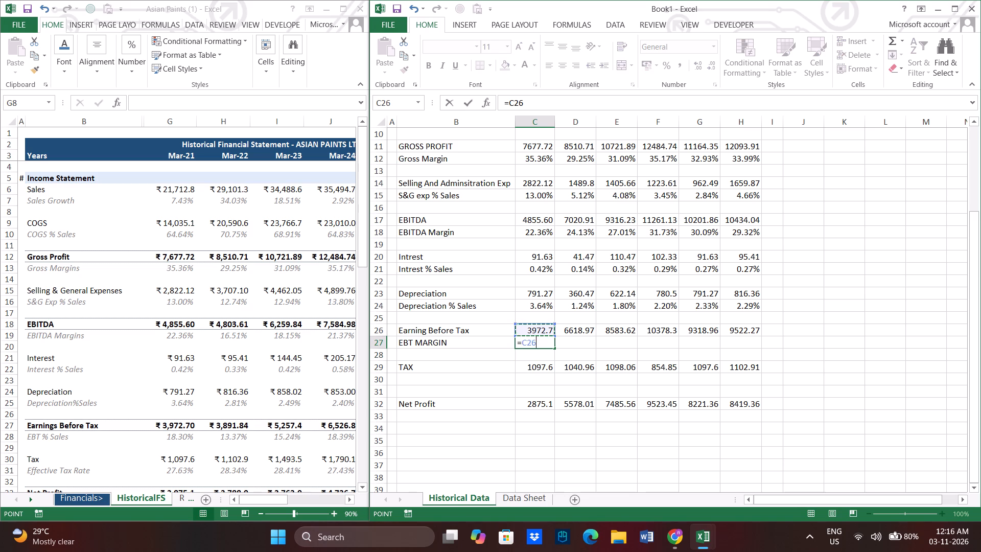
key(slash)
key(Up)
key(Up)
key(Up)
key(Up)
key(Up)
key(Up)
key(Up)
key(Up)
key(Up)
key(Up)
key(Up)
key(Up)
key(Up)
key(Up)
key(Up)
key(Up)
key(Up)
key(Up)
key(Up)
key(Up)
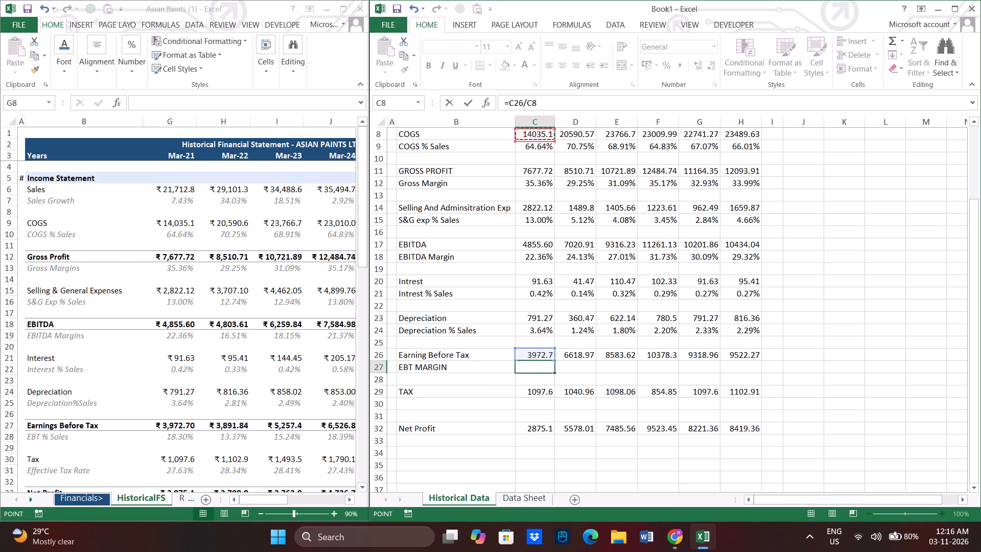
key(Down)
key(Up)
key(Up)
key(Up)
key(Down)
key(Down)
key(Return)
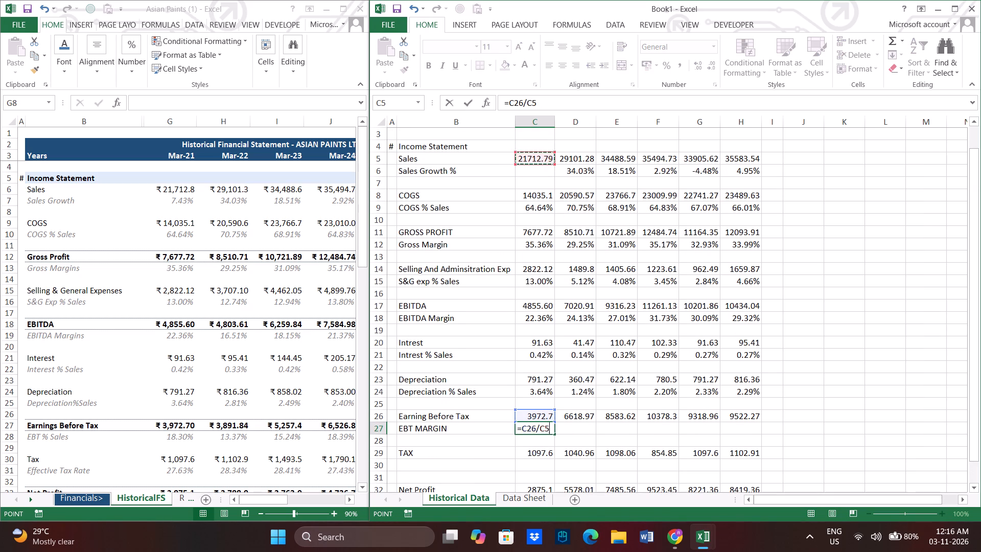
Copy the Mar 21 EBT MARGIN formula across the row through Mar 26.
key(Up)
key(ctrl+c)
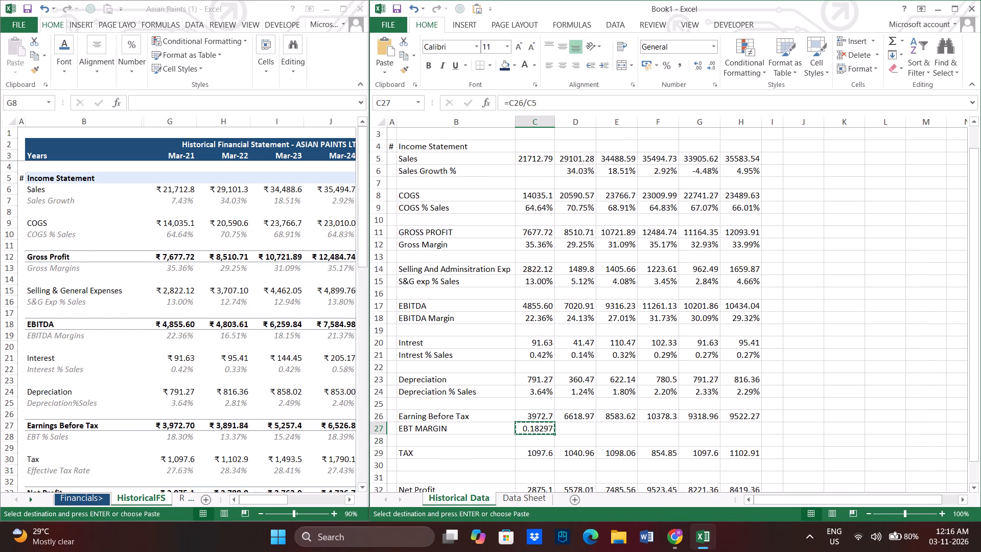
key(Right)
key(shift+Right)
key(shift+Right)
key(shift+Right)
key(shift+Right)
key(ctrl+v)
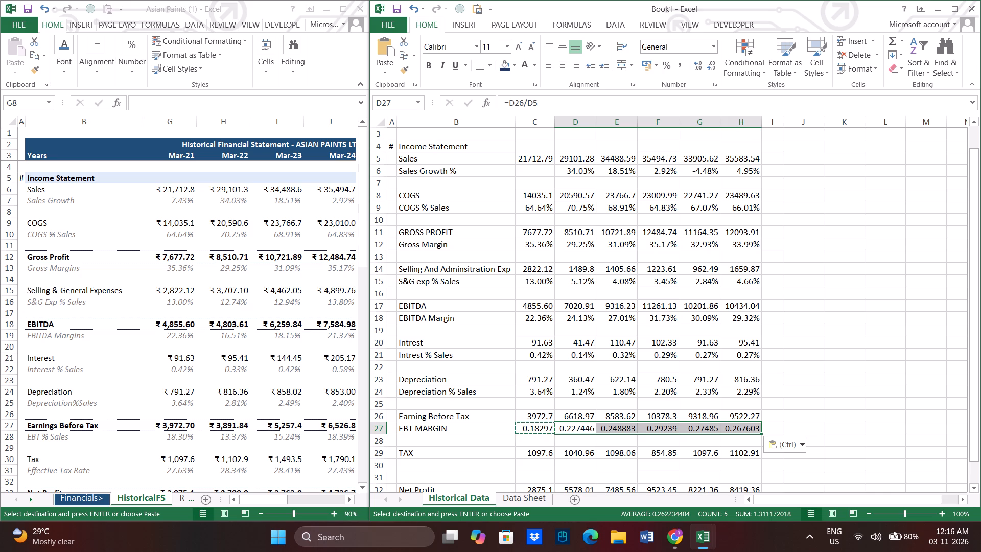
Label the row below TAX as "TAX Rate" in B30.
key(Down)
key(Down)
key(Left)
key(Left)
key(Down)
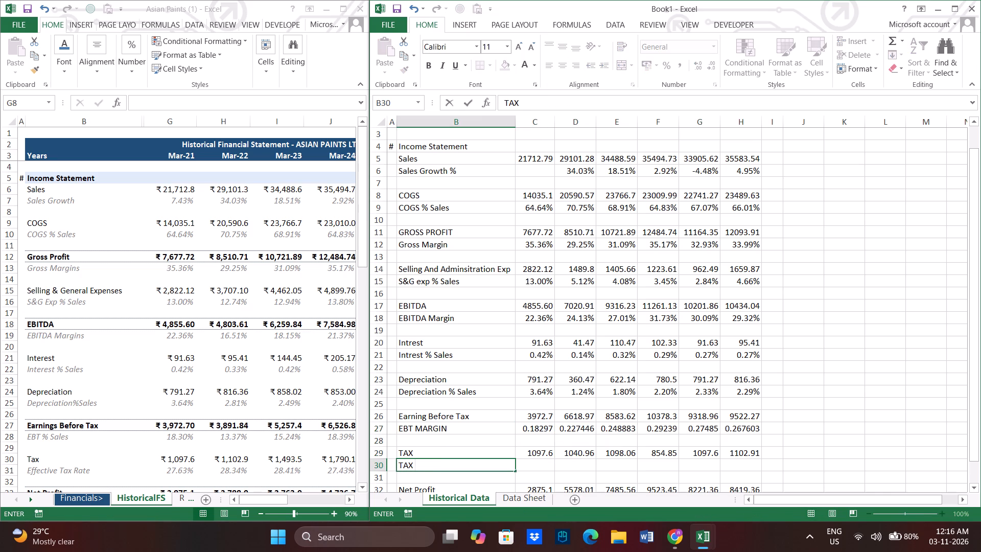
key(Right)
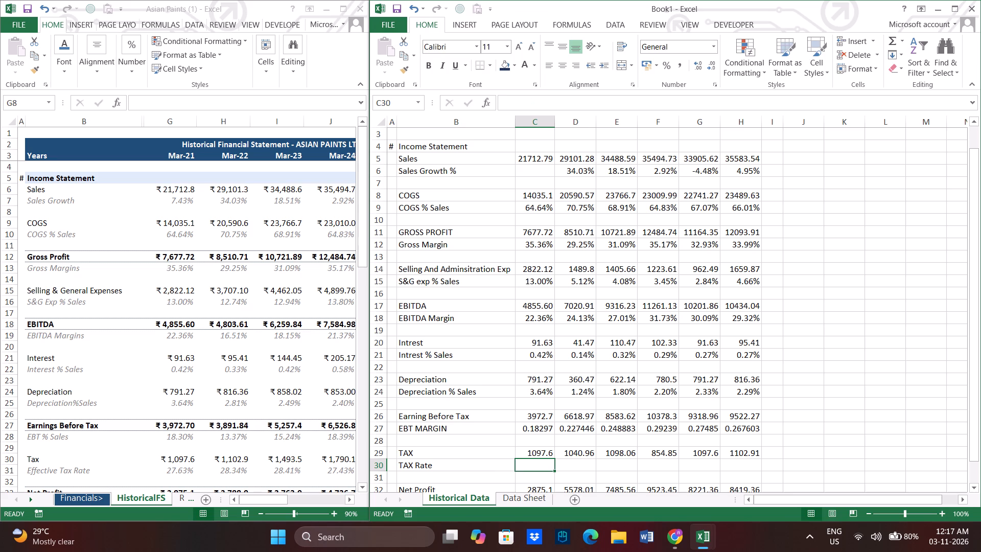
Calculate the Mar 21 TAX Rate in C30 as tax over sales with =C29/C5.
key(equal)
key(Up)
key(slash)
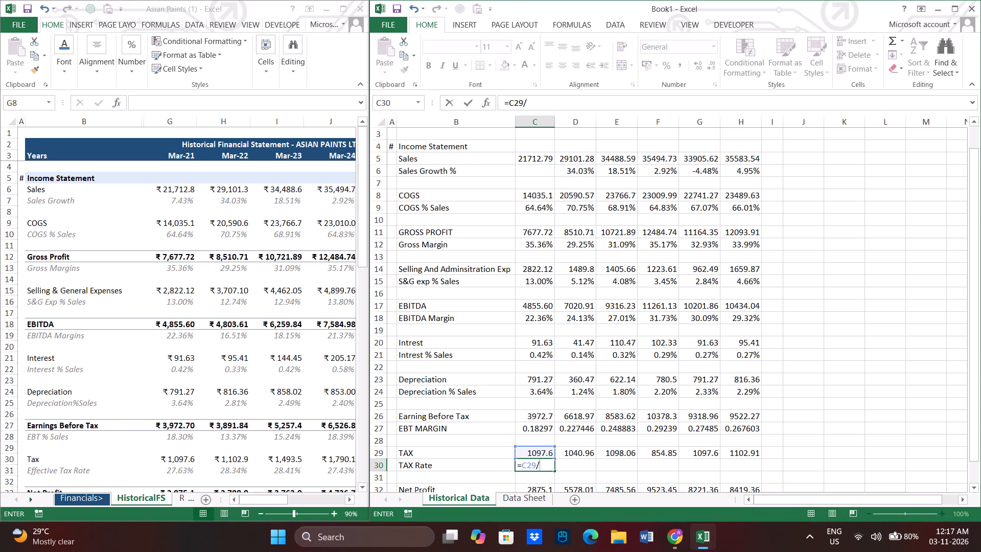
key(Up)
key(Up)
key(Up)
key(Up)
key(Up)
key(Up)
key(Up)
key(Up)
key(Up)
key(Up)
key(Up)
key(Up)
key(Up)
key(Up)
key(Up)
key(Up)
key(Up)
key(Up)
key(Up)
key(Up)
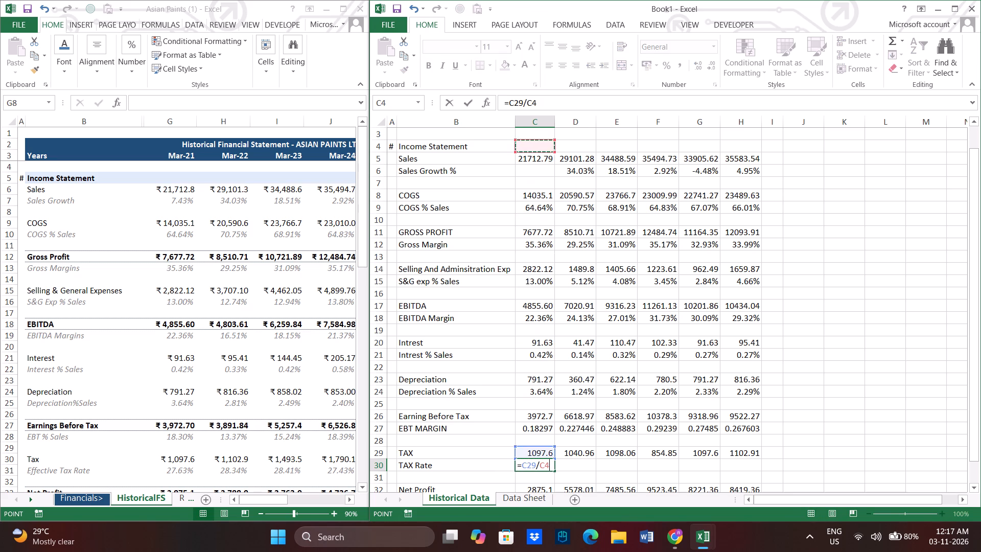
key(Down)
key(Return)
key(Up)
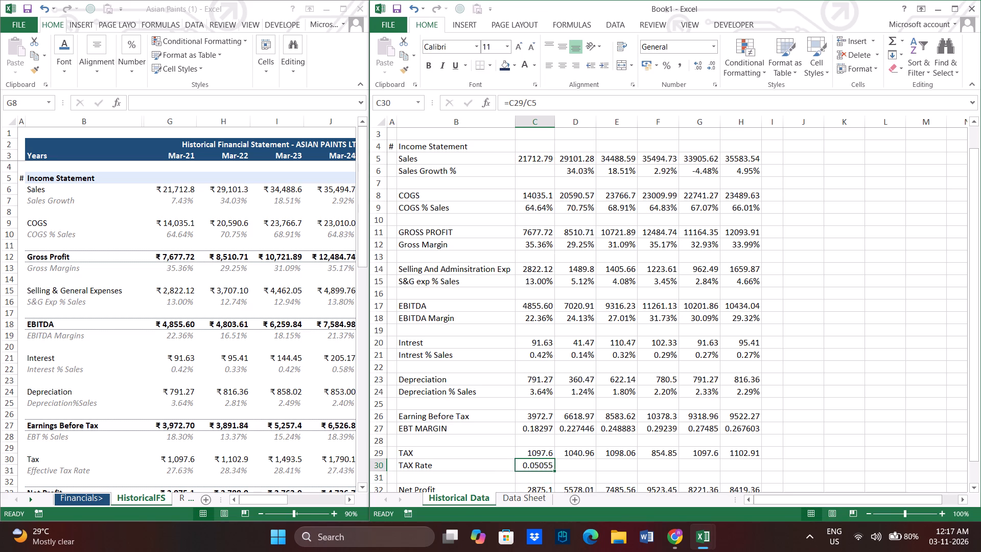
Check the Mar-21 Effective Tax Rate formula in Asian Paints (1) and correct C30 in Book1 to tax over earnings before tax, =C29/C26.
triple_click(182, 468)
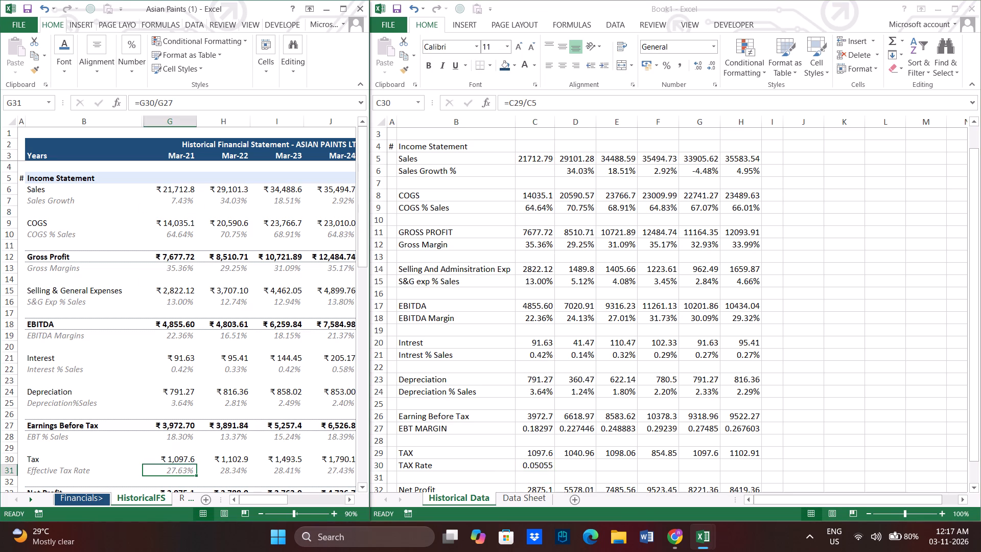
double_click(182, 468)
key(Return)
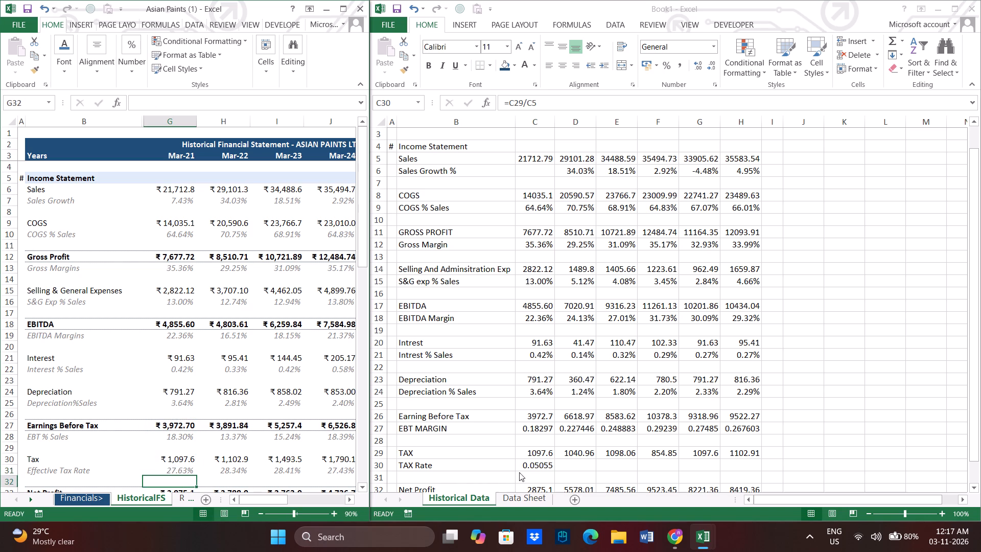
triple_click(528, 466)
double_click(528, 466)
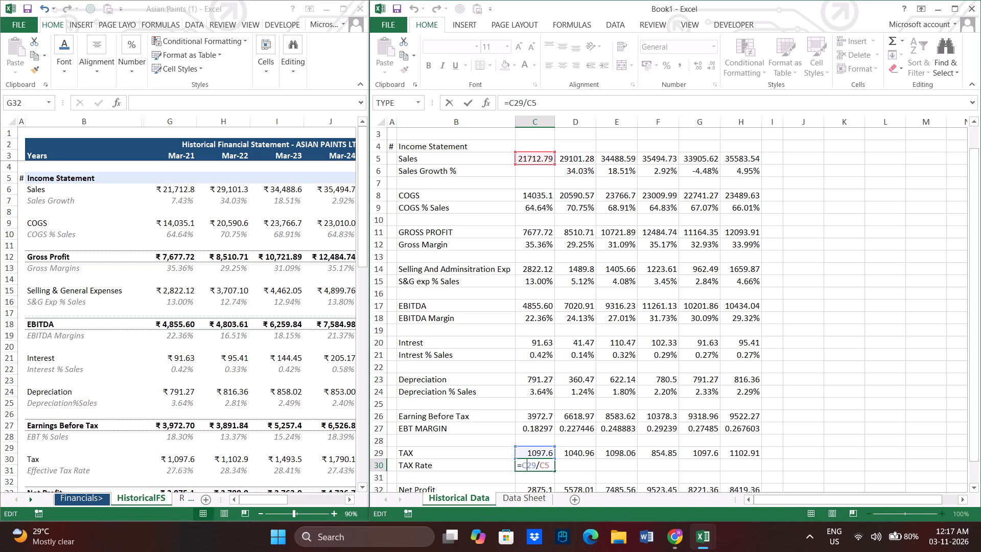
click(534, 464)
click(548, 465)
key(BackSpace)
key(BackSpace)
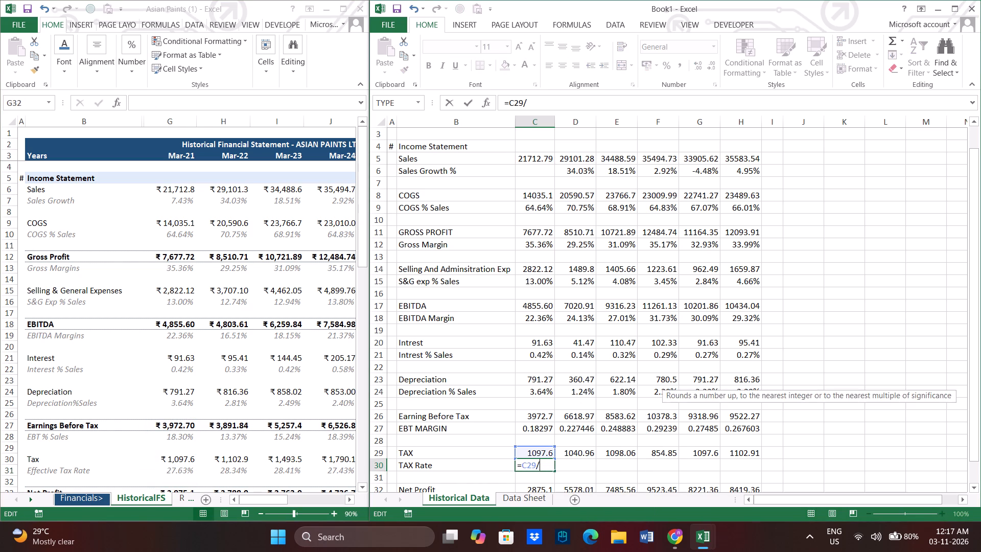
click(537, 416)
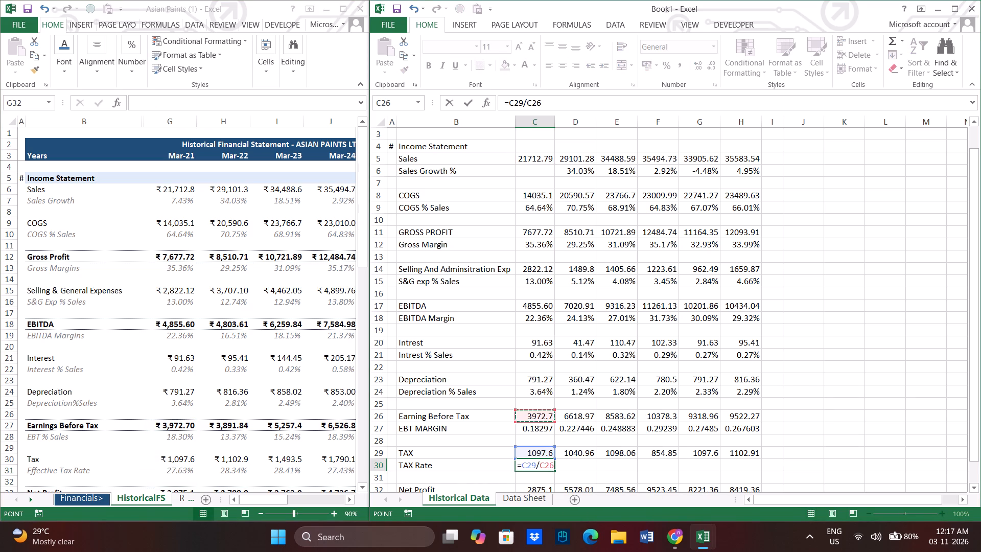
key(Return)
Copy the Mar 21 TAX Rate formula across the row through Mar 26.
key(Up)
key(ctrl+c)
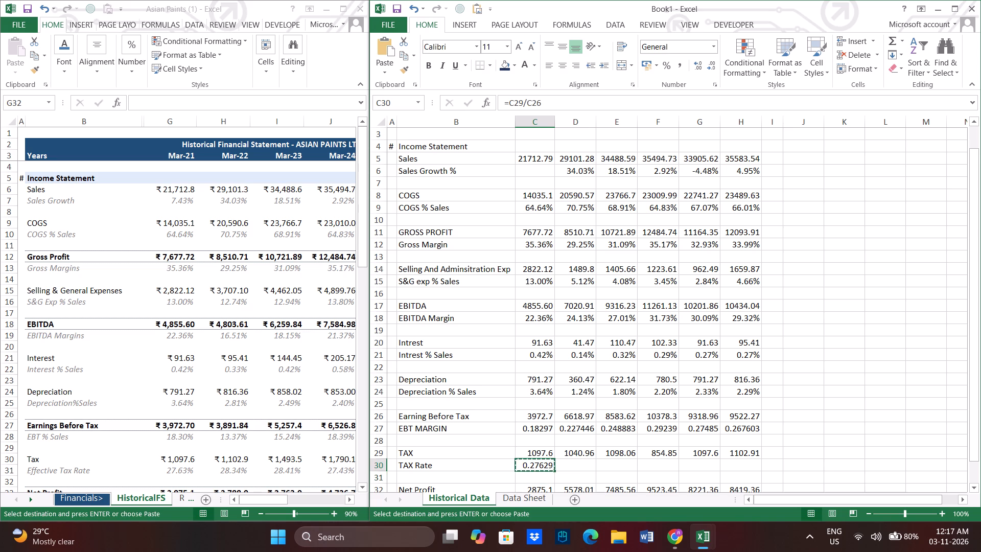
key(shift+Right)
key(shift+Right)
key(shift+Right)
key(shift+Right)
key(shift+Right)
key(ctrl+v)
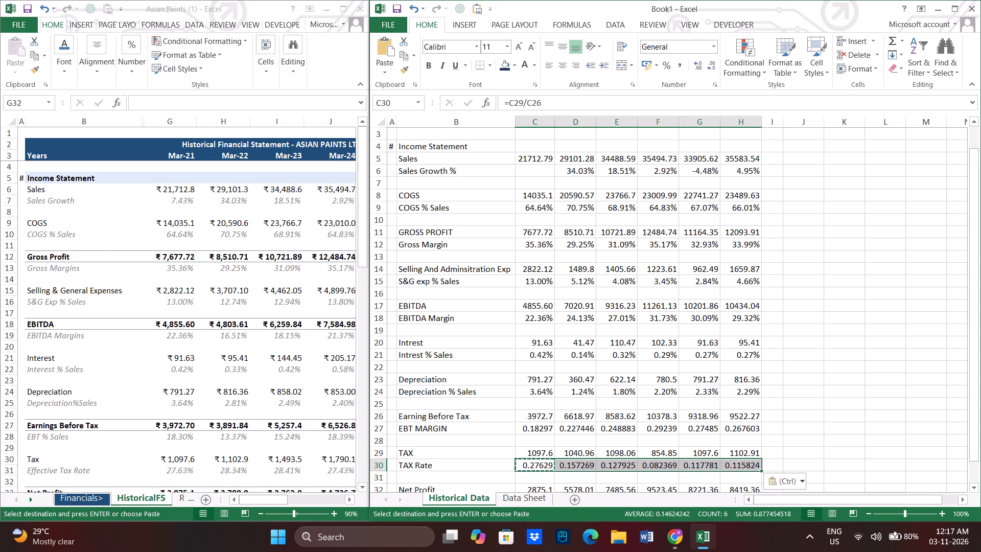
Label the row below Net Profit as "Net Margin" in B33, following the Net Margins row in Asian Paints (1).
scroll(537, 416, down, 2)
click(545, 418)
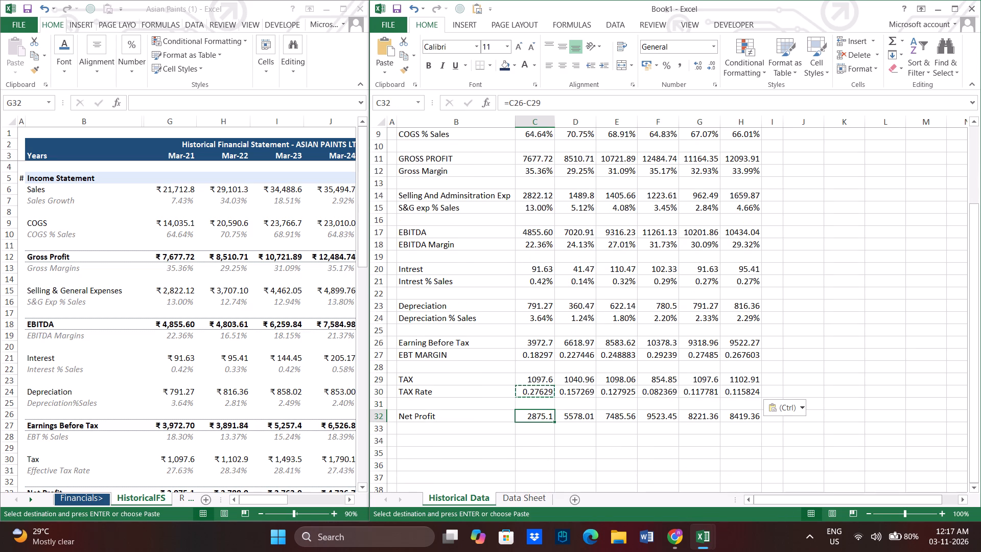
click(463, 428)
scroll(163, 428, down, 3)
click(163, 428)
scroll(163, 428, down, 3)
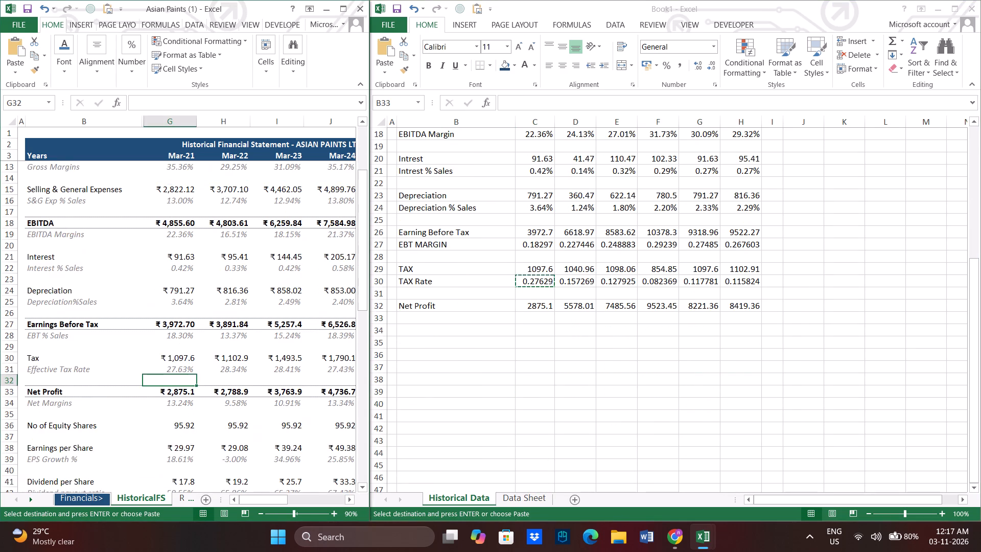
scroll(163, 428, down, 3)
click(436, 315)
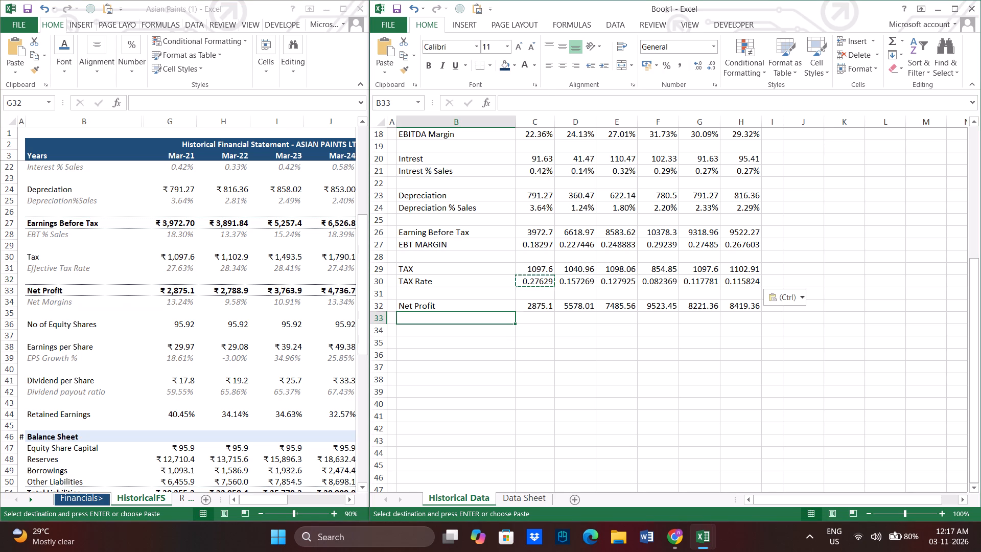
key(BackSpace)
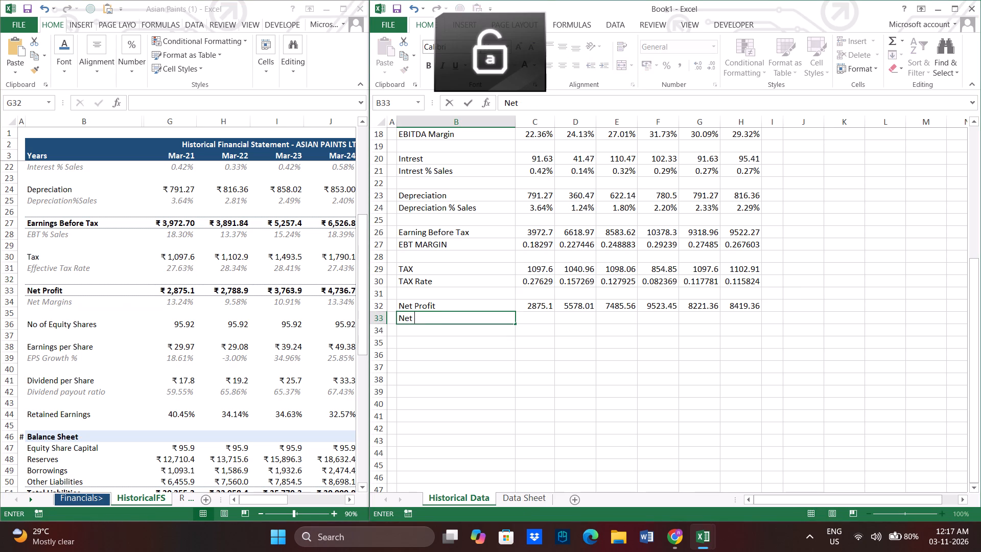
key(Right)
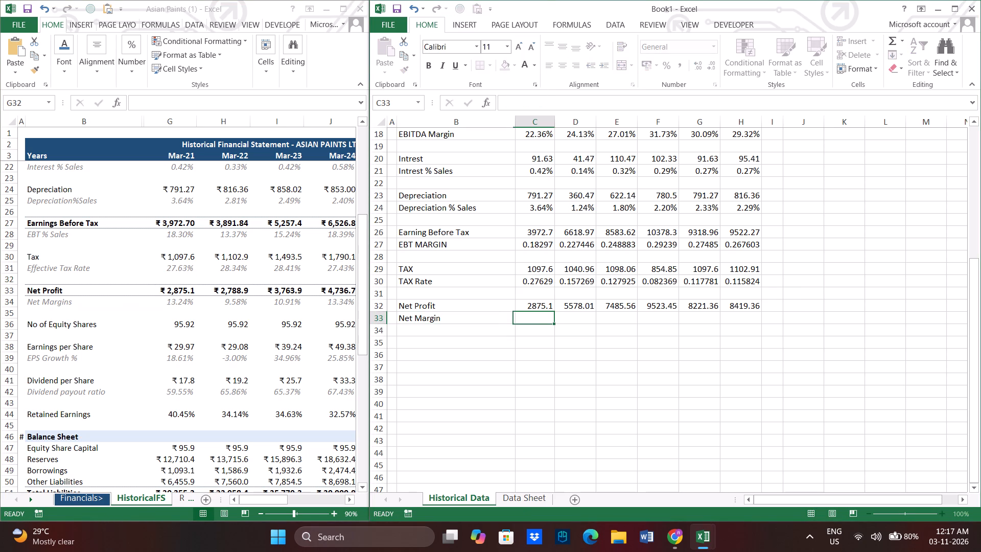
Calculate the Mar 21 Net Margin in C33 as net profit over sales with =C32/C5.
key(equal)
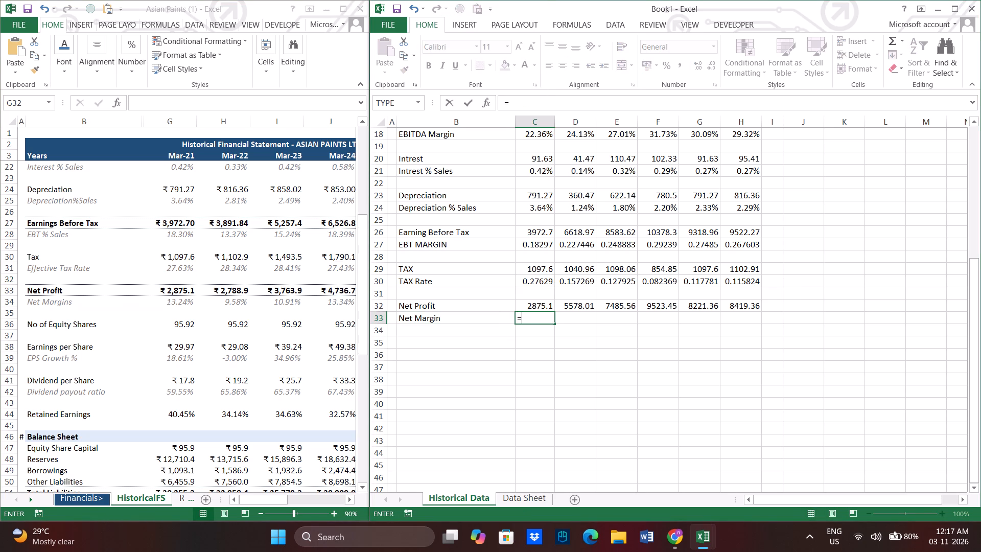
click(540, 305)
key(slash)
scroll(540, 276, up, 8)
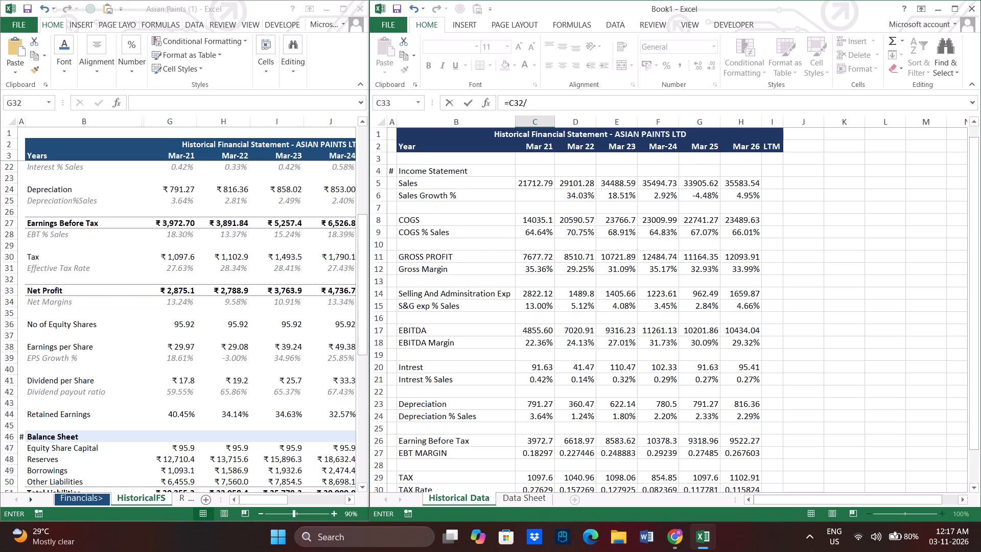
scroll(540, 276, up, 5)
click(538, 182)
key(Return)
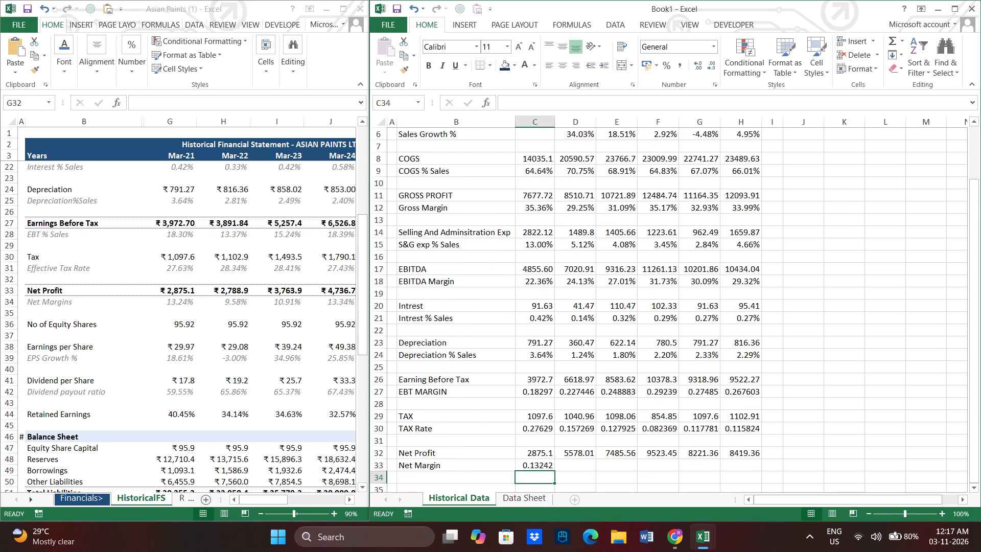
Copy the Mar 21 Net Margin formula across the row through Mar 26.
key(Up)
key(ctrl+c)
key(shift+Right)
key(shift+Right)
key(shift+Right)
key(shift+Right)
key(shift+Right)
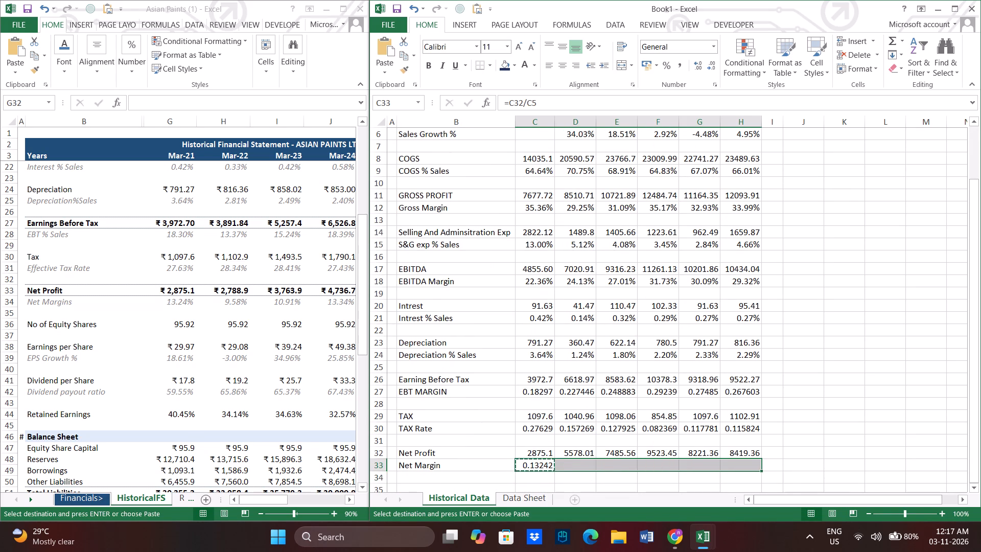
key(ctrl+v)
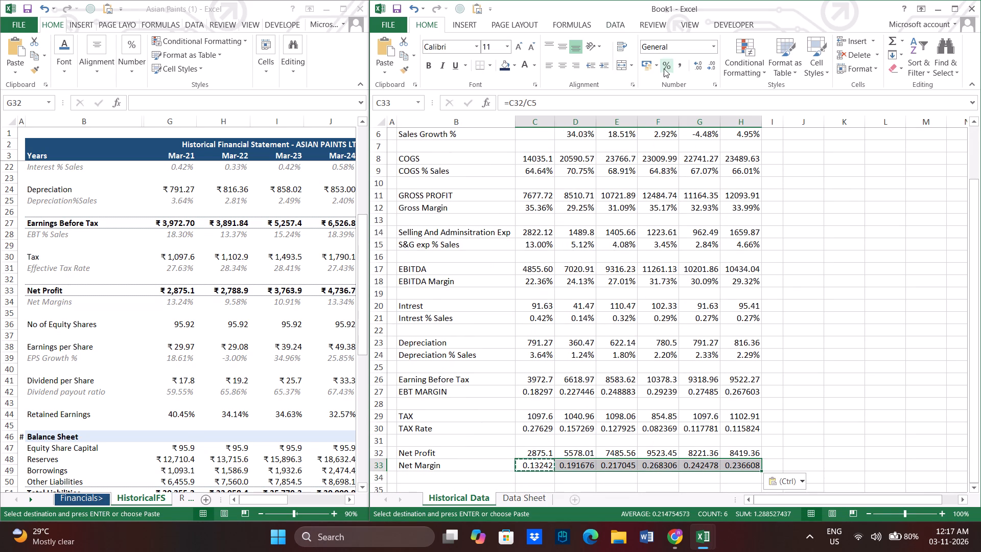
Format the Net Margin values from Mar 21 to Mar 26 as percentages with two decimal places.
click(664, 68)
click(705, 66)
double_click(701, 66)
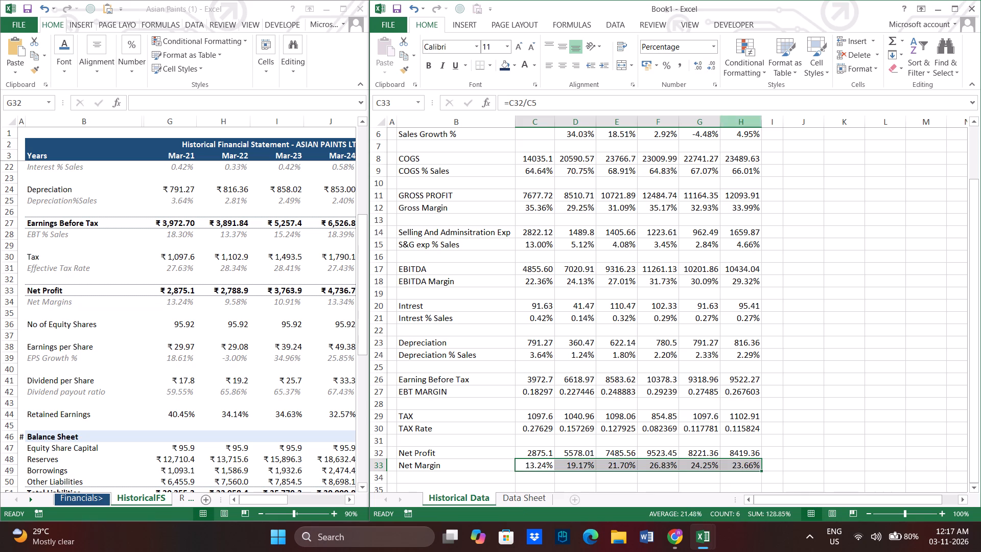
click(896, 339)
Apply the custom rupee format ₹ #,##0;₹ (#,##0) to the Mar 21 Sales value in C5 and extend it to two decimal places.
scroll(591, 510, up, 5)
scroll(573, 311, up, 1)
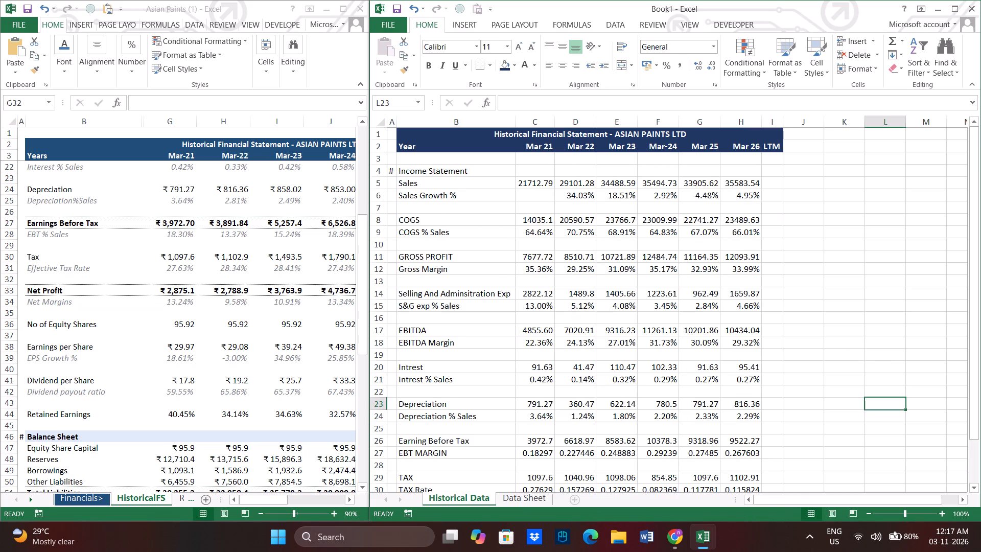
click(532, 186)
key(ctrl+1)
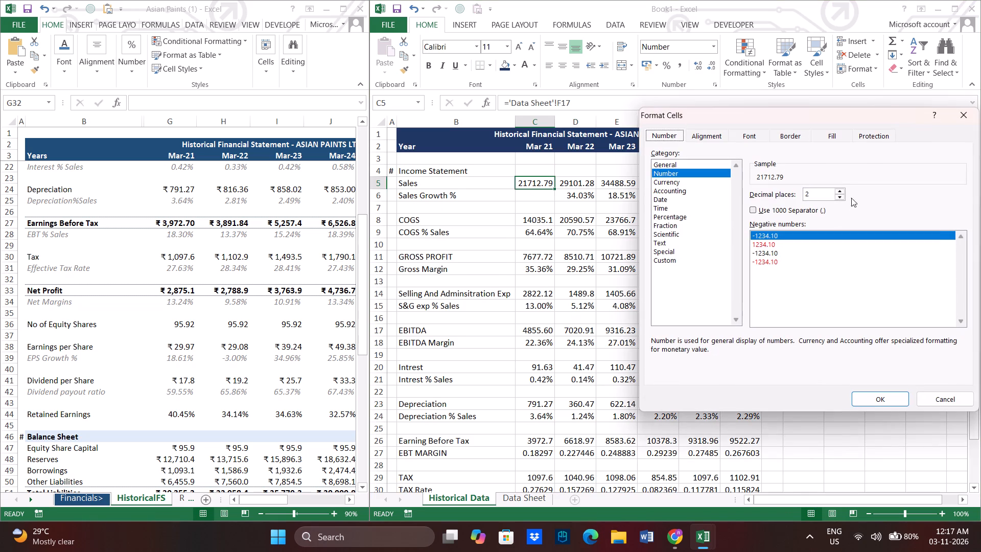
click(666, 263)
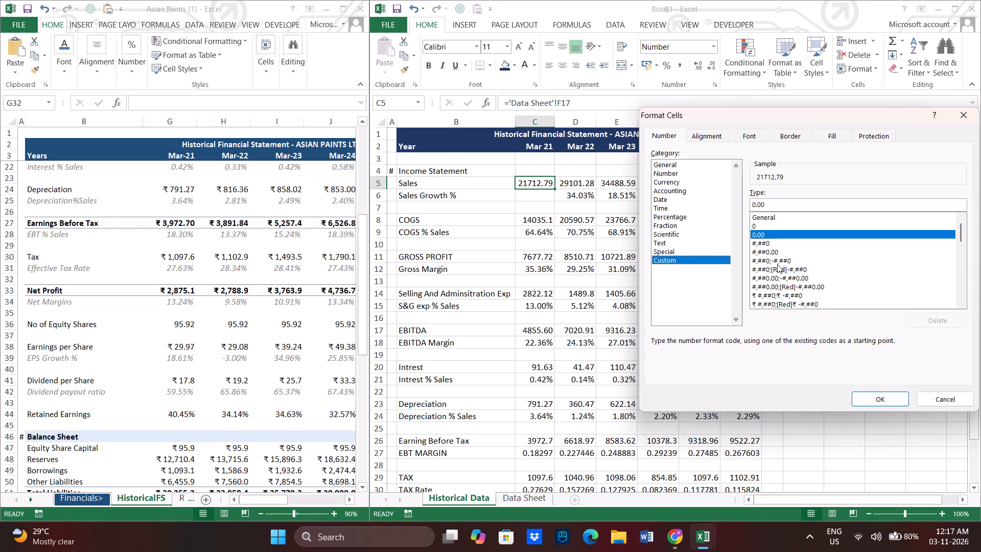
click(785, 304)
click(782, 295)
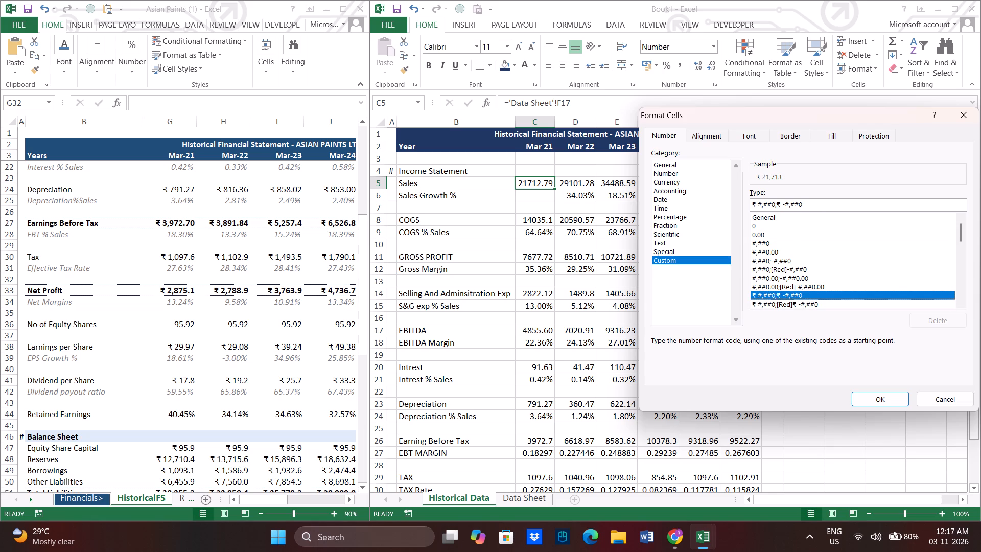
click(783, 204)
click(784, 204)
key(BackSpace)
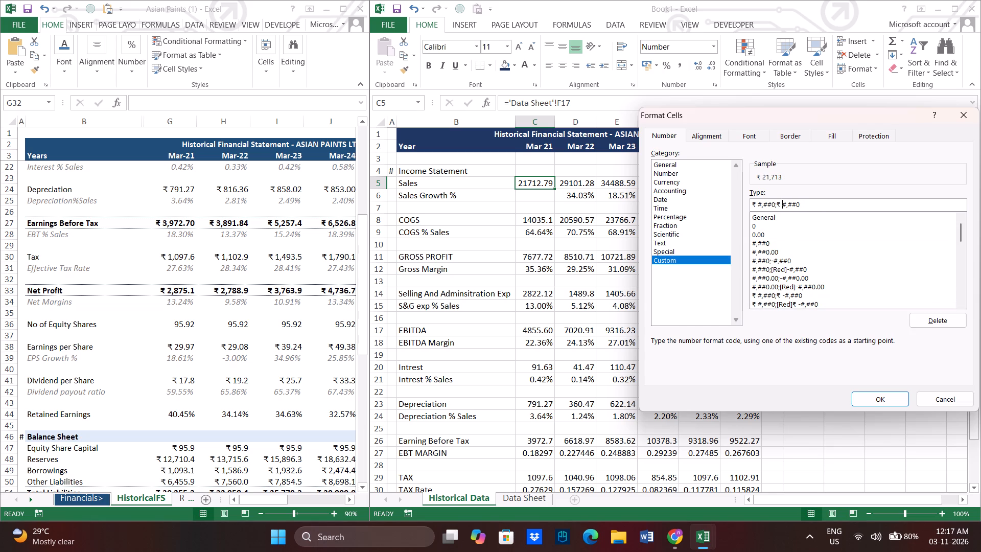
key(shift+parenleft)
click(805, 201)
key(shift+parenright)
key(Return)
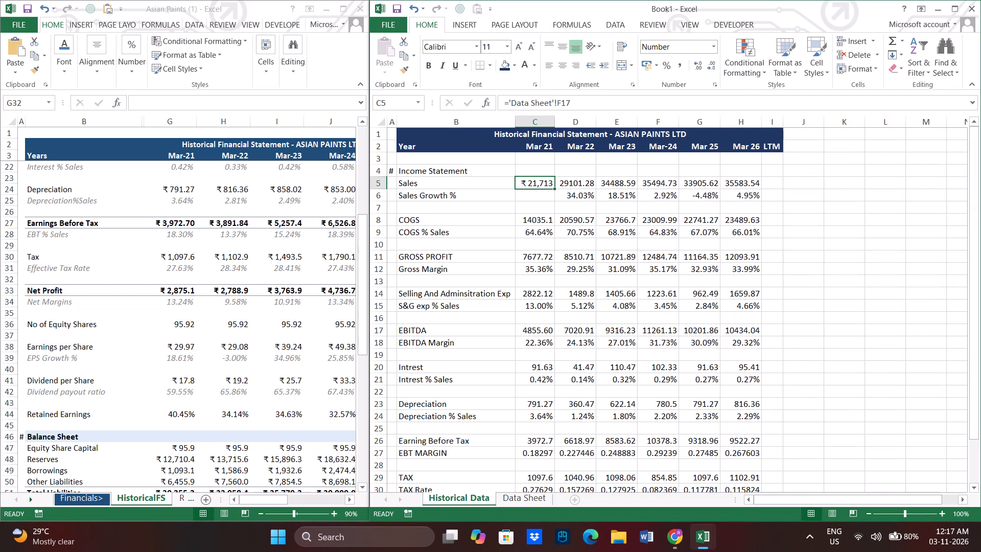
double_click(698, 67)
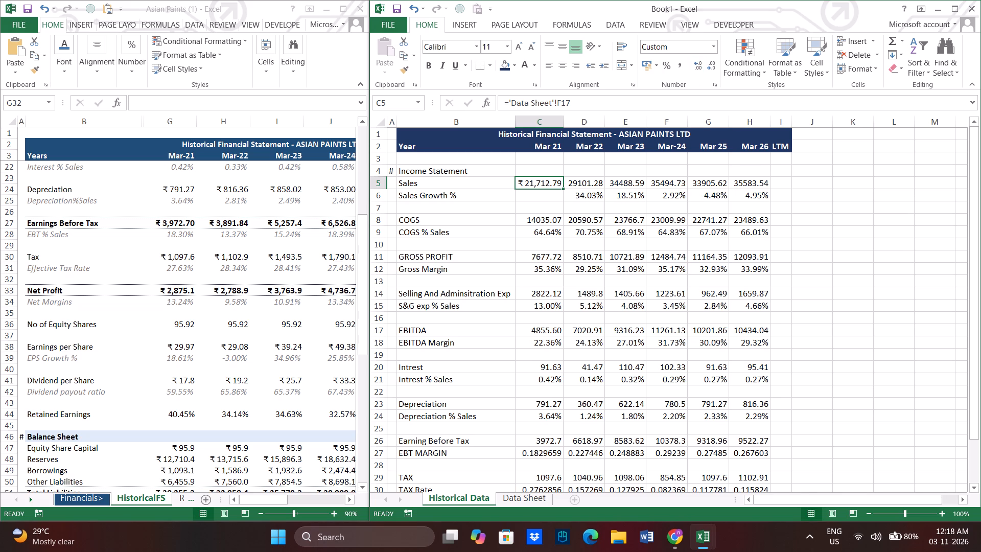
Copy the Mar 21 Sales value's rupee format onto all amount rows, Sales through Net Profit, for Mar 21 to Mar 26.
key(ctrl+c)
key(shift+Right)
key(shift+Right)
key(shift+Right)
key(shift+Right)
key(shift+Right)
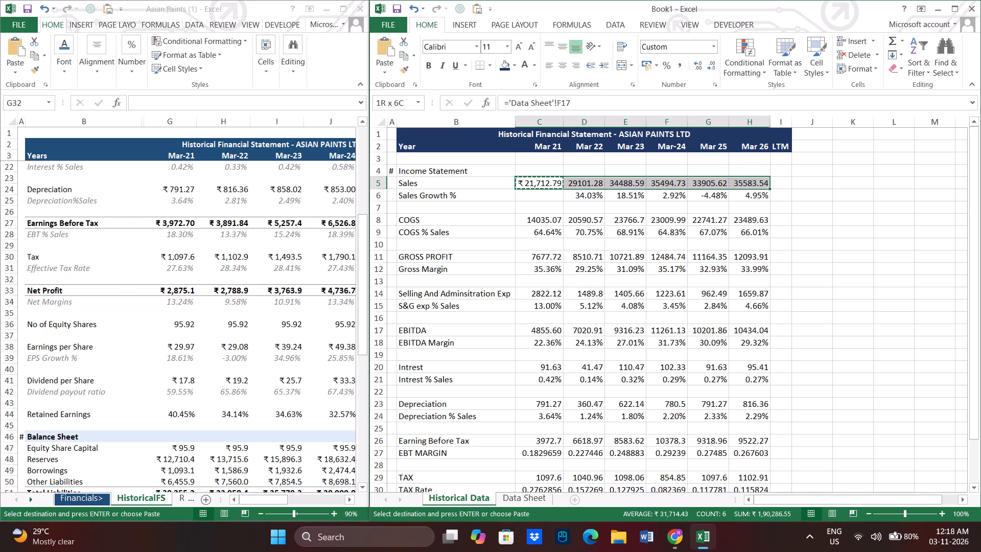
scroll(618, 198, up, 1)
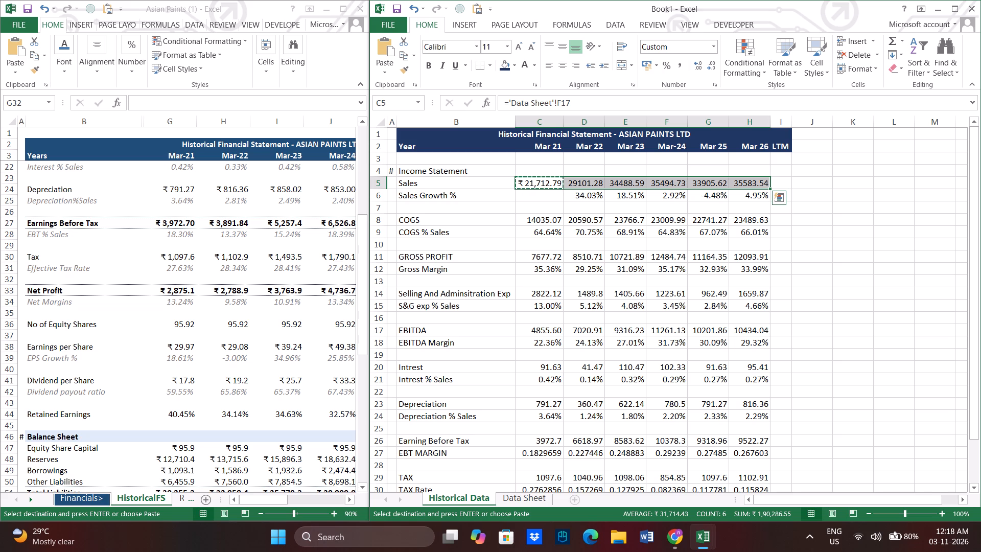
ctrl+drag(533, 222, 752, 222)
ctrl+drag(539, 257, 756, 266)
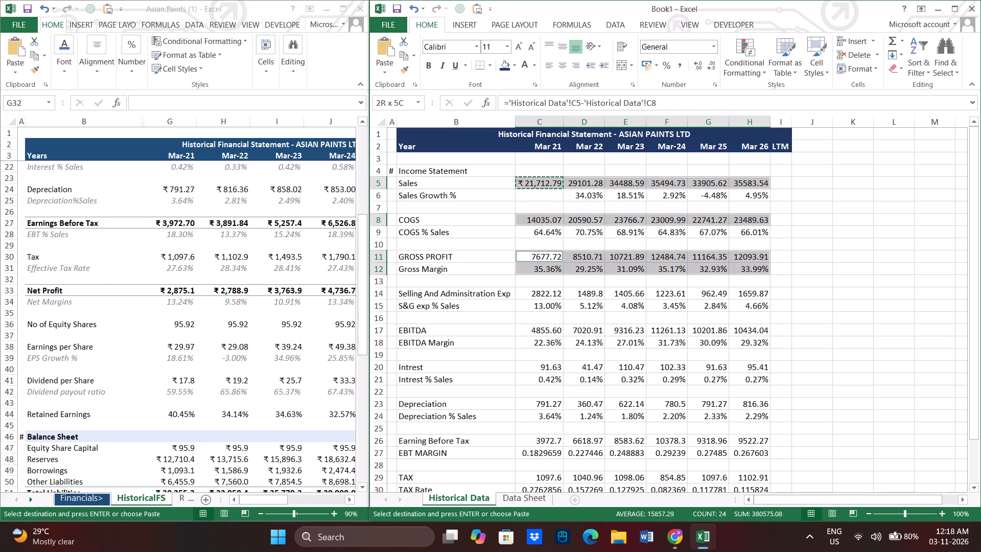
ctrl+drag(756, 266, 756, 260)
ctrl+drag(534, 293, 739, 291)
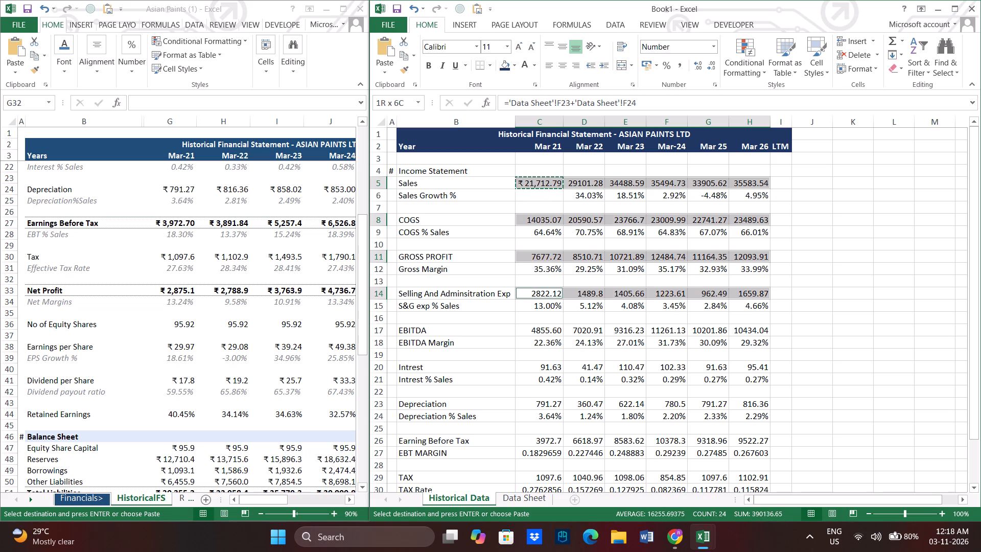
ctrl+drag(739, 291, 749, 290)
ctrl+drag(539, 331, 756, 327)
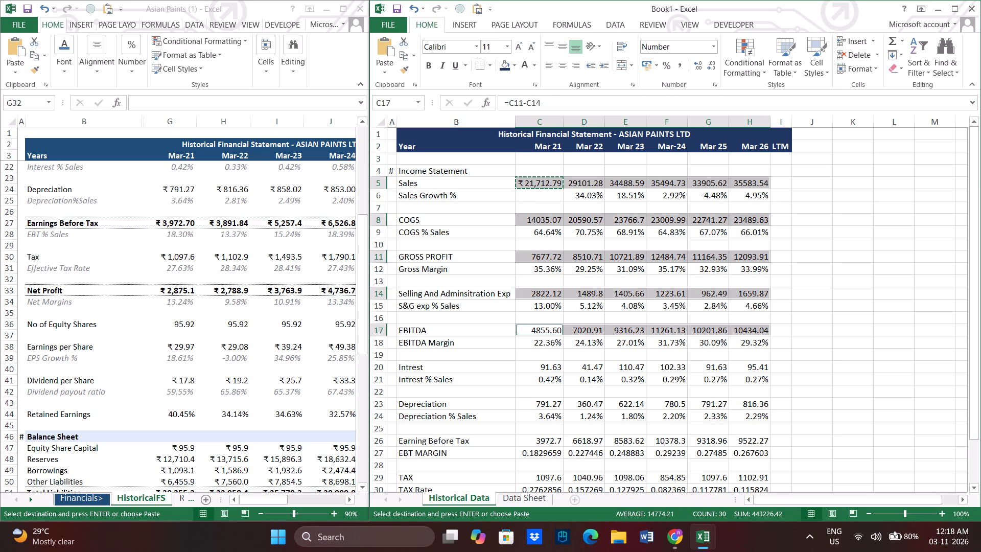
ctrl+drag(534, 371, 757, 363)
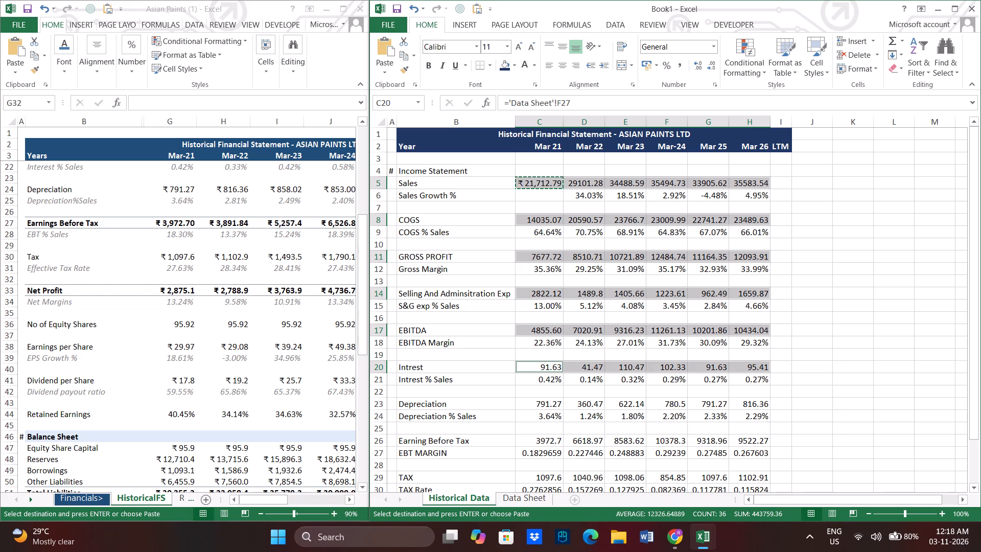
ctrl+drag(548, 403, 766, 401)
ctrl+drag(538, 442, 760, 435)
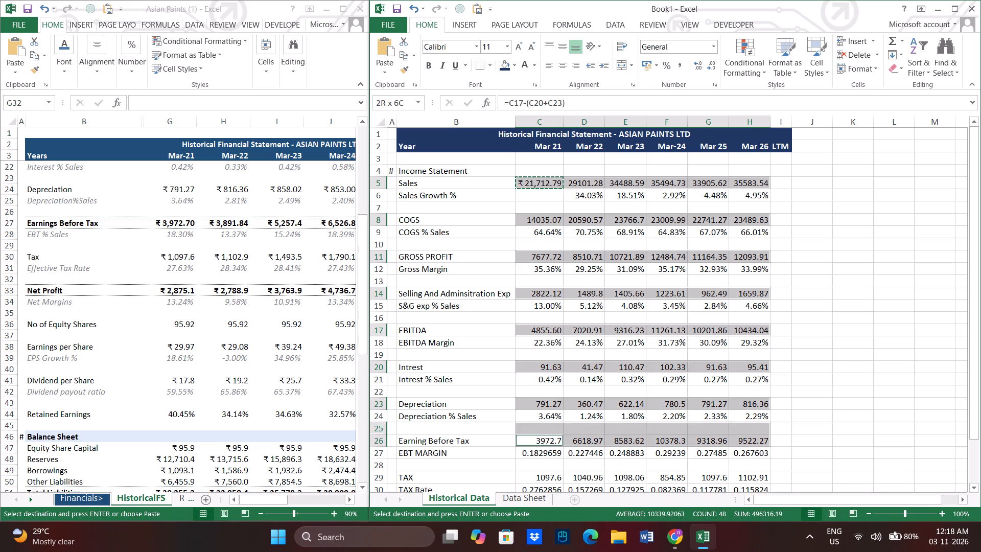
ctrl+drag(760, 435, 760, 437)
scroll(646, 373, down, 4)
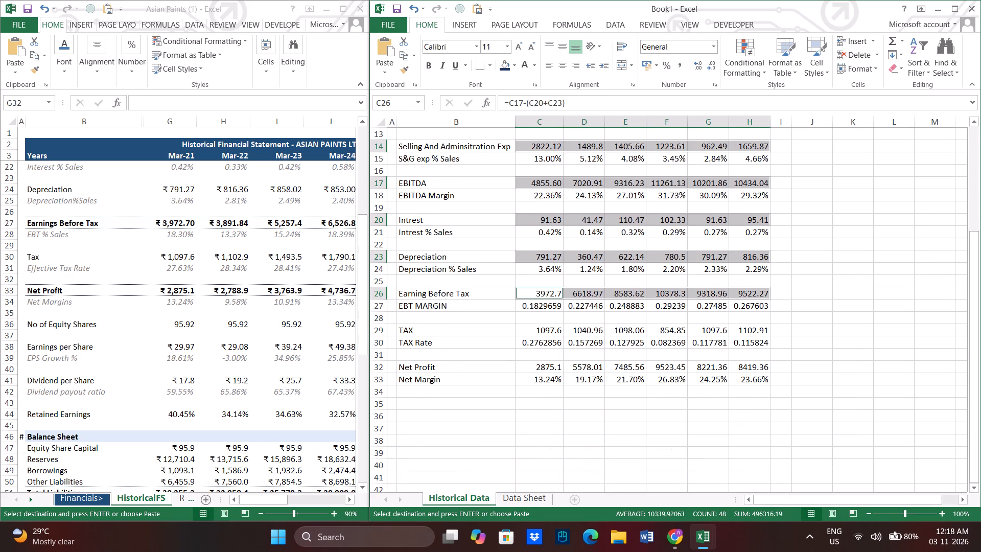
ctrl+drag(540, 331, 764, 335)
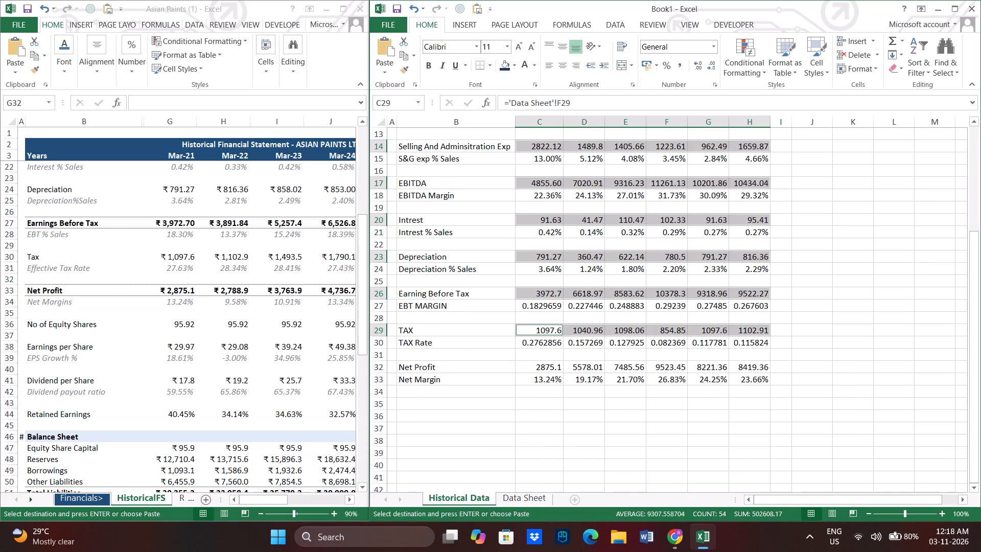
ctrl+drag(538, 369, 754, 369)
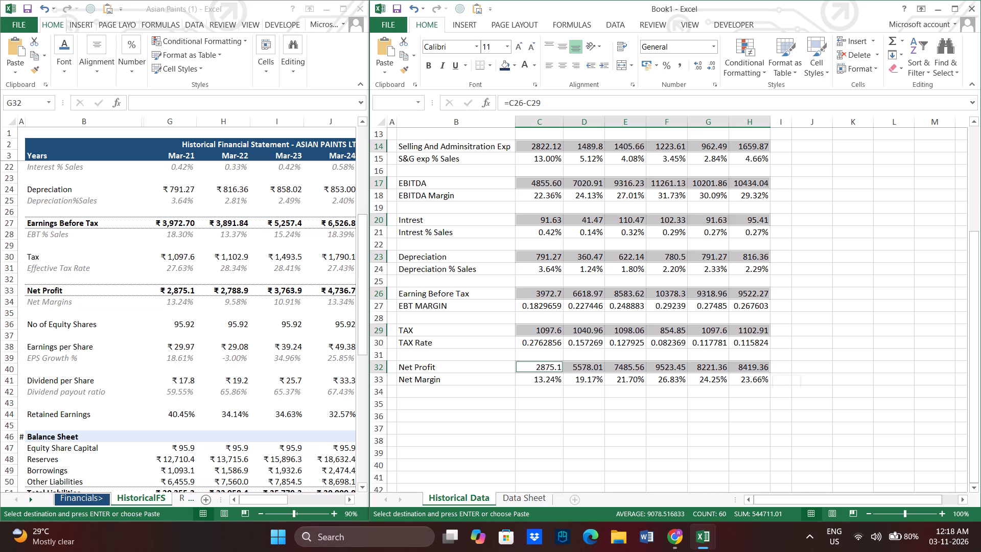
right_click(679, 367)
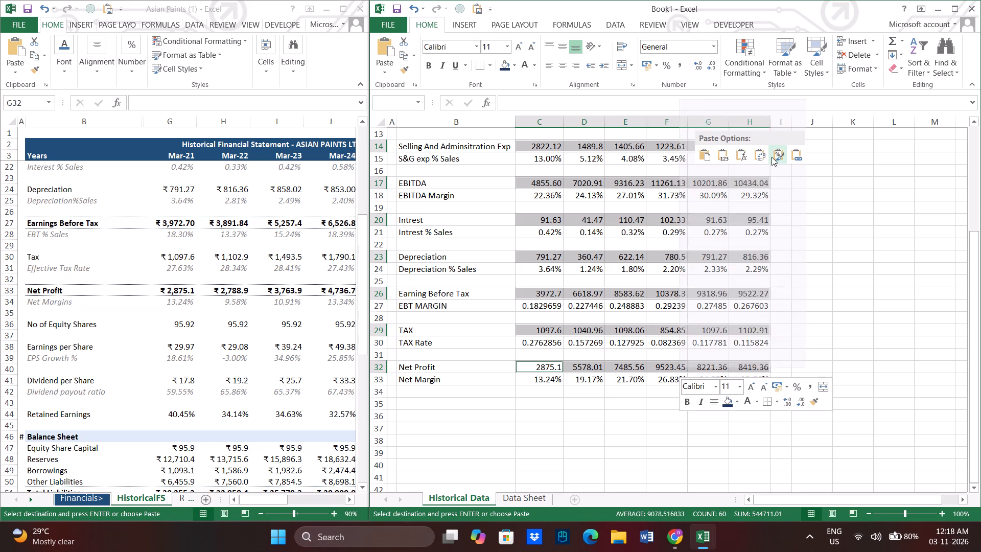
click(772, 157)
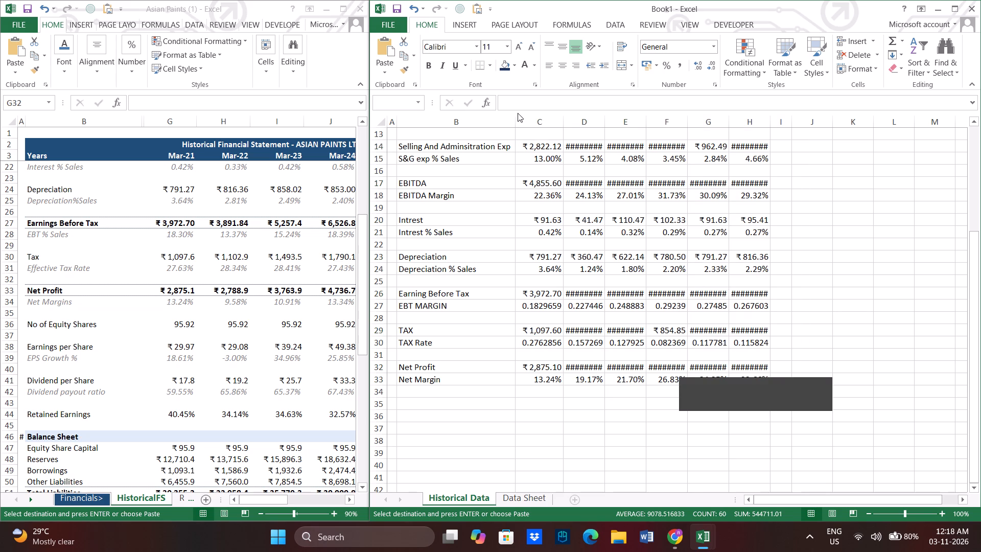
AutoFit the widths of columns C to I so the rupee amounts fit.
click(518, 113)
drag(540, 122, 770, 119)
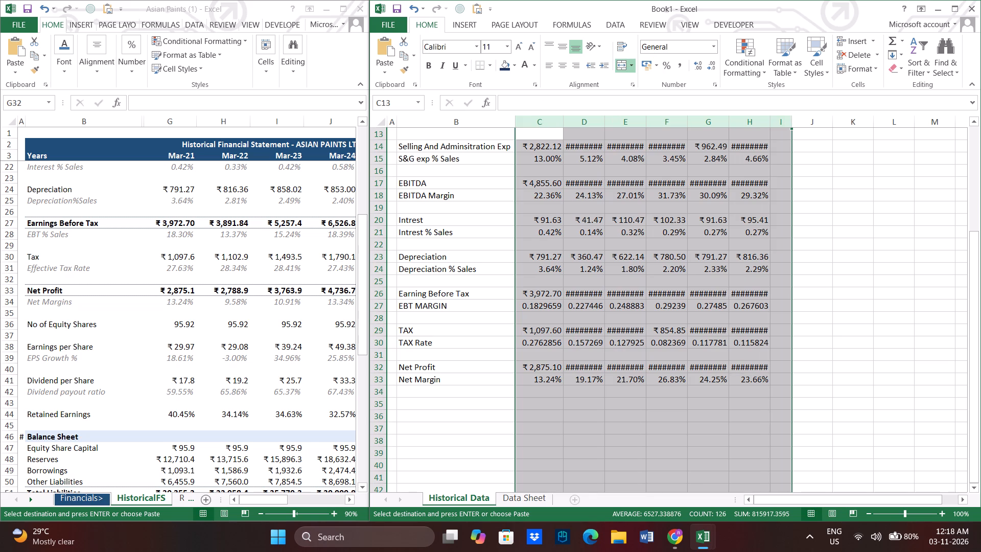
double_click(795, 121)
click(897, 280)
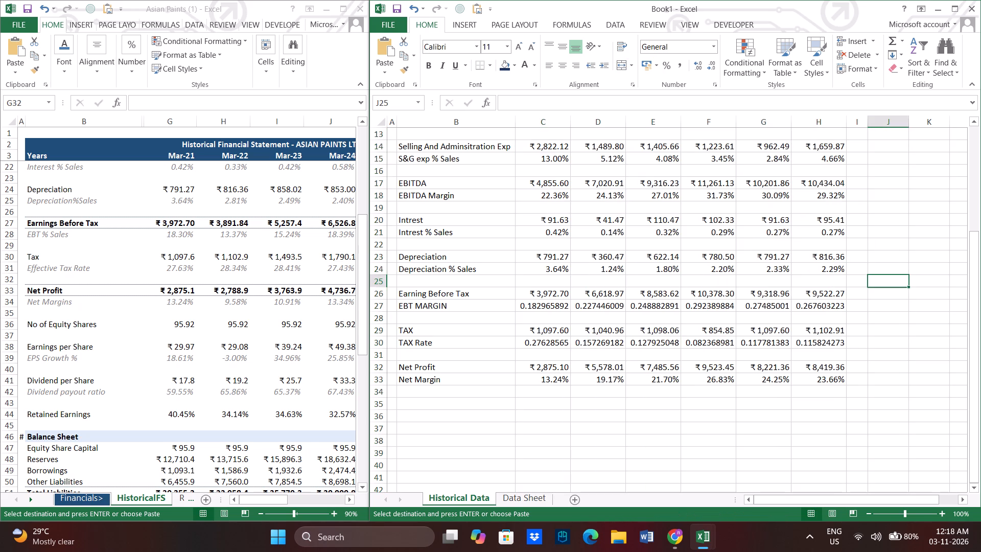
Copy the Net Margin percentage format from C33 onto the EBT Margin and TAX Rate values for Mar 21 to Mar 26.
click(540, 343)
click(546, 309)
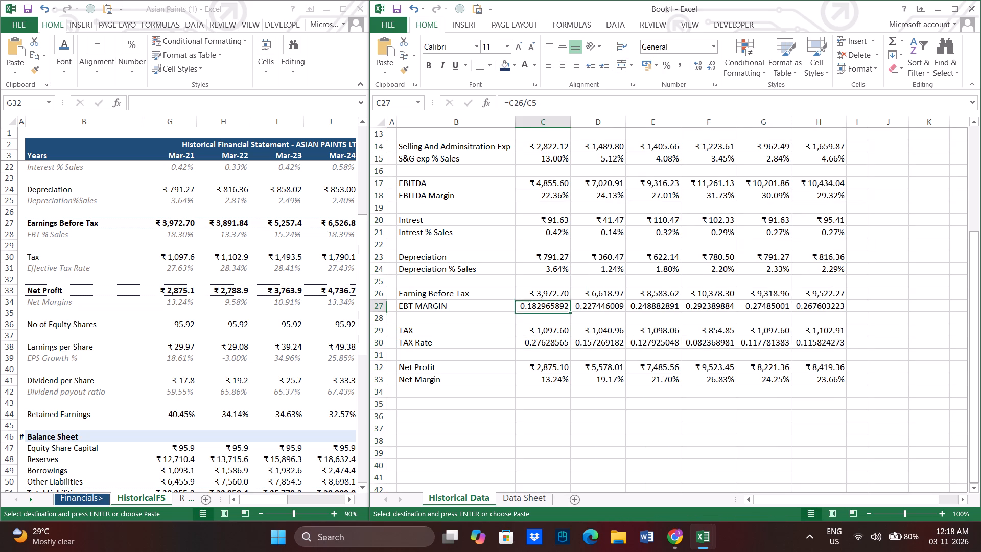
click(552, 380)
key(ctrl+c)
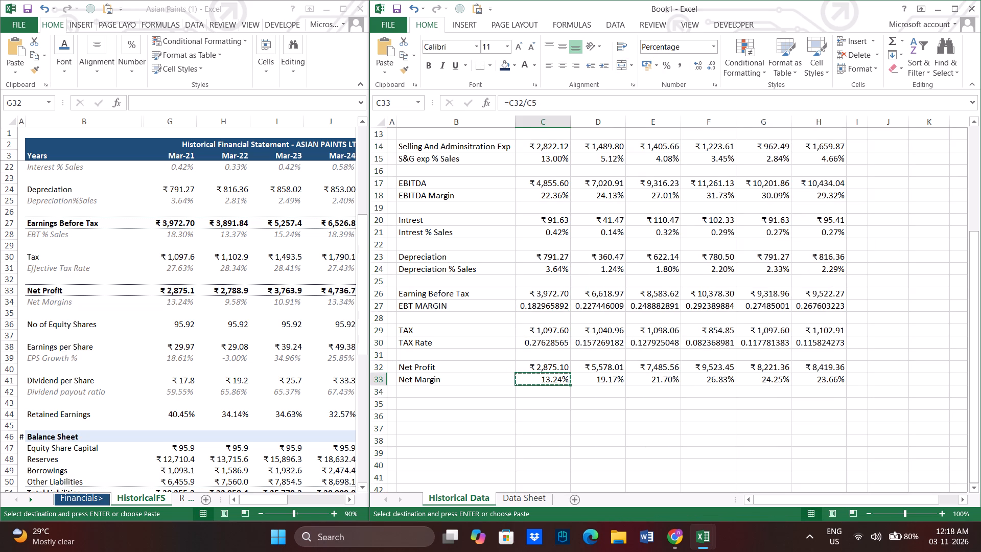
drag(543, 305, 835, 307)
ctrl+drag(547, 342, 819, 342)
ctrl+right_click(819, 342)
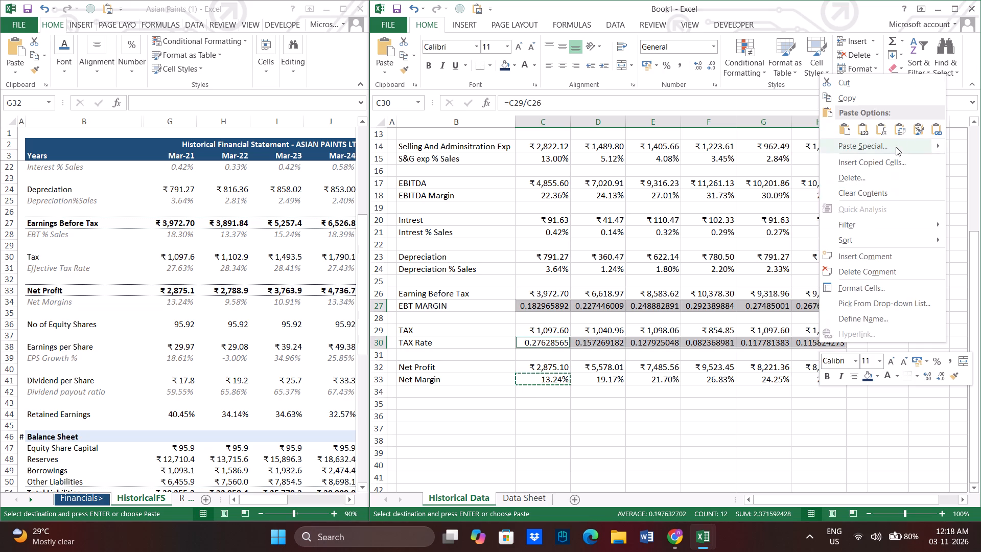
click(914, 134)
click(712, 366)
click(595, 393)
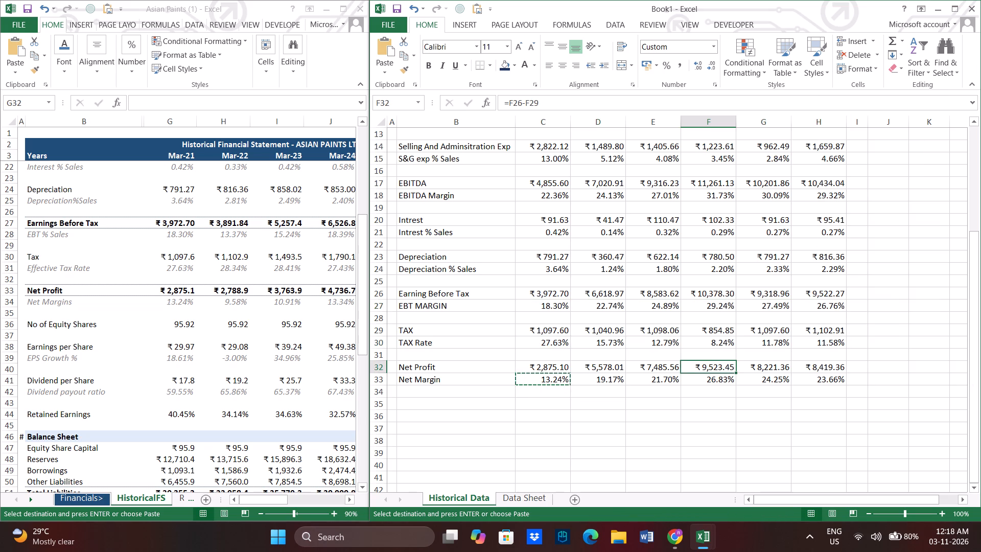
AutoFit the widths of columns C to H again to match the reformatted values.
drag(541, 119, 860, 118)
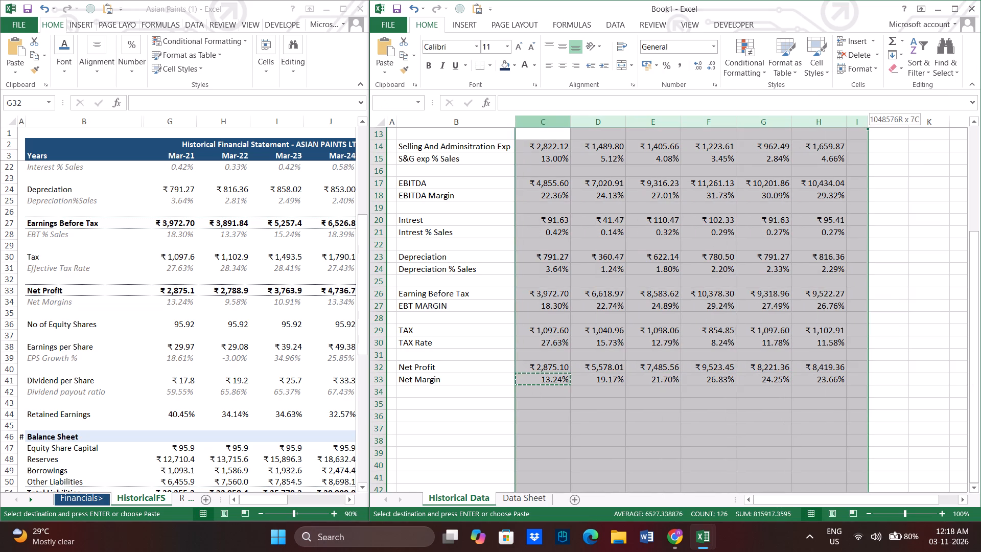
drag(860, 118, 845, 118)
double_click(849, 123)
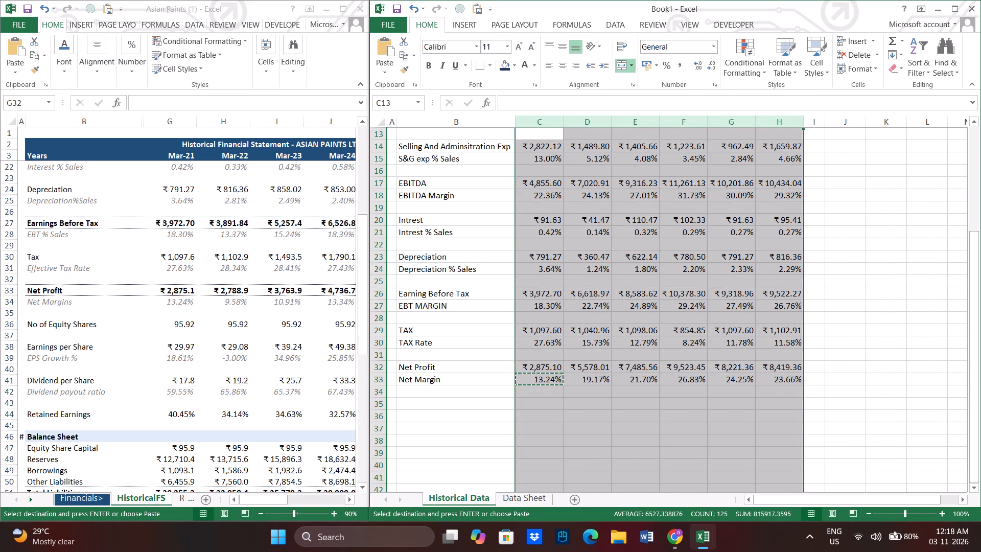
click(763, 262)
Review the formatted income statement rows from Sales down to Net Margin.
scroll(763, 262, up, 10)
scroll(664, 250, down, 3)
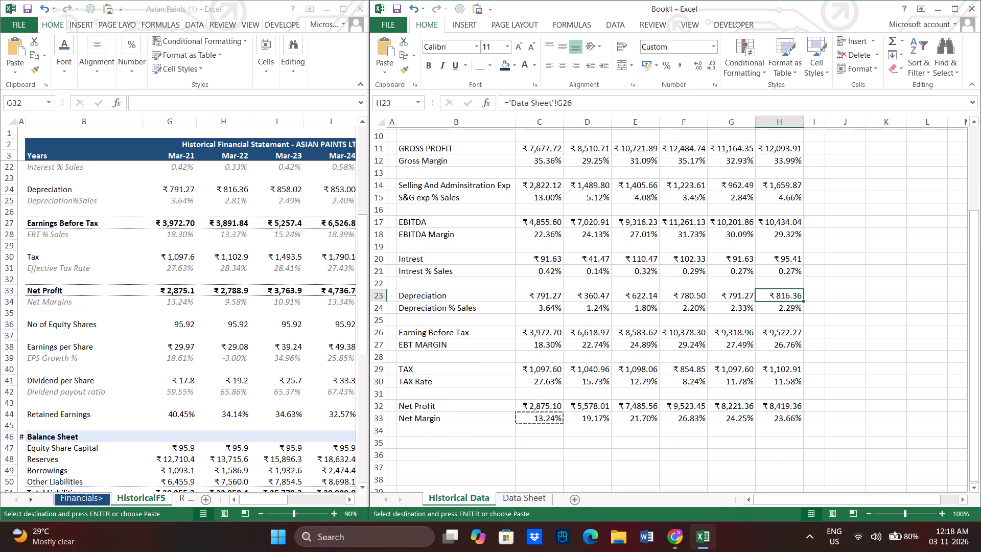
scroll(664, 250, up, 4)
scroll(633, 257, down, 3)
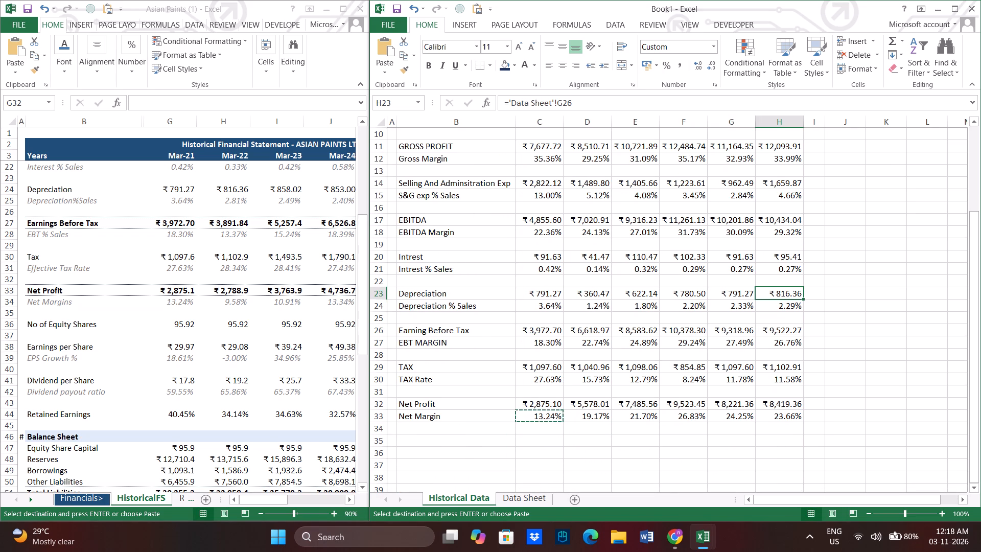
drag(476, 415, 749, 406)
click(793, 418)
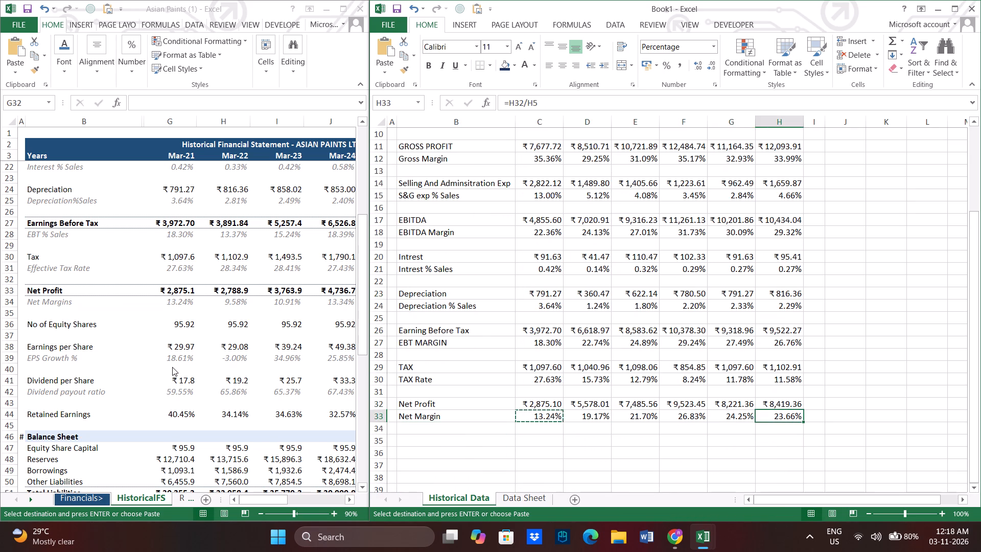
scroll(172, 367, down, 1)
scroll(172, 367, up, 2)
scroll(591, 381, up, 8)
click(439, 181)
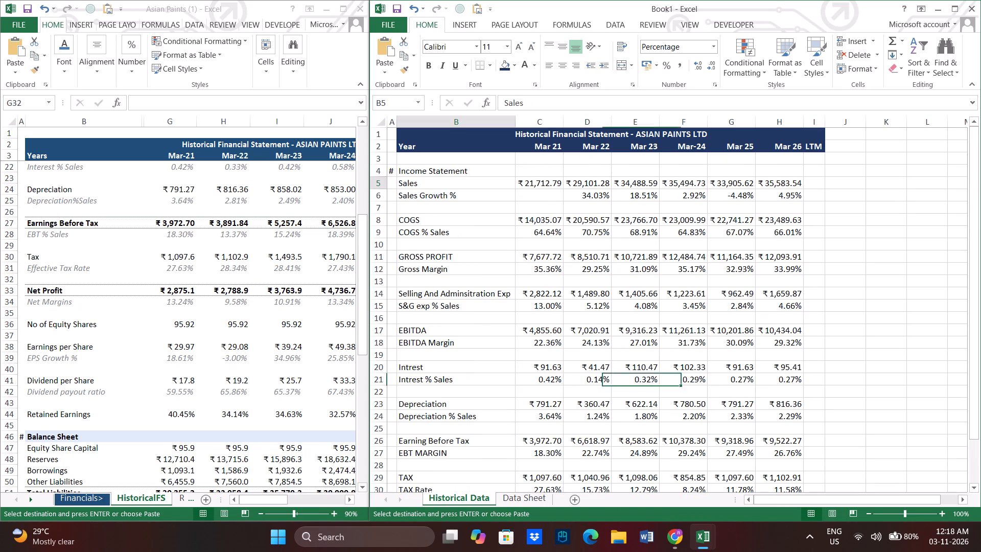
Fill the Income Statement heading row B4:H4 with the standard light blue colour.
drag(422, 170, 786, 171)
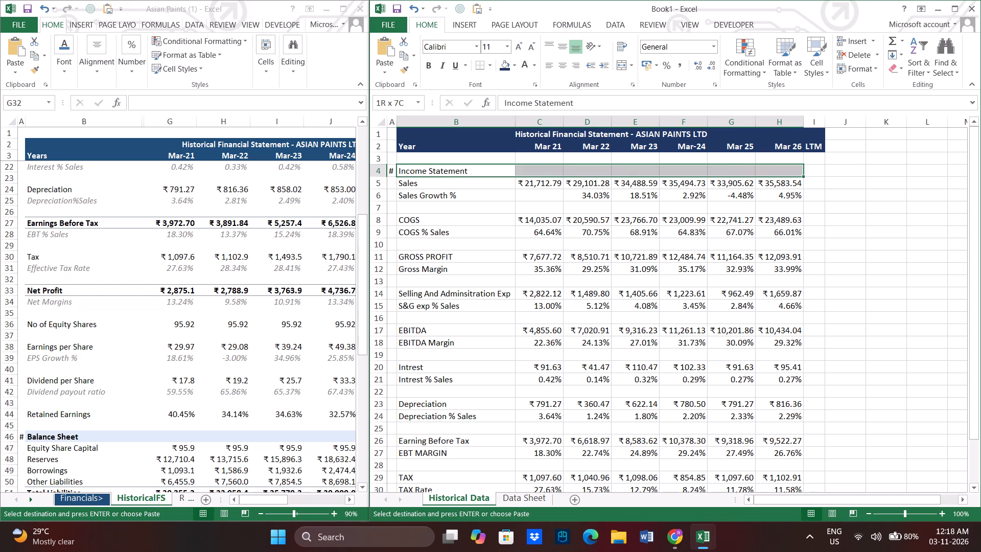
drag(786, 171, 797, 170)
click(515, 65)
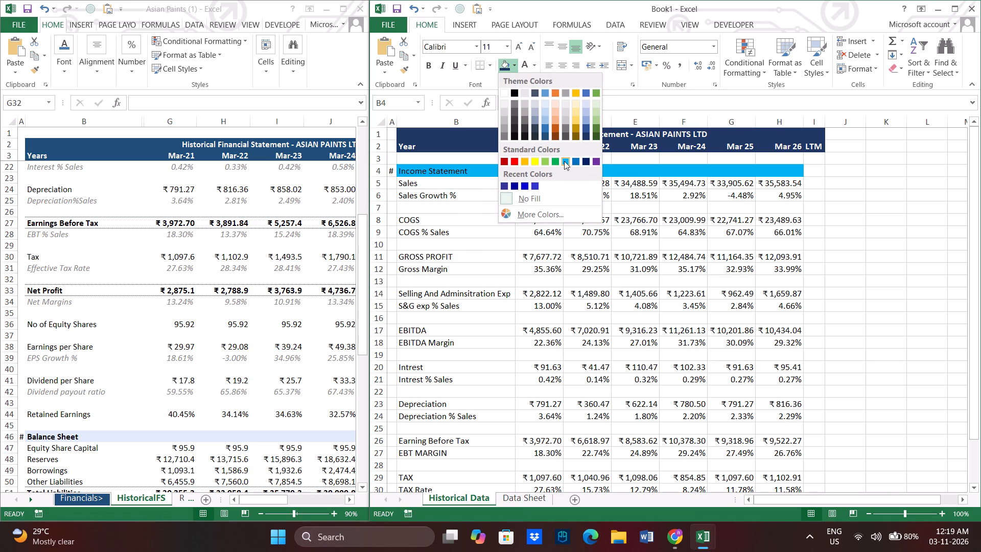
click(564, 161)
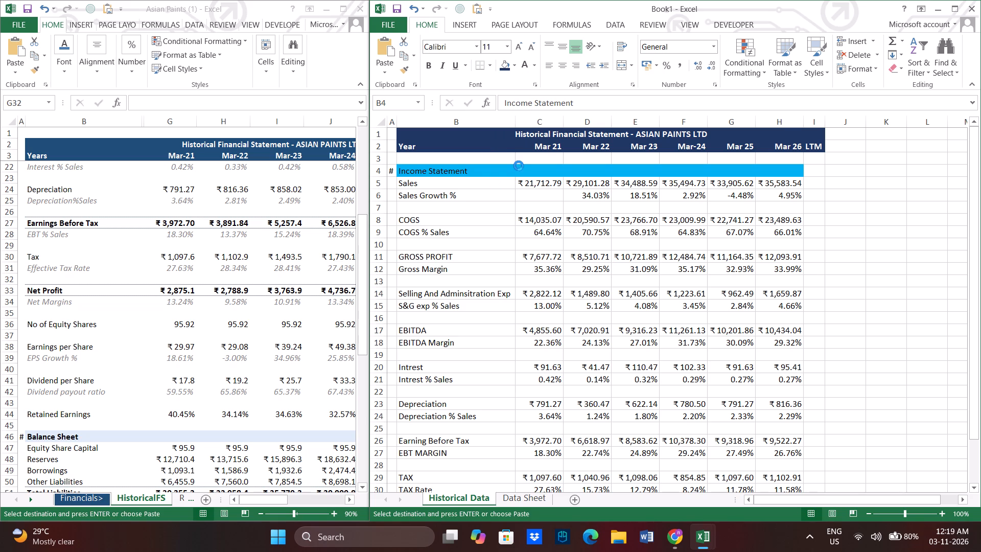
Make the Income Statement heading row bold.
key(ctrl+b)
click(497, 295)
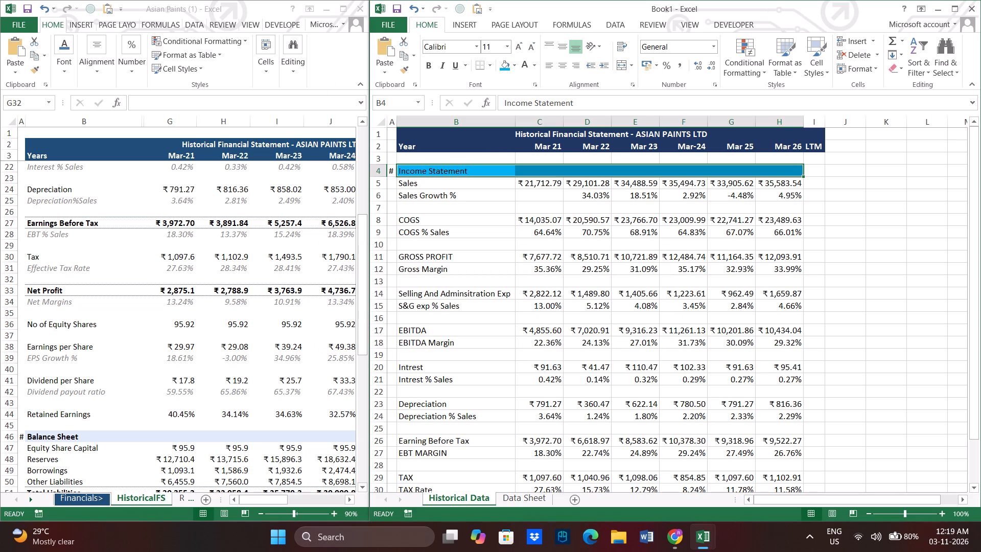
key(ctrl+b)
click(489, 191)
click(440, 180)
click(454, 170)
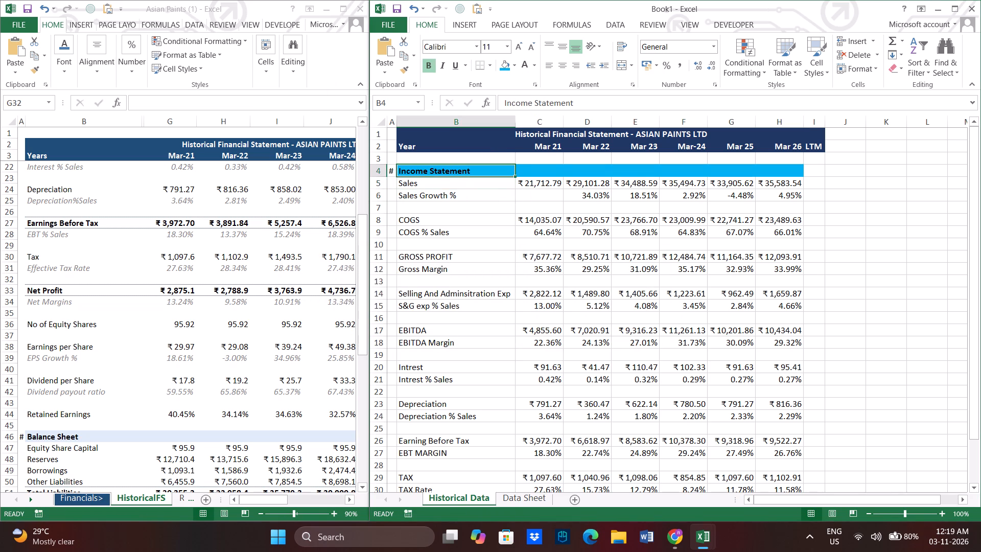
Fill the Income Statement heading row B4:H4 with a lighter blue theme tint.
drag(477, 169, 783, 171)
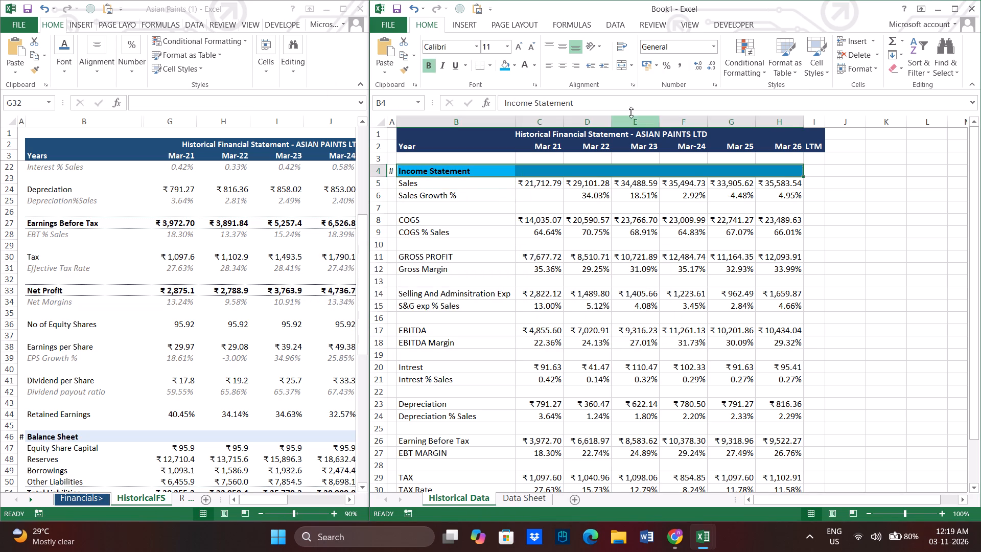
click(515, 62)
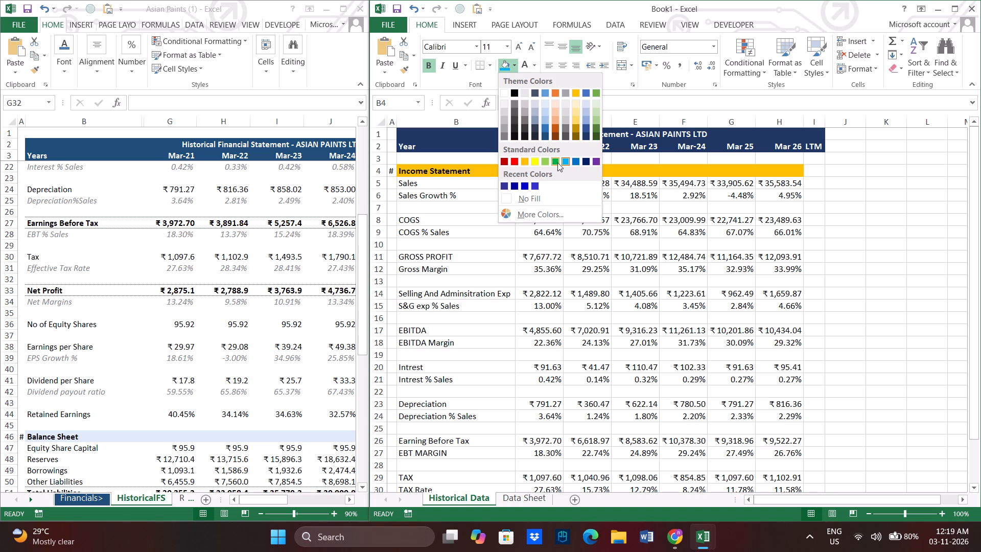
click(542, 117)
click(695, 227)
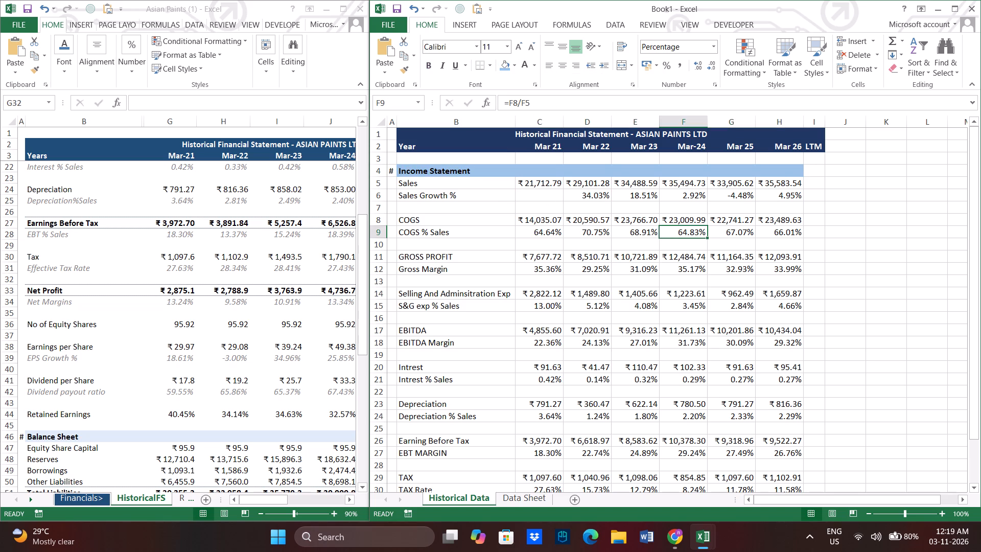
Apply a light grey theme font colour to the ratio rows 6, 9, 12, 15, 18, 21, 24, 27, 30 and 33, from Sales Growth % to Net Margin.
scroll(505, 229, down, 1)
drag(429, 159, 773, 159)
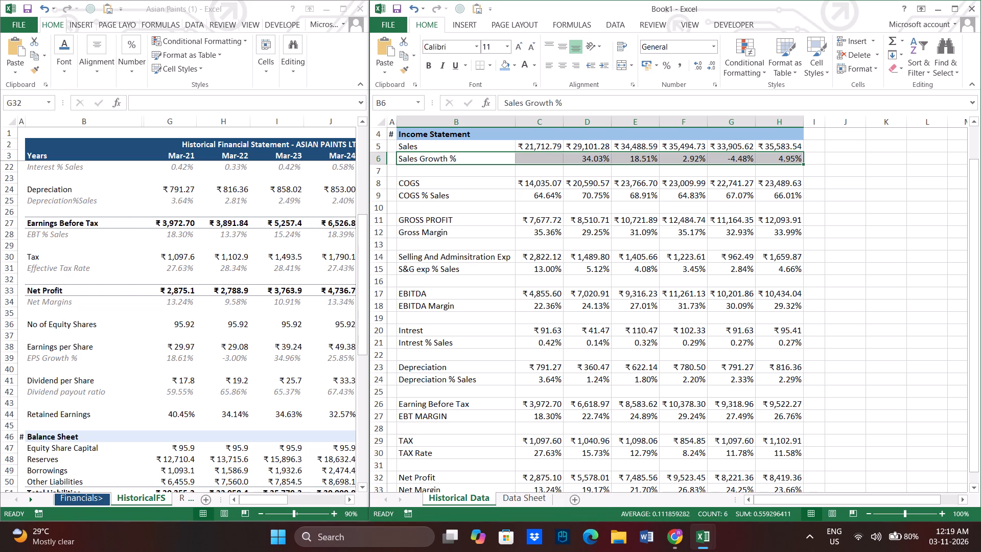
ctrl+drag(445, 195, 783, 190)
ctrl+drag(447, 234, 773, 227)
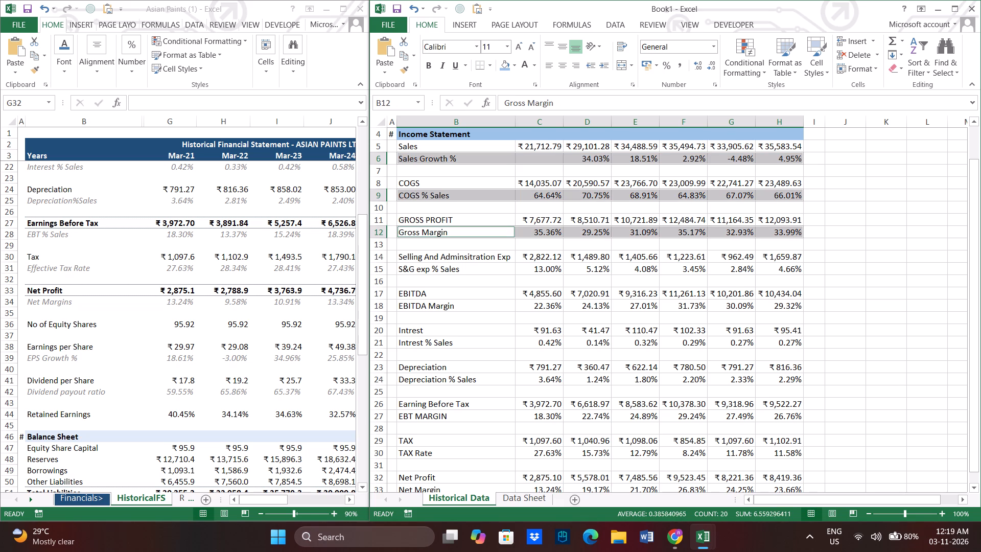
ctrl+drag(446, 270, 785, 269)
ctrl+drag(434, 310, 508, 309)
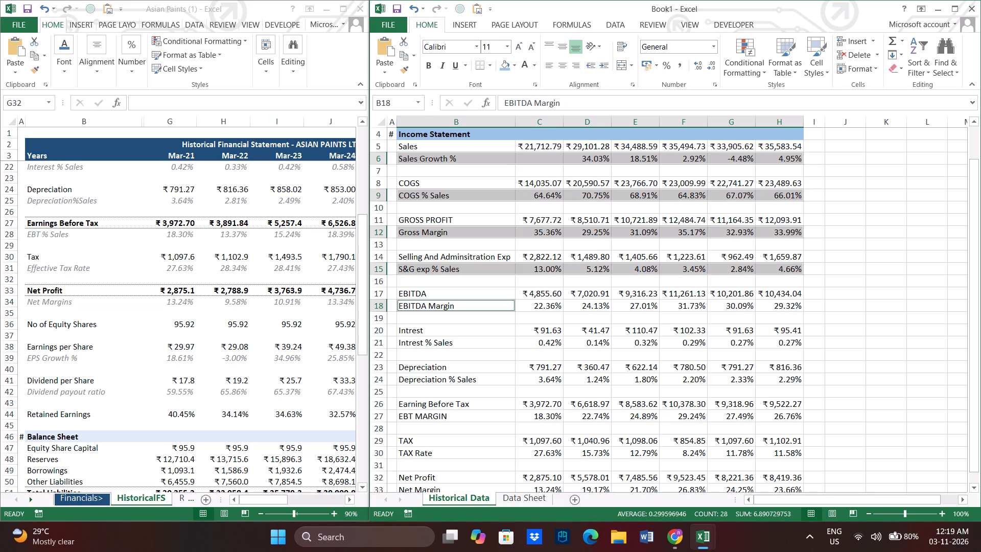
ctrl+drag(508, 309, 786, 305)
ctrl+drag(458, 347, 766, 343)
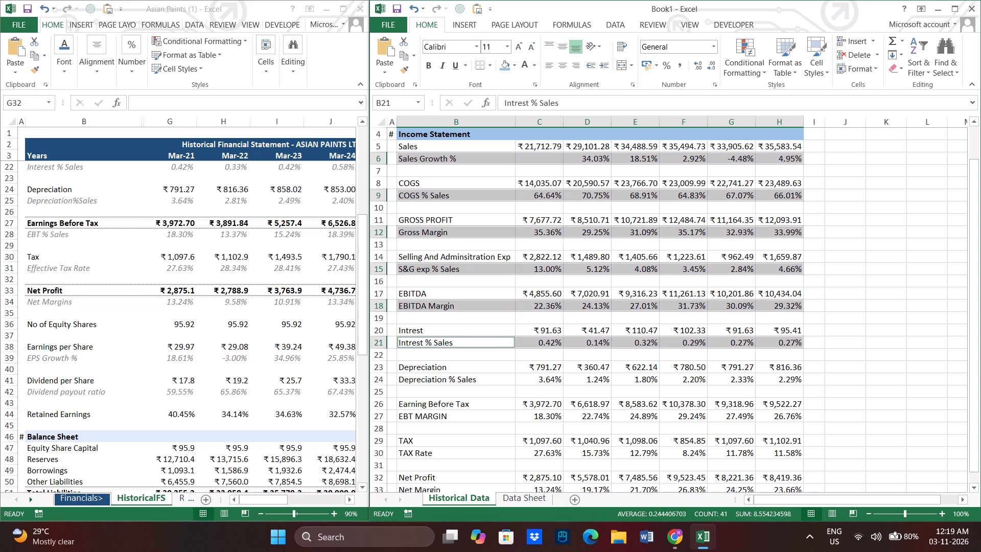
scroll(598, 314, down, 1)
ctrl+drag(431, 339, 787, 340)
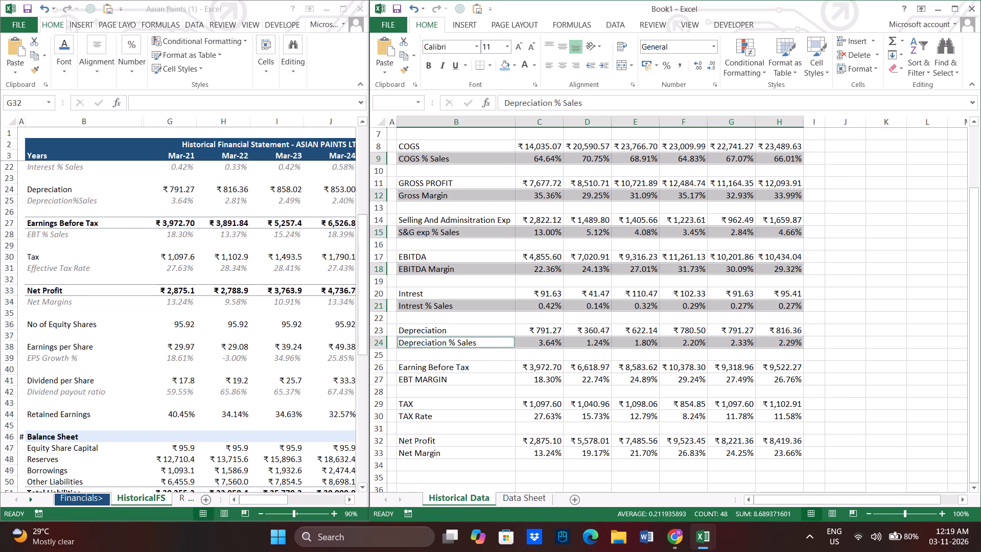
ctrl+drag(465, 383, 812, 377)
ctrl+drag(427, 417, 765, 411)
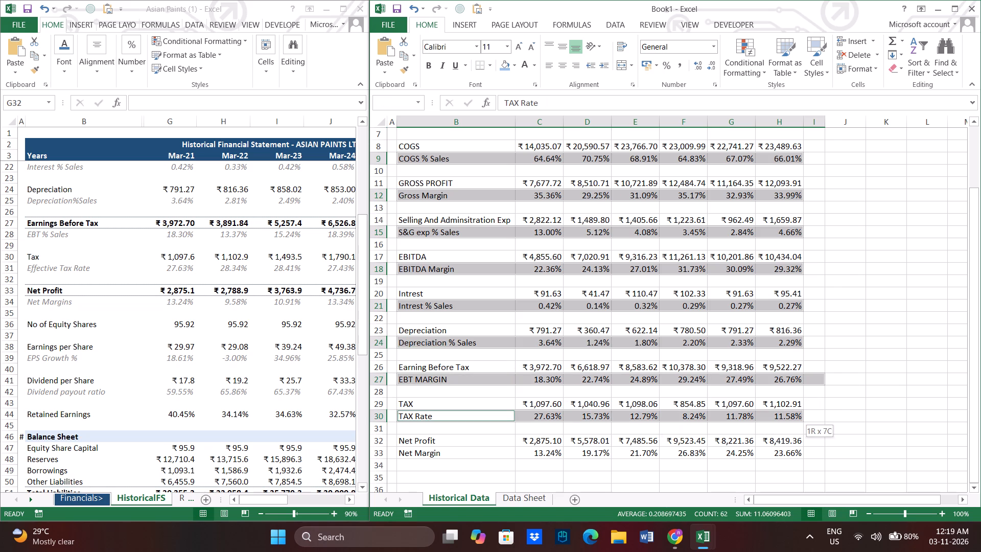
ctrl+drag(765, 411, 771, 410)
ctrl+drag(456, 454, 765, 450)
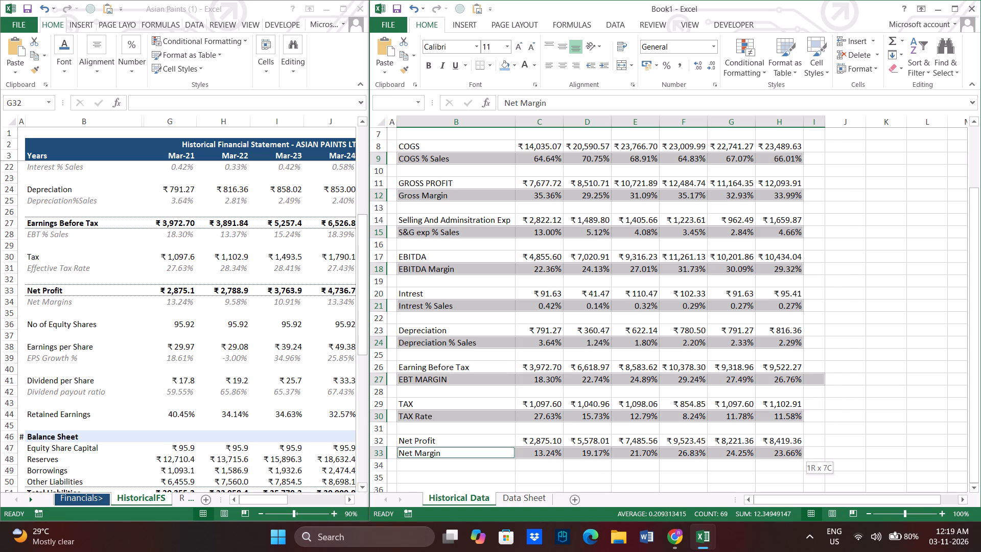
ctrl+drag(765, 450, 774, 449)
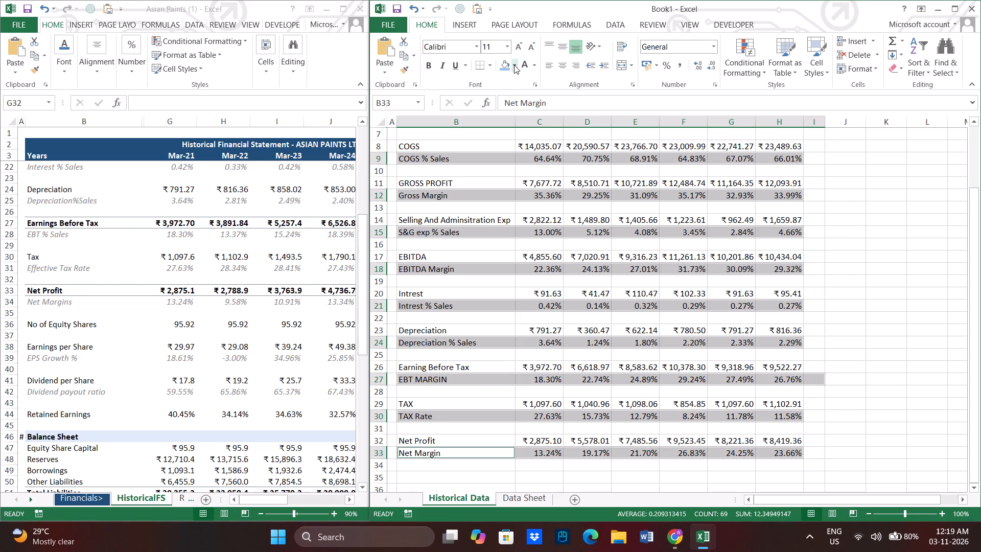
click(512, 61)
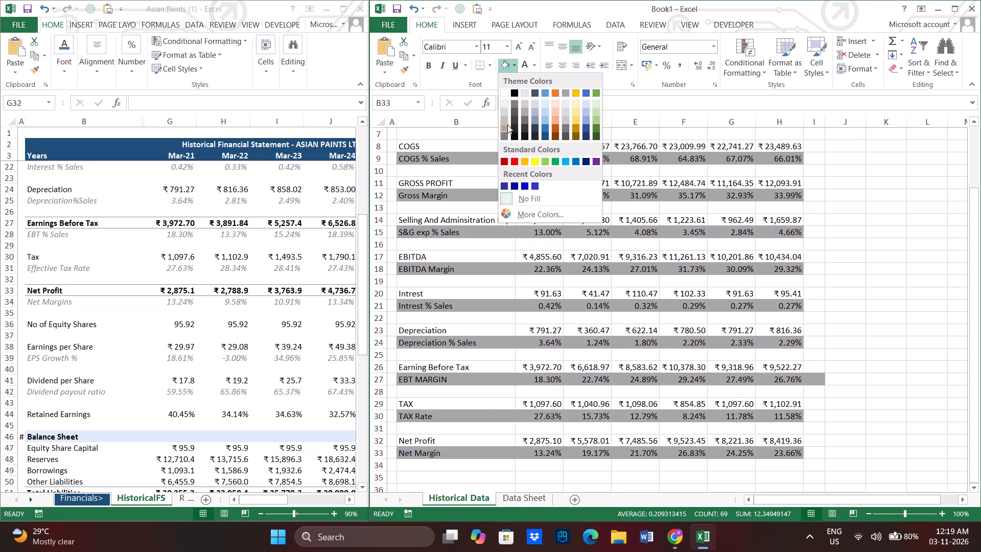
click(515, 66)
click(537, 64)
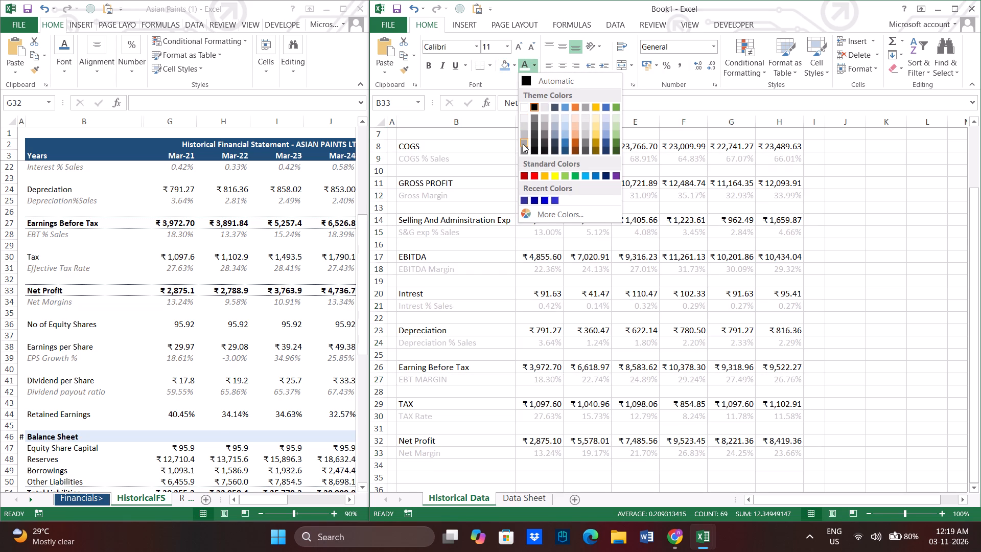
click(523, 144)
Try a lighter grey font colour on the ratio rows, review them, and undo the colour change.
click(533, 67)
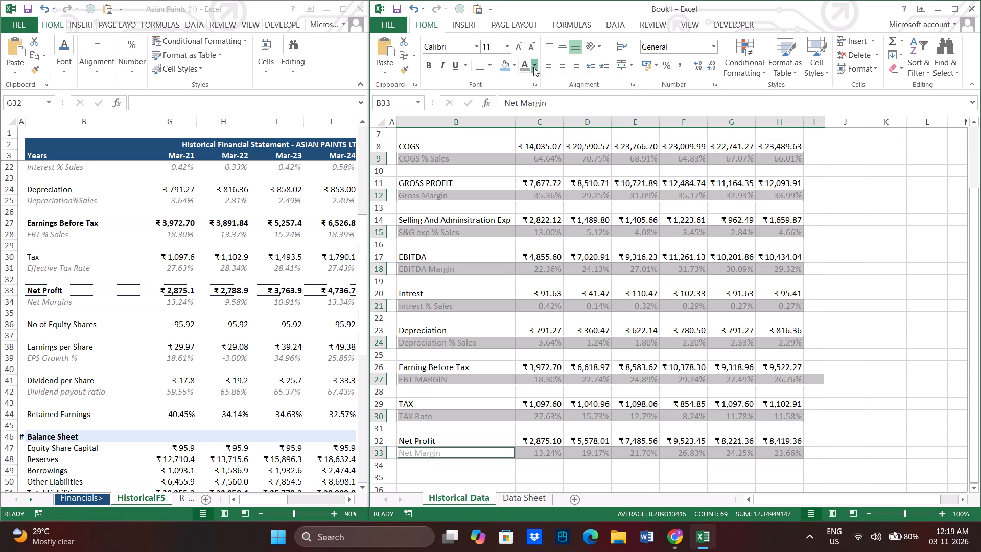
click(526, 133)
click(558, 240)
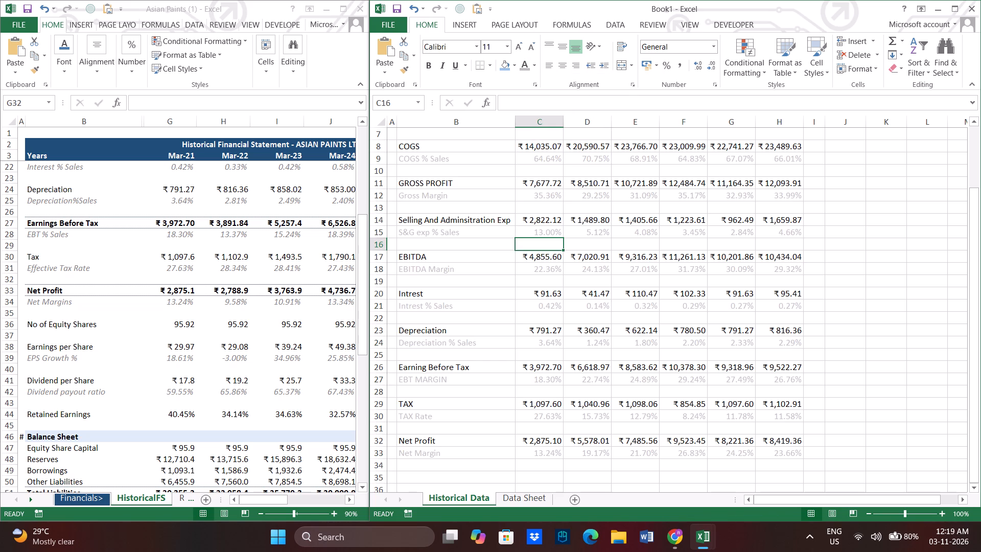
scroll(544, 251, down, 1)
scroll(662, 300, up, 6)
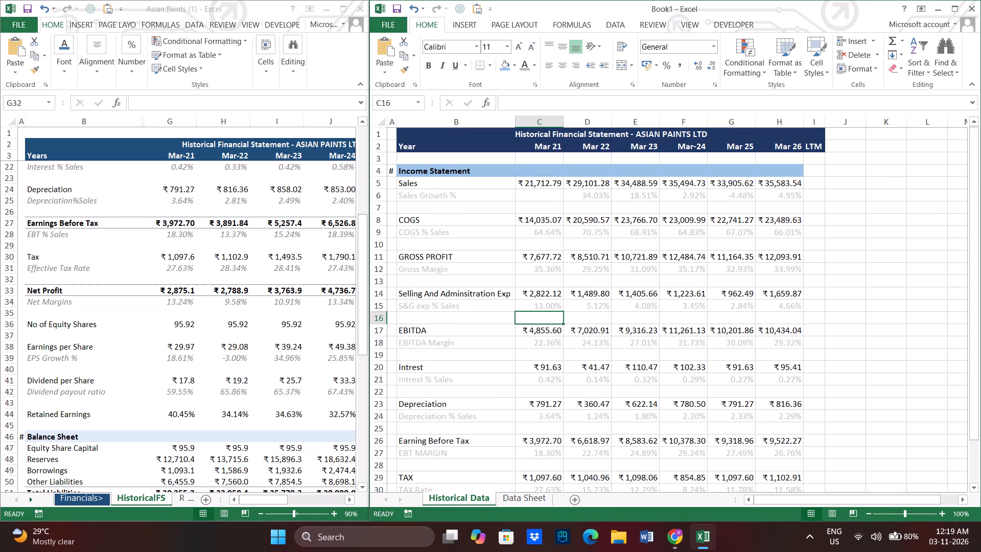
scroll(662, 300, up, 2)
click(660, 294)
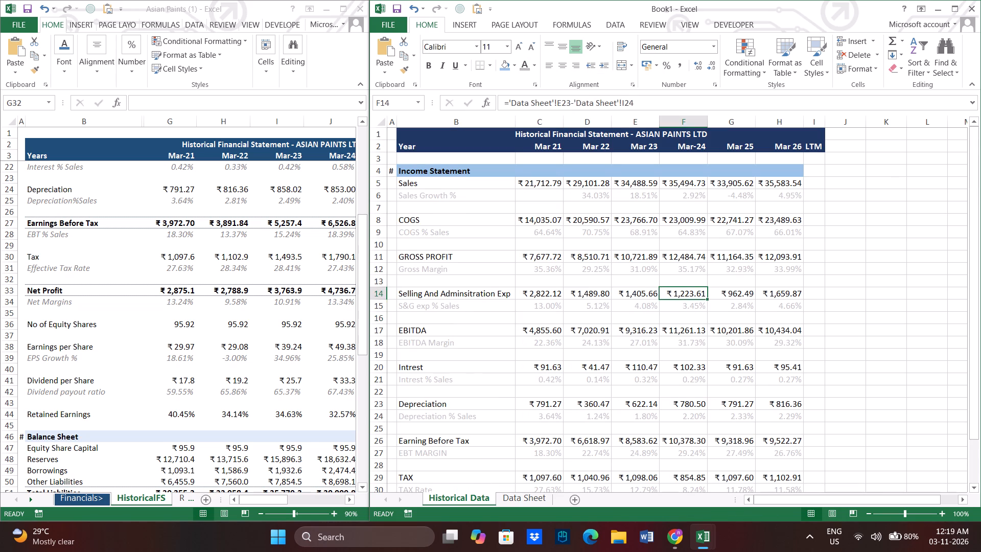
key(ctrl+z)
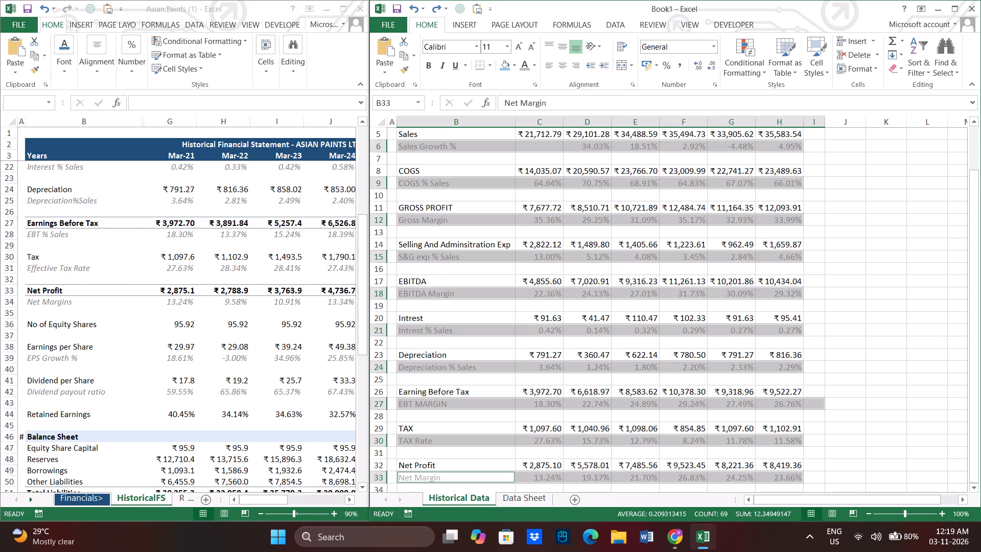
Set the font colour of the ratio rows to the darkest grey in the white theme column.
click(534, 69)
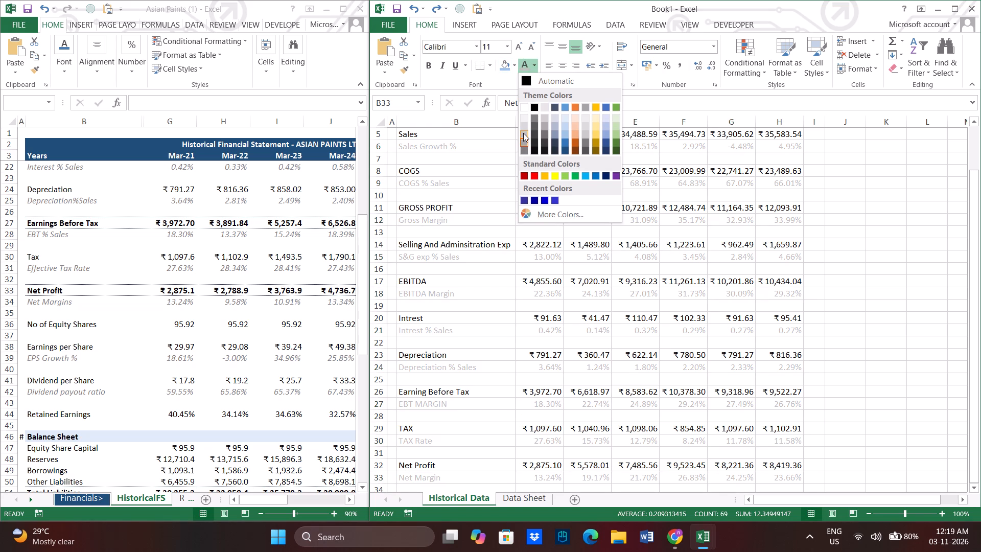
click(526, 150)
click(713, 288)
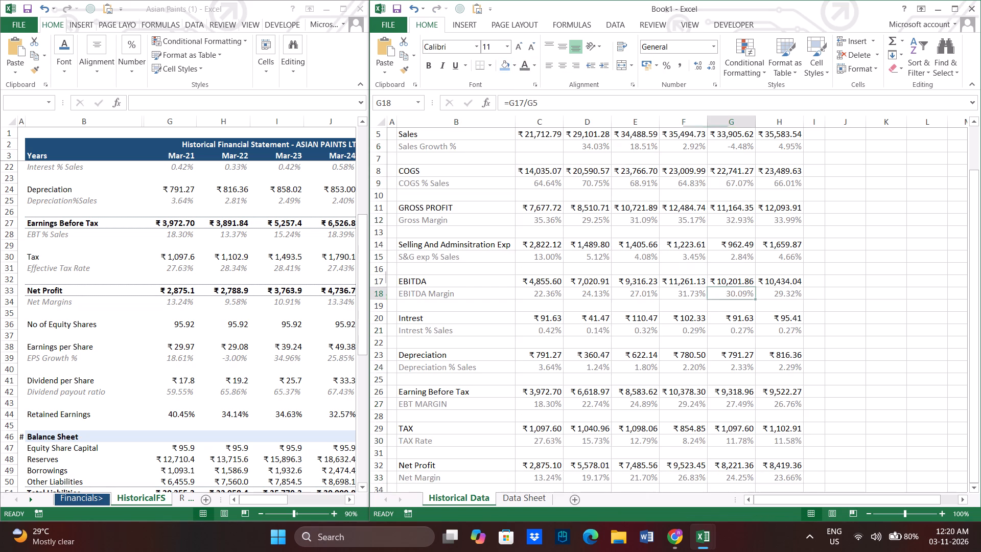
scroll(435, 235, up, 4)
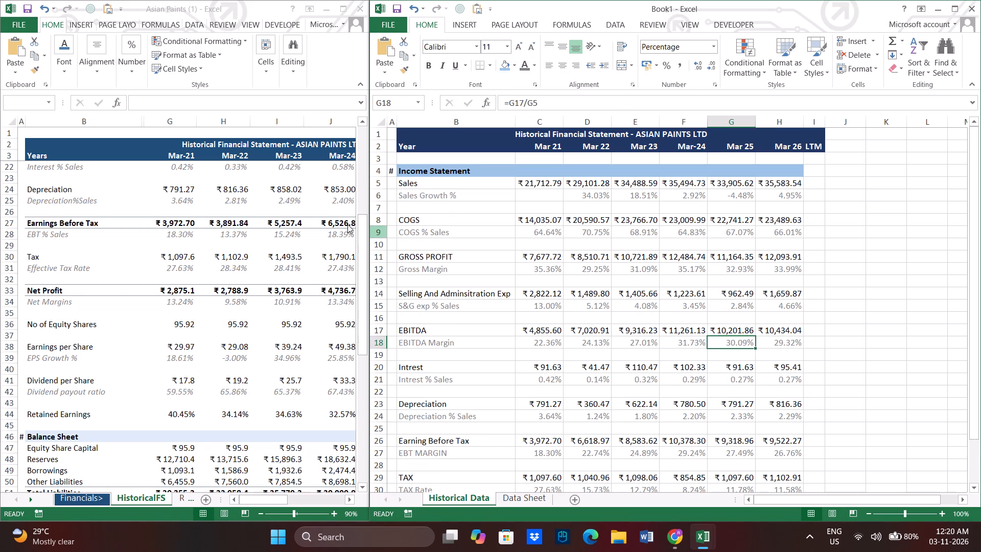
Check the font colour used for the EBT % Sales label in the Asian Paints (1) workbook.
click(67, 231)
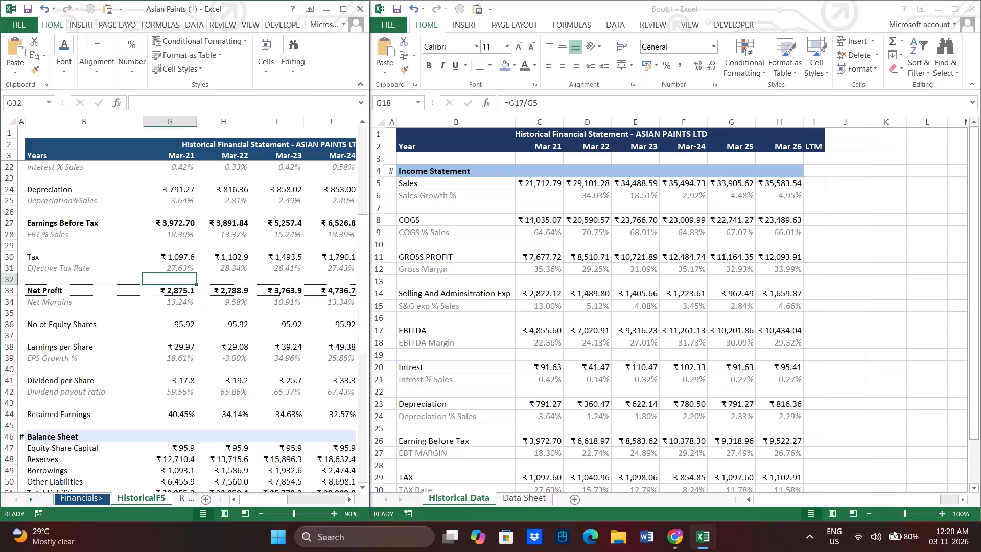
click(55, 236)
click(54, 24)
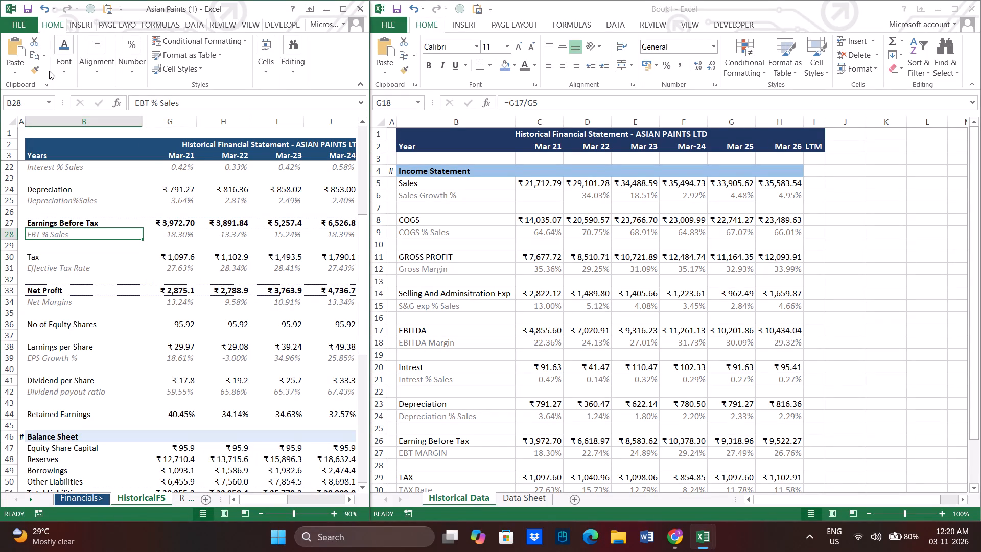
click(66, 70)
click(66, 70)
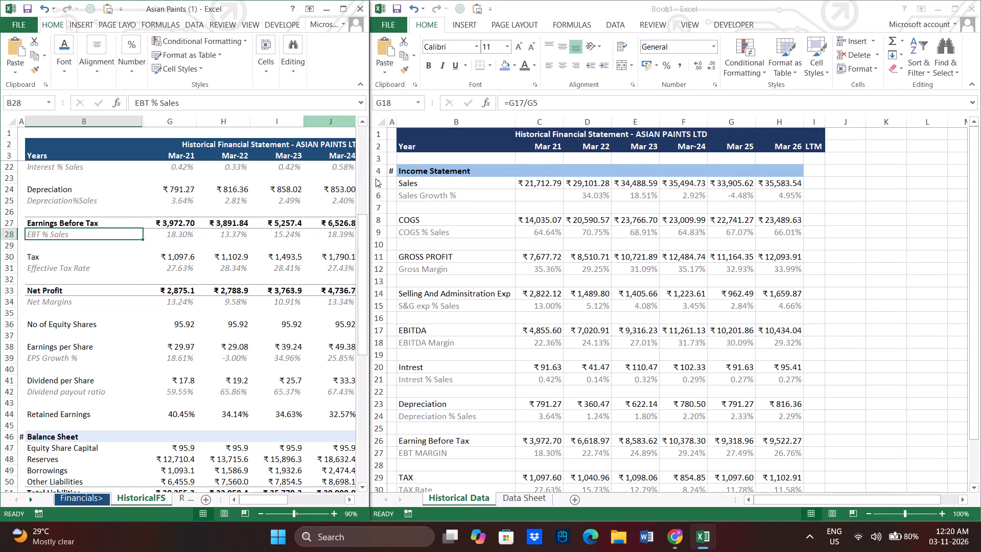
drag(369, 179, 451, 176)
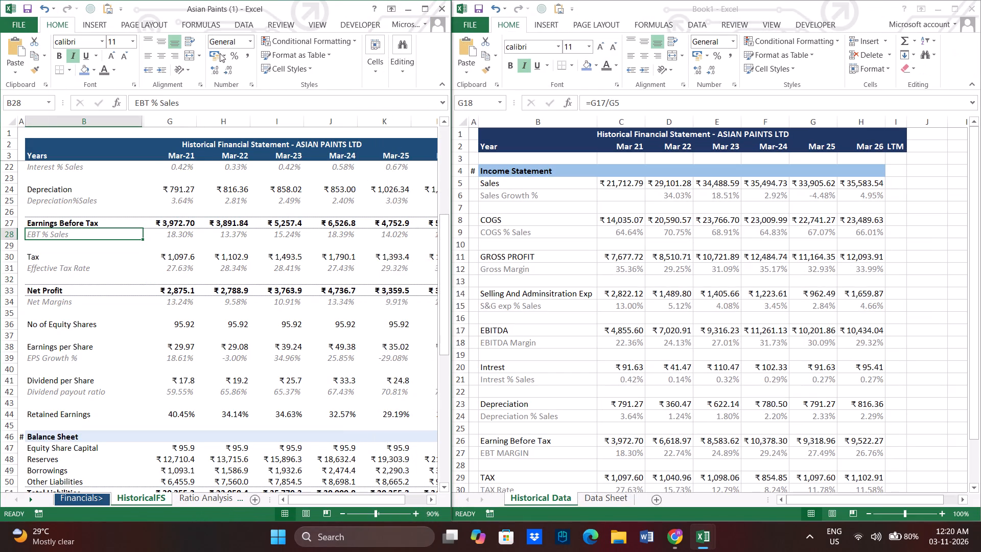
click(114, 68)
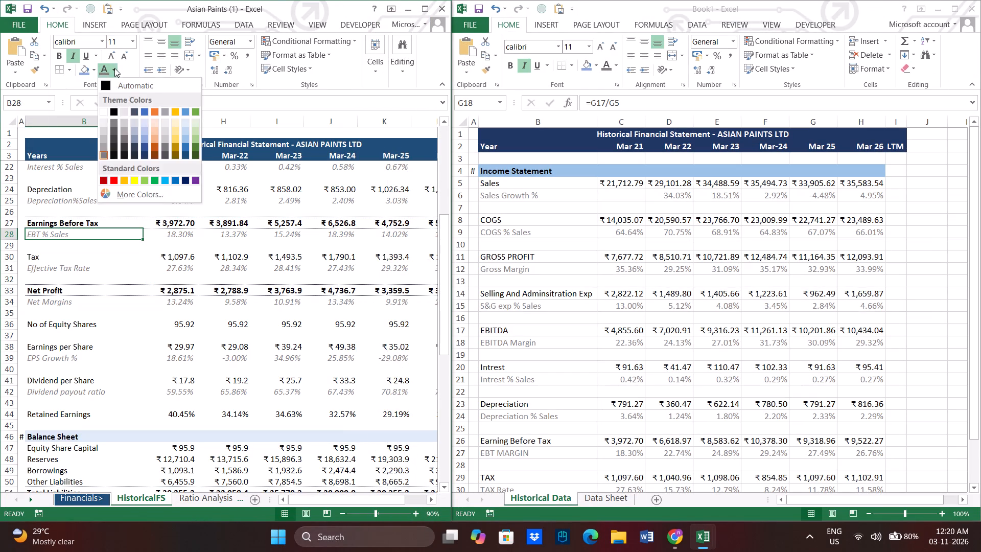
click(114, 68)
drag(451, 207, 378, 208)
Compare the income statement row styling in Book1 with the same rows in Asian Paints (1).
click(725, 267)
scroll(536, 240, down, 1)
scroll(536, 240, up, 2)
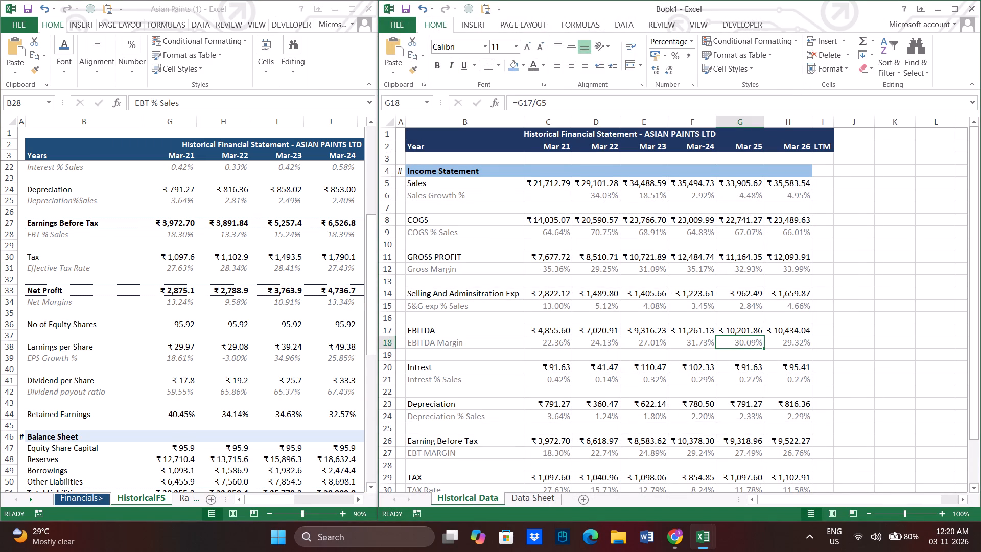
scroll(209, 265, up, 9)
click(624, 259)
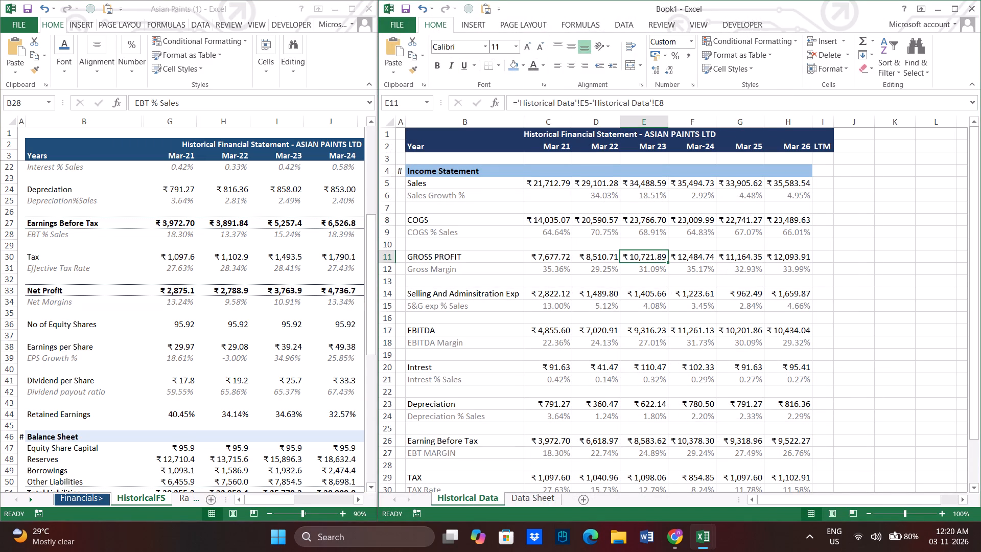
scroll(180, 254, up, 5)
click(181, 252)
scroll(209, 240, up, 8)
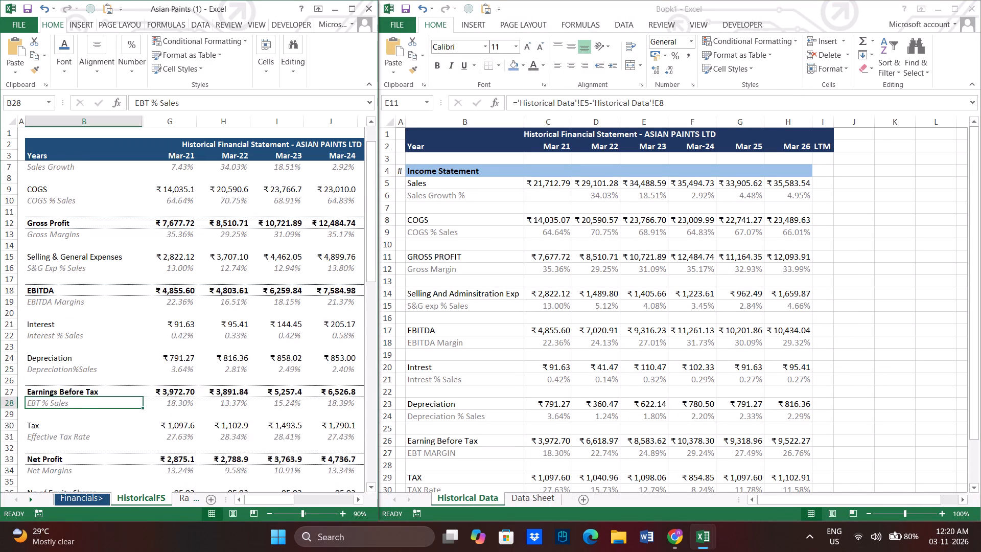
scroll(209, 240, up, 7)
click(428, 180)
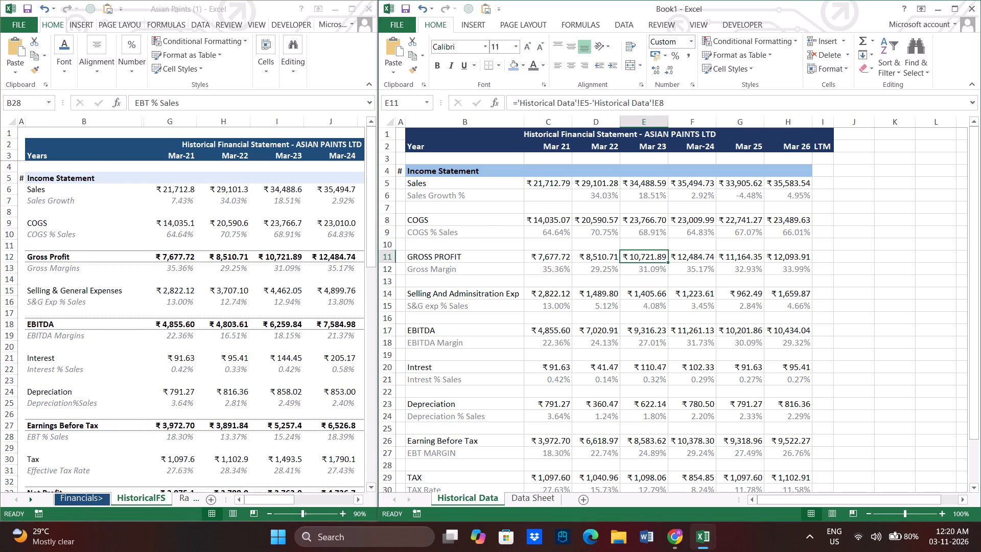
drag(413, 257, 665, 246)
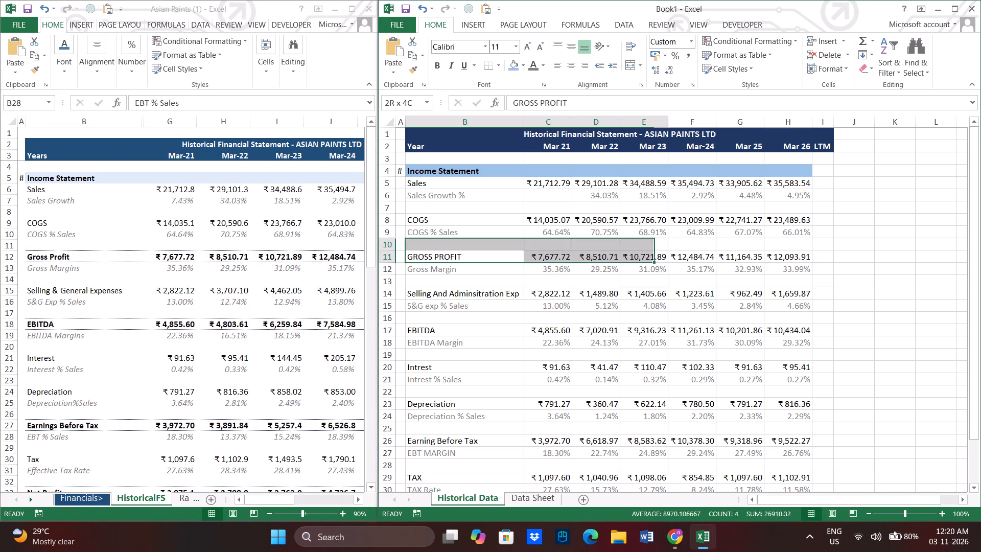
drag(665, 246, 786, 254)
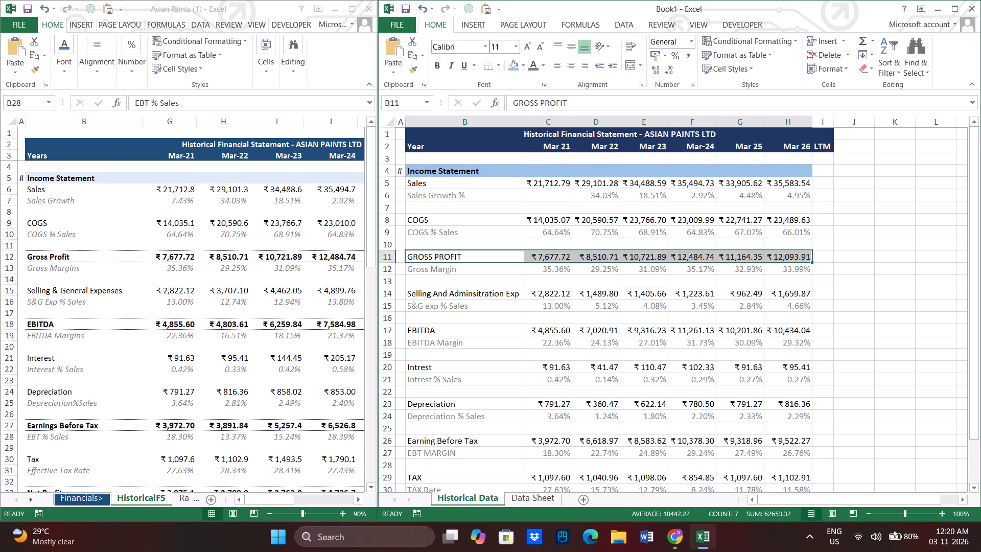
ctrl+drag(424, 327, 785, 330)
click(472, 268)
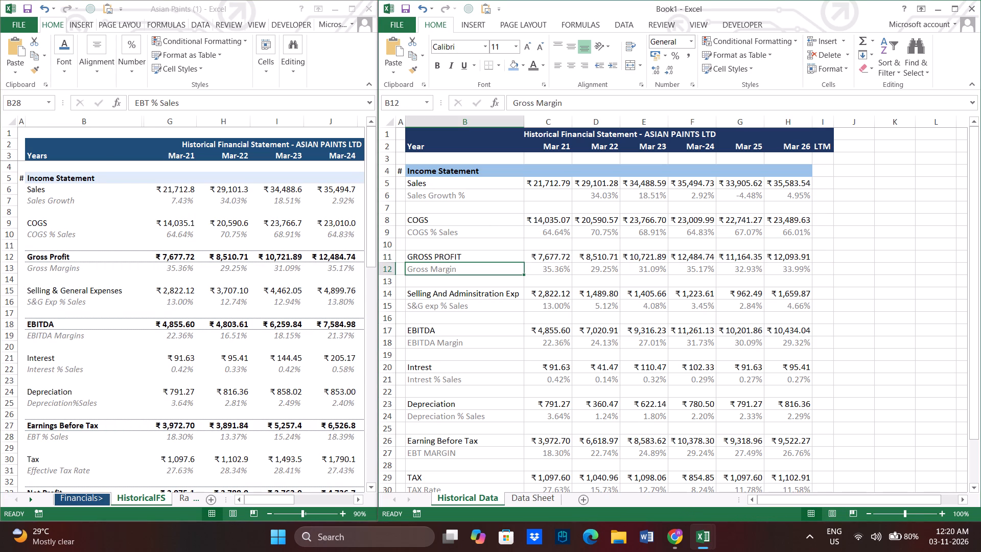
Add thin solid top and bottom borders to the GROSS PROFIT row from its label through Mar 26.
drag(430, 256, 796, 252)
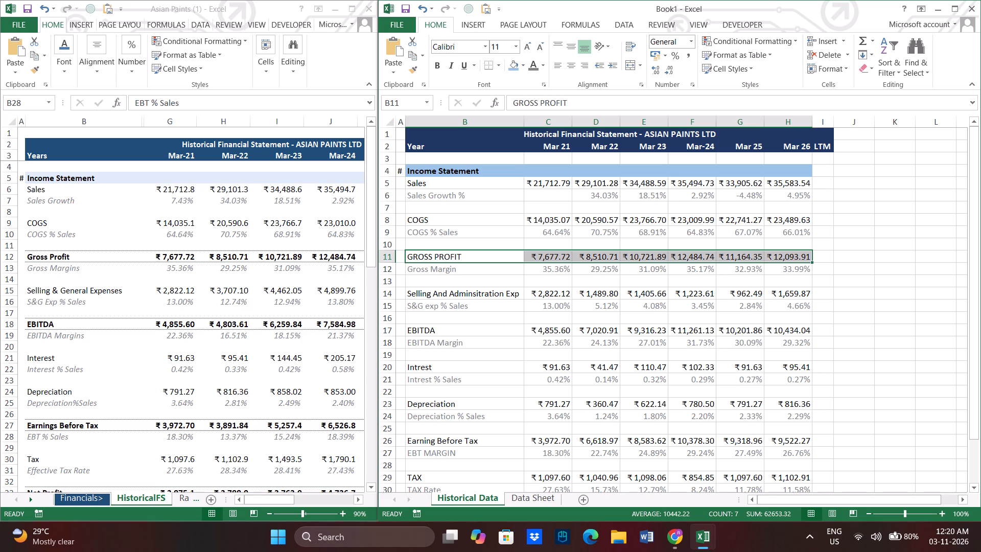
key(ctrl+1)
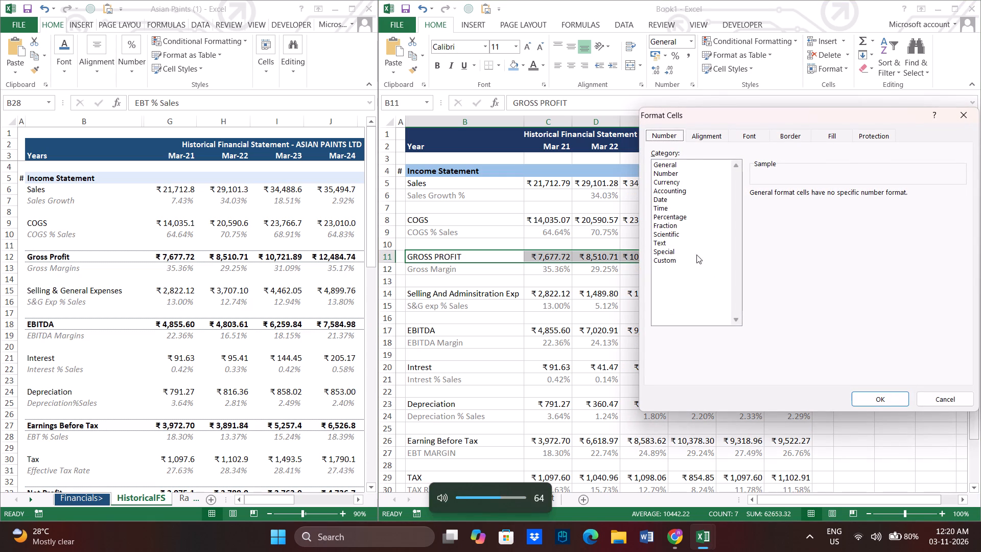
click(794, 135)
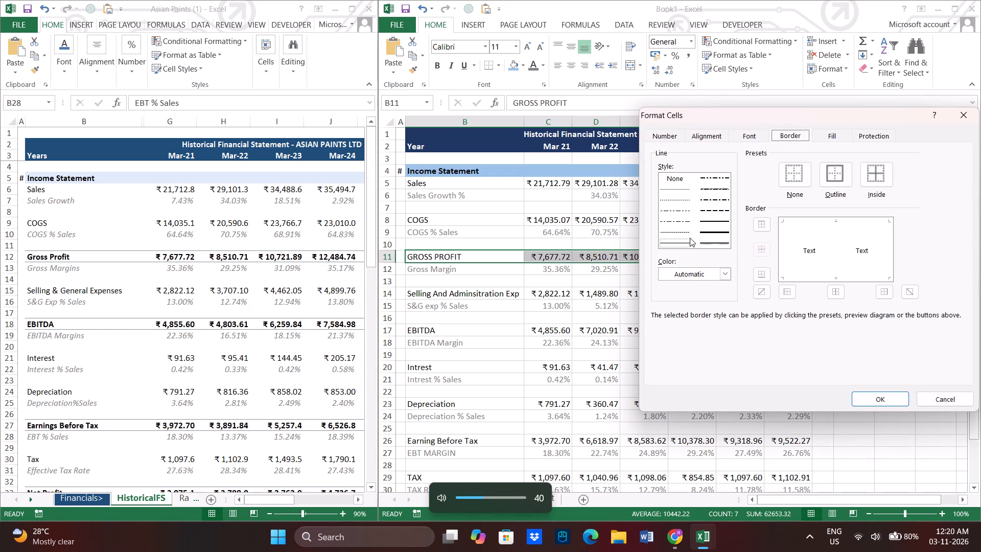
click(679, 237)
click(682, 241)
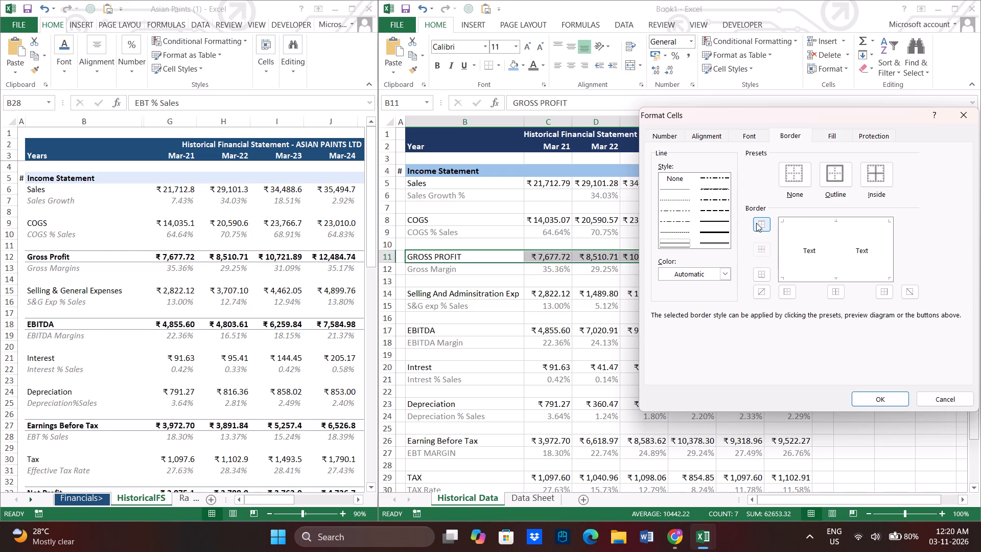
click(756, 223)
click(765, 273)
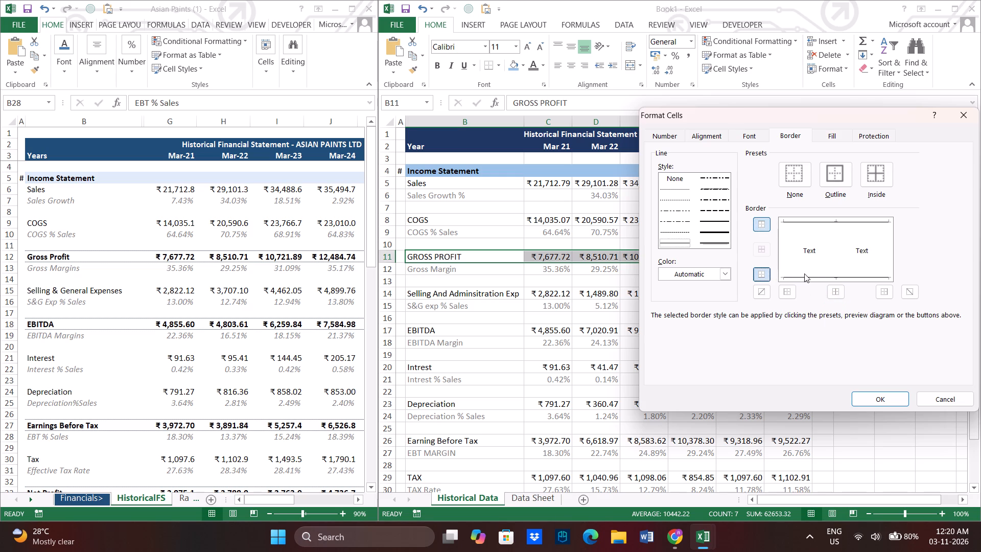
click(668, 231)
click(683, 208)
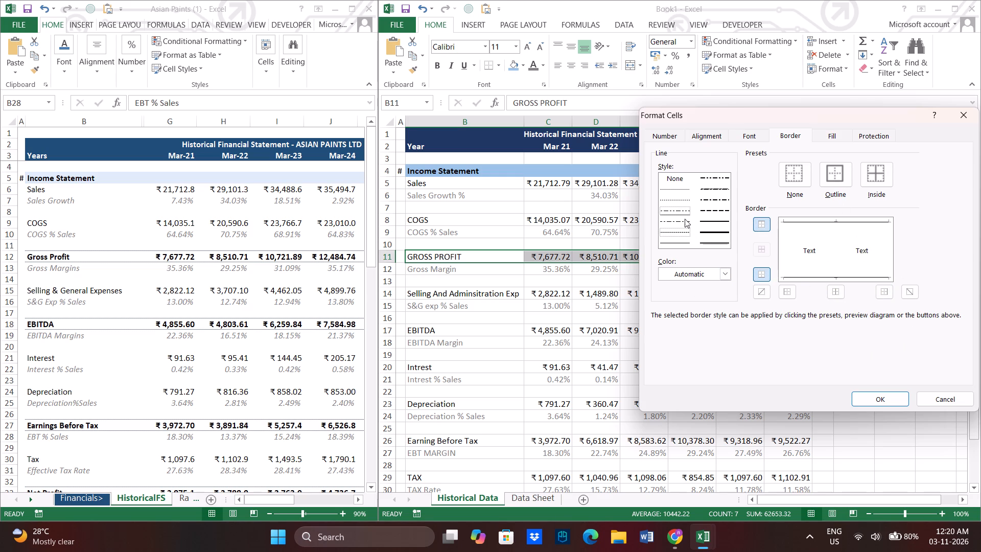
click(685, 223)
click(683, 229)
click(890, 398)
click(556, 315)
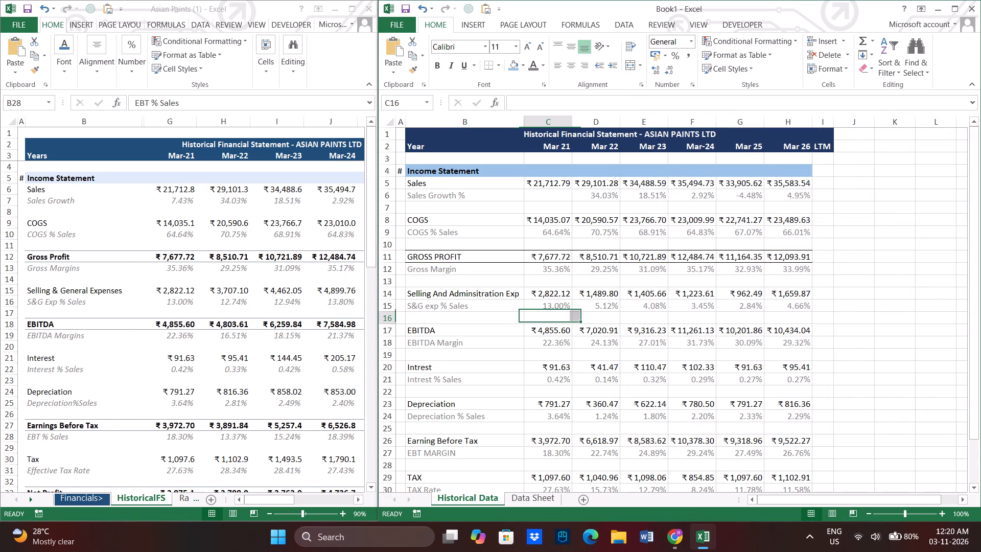
Change the top and bottom borders of the GROSS PROFIT row to the thin dashed line style.
drag(434, 254, 781, 257)
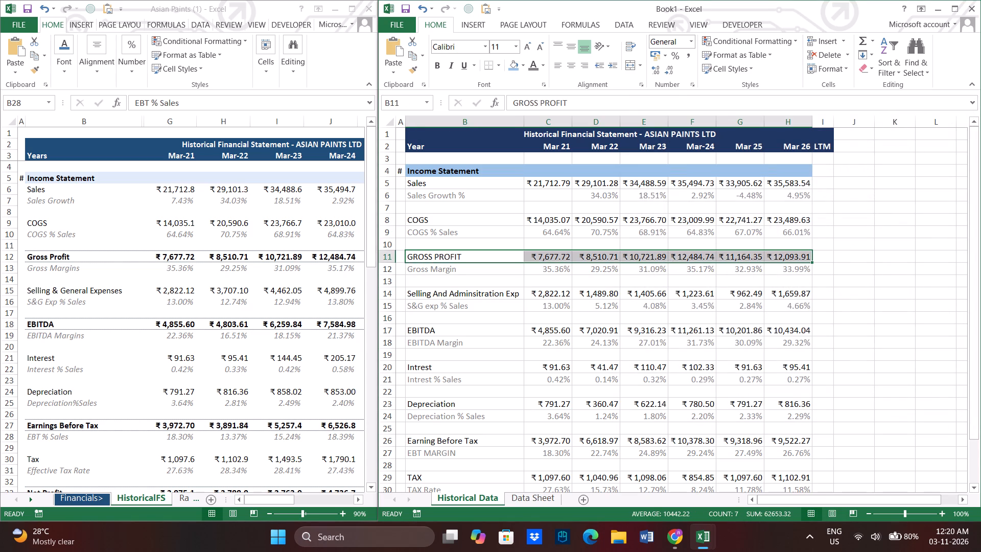
key(ctrl+1)
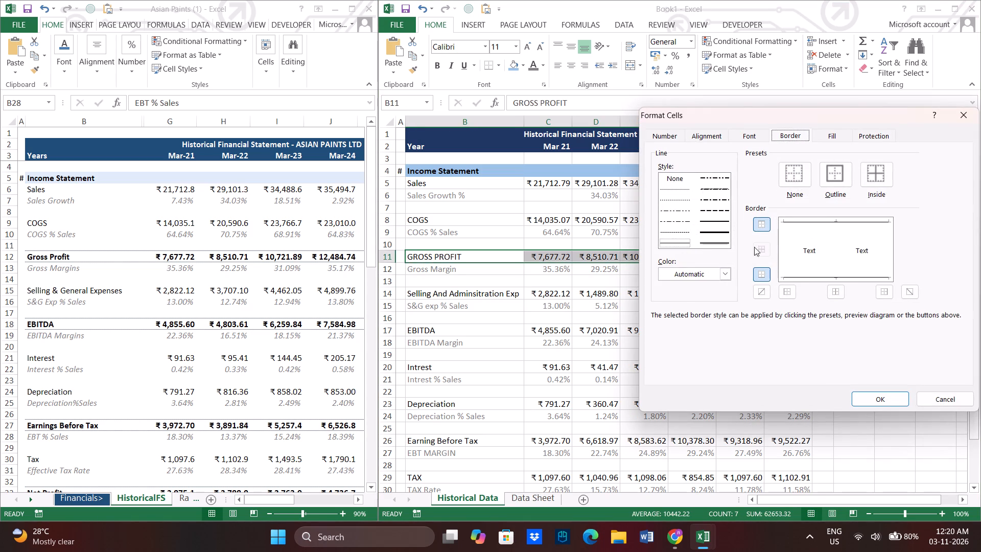
click(664, 230)
click(766, 225)
click(757, 277)
click(877, 394)
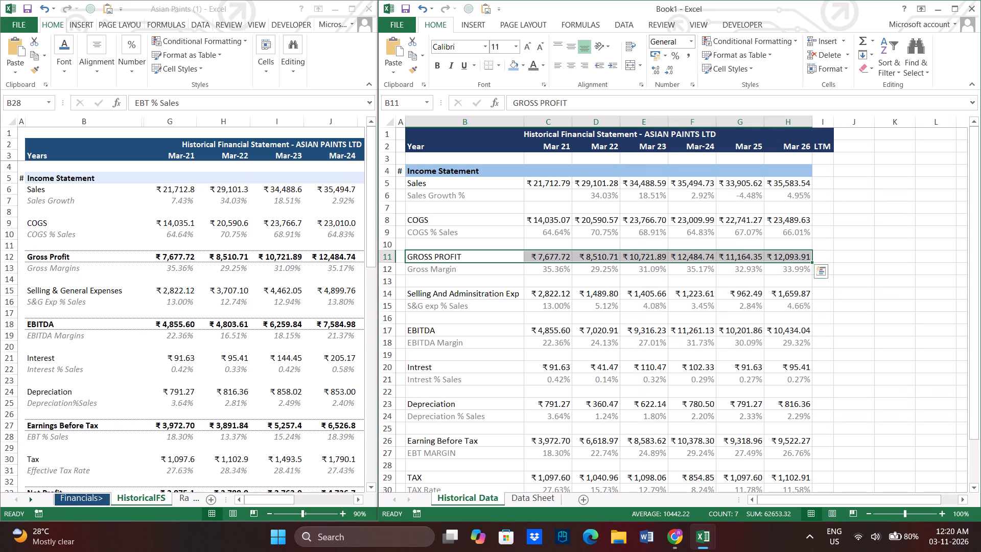
click(689, 333)
Bold the GROSS PROFIT, EBITDA, Earning Before Tax and Net Profit rows from their labels through Mar 26.
drag(440, 256, 797, 260)
key(ctrl+b)
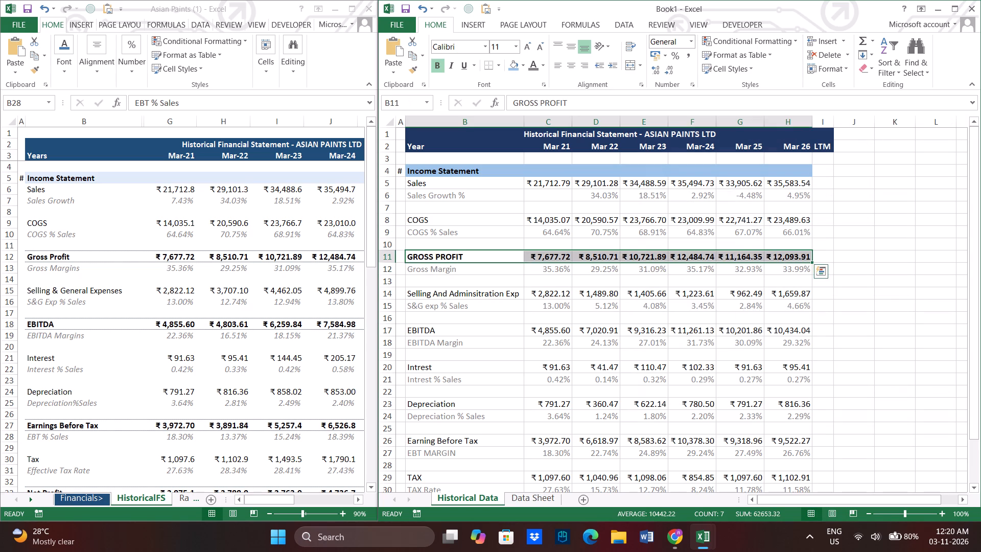
click(653, 313)
drag(430, 331, 772, 328)
key(ctrl+1)
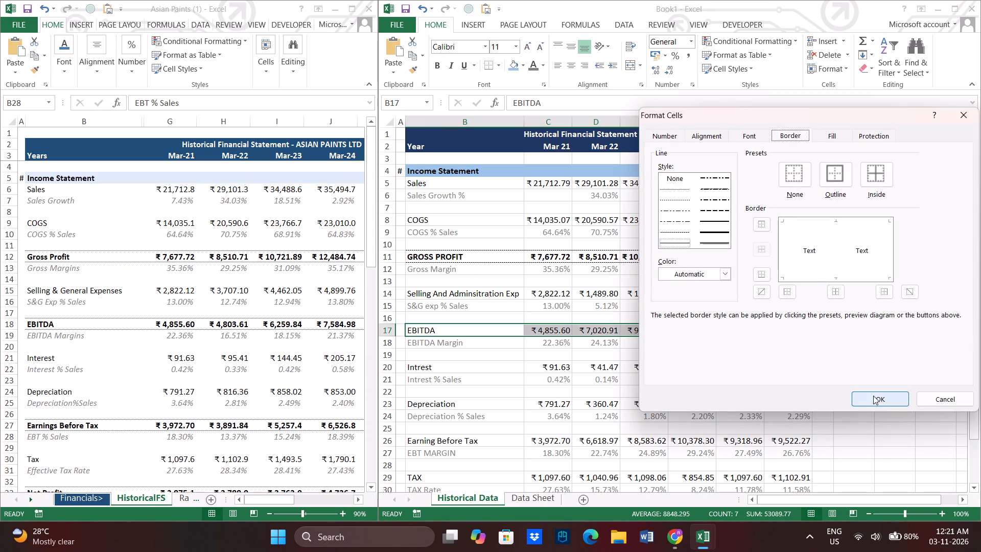
click(933, 394)
key(F4)
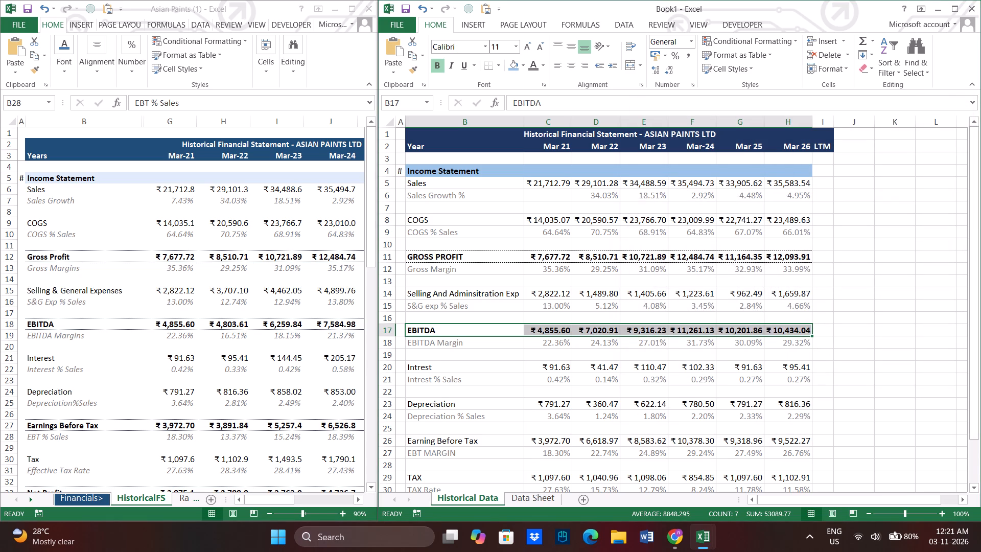
scroll(564, 324, down, 1)
drag(446, 404, 790, 400)
key(F4)
scroll(682, 332, down, 2)
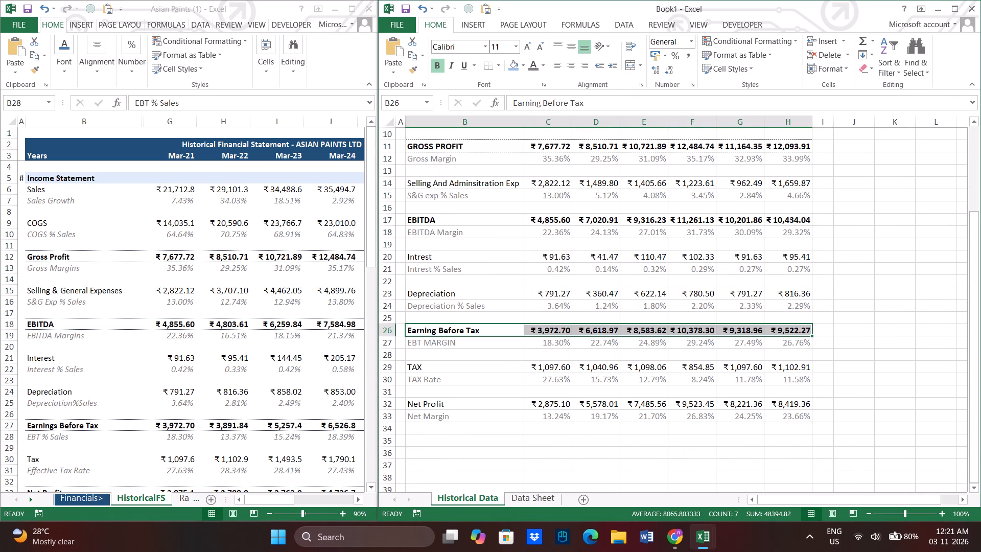
drag(424, 369, 719, 370)
drag(696, 387, 657, 399)
drag(433, 403, 763, 396)
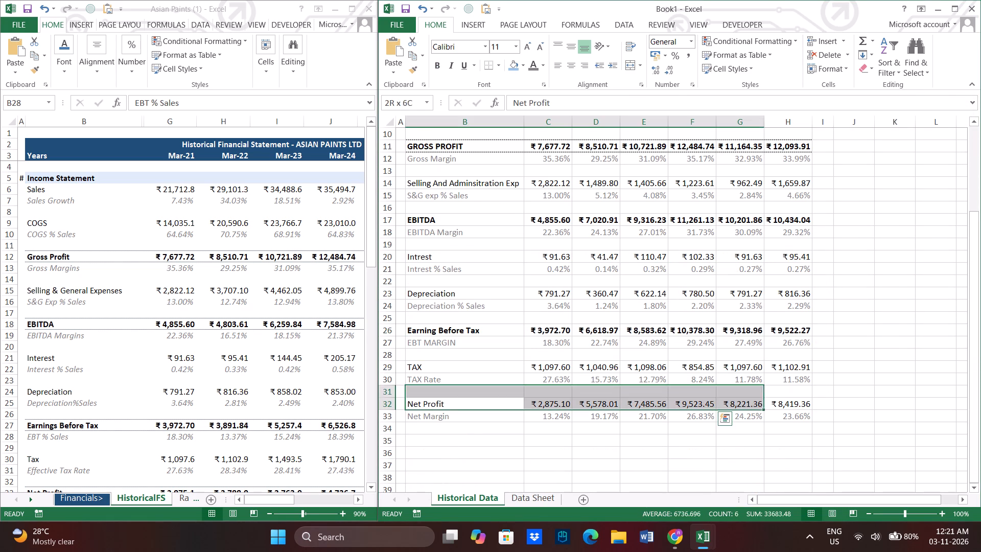
drag(763, 396, 781, 402)
key(F4)
click(798, 440)
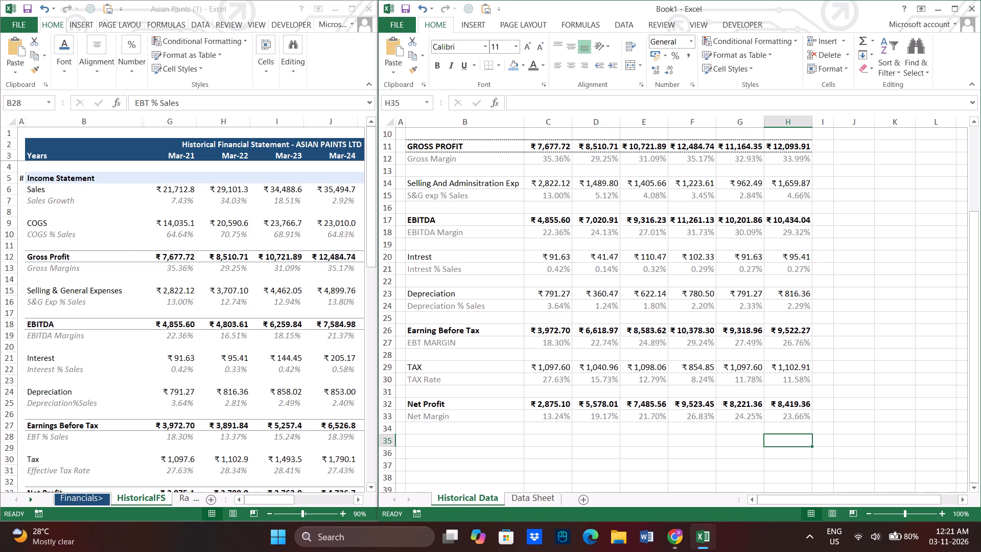
Reapply the GROSS PROFIT row's thin dashed top and bottom borders and repeat them on the EBITDA, Earning Before Tax and Net Profit rows.
scroll(526, 309, up, 2)
drag(422, 221, 754, 224)
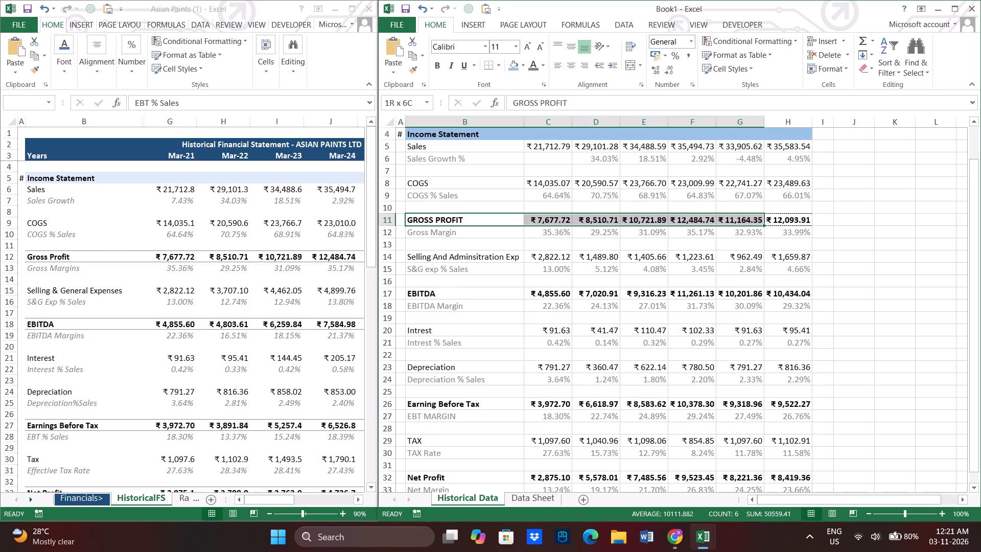
drag(754, 224, 789, 223)
key(ctrl+1)
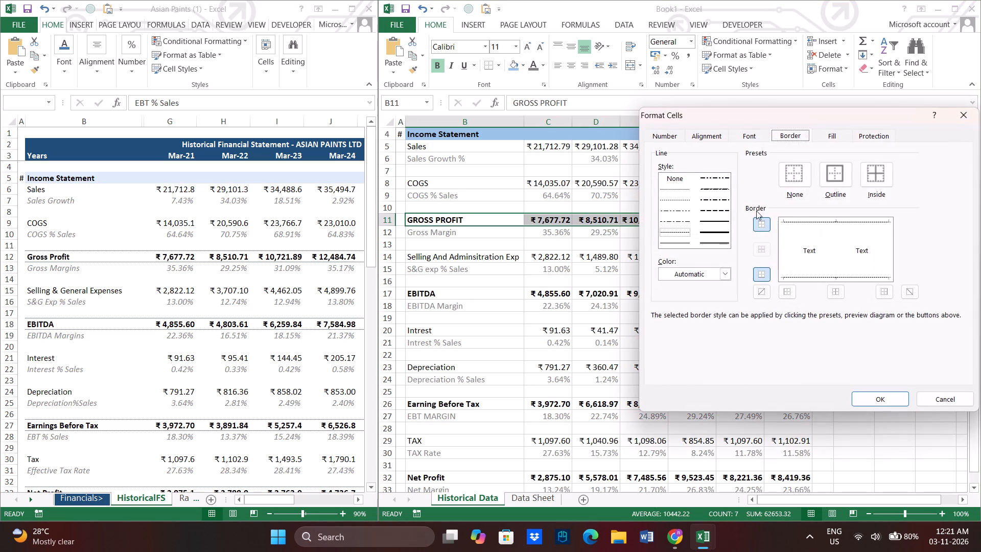
double_click(758, 228)
double_click(765, 279)
click(879, 397)
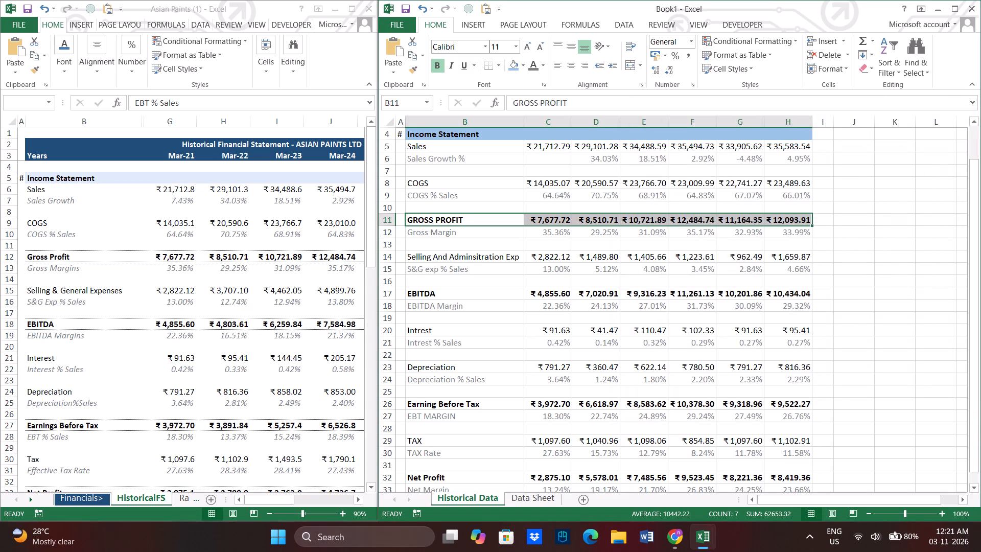
drag(444, 294, 774, 292)
key(F4)
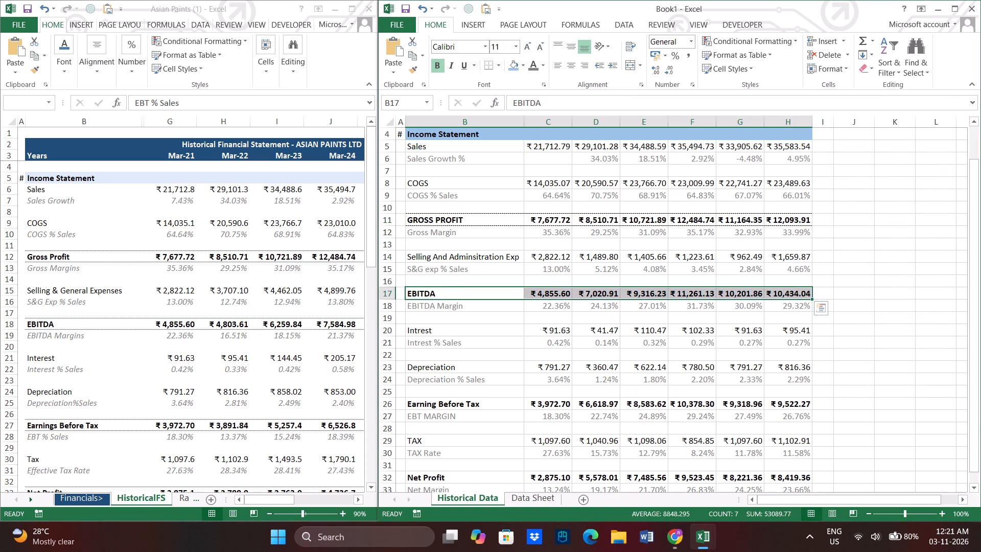
click(522, 409)
click(446, 397)
drag(465, 403, 797, 400)
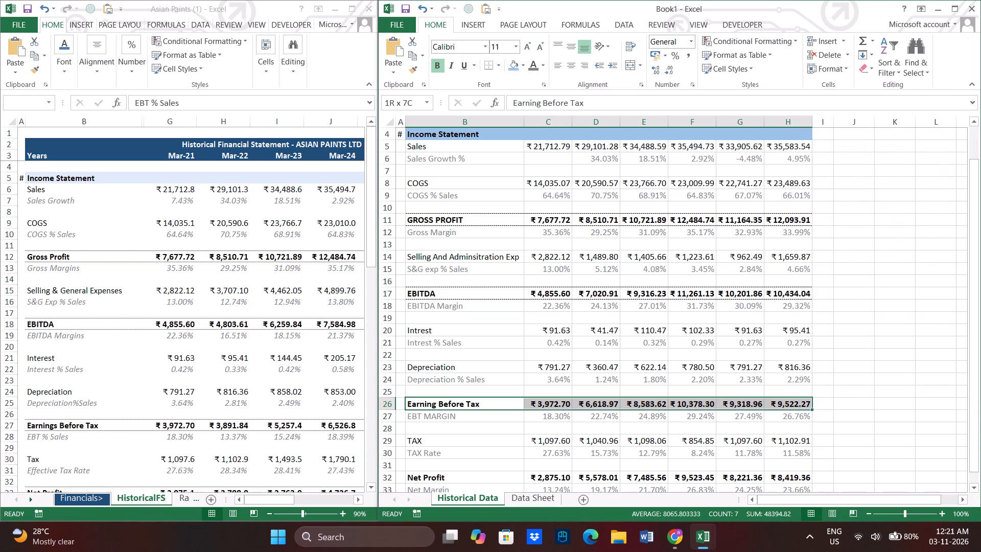
drag(797, 400, 798, 400)
key(F4)
scroll(612, 323, down, 2)
drag(455, 404, 757, 399)
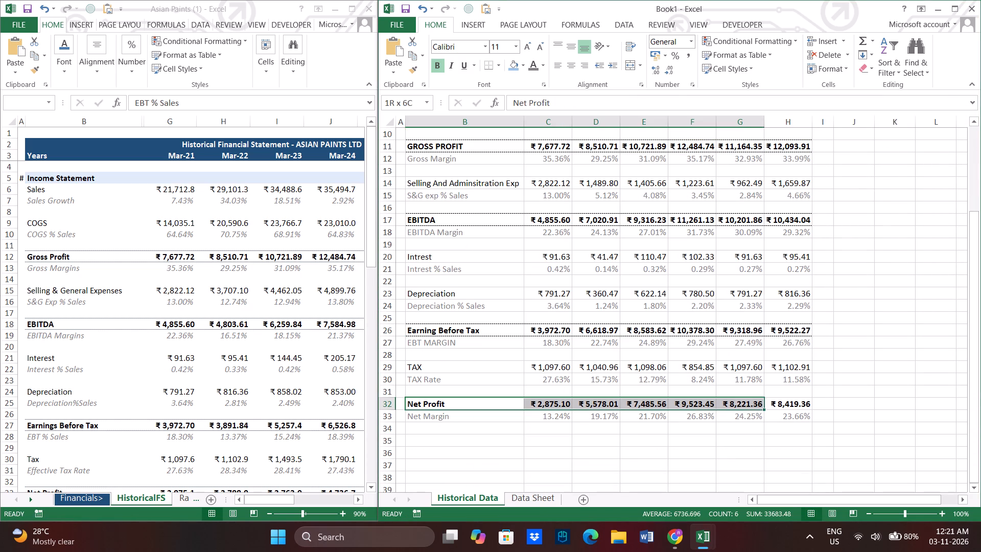
drag(757, 399, 778, 399)
key(F4)
click(767, 331)
scroll(571, 261, up, 5)
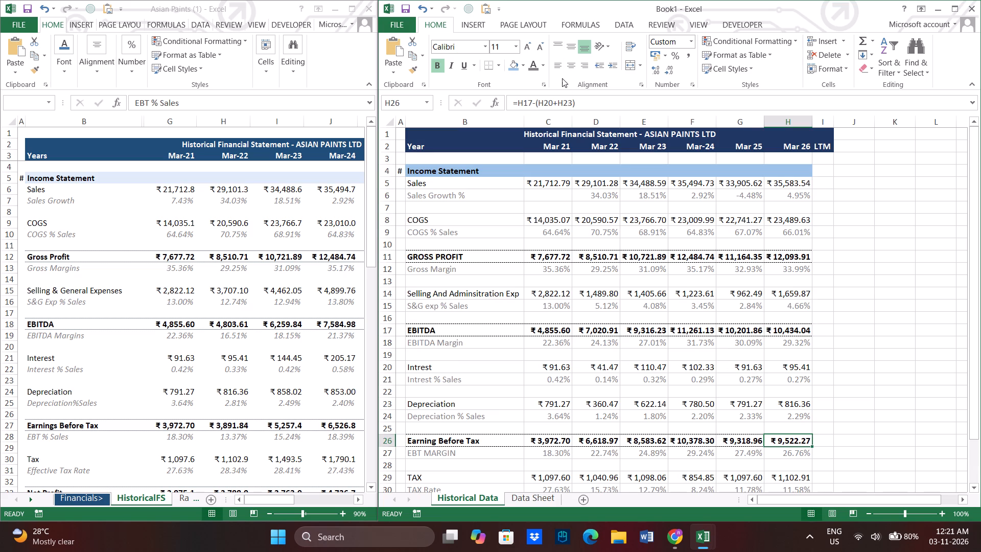
Hide the gridlines on the Historical Data sheet and review the income statement layout.
click(700, 29)
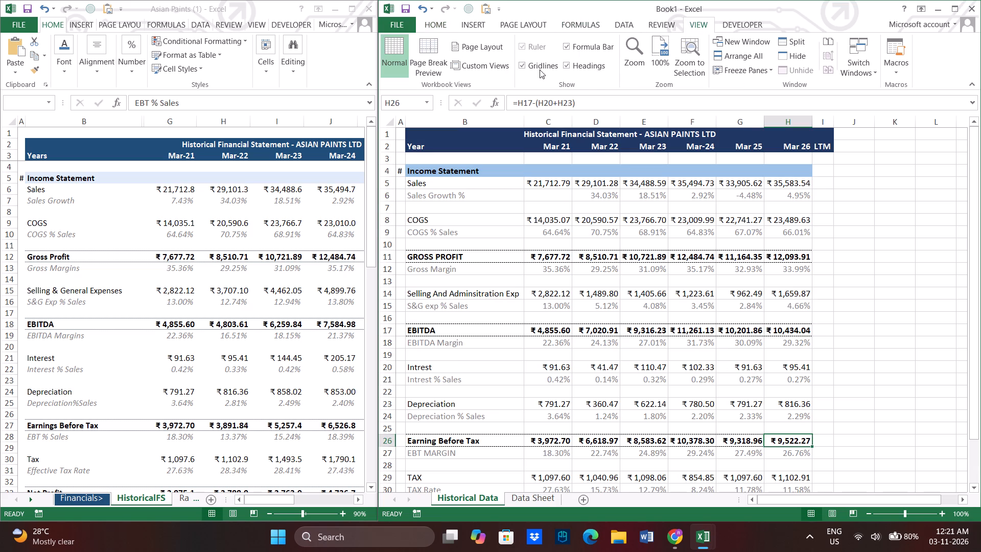
click(529, 64)
drag(628, 316, 623, 321)
scroll(595, 251, down, 1)
click(630, 327)
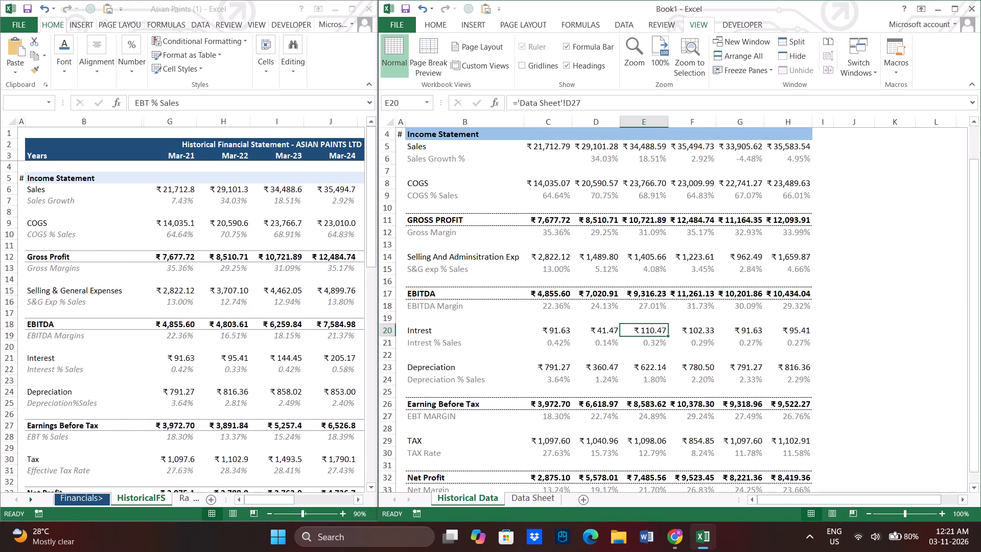
scroll(484, 228, up, 1)
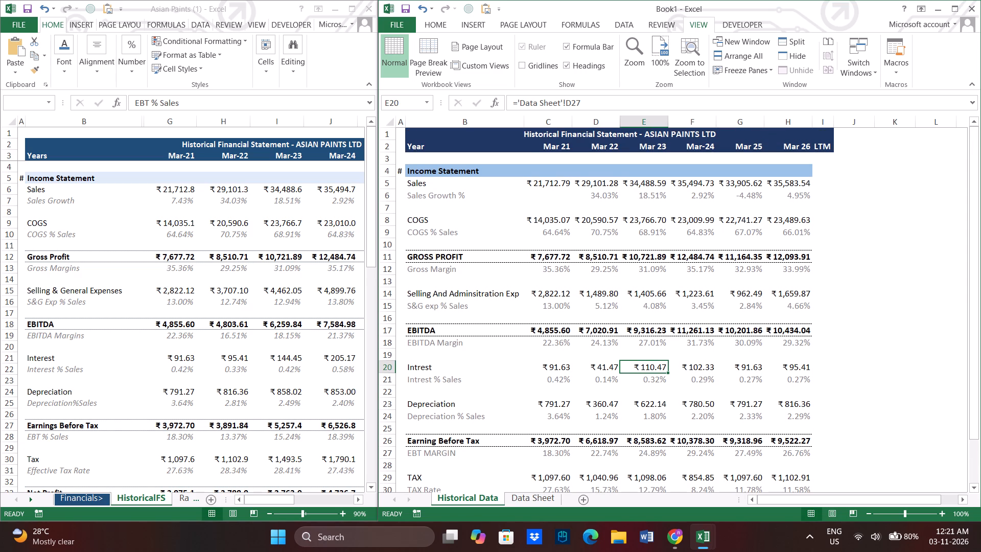
scroll(484, 228, down, 1)
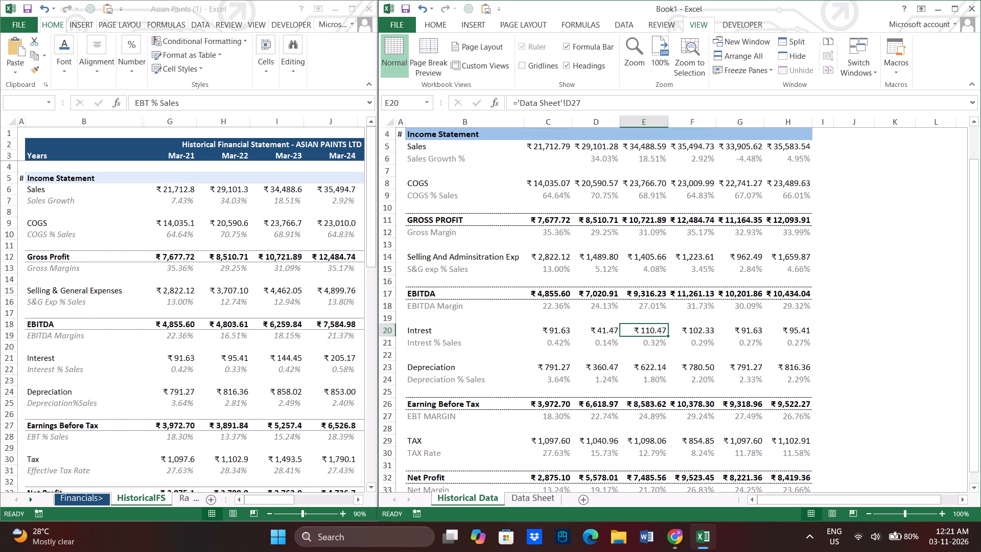
scroll(455, 286, down, 3)
scroll(455, 286, up, 4)
Change the capitalisation of the GROSS PROFIT label in B11 to Gross Profit.
double_click(468, 257)
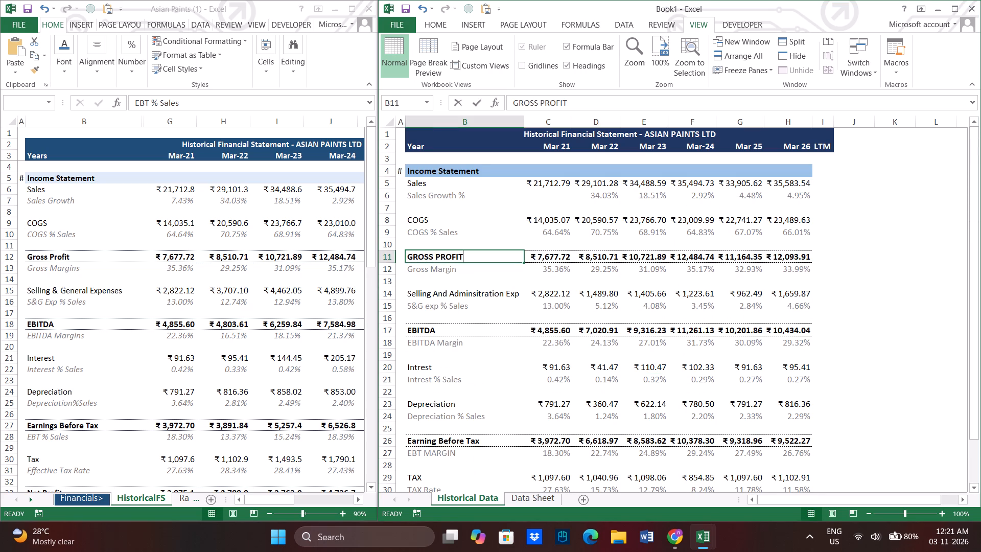
key(BackSpace)
key(BackSpace)
key(BackSpace)
key(BackSpace)
key(BackSpace)
text(rofit)
key(Left)
key(Left)
key(Left)
key(Left)
key(Left)
key(Left)
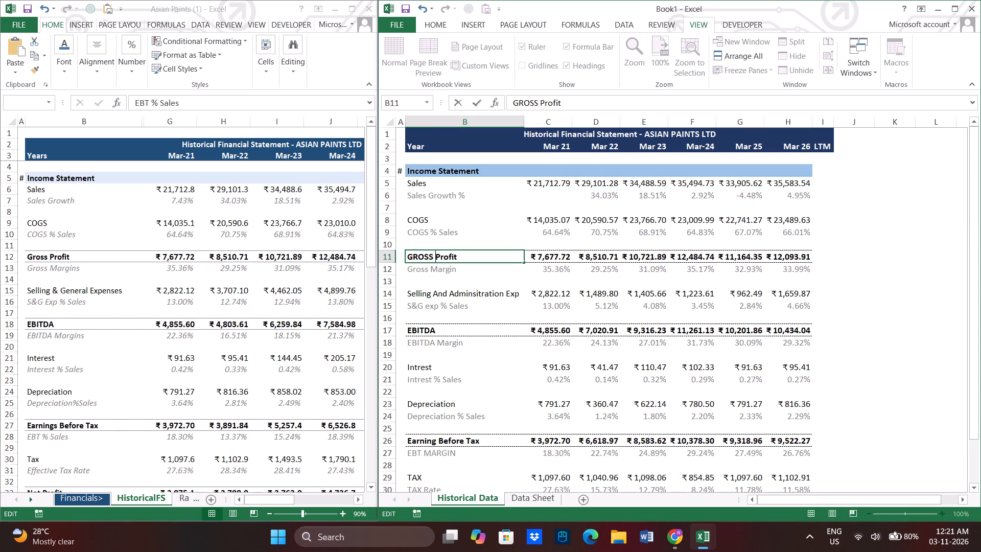
key(Left)
key(BackSpace)
key(BackSpace)
key(BackSpace)
key(BackSpace)
text(ross)
key(Return)
scroll(776, 330, down, 1)
scroll(776, 330, up, 1)
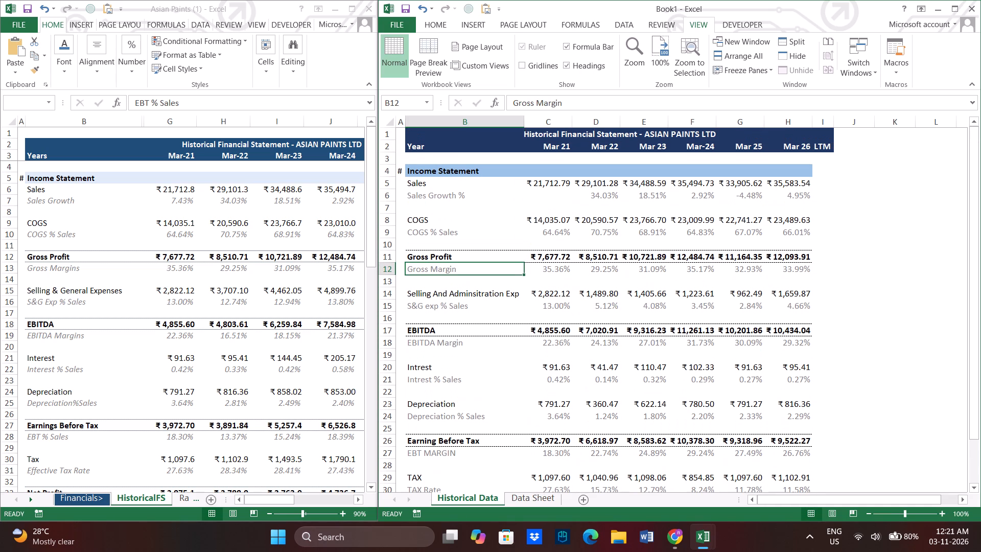
Copy the Income Statement header's blue fill from H4 into I4 under the LTM column.
click(805, 168)
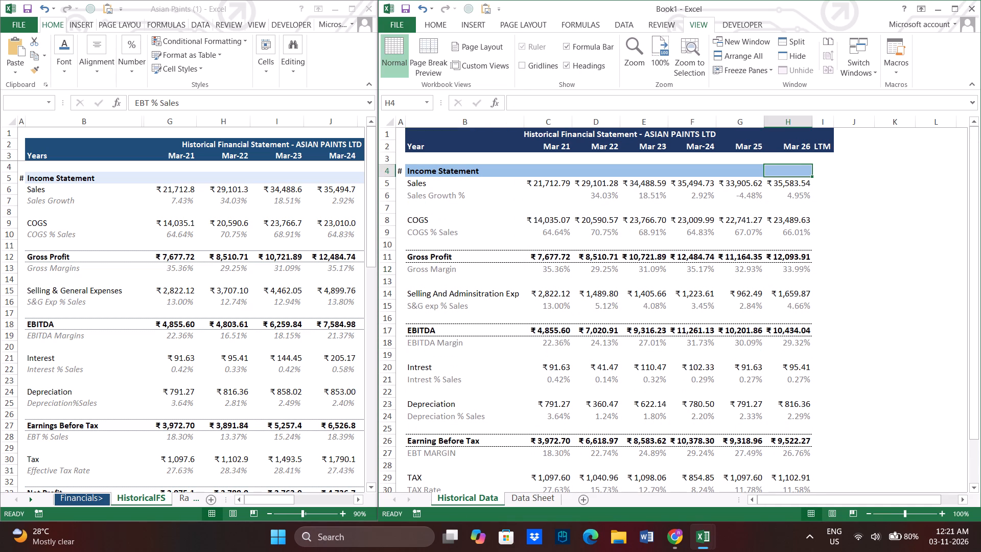
key(ctrl+c)
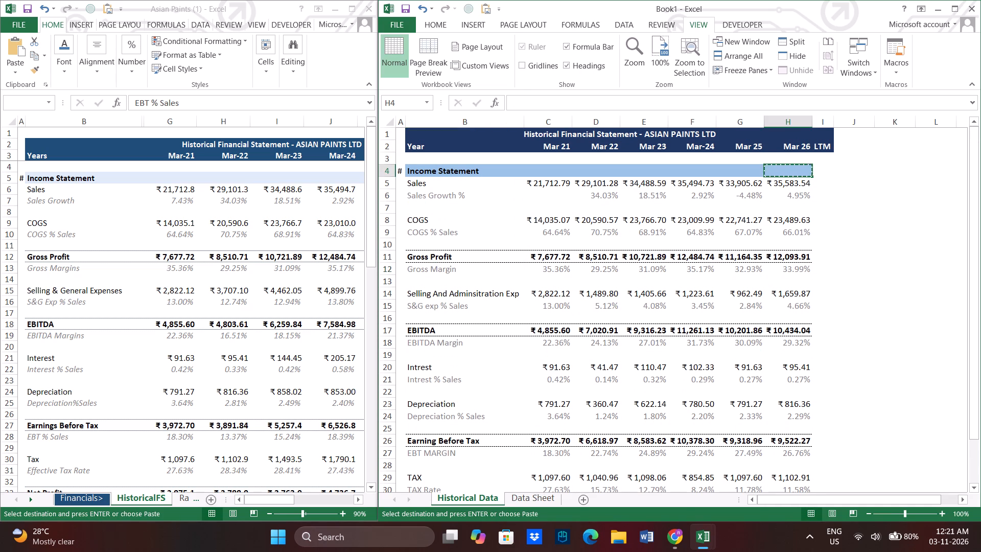
key(Right)
key(ctrl+v)
click(836, 208)
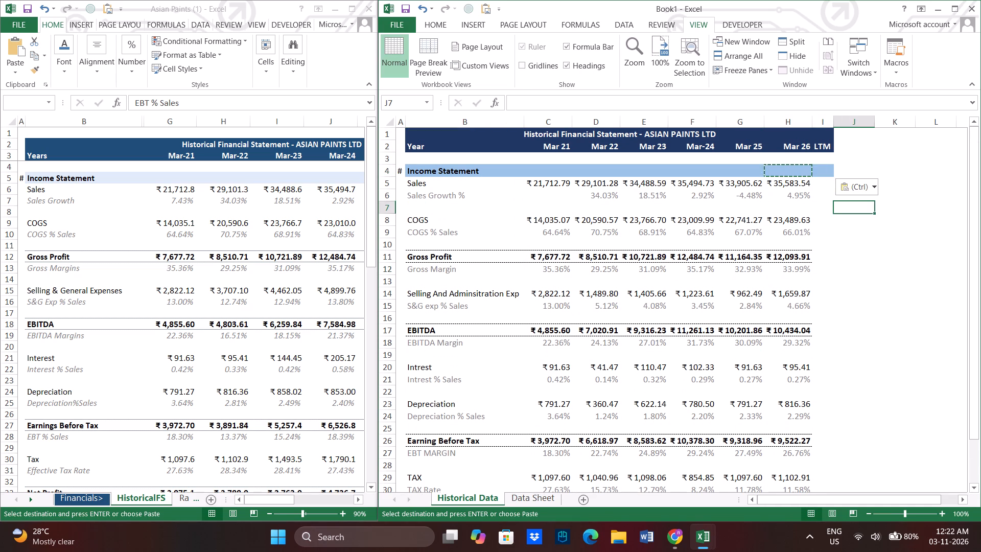
Widen the Asian Paints (1) window to show the LTM column and inspect the LTM Sales formula in M6 of HistoricalFS.
click(822, 185)
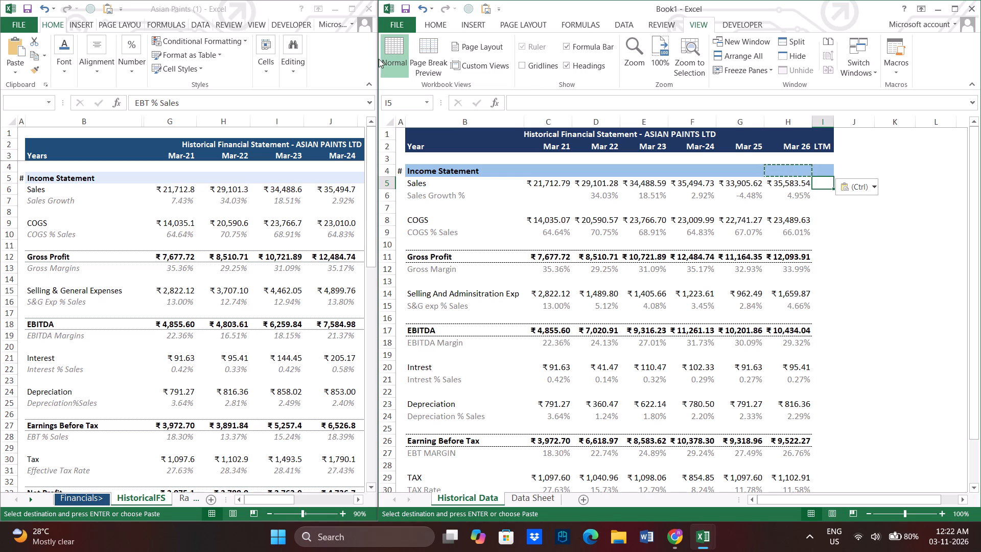
drag(378, 59, 461, 70)
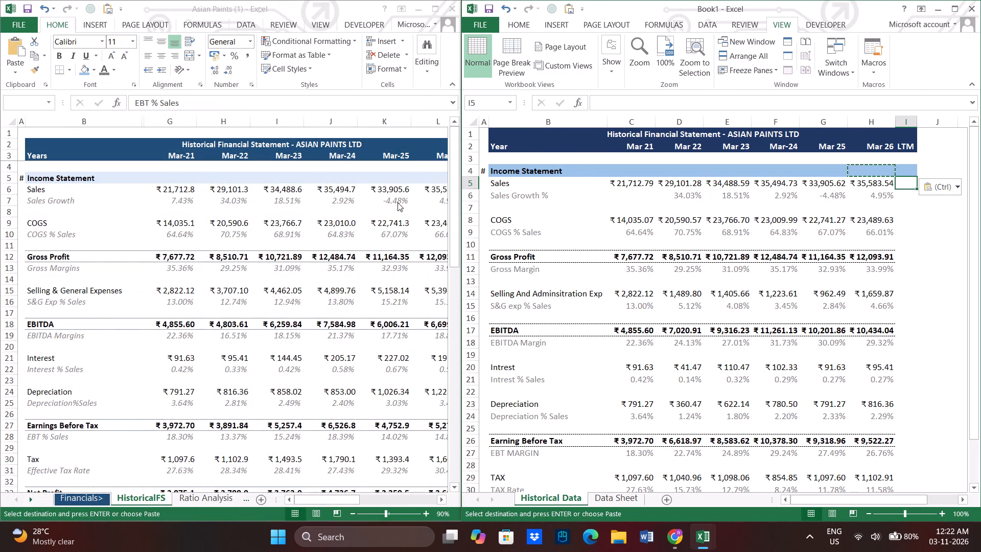
drag(461, 195, 636, 208)
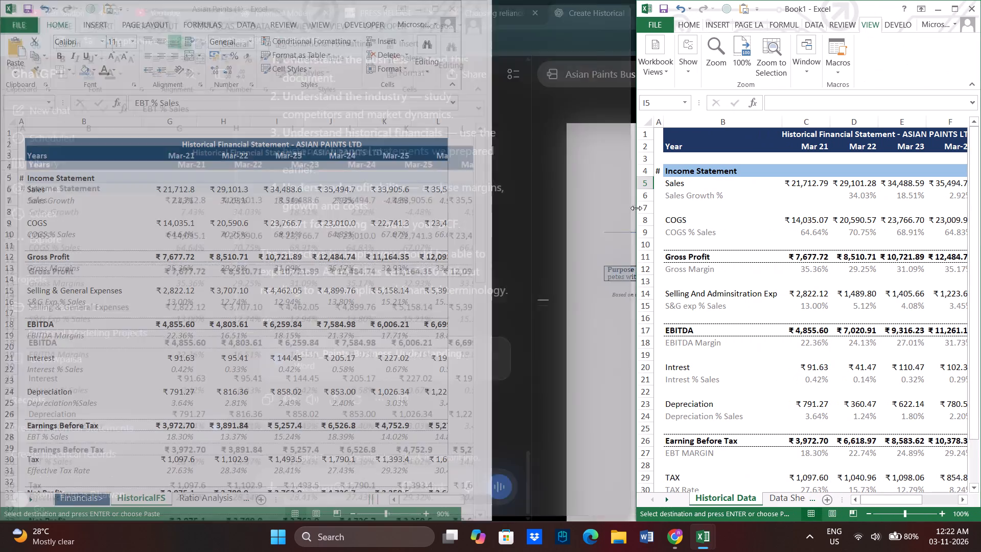
double_click(502, 188)
double_click(500, 189)
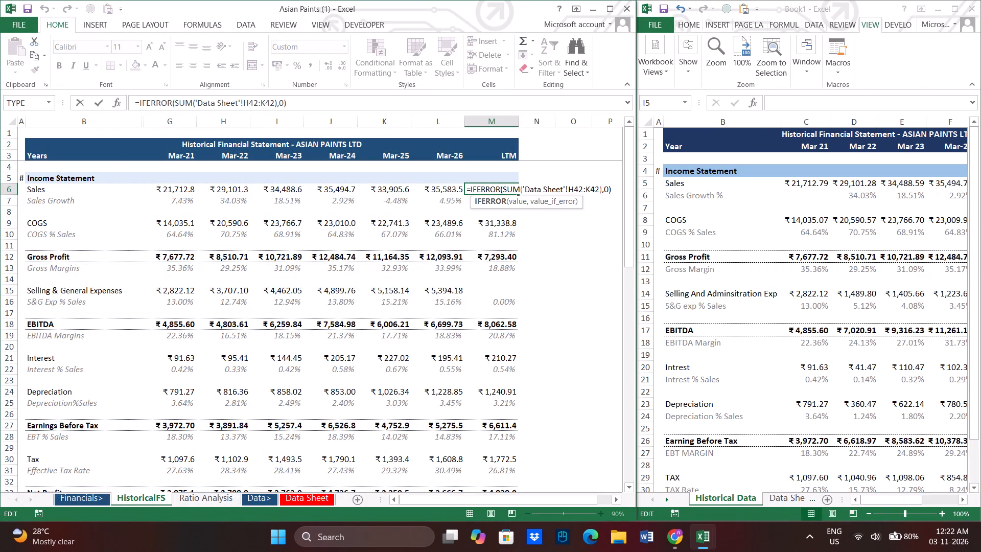
key(Return)
Examine the annual Sales figures from Mar-23 to Mar-26 in row 17 of the Asian Paints (1) Data Sheet.
click(194, 509)
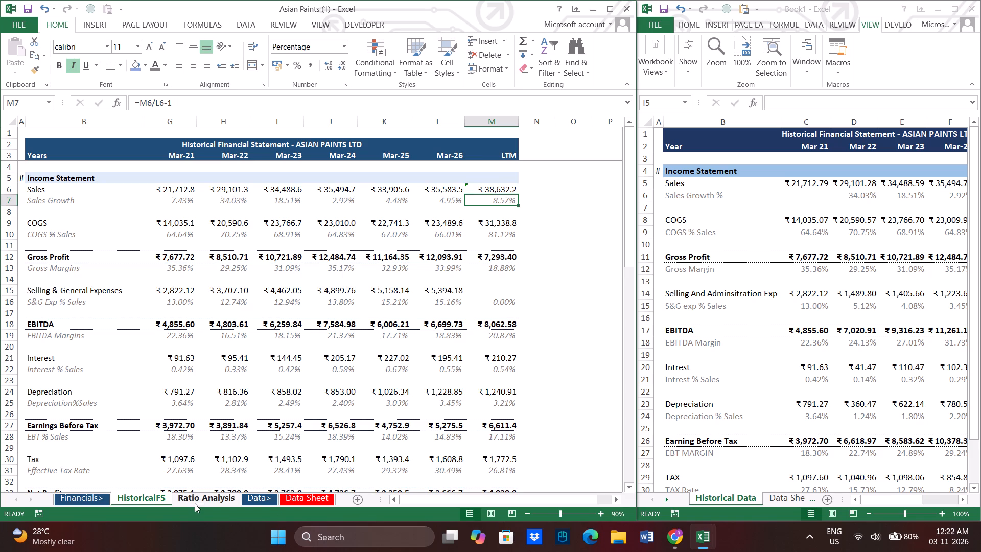
click(196, 503)
click(310, 492)
click(436, 242)
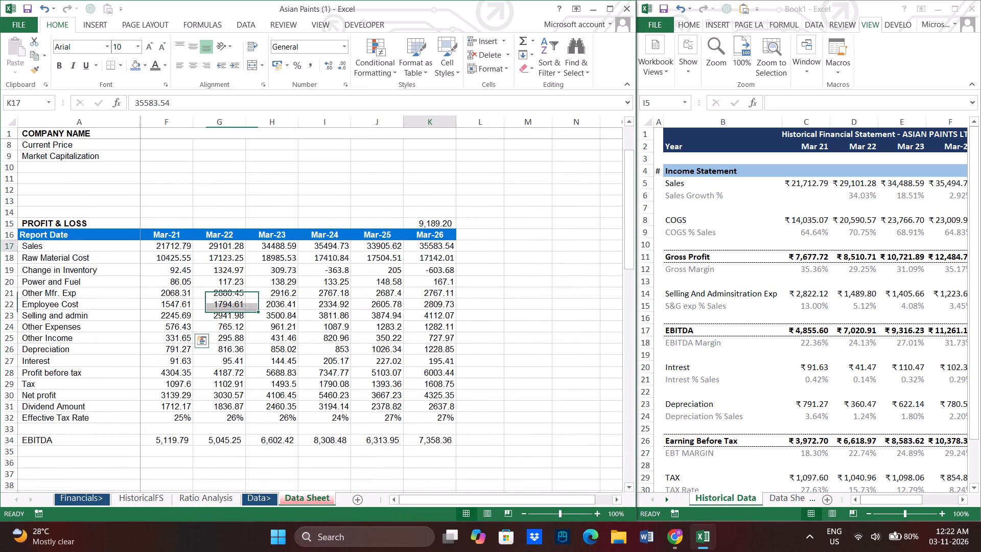
click(280, 122)
click(279, 250)
click(278, 245)
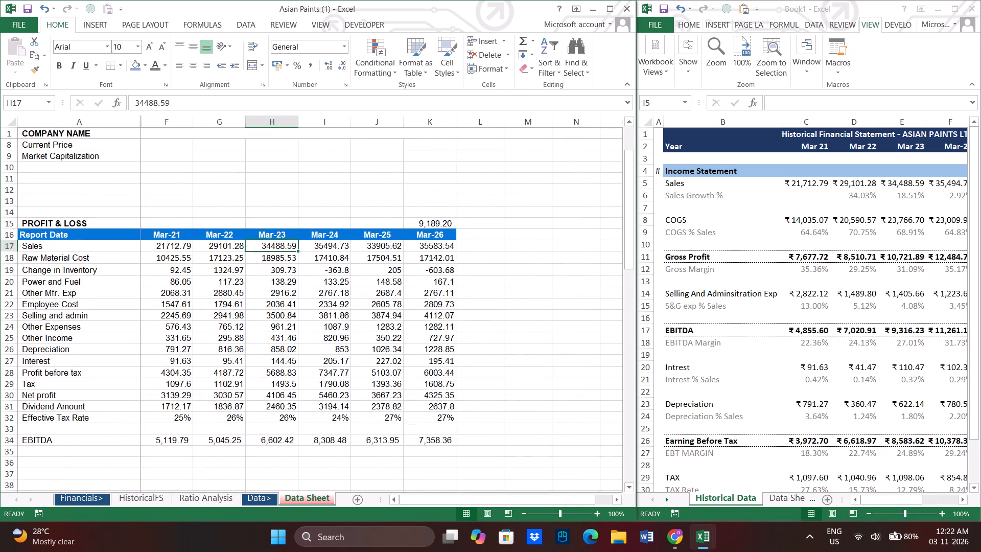
drag(278, 245, 434, 245)
click(434, 245)
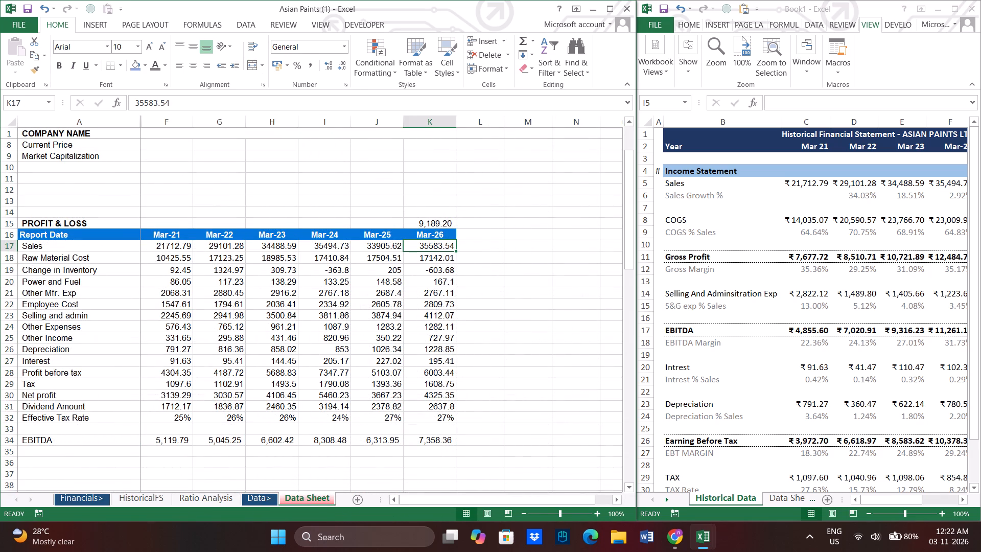
drag(434, 245, 288, 247)
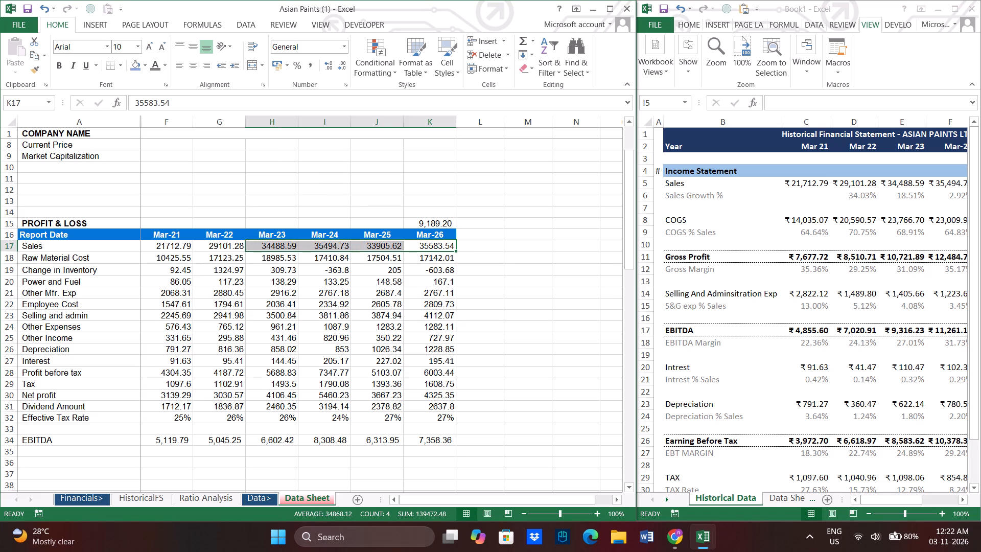
click(288, 247)
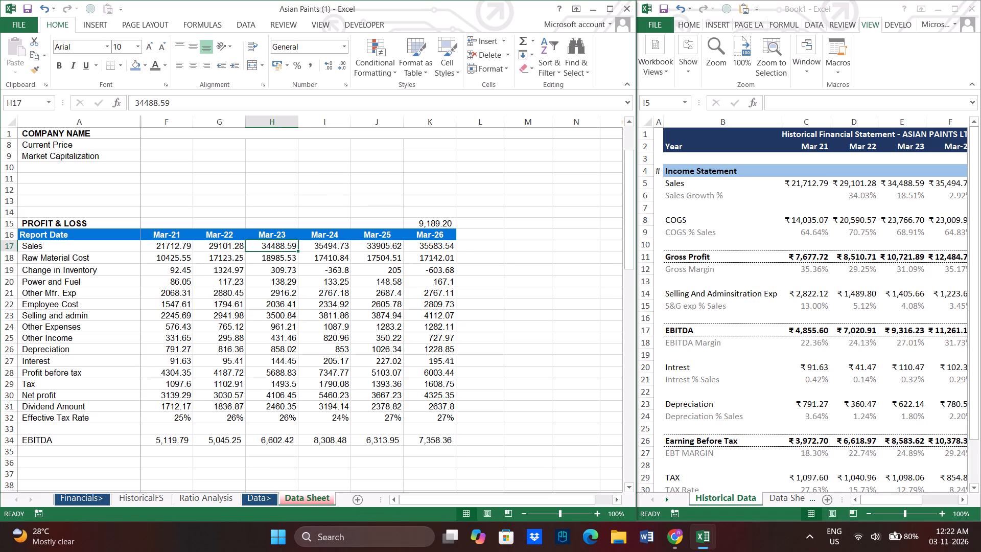
click(288, 247)
scroll(293, 244, up, 4)
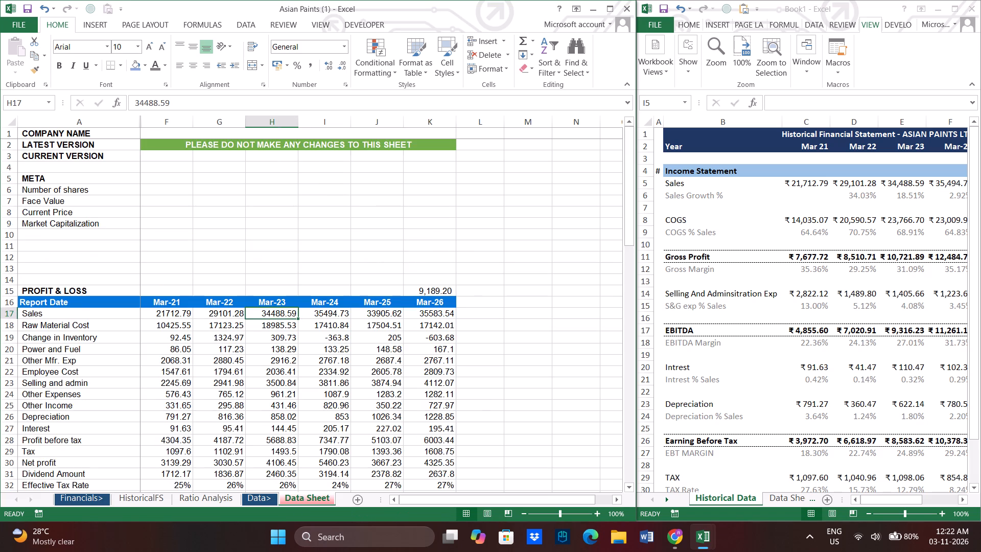
scroll(293, 247, down, 1)
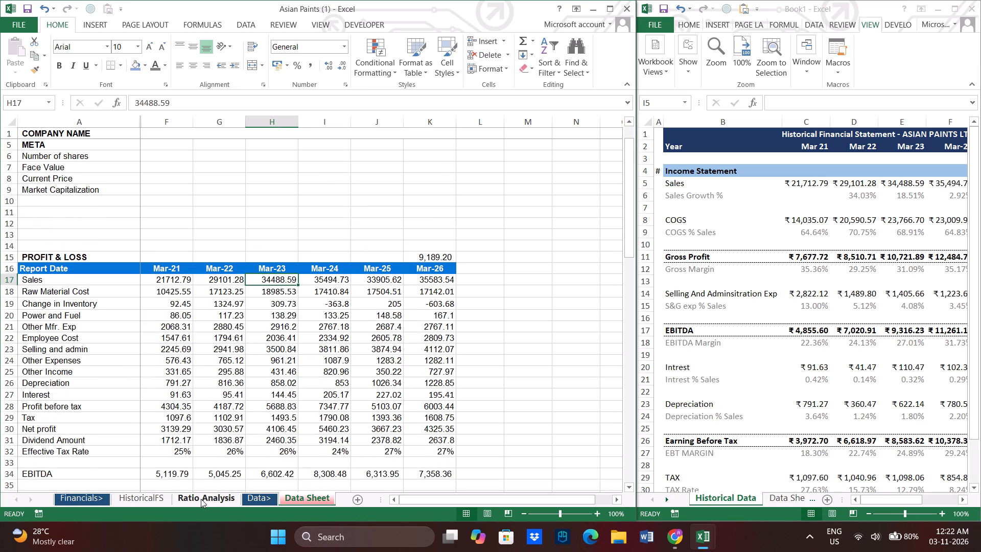
Recheck the LTM Sales formula in HistoricalFS M6 and trace its source to the Quarters Sales row on the Data Sheet.
click(201, 499)
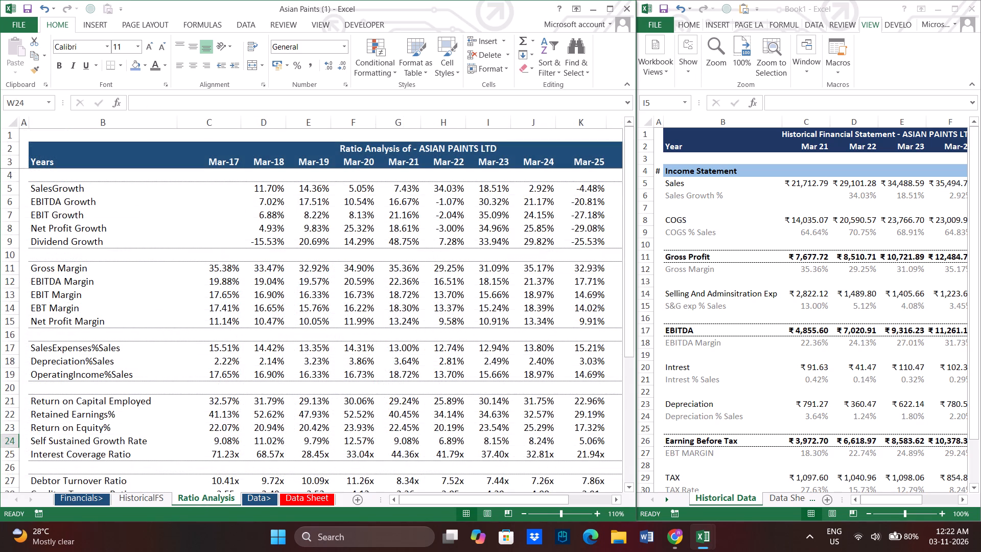
click(155, 497)
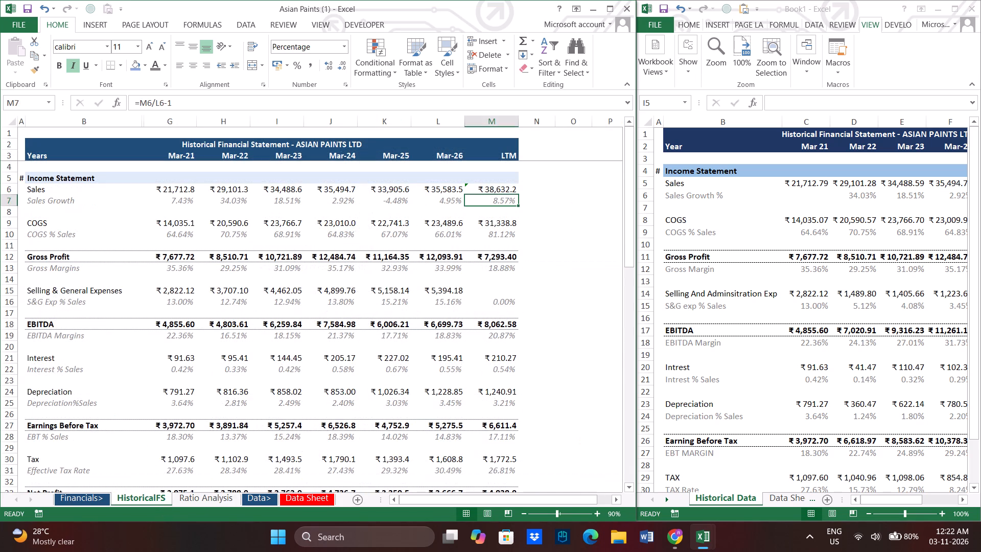
click(499, 188)
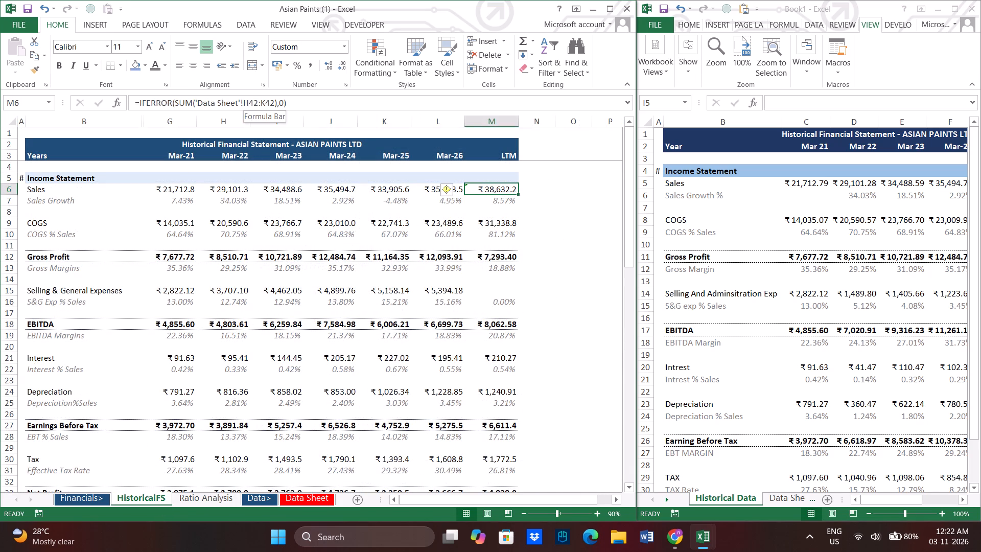
click(205, 505)
click(294, 497)
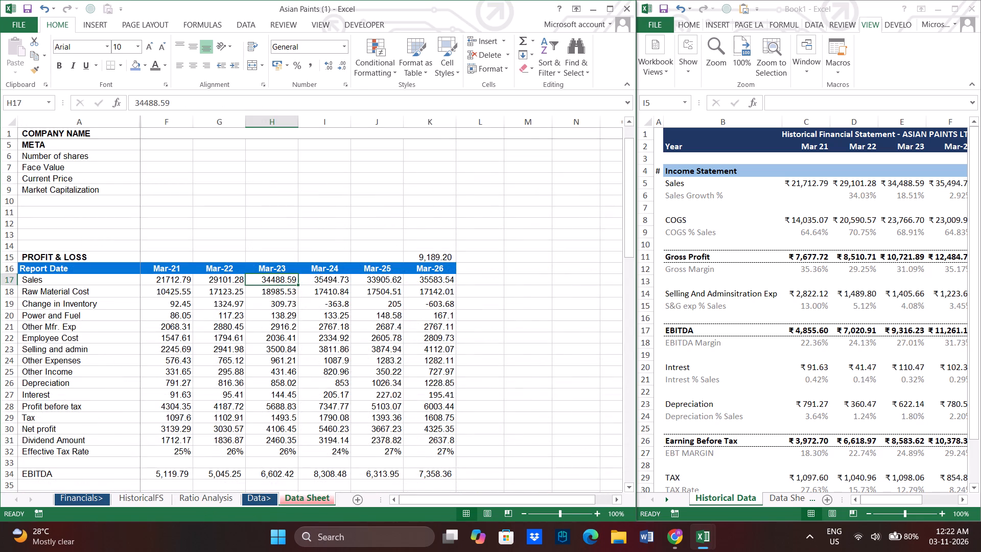
scroll(196, 342, down, 6)
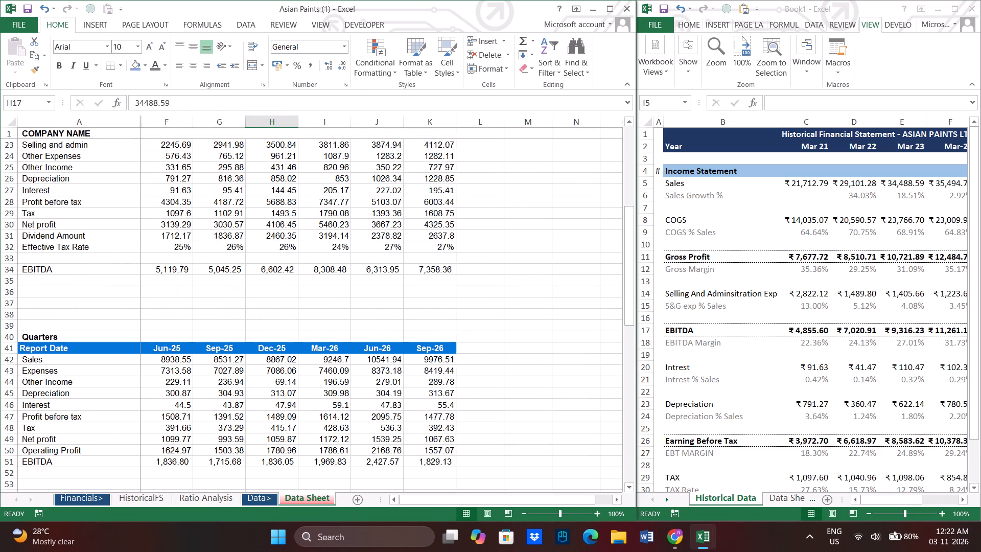
drag(284, 355, 369, 358)
click(369, 358)
click(322, 361)
drag(321, 361, 429, 361)
click(429, 361)
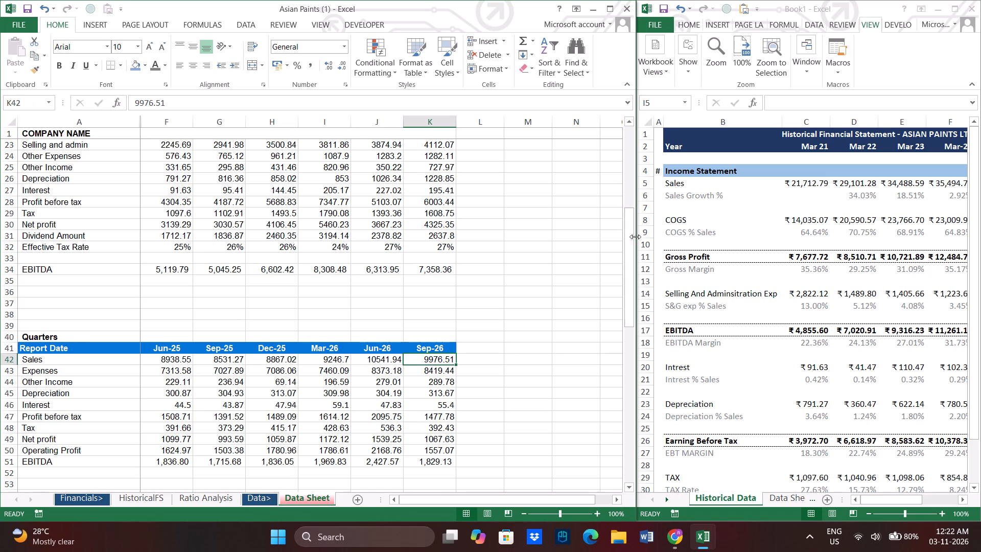
In Book1's Historical Data I5, start the LTM Sales formula with a reference to the Mar-26 to Sep-26 quarterly Sales, 'Data Sheet'!I42:K42.
drag(637, 250, 336, 259)
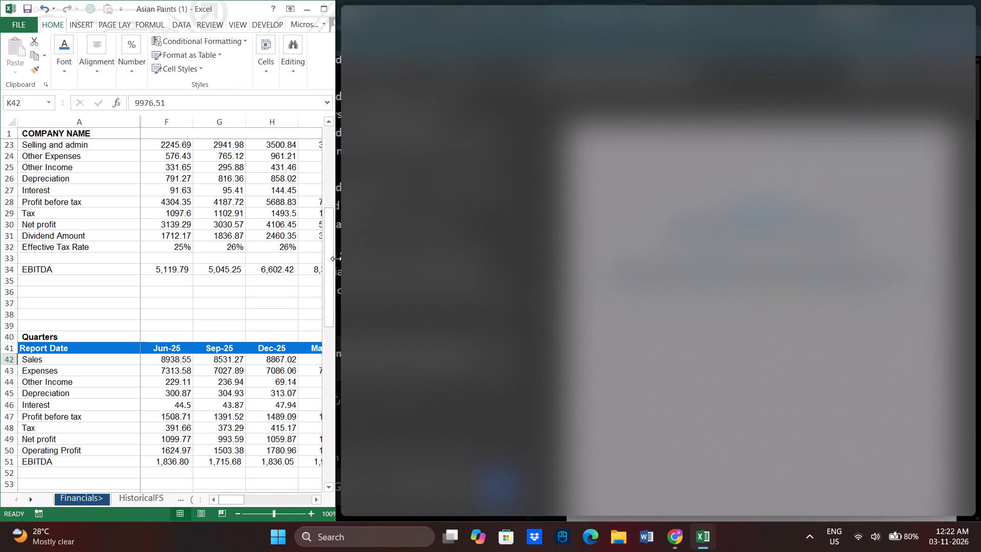
click(492, 500)
scroll(494, 361, down, 4)
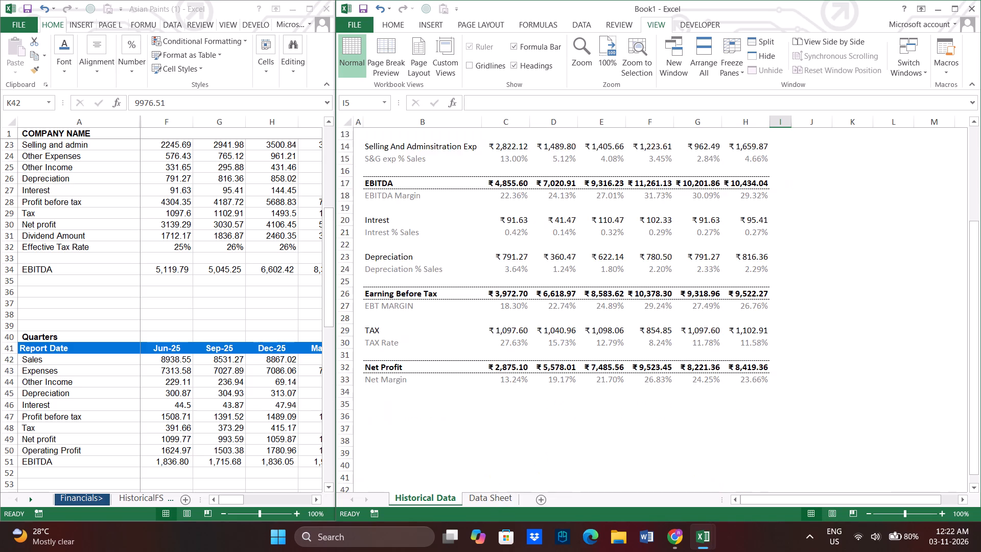
scroll(494, 361, down, 1)
scroll(494, 361, up, 12)
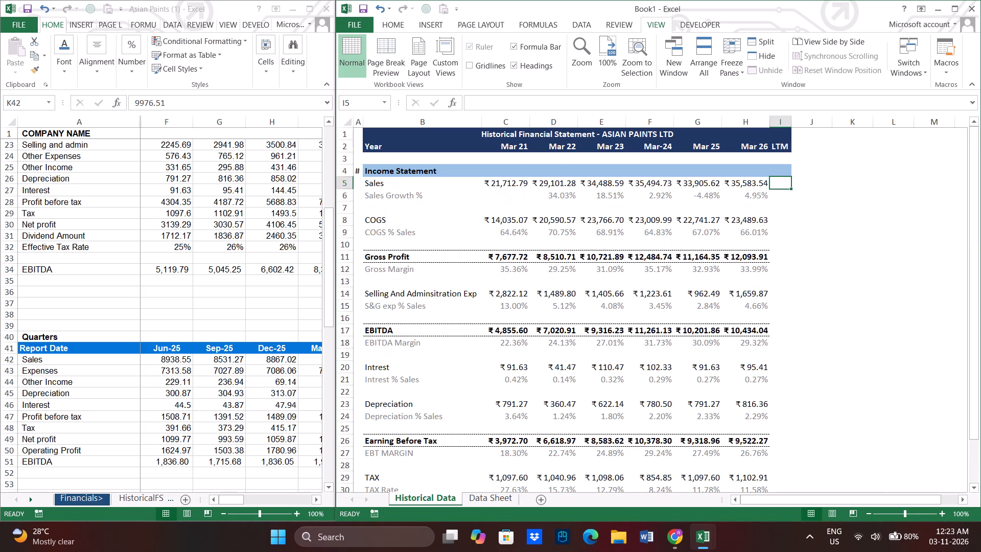
key(equal)
click(494, 499)
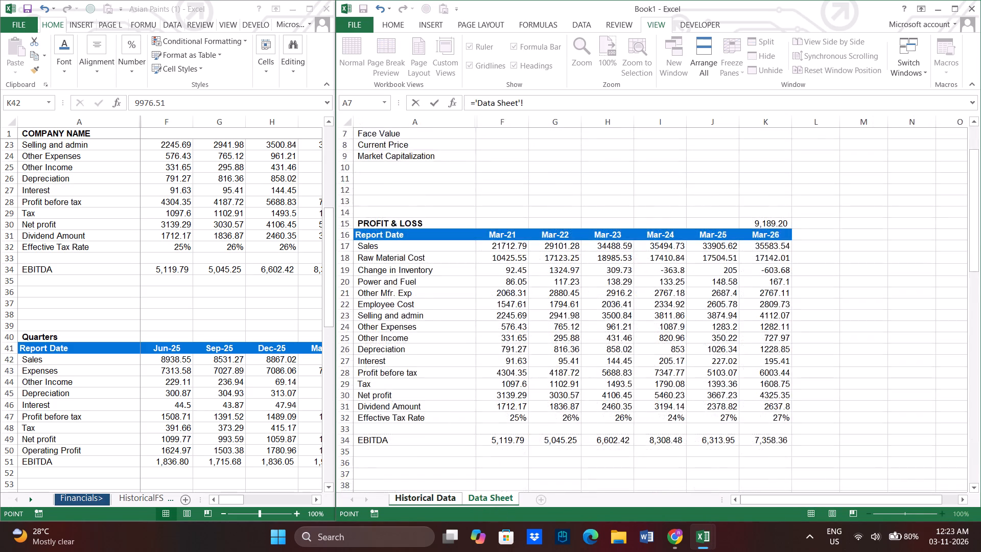
scroll(538, 308, down, 2)
scroll(538, 308, up, 2)
scroll(536, 313, down, 18)
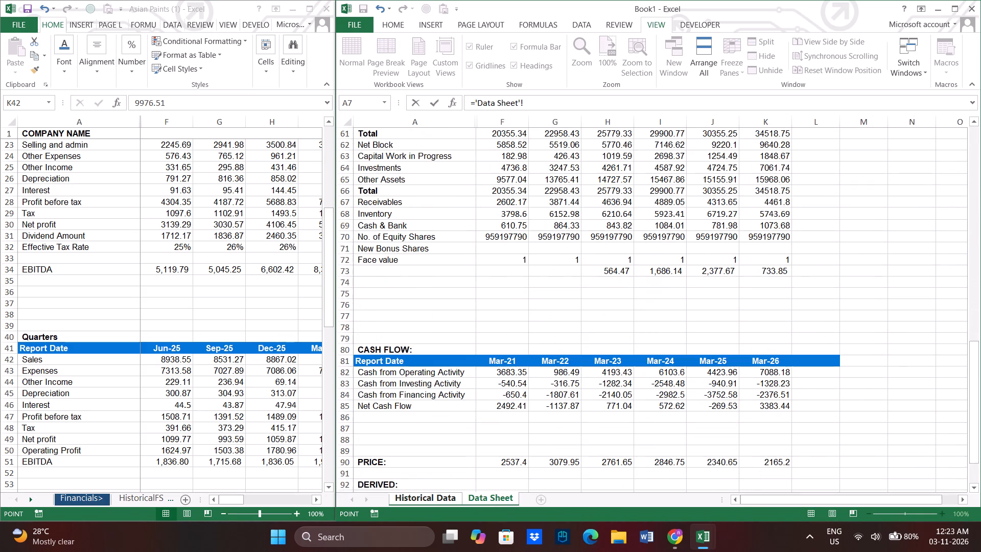
scroll(521, 314, up, 1)
scroll(521, 314, down, 6)
scroll(521, 314, up, 16)
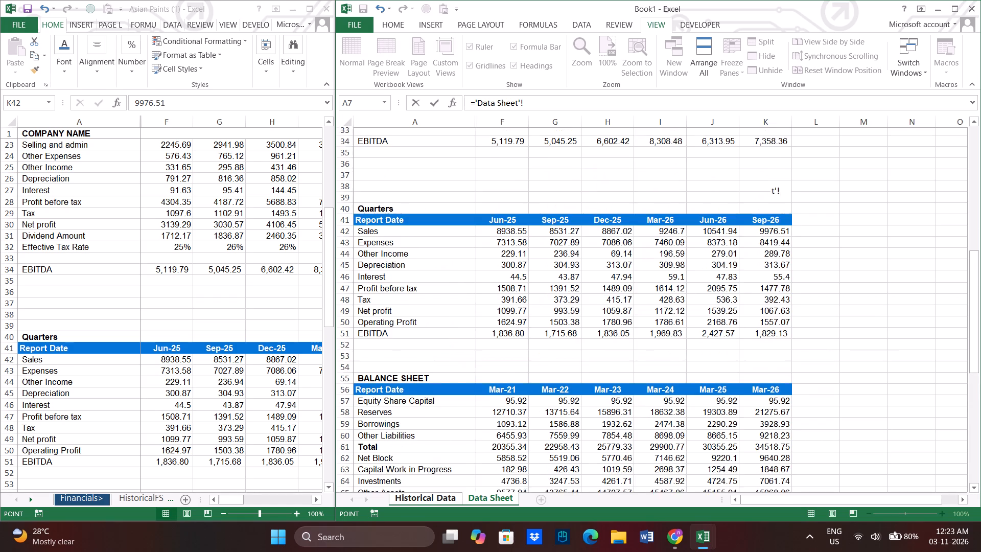
scroll(521, 314, up, 3)
scroll(507, 290, down, 3)
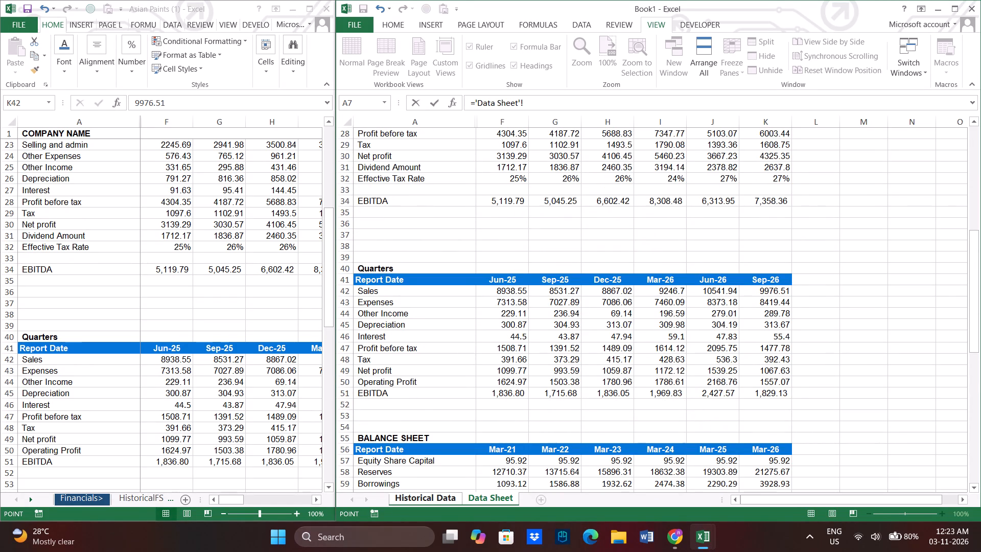
click(665, 290)
drag(668, 292, 765, 290)
click(474, 105)
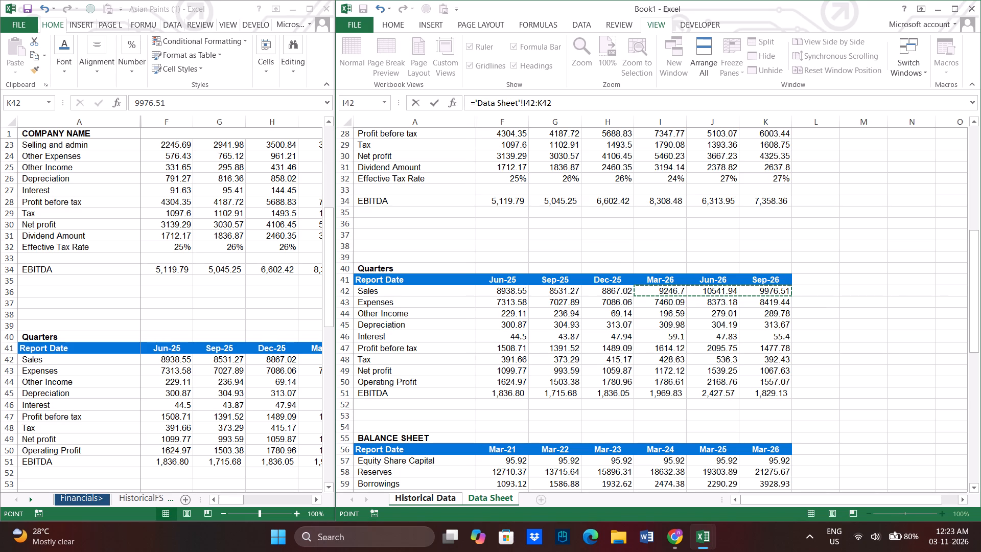
Wrap the quarterly Sales reference in SUM and enter I5 as =SUM('Data Sheet'!I42:K42).
text(sum)
key(Return)
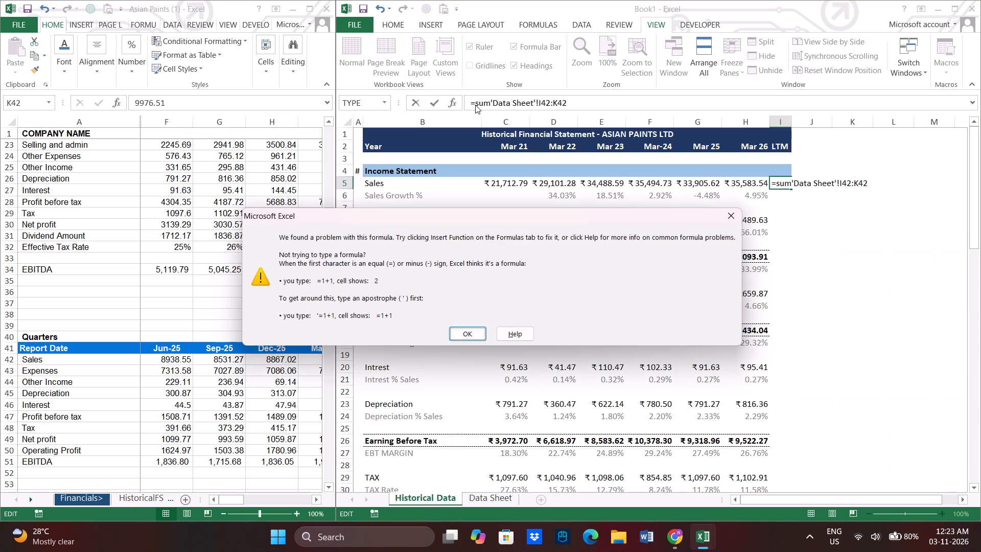
click(488, 338)
click(461, 338)
click(493, 104)
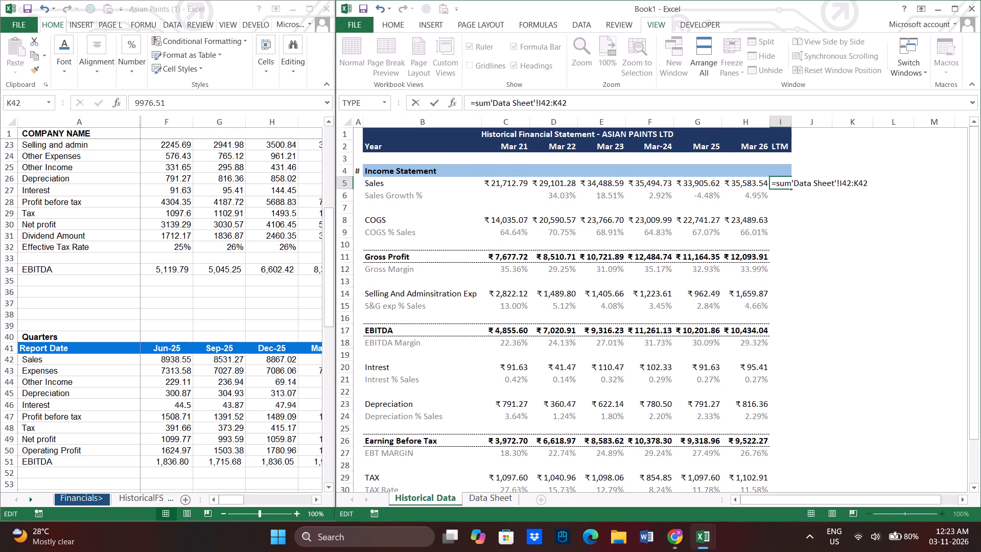
click(488, 102)
key(shift+parenright)
key(BackSpace)
key(shift+parenleft)
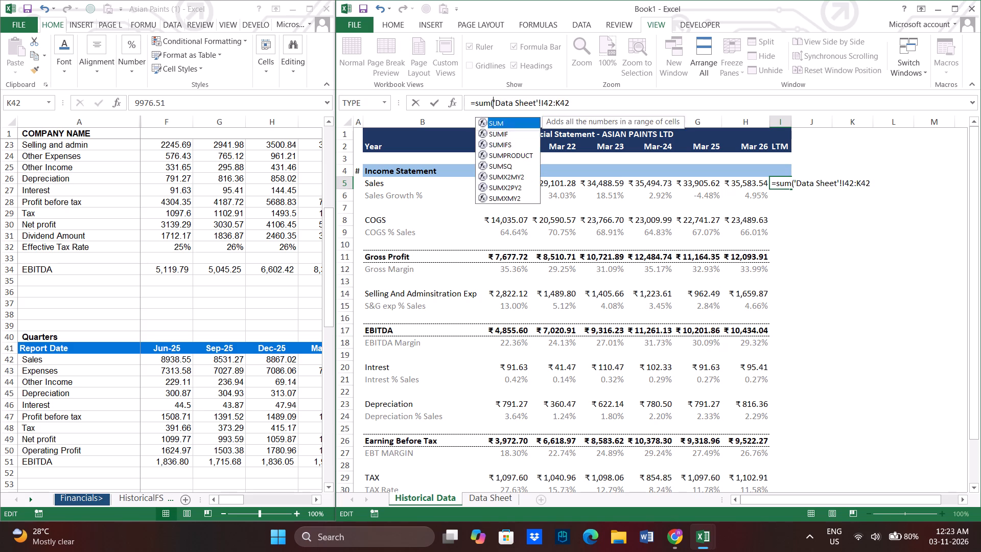
key(Return)
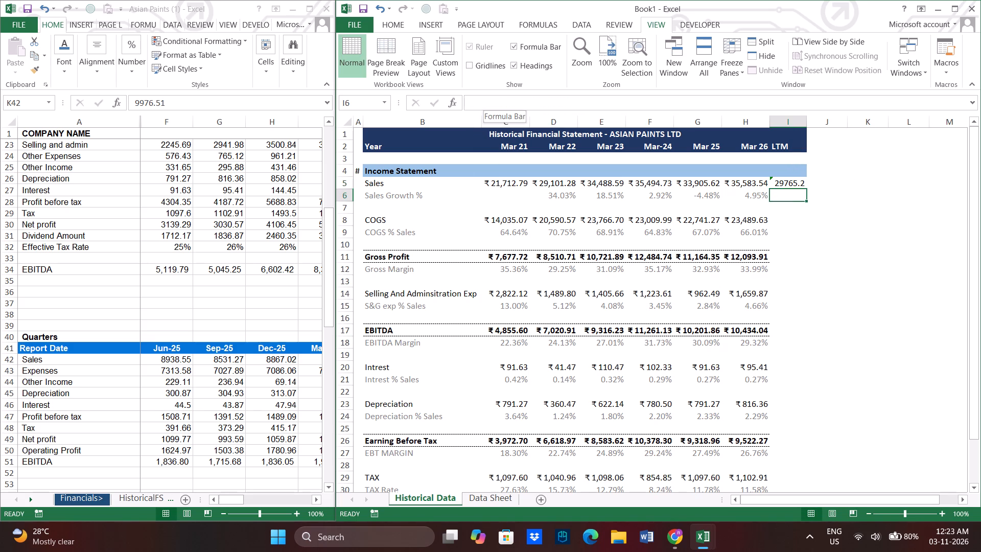
Compare Book1's LTM Sales formula in I5 with the one in HistoricalFS M6, and look over Book1's Data Sheet.
click(790, 186)
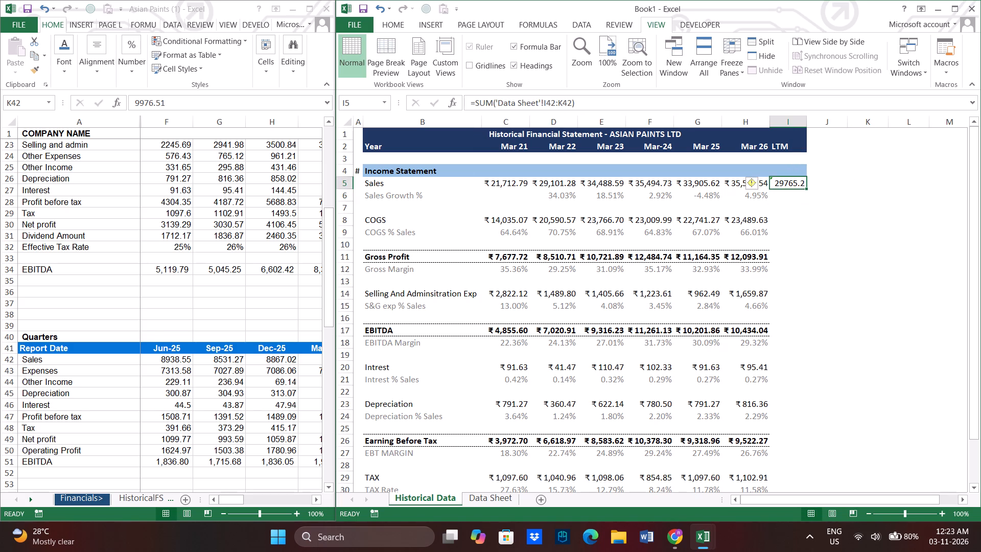
scroll(150, 325, up, 7)
click(90, 510)
click(90, 505)
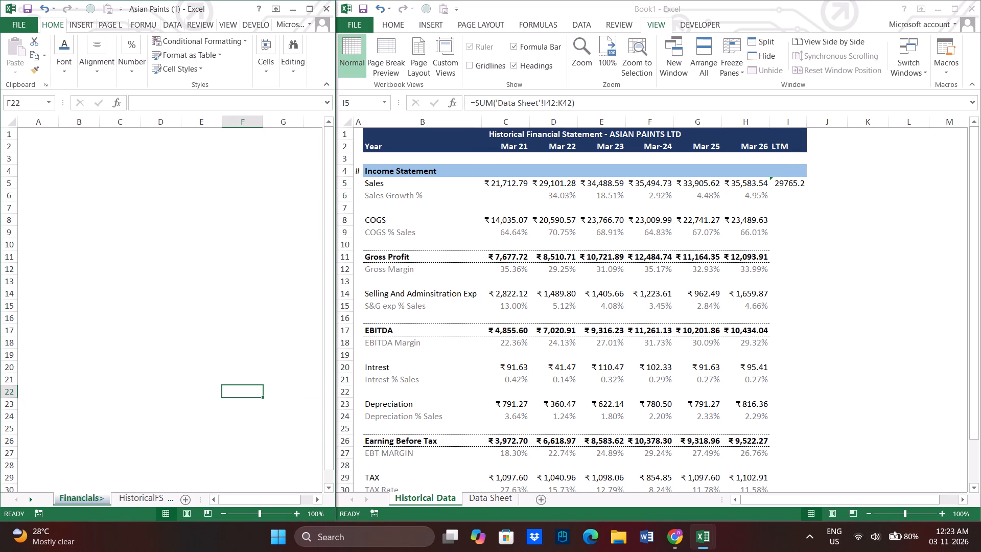
click(126, 502)
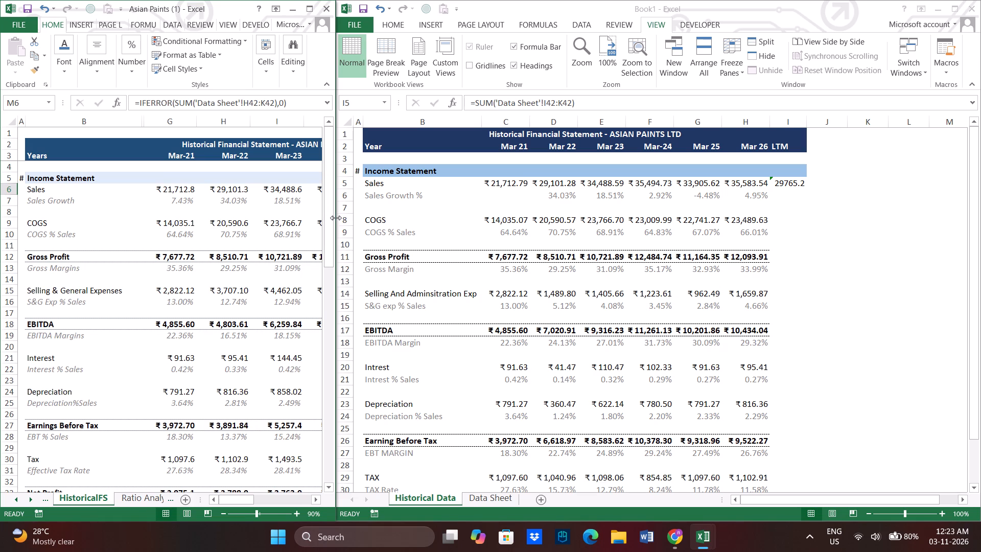
drag(336, 218, 538, 214)
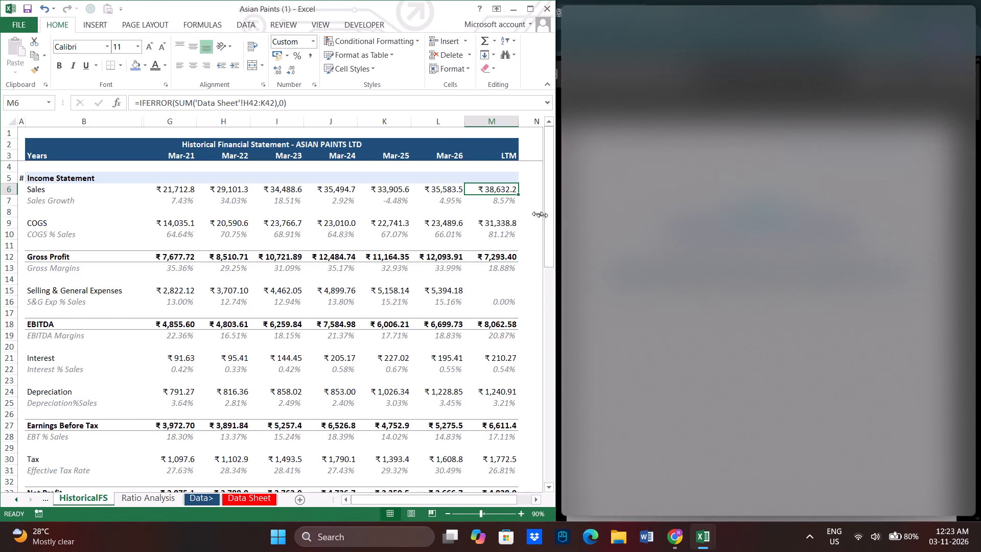
drag(538, 214, 224, 216)
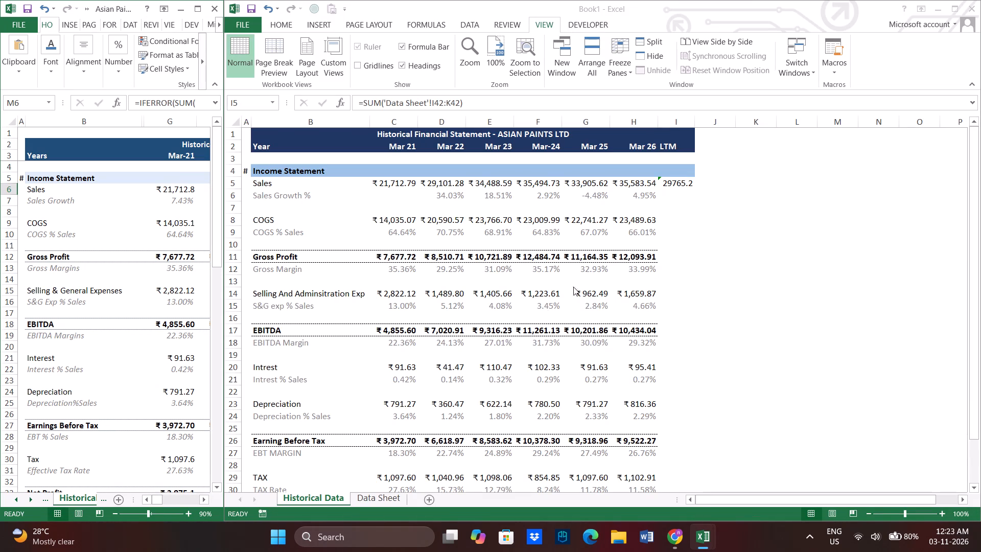
click(371, 491)
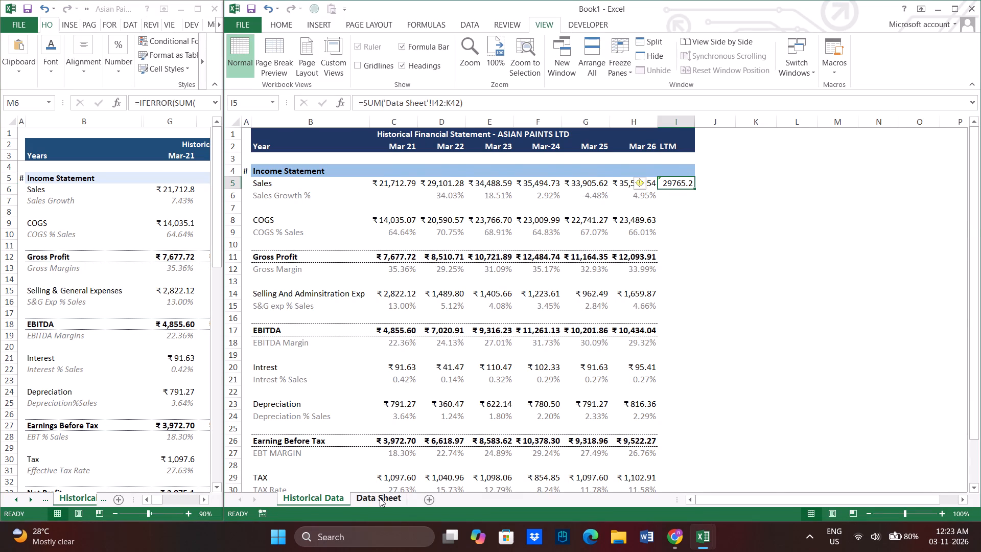
click(380, 498)
scroll(511, 349, down, 5)
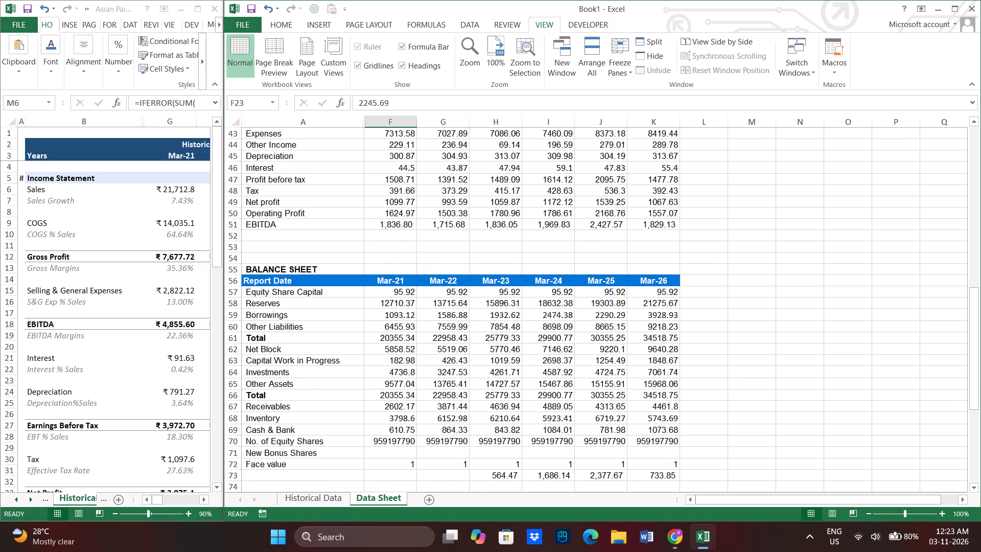
click(321, 502)
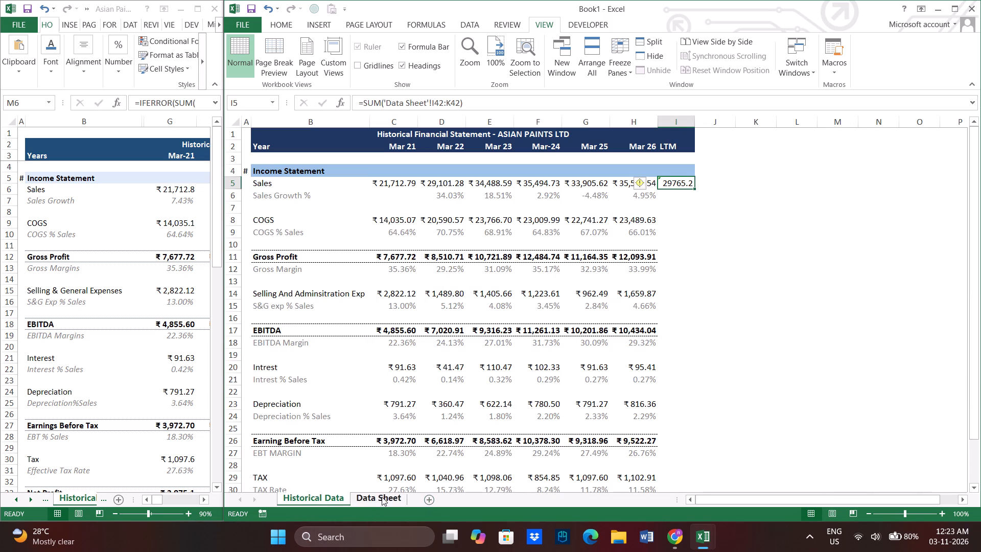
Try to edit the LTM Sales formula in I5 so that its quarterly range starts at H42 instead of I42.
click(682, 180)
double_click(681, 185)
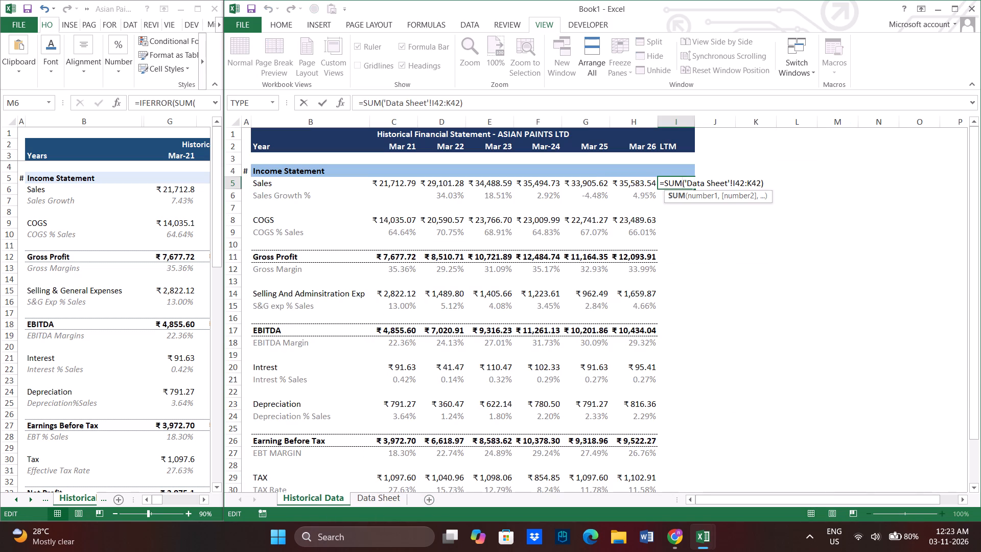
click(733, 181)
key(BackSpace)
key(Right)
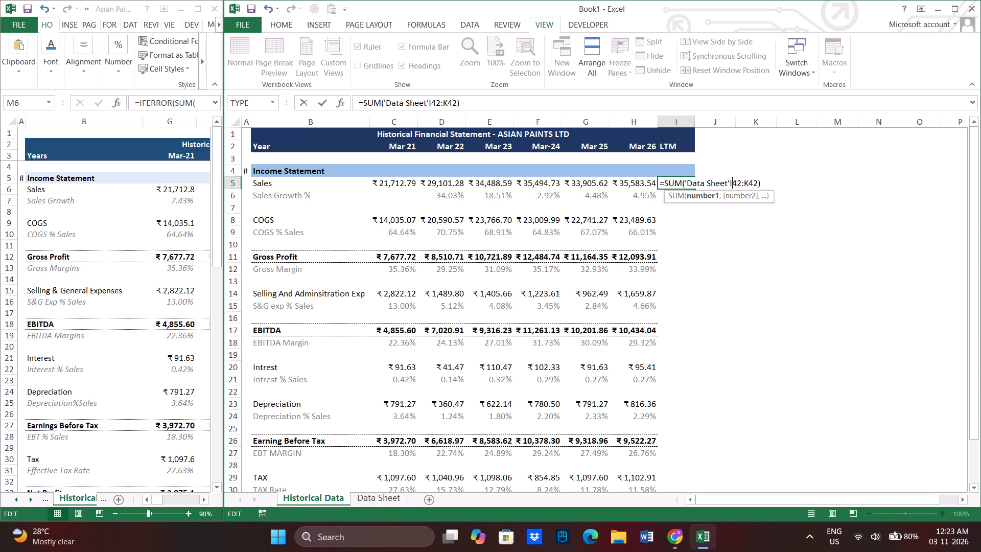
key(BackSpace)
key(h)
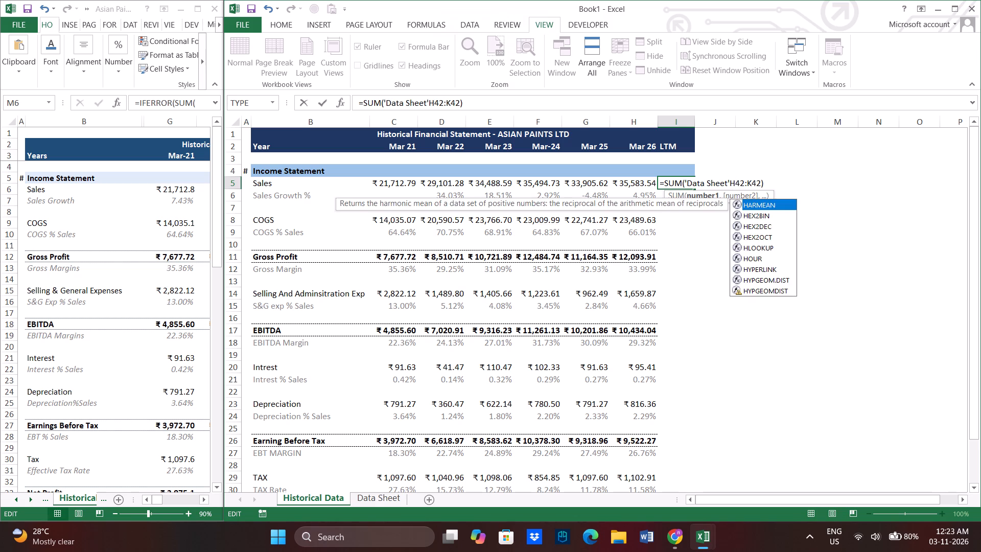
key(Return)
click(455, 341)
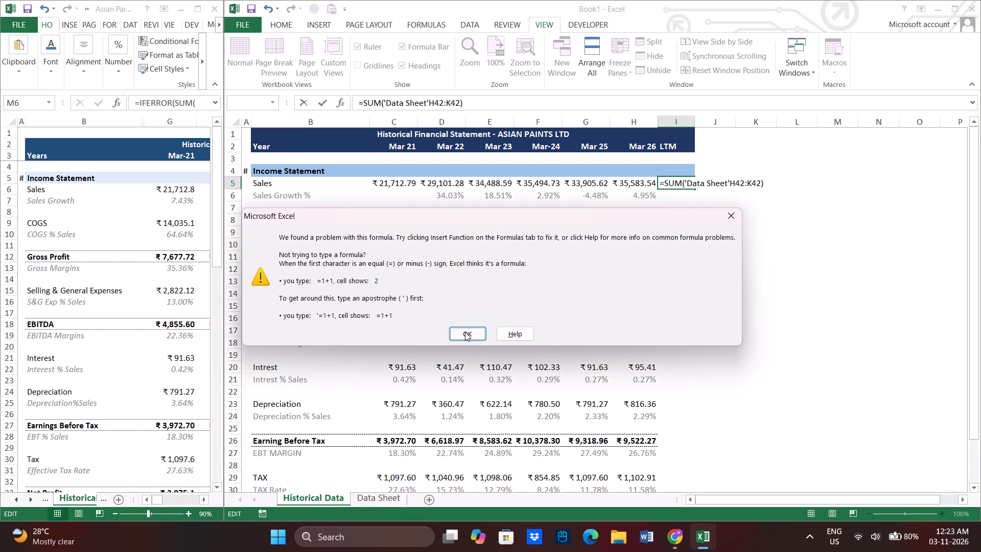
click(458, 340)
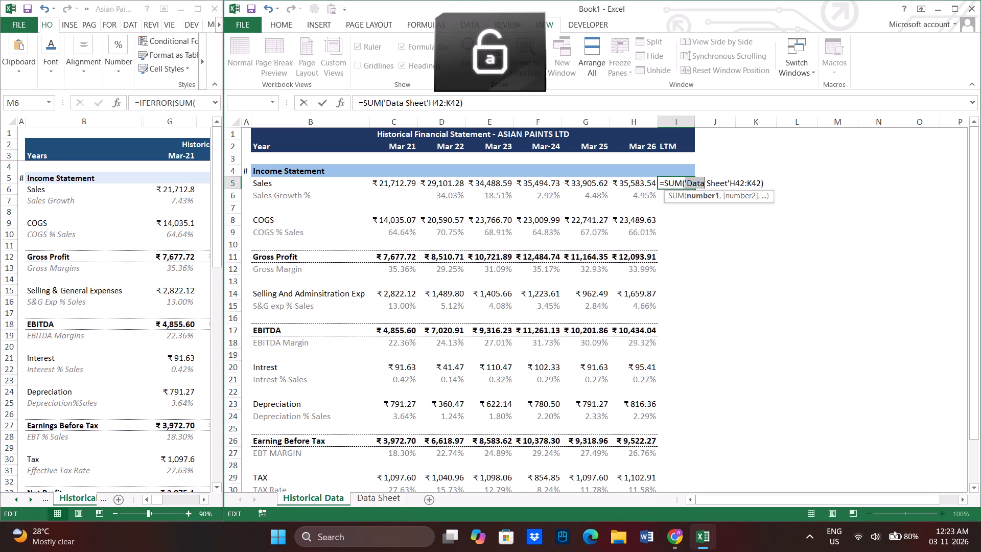
Re-enter the LTM Sales in I5 as the sum of the Dec-25 to Sep-26 quarterly Sales, =SUM('Data Sheet'!H42:K42).
drag(769, 179, 685, 187)
key(BackSpace)
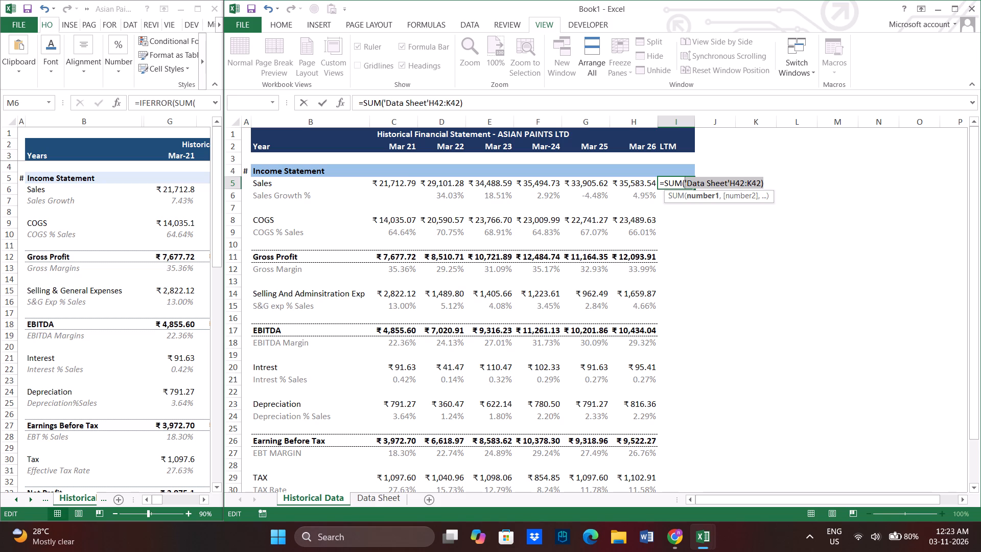
click(365, 504)
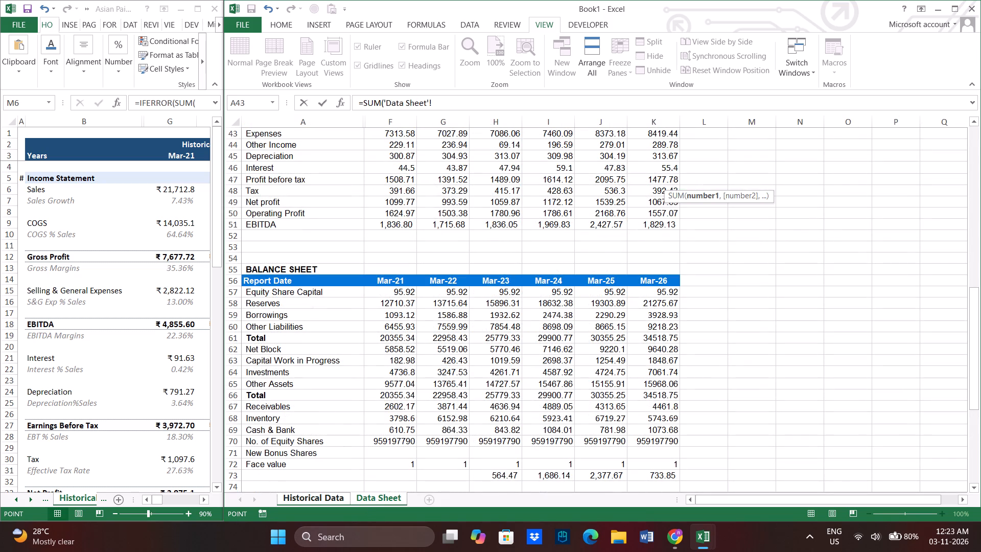
scroll(371, 334, down, 5)
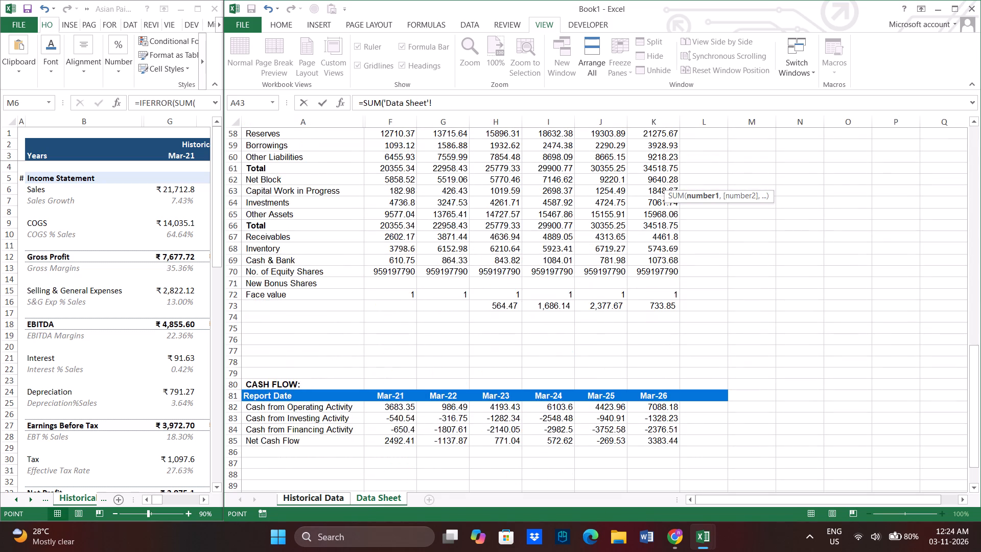
scroll(371, 334, down, 5)
scroll(371, 334, up, 14)
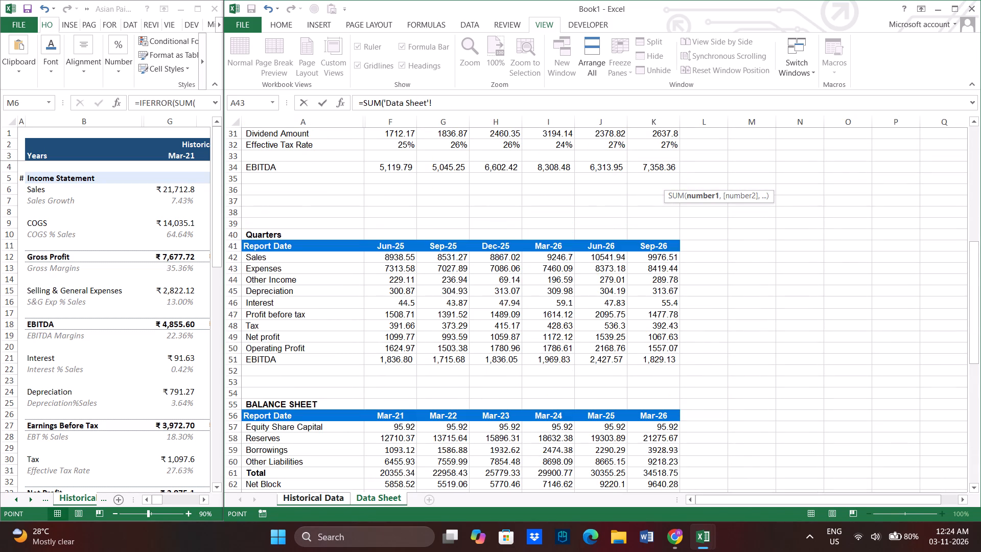
click(498, 257)
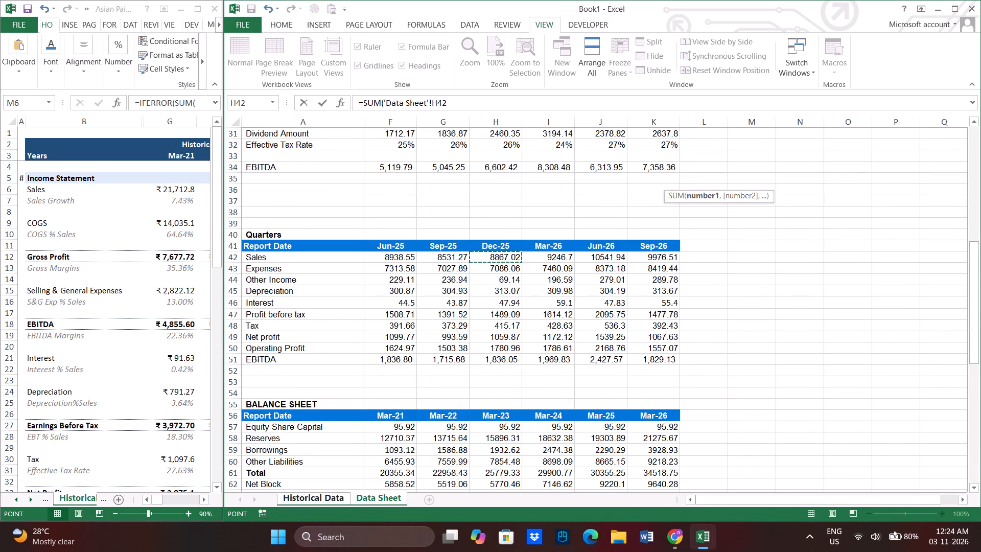
click(541, 254)
drag(492, 256, 630, 254)
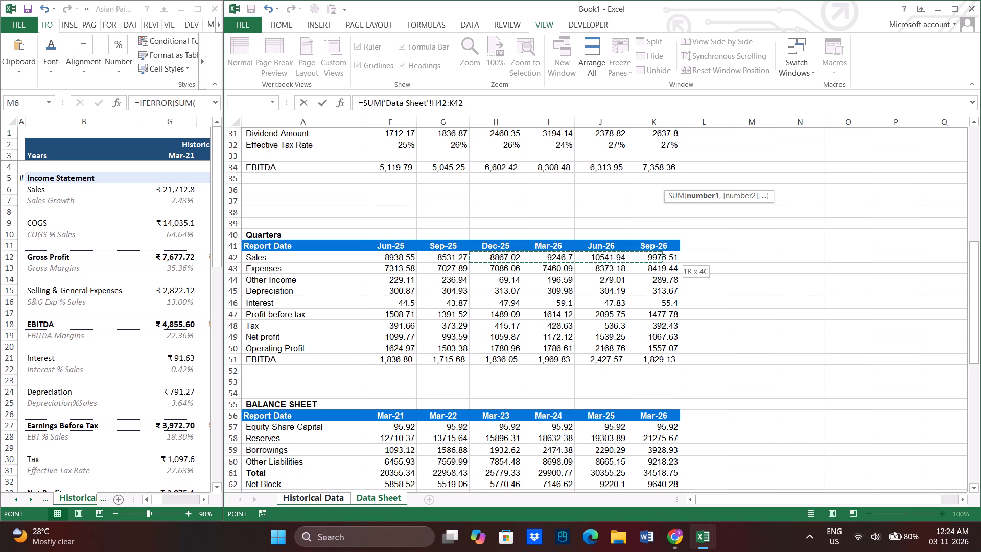
drag(630, 254, 641, 254)
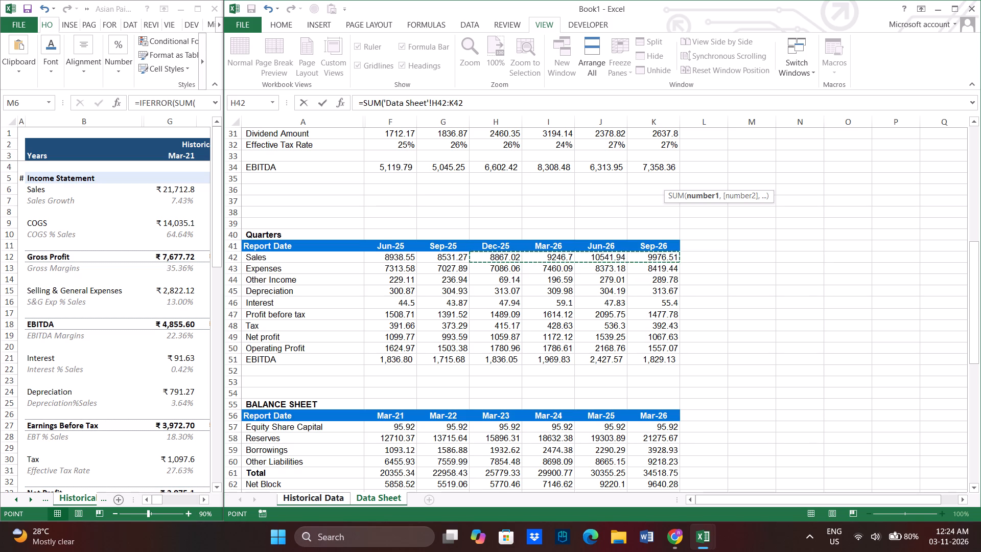
key(Return)
click(680, 181)
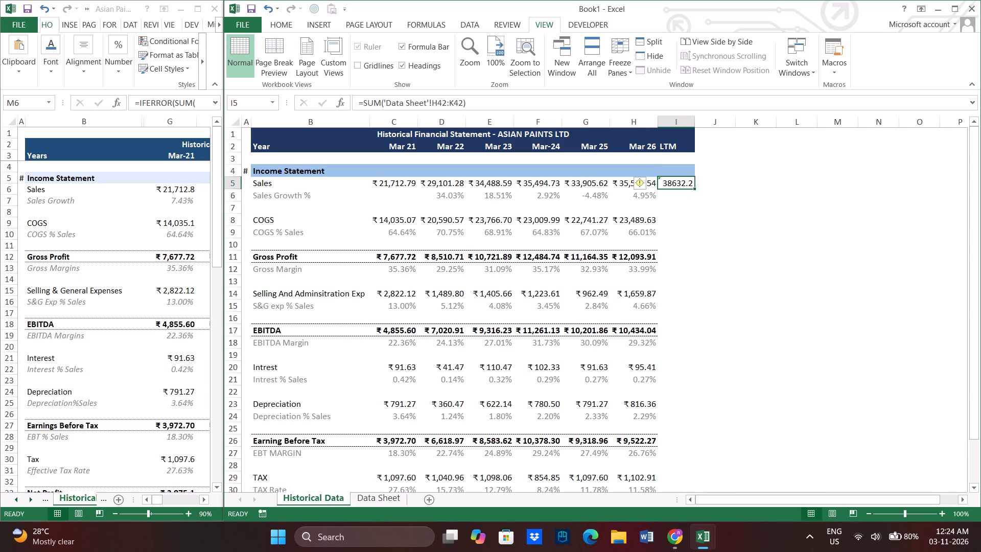
double_click(680, 181)
key(Return)
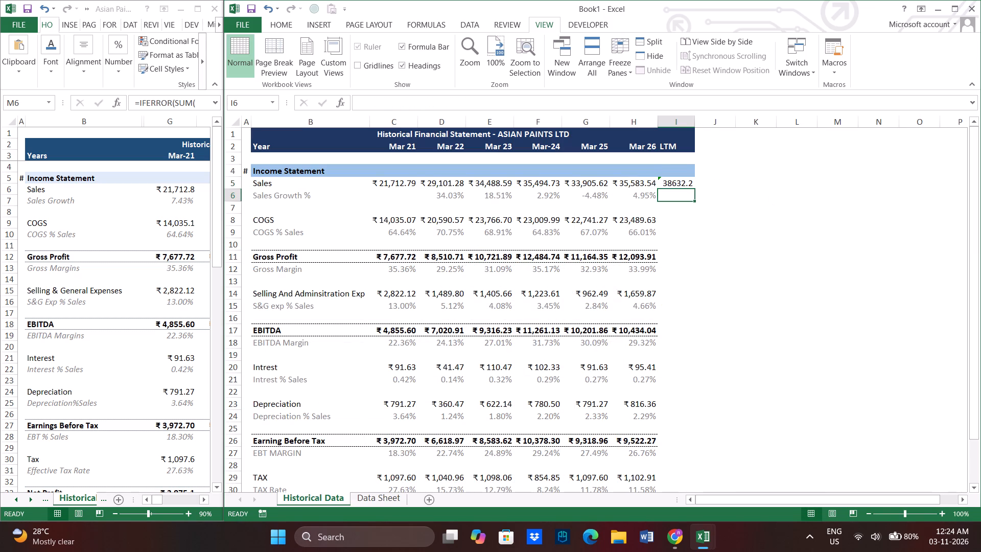
double_click(670, 184)
click(779, 179)
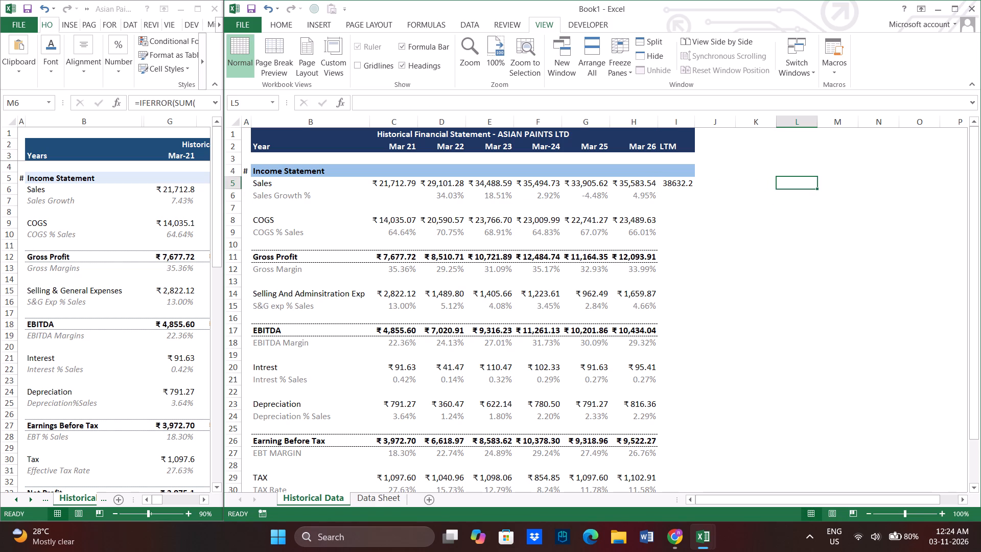
click(668, 185)
click(626, 185)
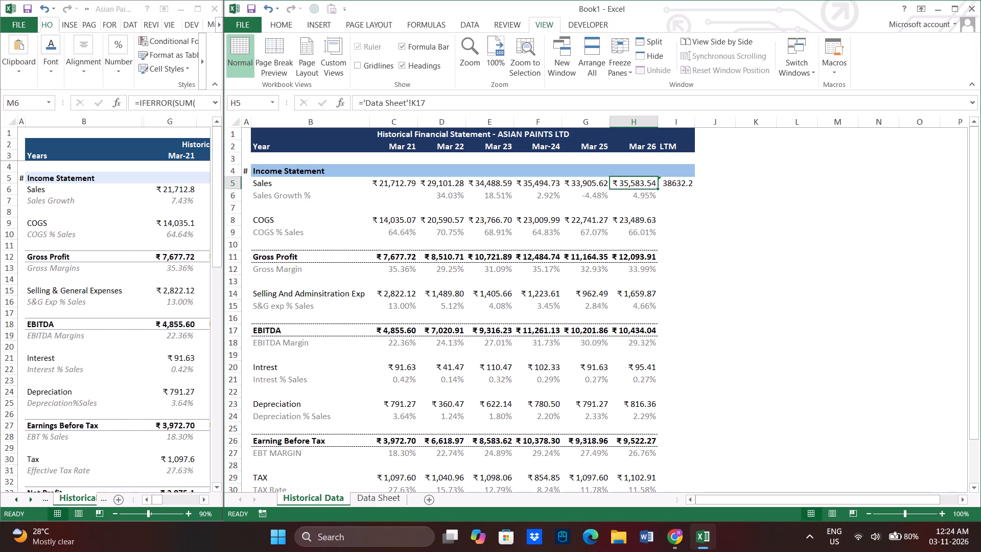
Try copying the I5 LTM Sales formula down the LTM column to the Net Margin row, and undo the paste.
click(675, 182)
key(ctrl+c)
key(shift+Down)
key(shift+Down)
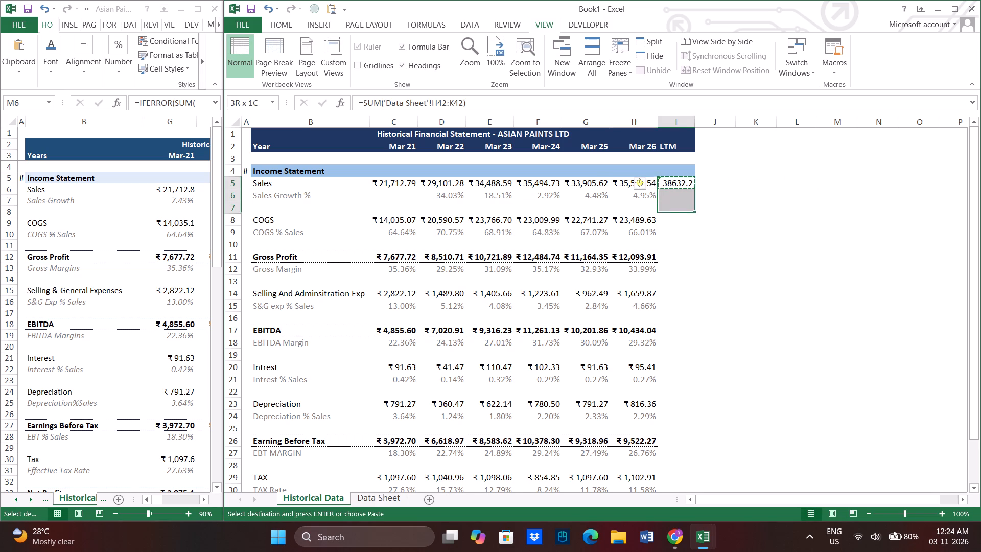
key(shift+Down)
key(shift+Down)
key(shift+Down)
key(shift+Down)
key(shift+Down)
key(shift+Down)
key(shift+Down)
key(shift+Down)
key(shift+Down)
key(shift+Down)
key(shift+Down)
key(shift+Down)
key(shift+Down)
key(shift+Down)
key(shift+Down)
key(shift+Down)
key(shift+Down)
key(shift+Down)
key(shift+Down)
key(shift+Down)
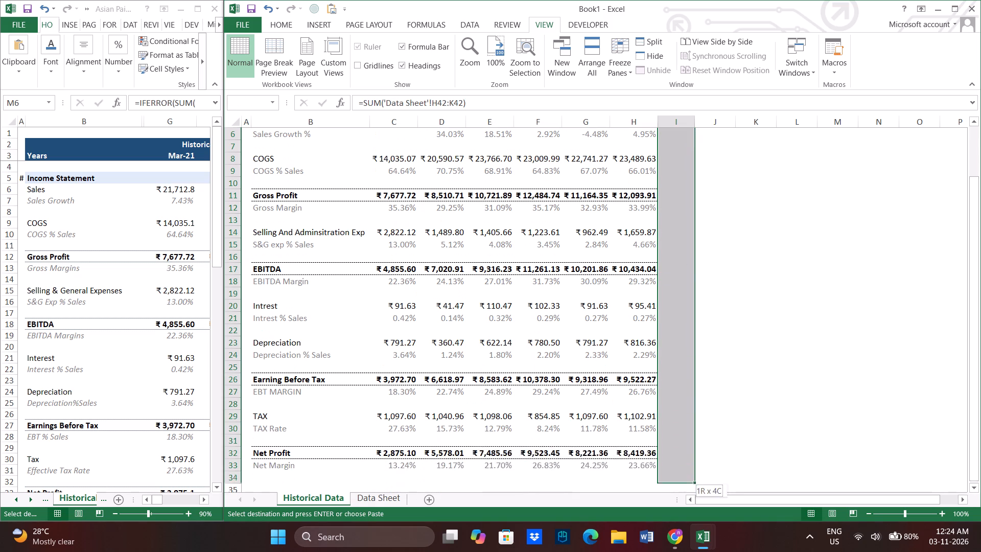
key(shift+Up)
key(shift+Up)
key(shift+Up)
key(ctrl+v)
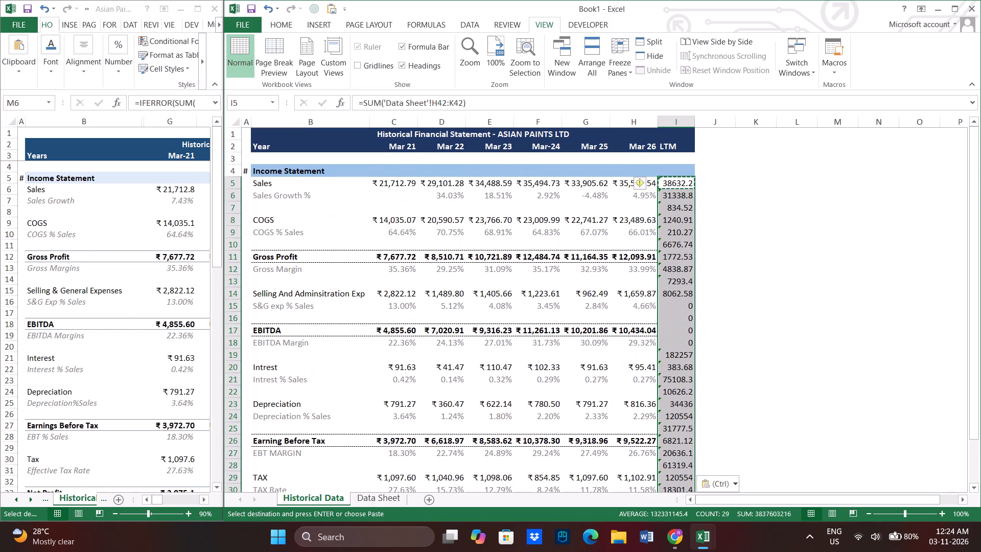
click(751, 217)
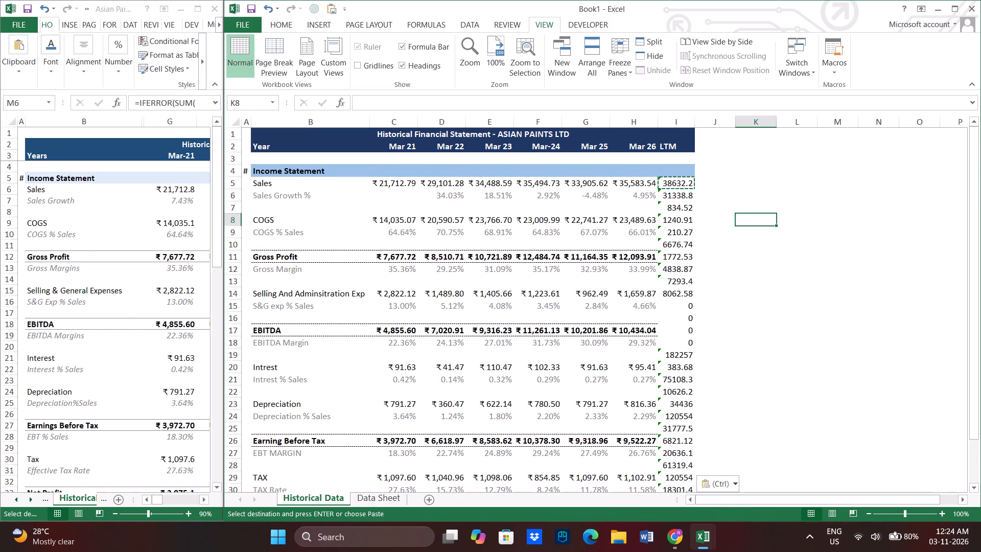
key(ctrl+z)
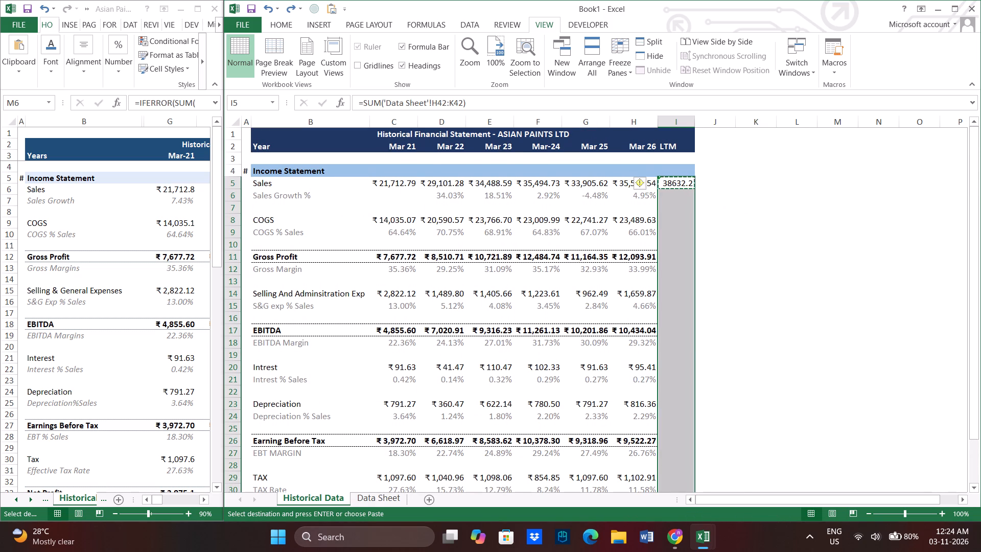
Copy the Mar 26 Sales Growth % formula from H6 into the LTM column at I6.
click(665, 196)
click(650, 197)
key(ctrl+c)
key(shift+Right)
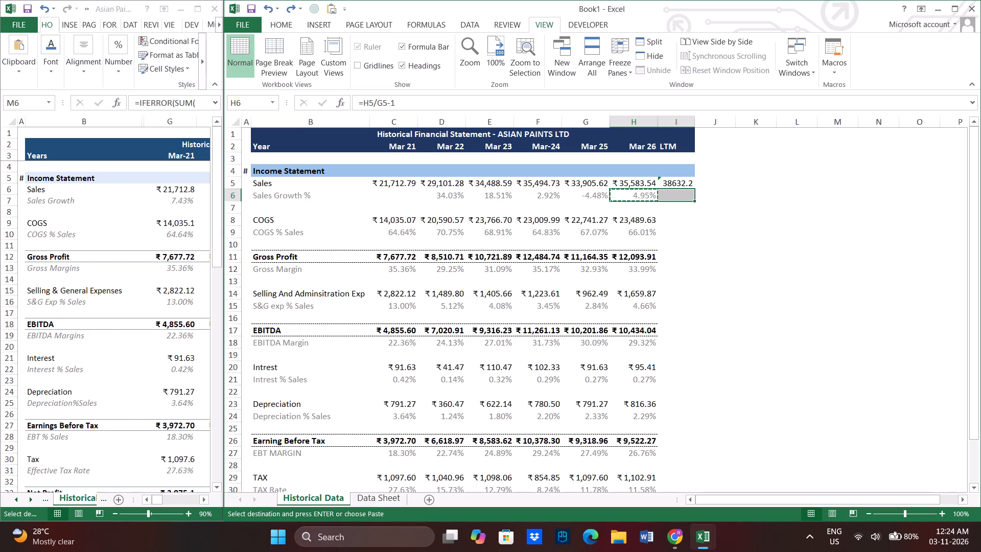
key(ctrl+v)
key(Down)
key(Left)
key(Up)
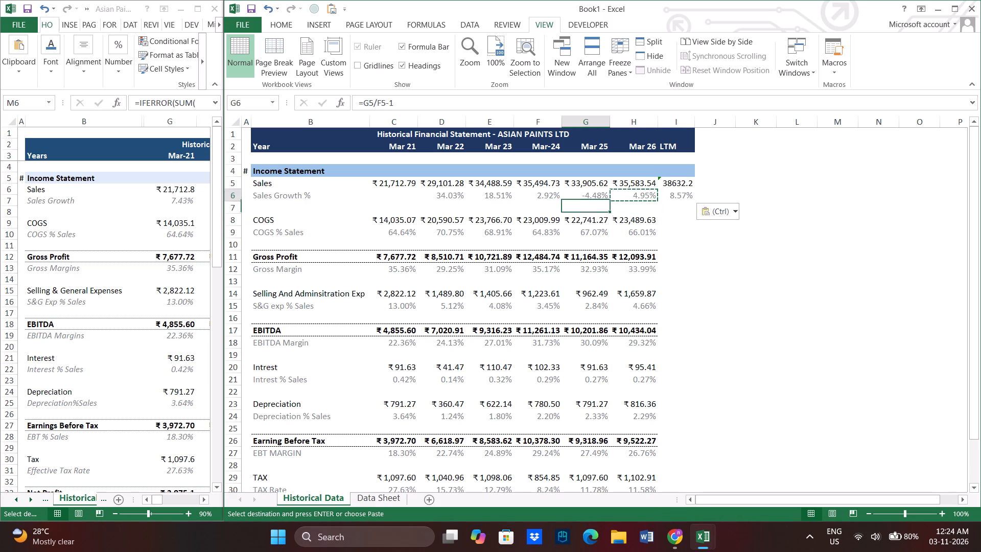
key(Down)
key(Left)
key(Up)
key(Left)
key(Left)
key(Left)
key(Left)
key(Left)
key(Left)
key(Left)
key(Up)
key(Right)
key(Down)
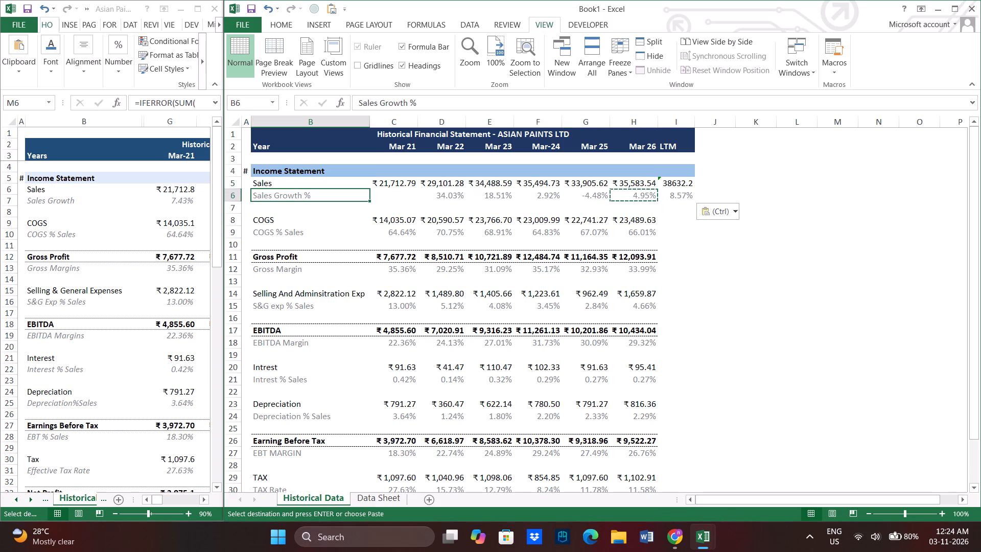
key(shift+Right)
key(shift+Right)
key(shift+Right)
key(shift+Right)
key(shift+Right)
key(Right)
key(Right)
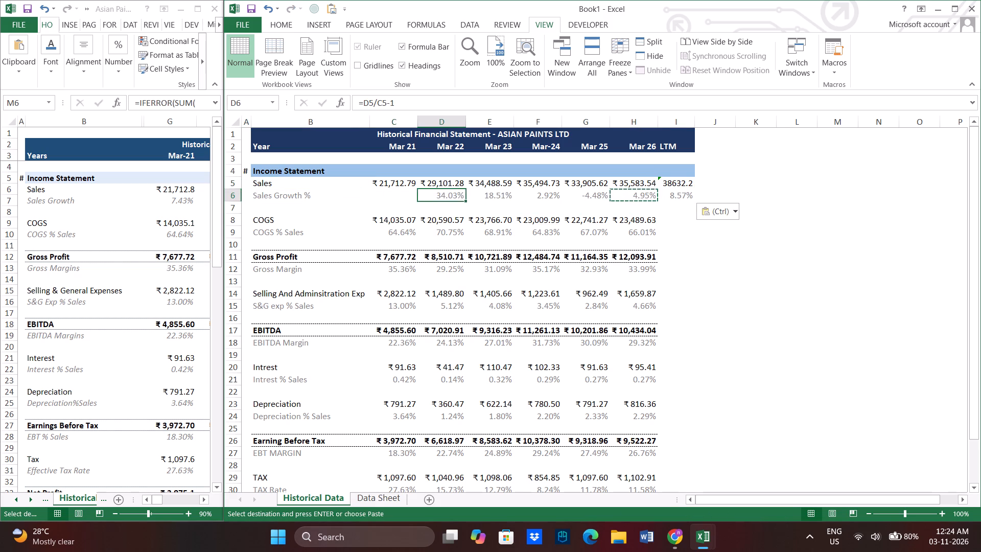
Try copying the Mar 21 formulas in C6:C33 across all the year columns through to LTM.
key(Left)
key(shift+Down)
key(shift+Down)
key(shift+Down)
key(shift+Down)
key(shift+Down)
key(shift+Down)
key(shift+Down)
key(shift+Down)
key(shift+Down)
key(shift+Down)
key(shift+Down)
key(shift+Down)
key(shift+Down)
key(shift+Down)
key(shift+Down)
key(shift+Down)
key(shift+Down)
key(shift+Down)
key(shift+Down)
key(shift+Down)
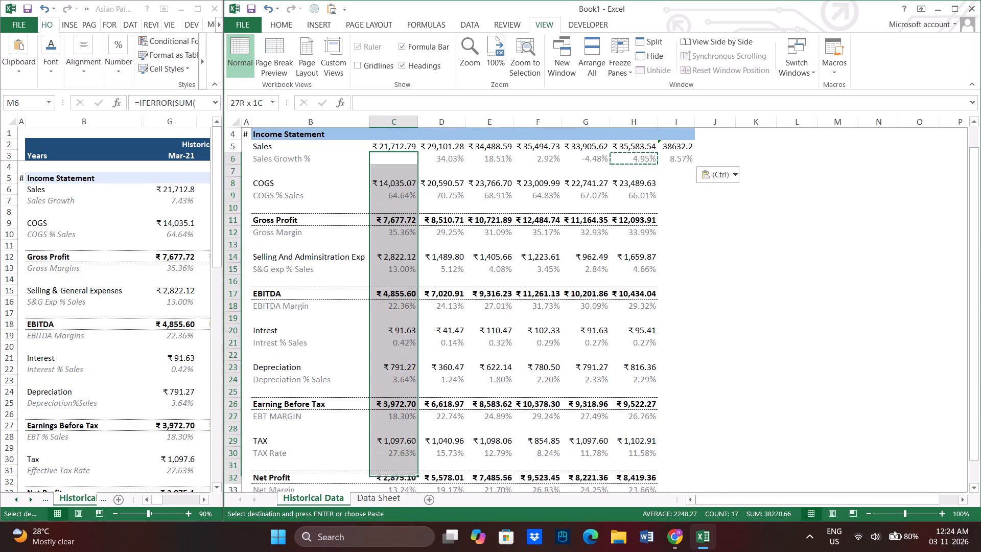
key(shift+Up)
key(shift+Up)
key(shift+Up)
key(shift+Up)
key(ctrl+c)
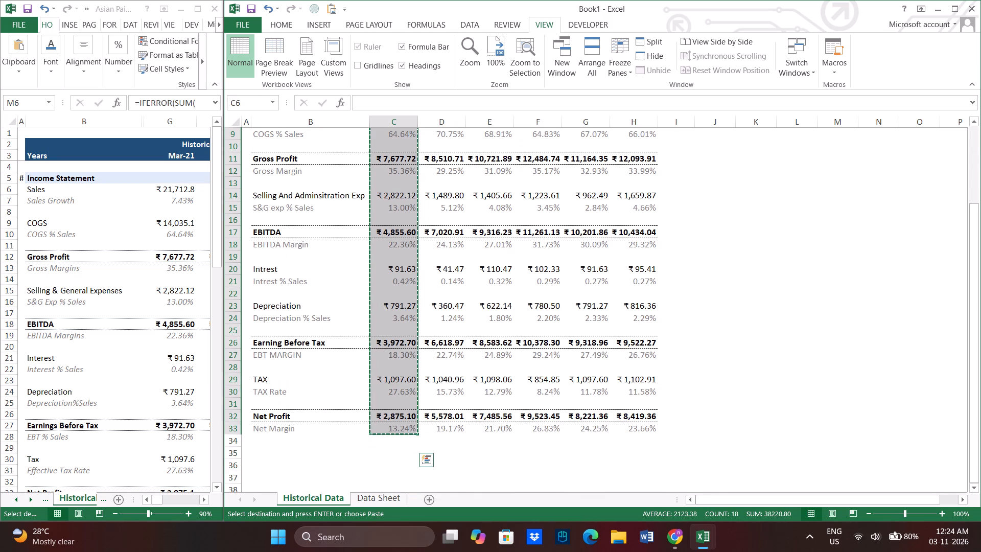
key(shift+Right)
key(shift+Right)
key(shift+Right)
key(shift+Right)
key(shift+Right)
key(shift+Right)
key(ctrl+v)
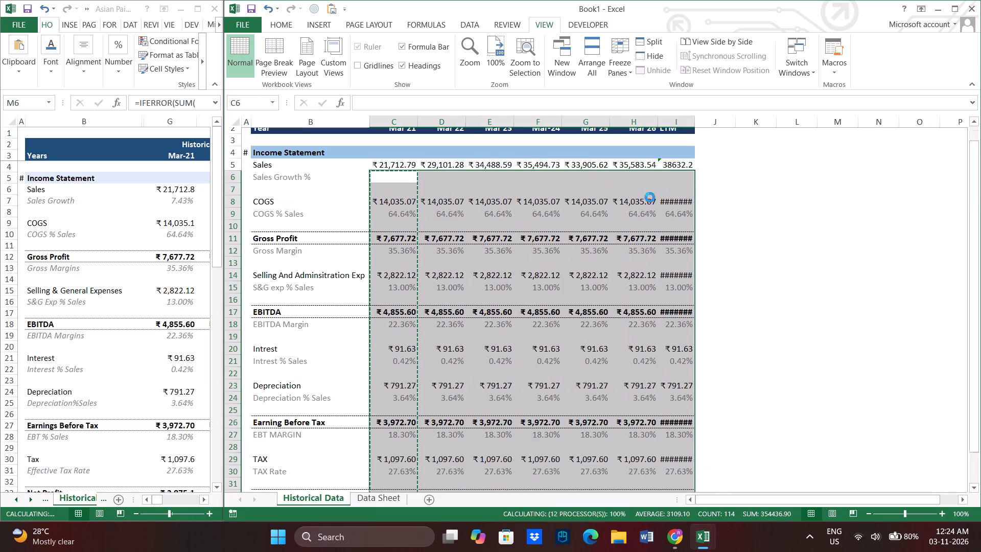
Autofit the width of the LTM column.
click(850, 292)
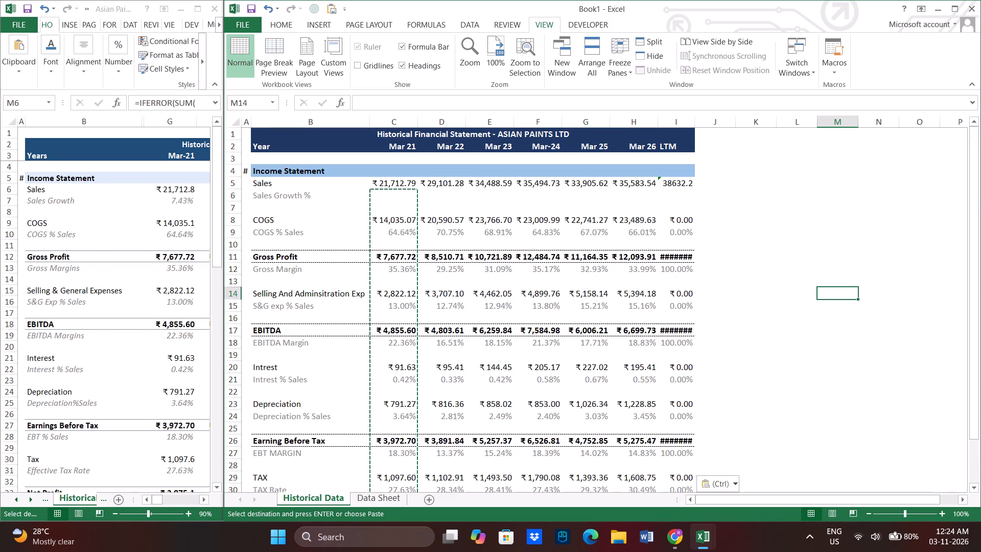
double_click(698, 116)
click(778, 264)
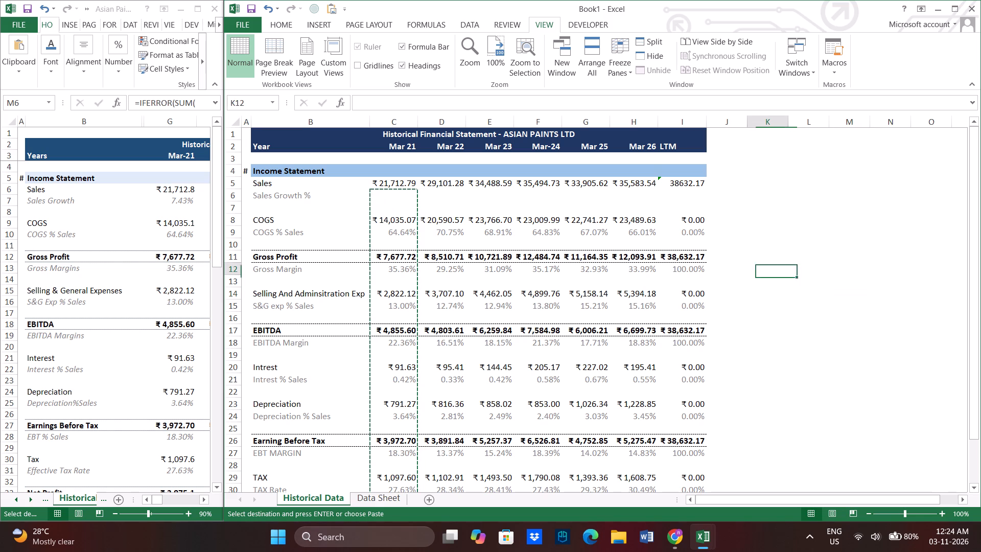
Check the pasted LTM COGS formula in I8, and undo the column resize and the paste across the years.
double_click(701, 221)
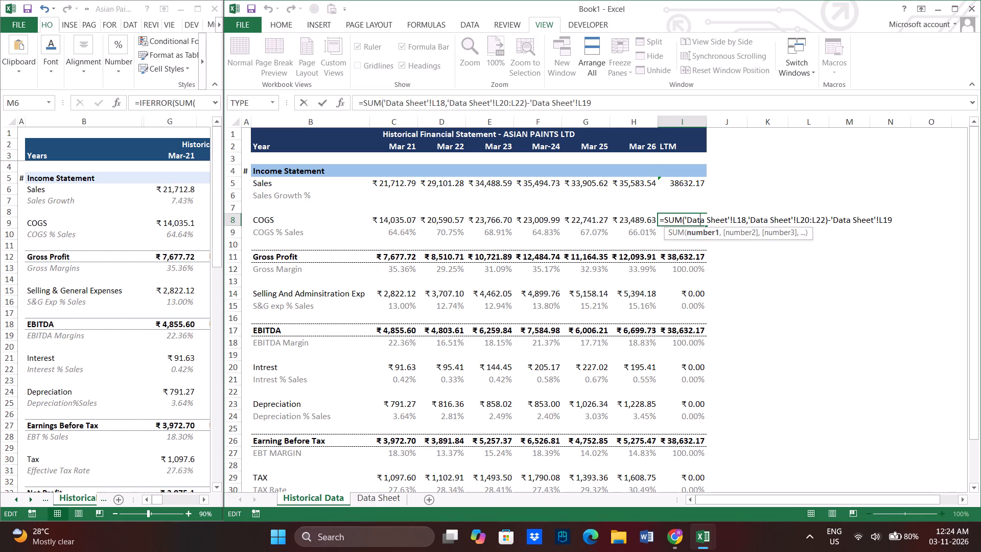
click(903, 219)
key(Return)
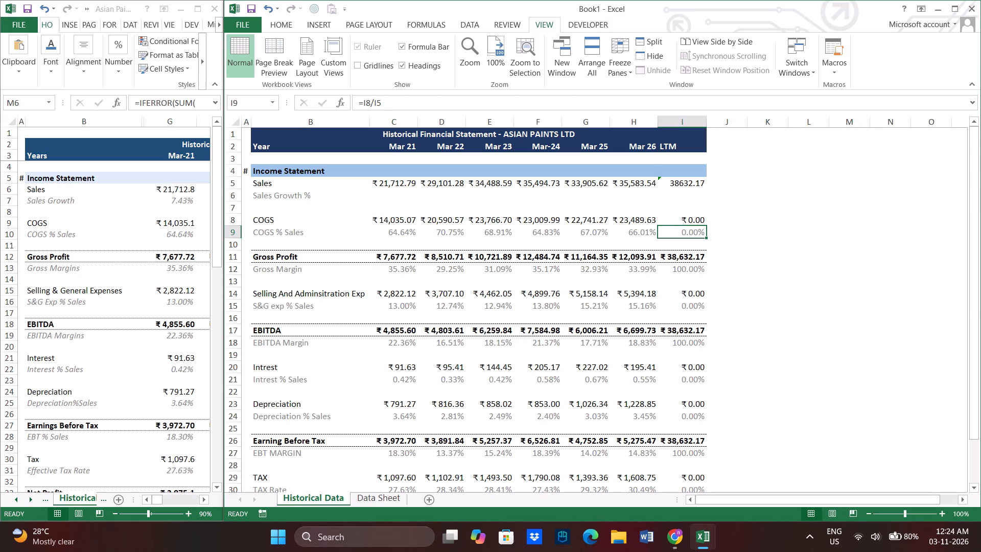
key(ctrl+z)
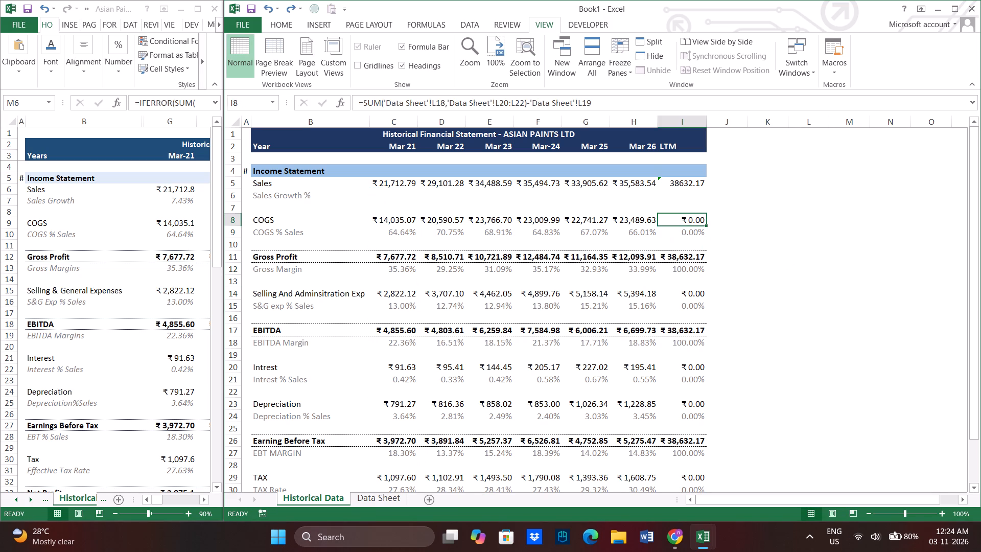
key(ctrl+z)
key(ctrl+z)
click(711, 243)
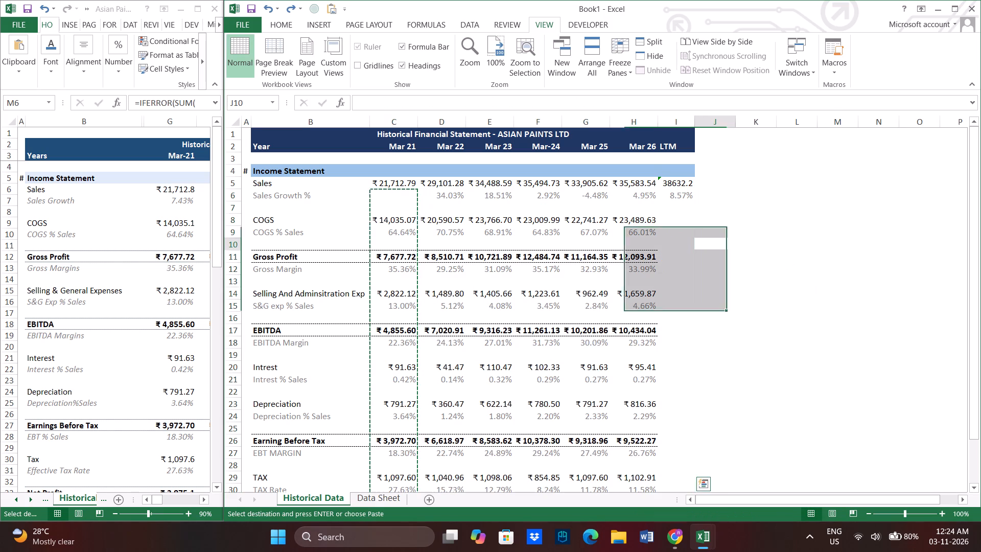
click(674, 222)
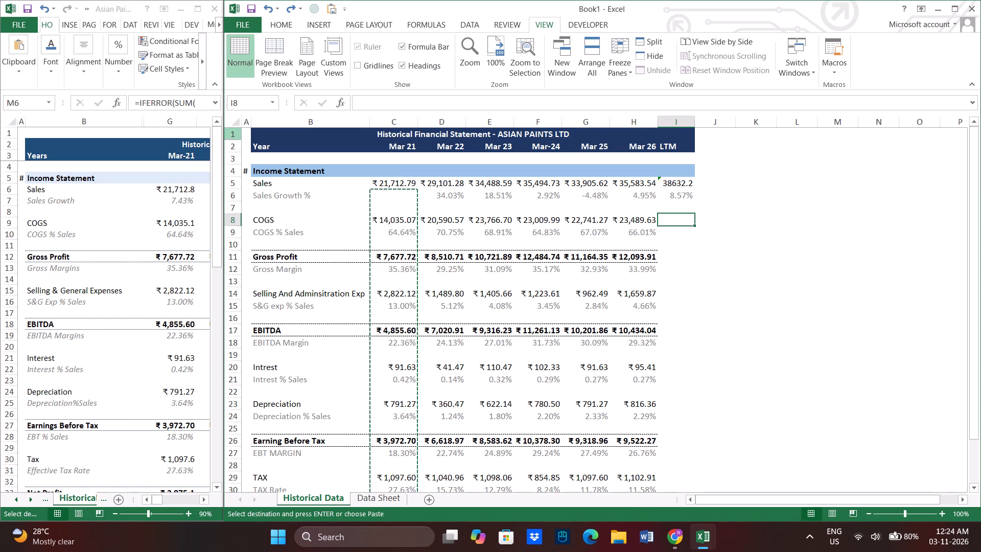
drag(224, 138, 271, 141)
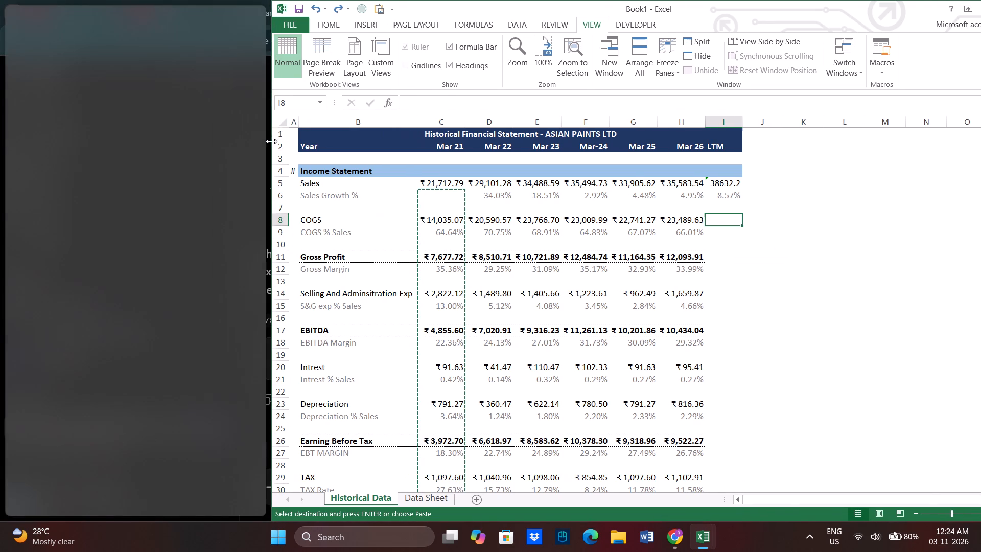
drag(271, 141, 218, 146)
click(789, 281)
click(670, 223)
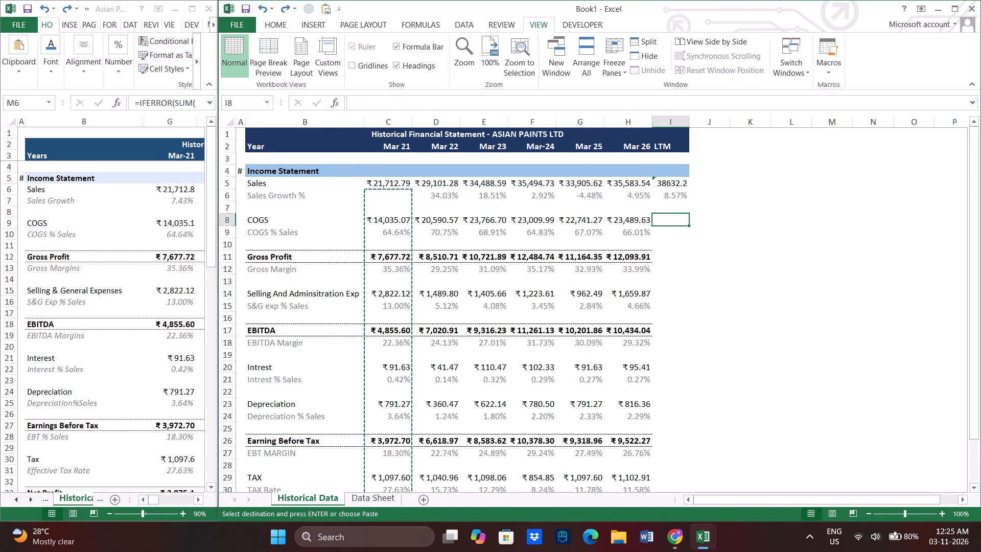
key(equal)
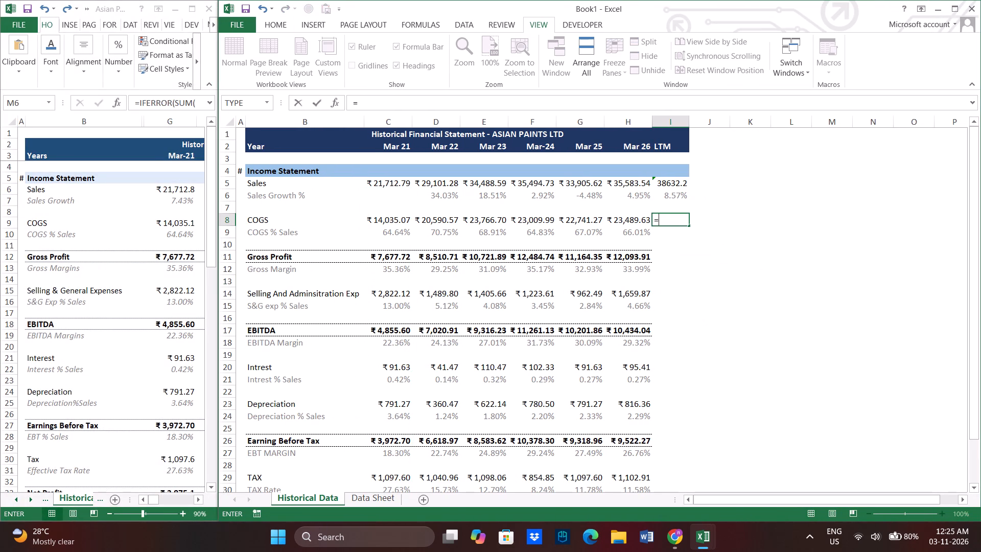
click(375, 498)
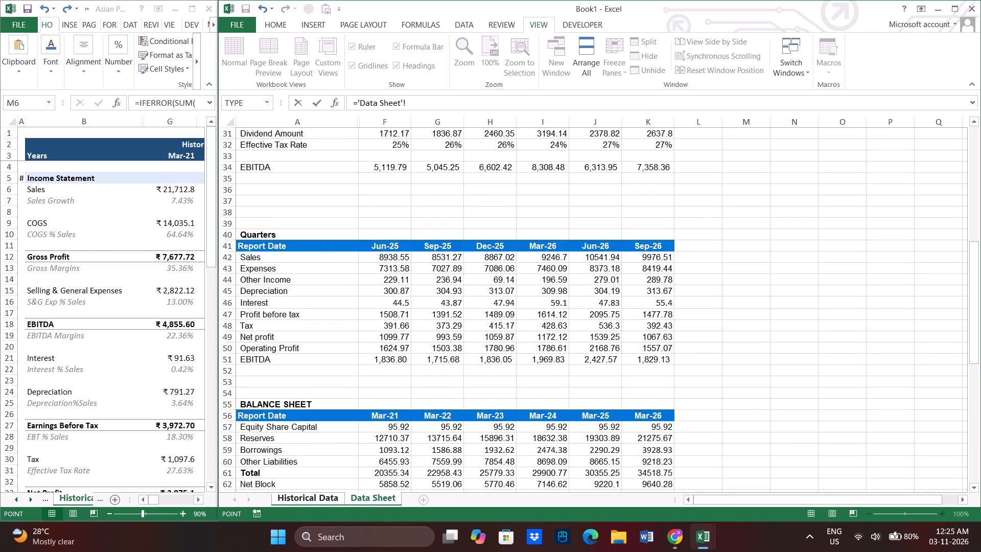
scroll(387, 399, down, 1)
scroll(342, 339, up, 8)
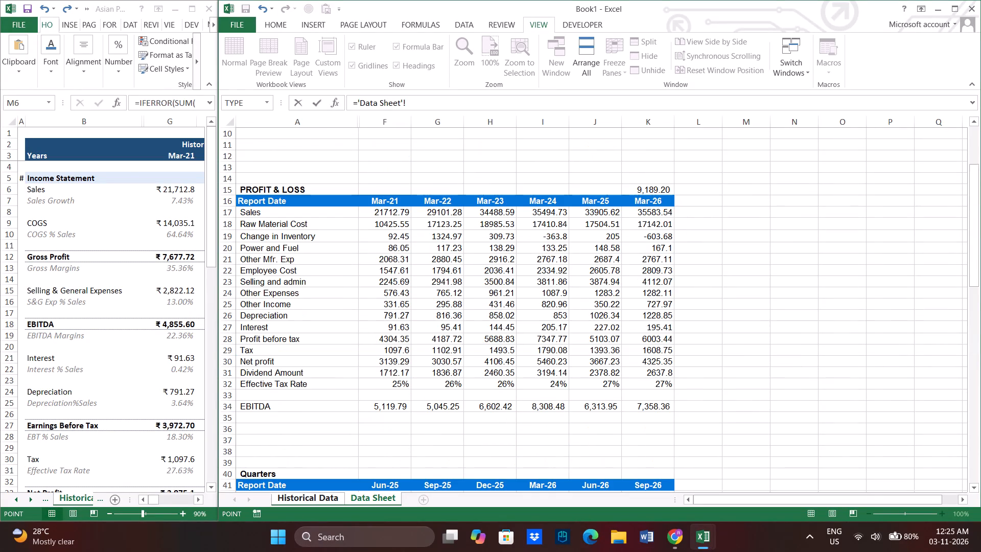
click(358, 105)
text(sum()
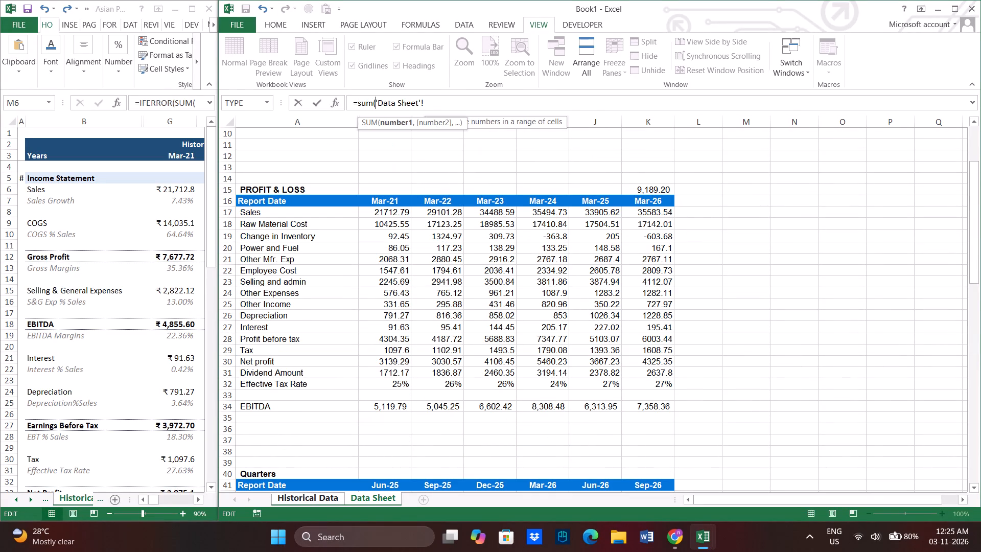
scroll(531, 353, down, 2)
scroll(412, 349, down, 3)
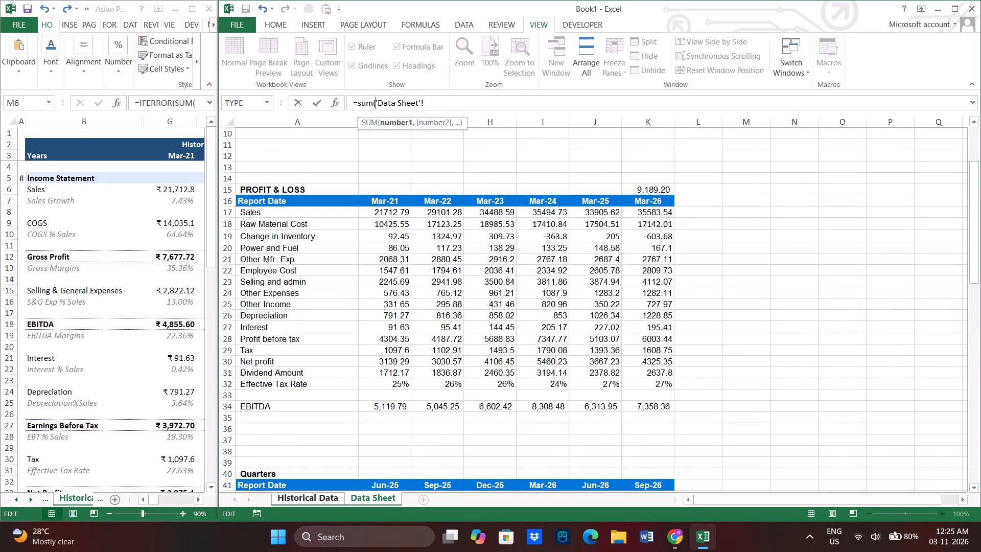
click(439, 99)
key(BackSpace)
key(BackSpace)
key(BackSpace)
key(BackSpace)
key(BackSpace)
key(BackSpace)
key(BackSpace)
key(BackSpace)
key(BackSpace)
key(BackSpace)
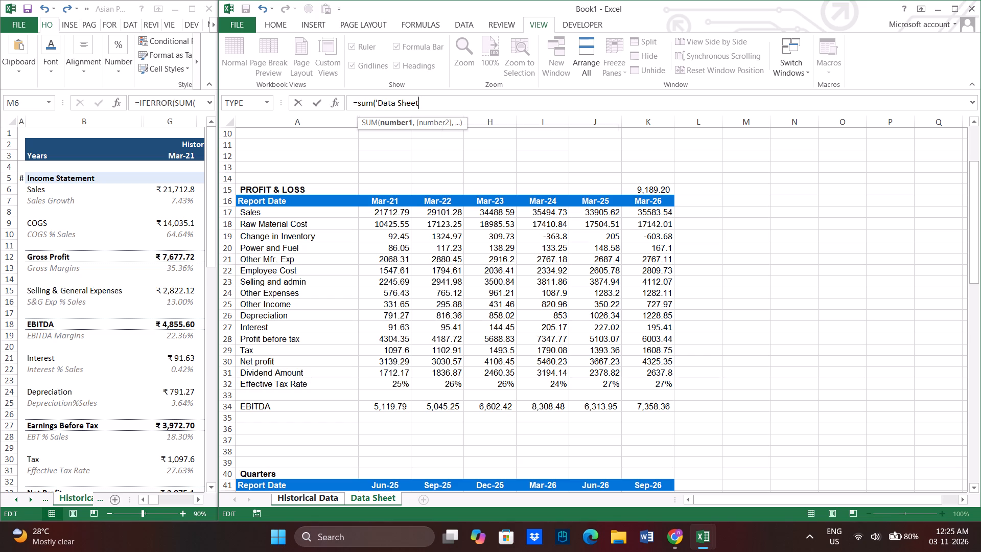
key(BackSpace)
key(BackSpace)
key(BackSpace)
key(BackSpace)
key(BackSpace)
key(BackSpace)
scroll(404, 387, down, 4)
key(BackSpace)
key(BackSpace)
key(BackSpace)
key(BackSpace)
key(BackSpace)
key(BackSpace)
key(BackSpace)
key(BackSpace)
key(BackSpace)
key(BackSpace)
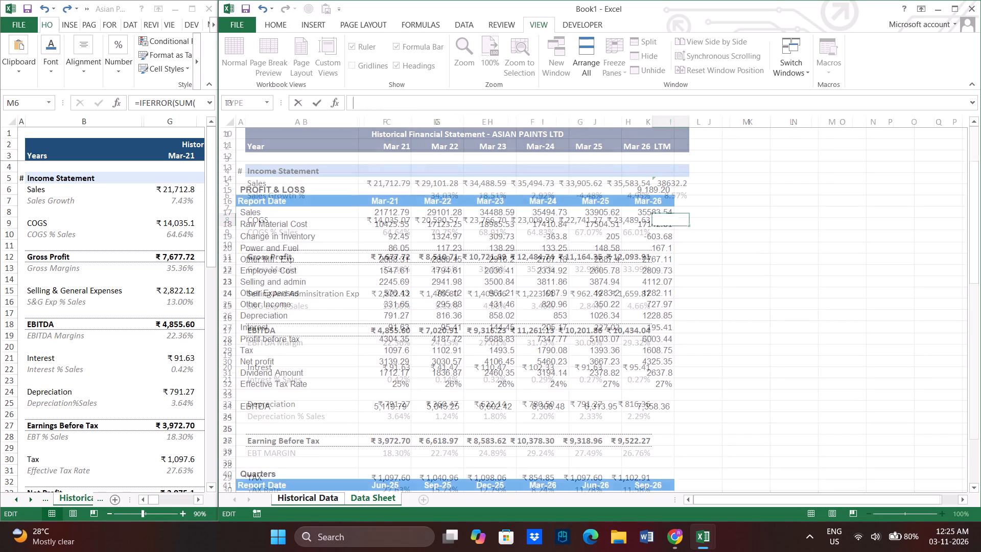
Enter the LTM COGS in I8 as the sum of the Dec-25 to Sep-26 quarterly Expenses, =SUM('Data Sheet'!H43:K43).
text(=sum()
scroll(432, 304, down, 5)
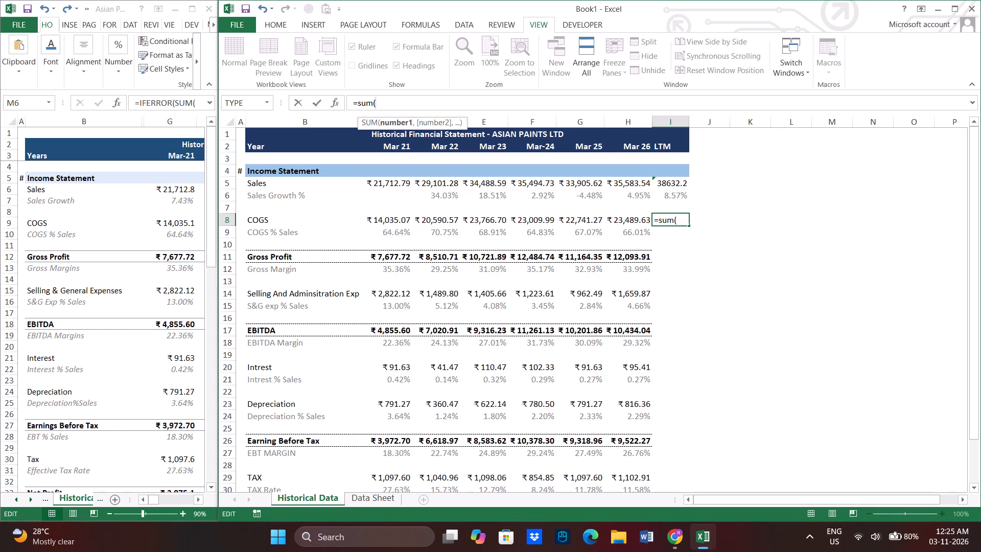
drag(975, 322, 977, 323)
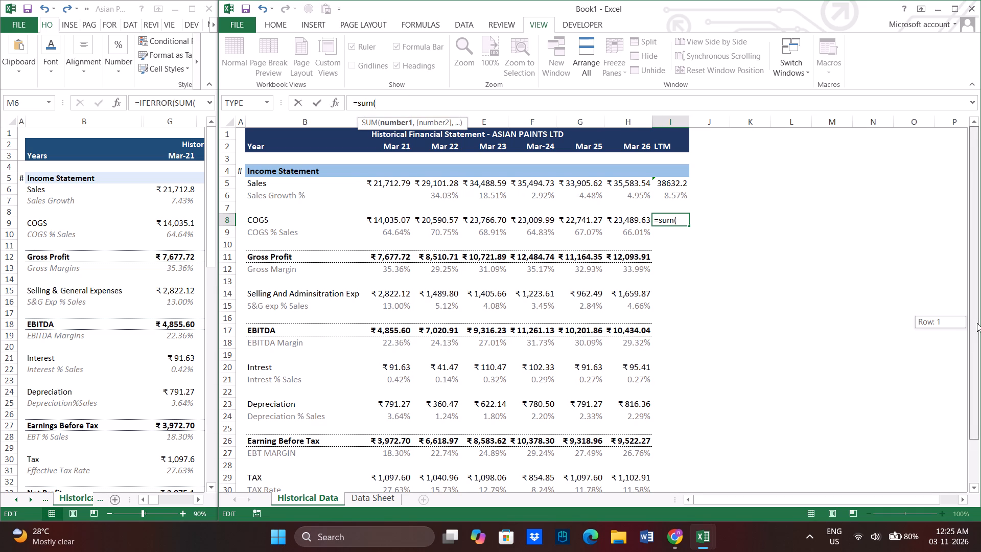
drag(977, 323, 980, 352)
click(347, 499)
scroll(492, 341, down, 3)
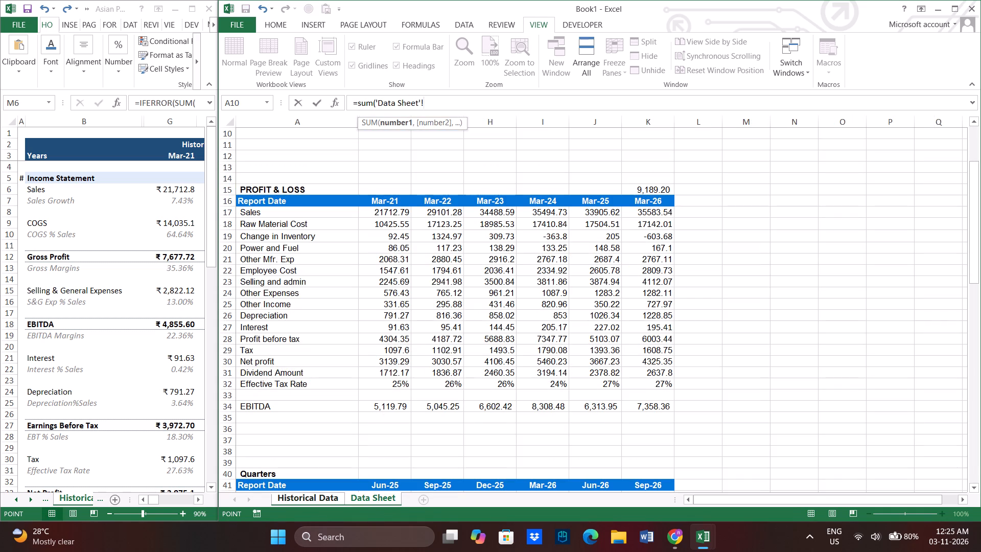
scroll(492, 341, down, 1)
drag(975, 225, 980, 295)
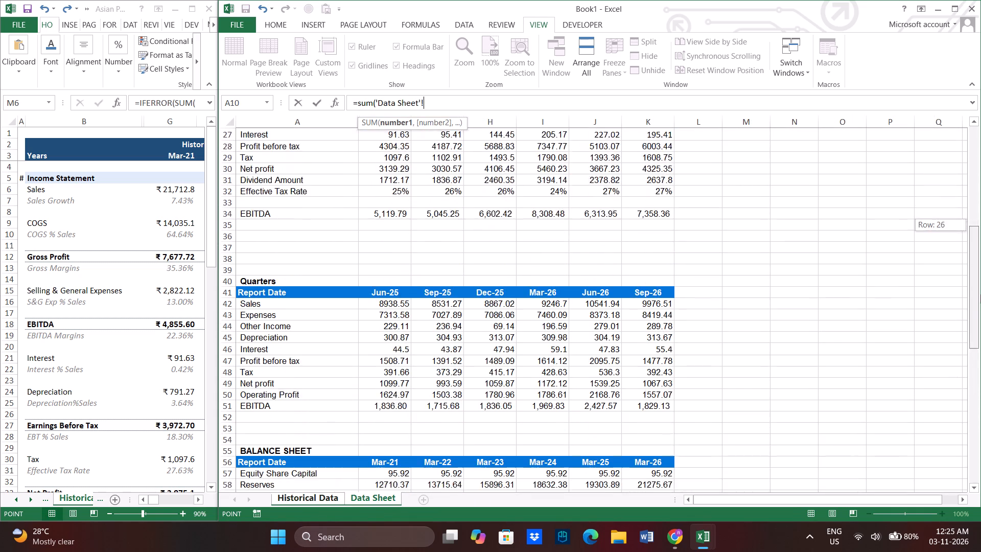
drag(980, 295, 973, 353)
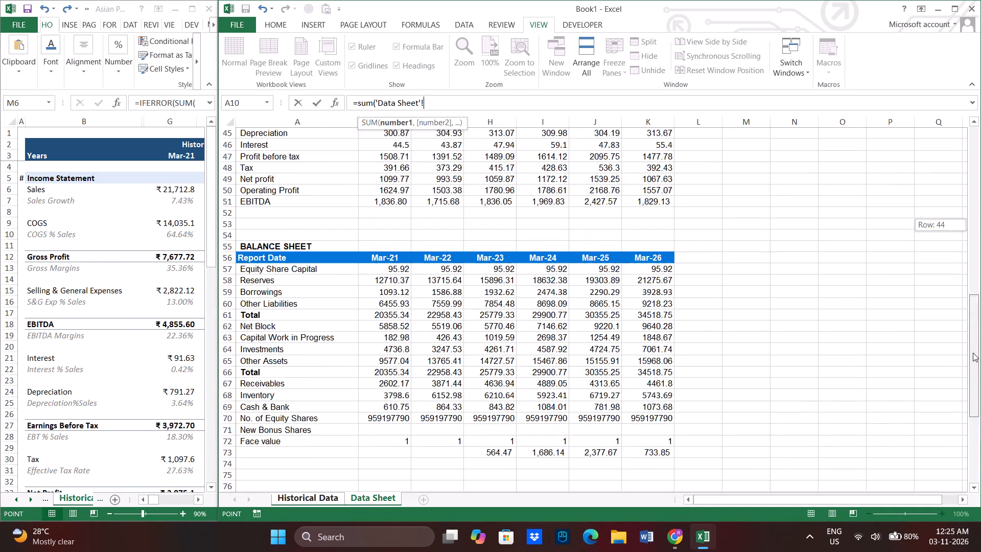
drag(973, 353, 973, 308)
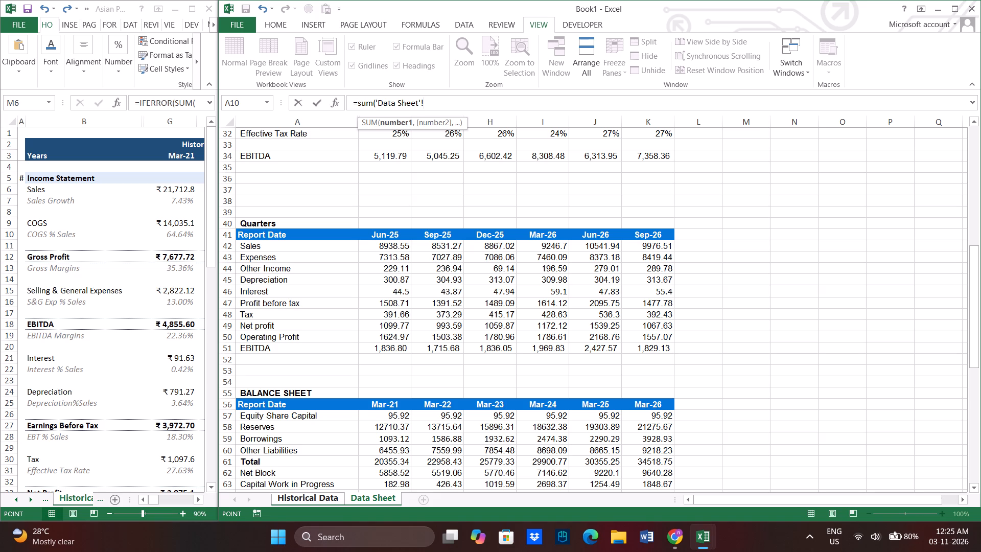
drag(495, 259, 653, 258)
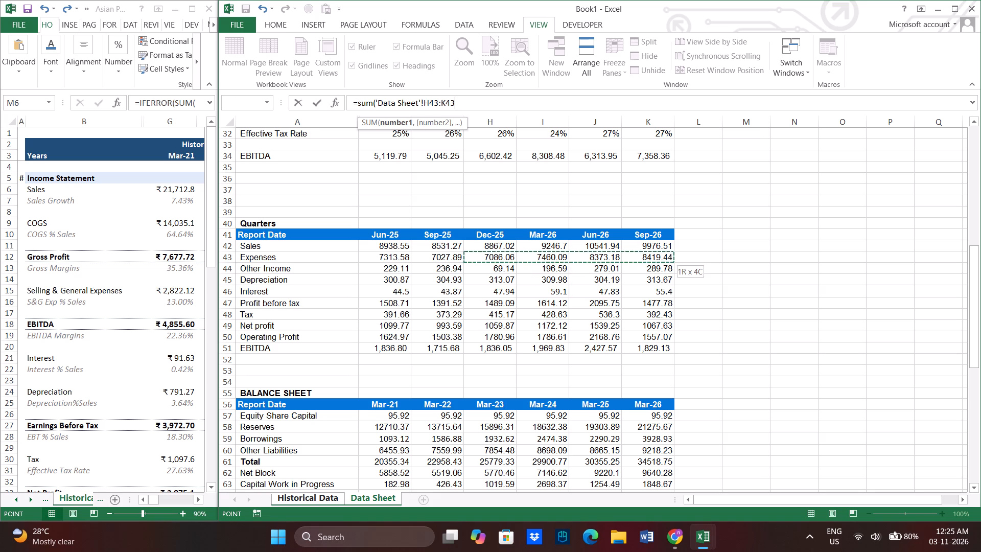
drag(653, 258, 653, 258)
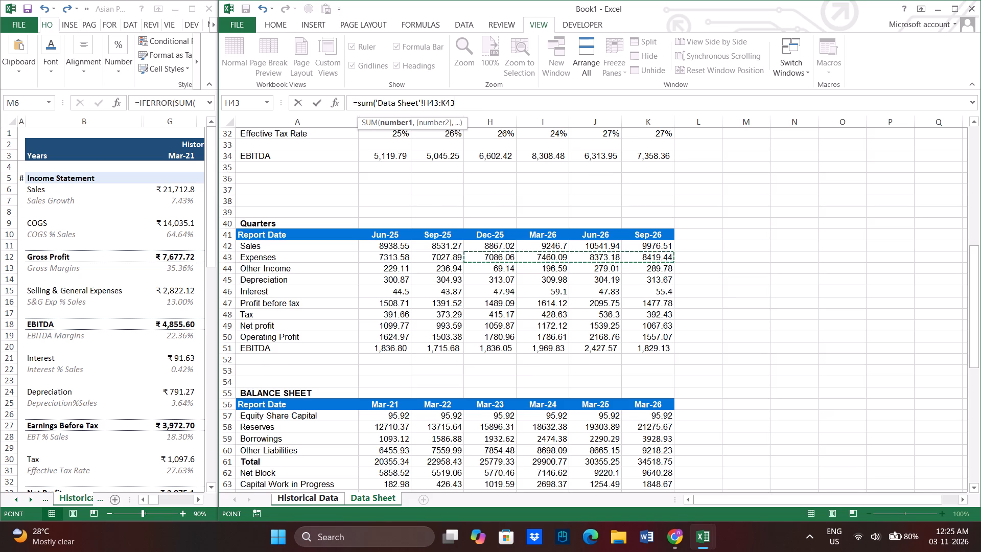
key(Return)
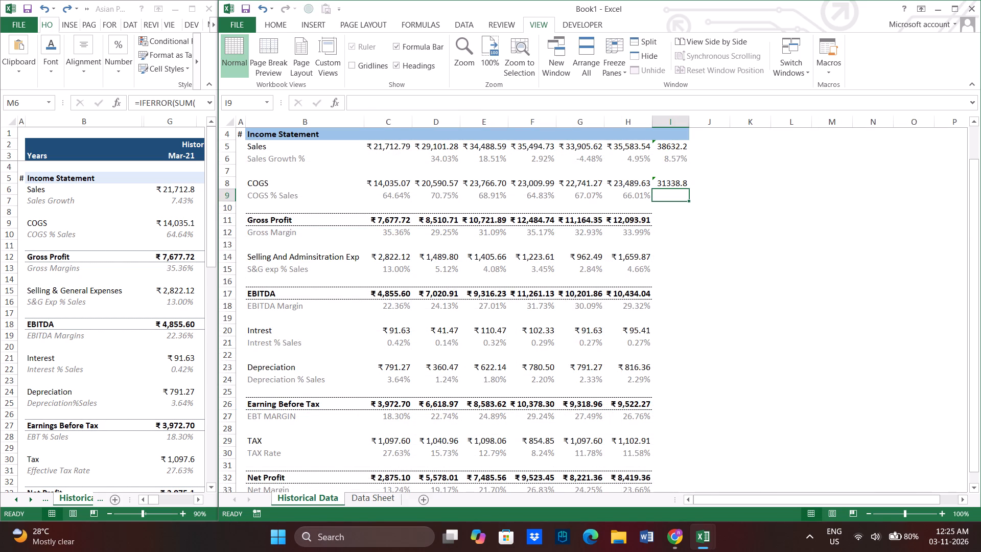
Compare the LTM COGS formula in M9 of Asian Paints (1) with the one in I8 of Book1.
drag(218, 198, 367, 201)
drag(363, 203, 544, 213)
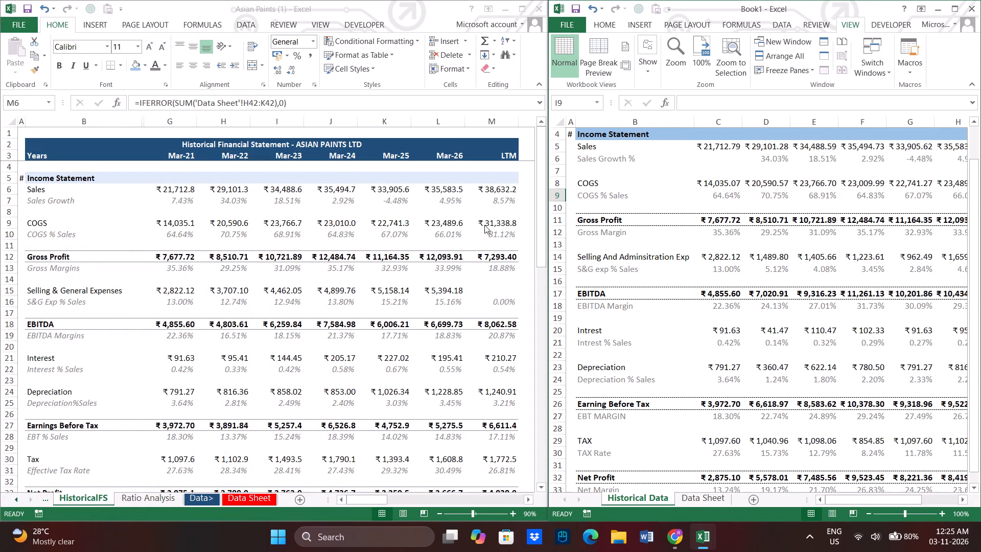
click(481, 221)
click(481, 221)
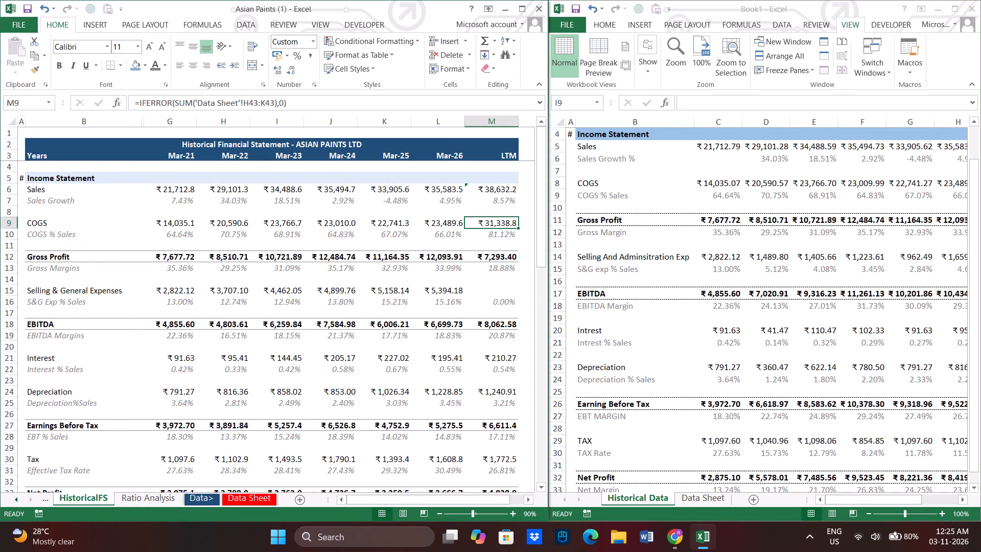
drag(550, 201, 316, 204)
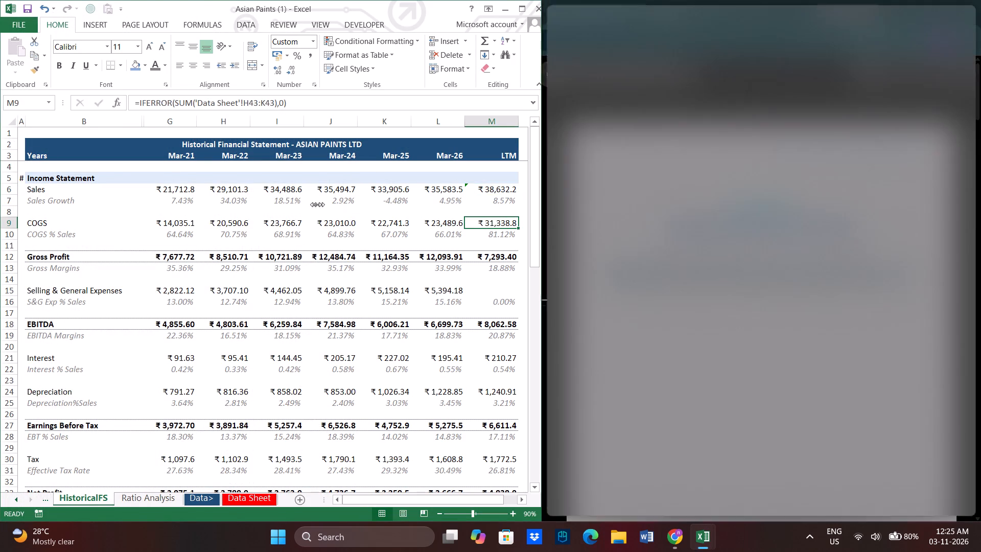
drag(316, 204, 312, 204)
click(754, 179)
click(760, 183)
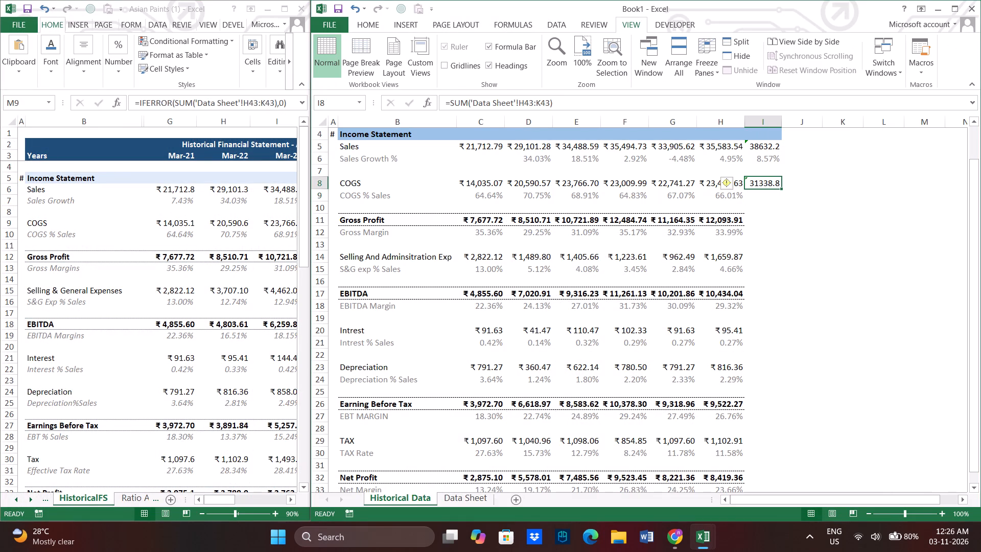
click(767, 196)
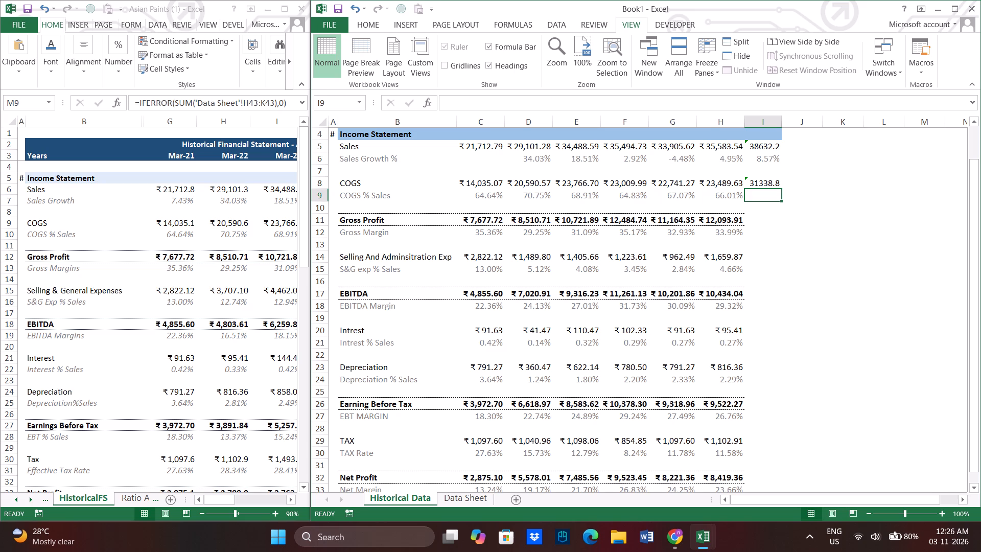
Fill the LTM COGS % Sales in I9 by copying the Mar-26 formula from H9.
click(729, 195)
key(ctrl+c)
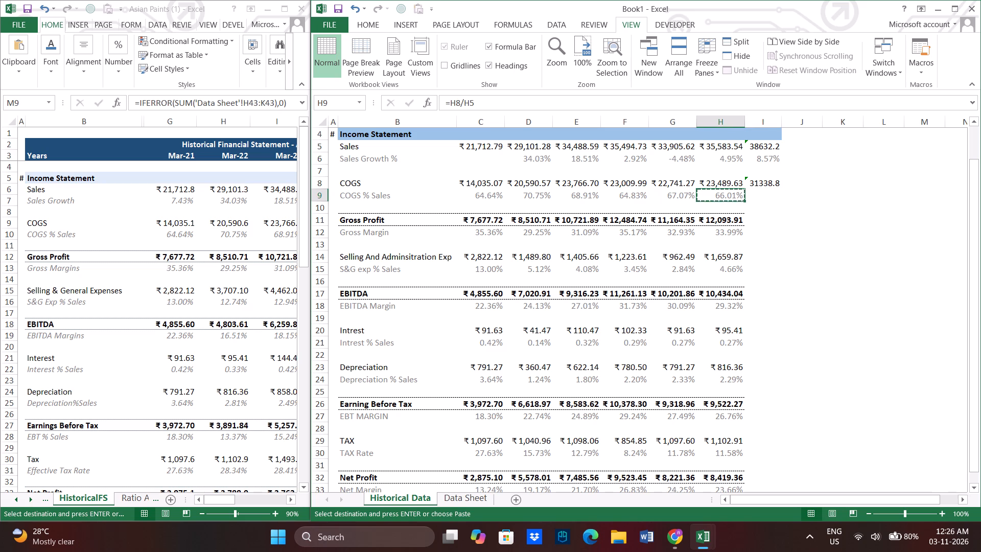
key(Right)
key(ctrl+v)
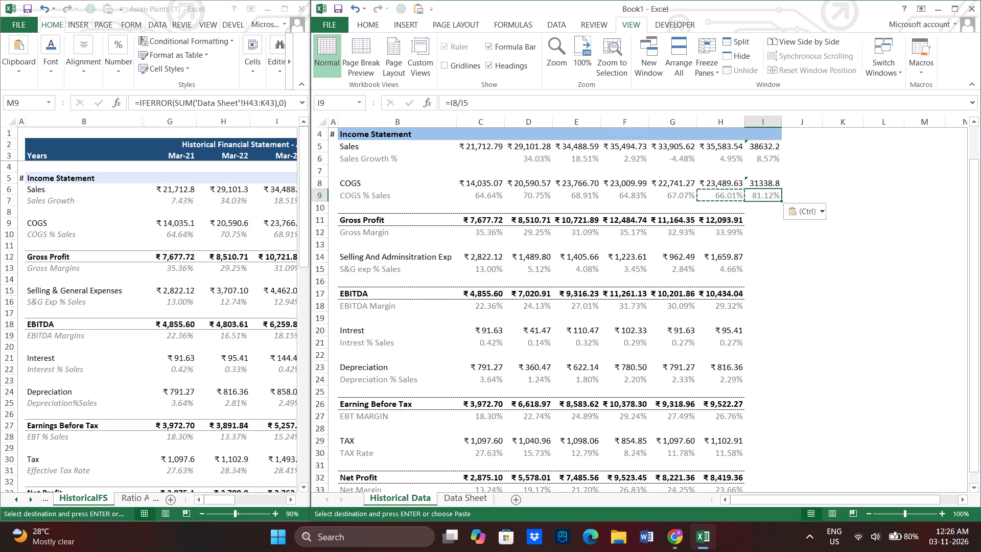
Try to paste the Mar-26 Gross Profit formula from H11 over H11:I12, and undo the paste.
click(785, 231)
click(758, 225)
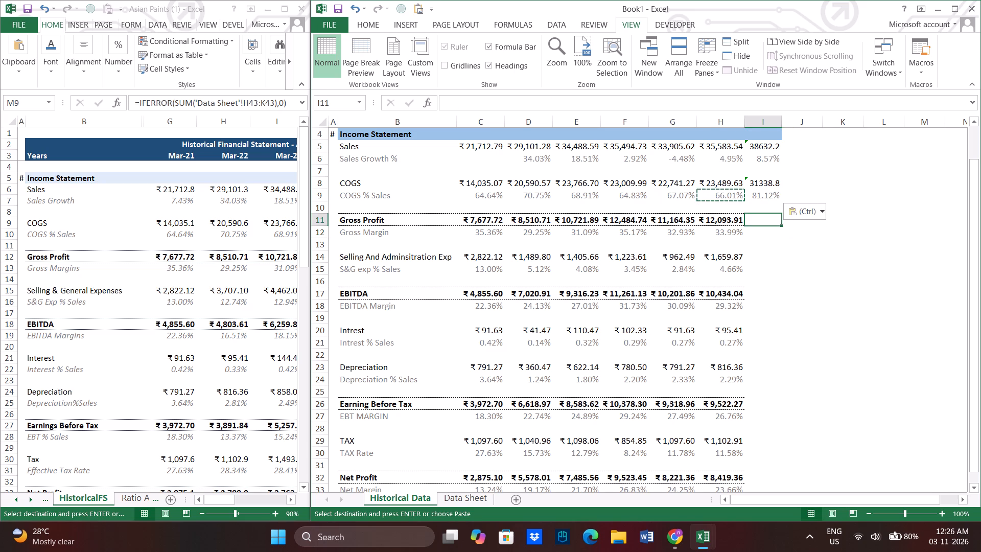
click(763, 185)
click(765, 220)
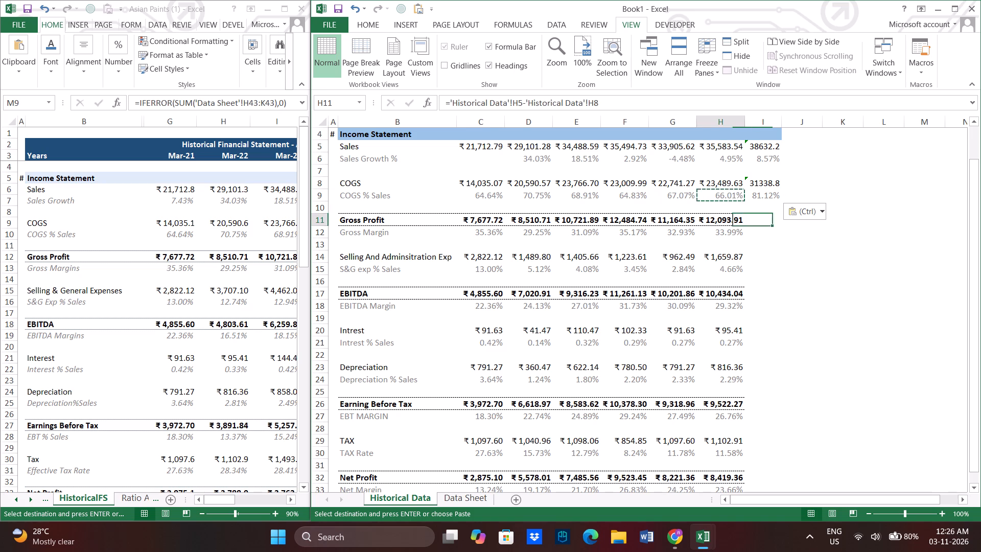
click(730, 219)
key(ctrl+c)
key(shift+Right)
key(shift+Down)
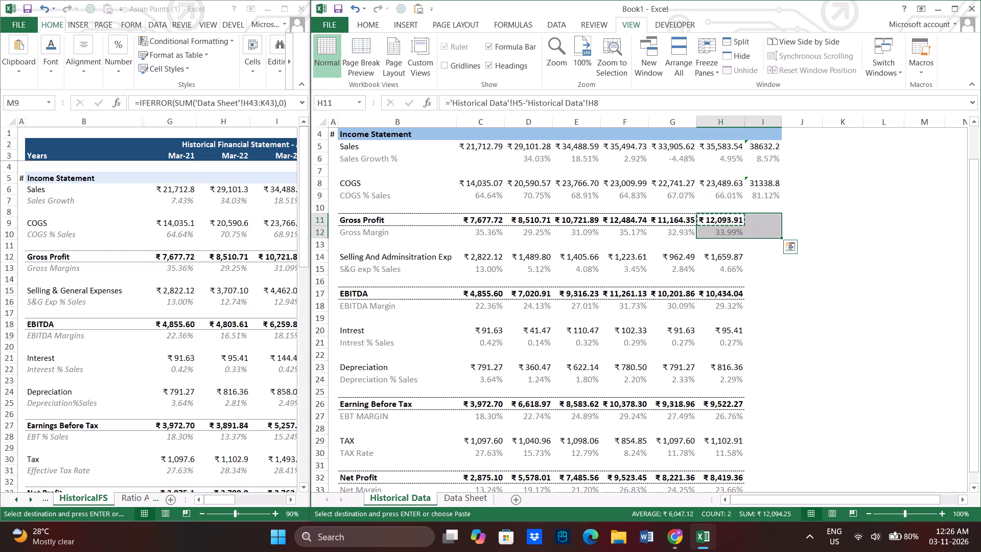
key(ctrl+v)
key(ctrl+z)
Copy the Mar-26 Gross Profit and Gross Margin formulas in H11:H12 into the LTM column, I11:I12.
key(Down)
key(Up)
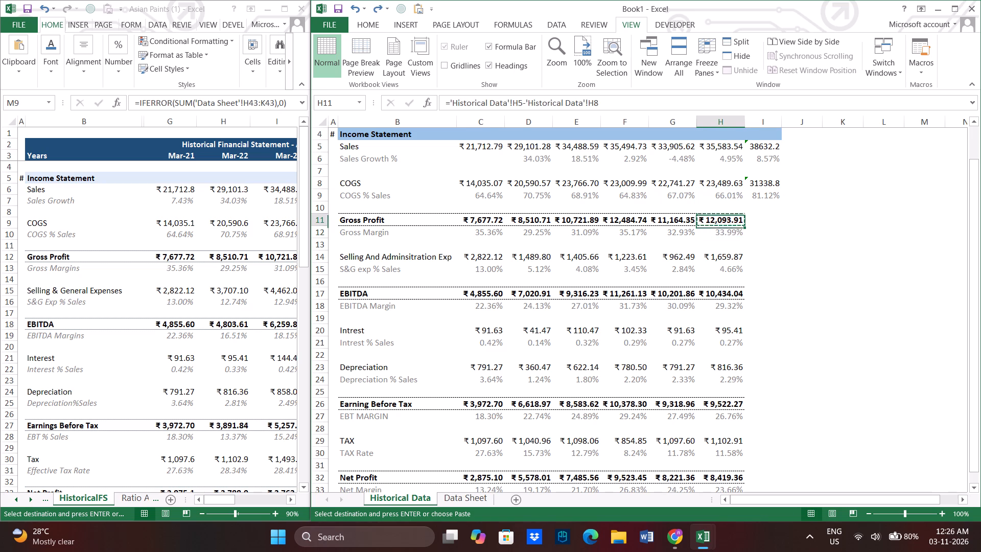
key(shift+Down)
key(ctrl+c)
key(shift+Right)
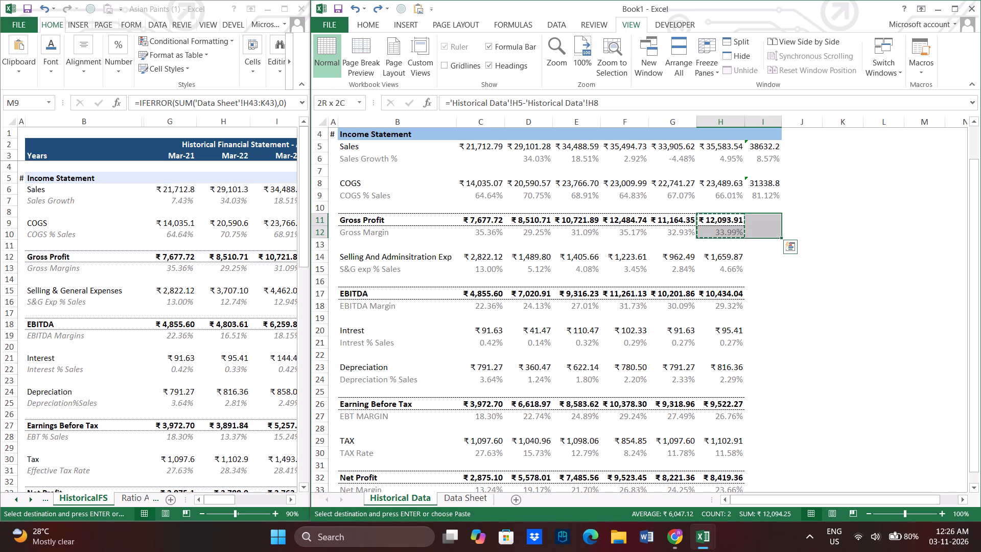
key(ctrl+b)
key(ctrl+z)
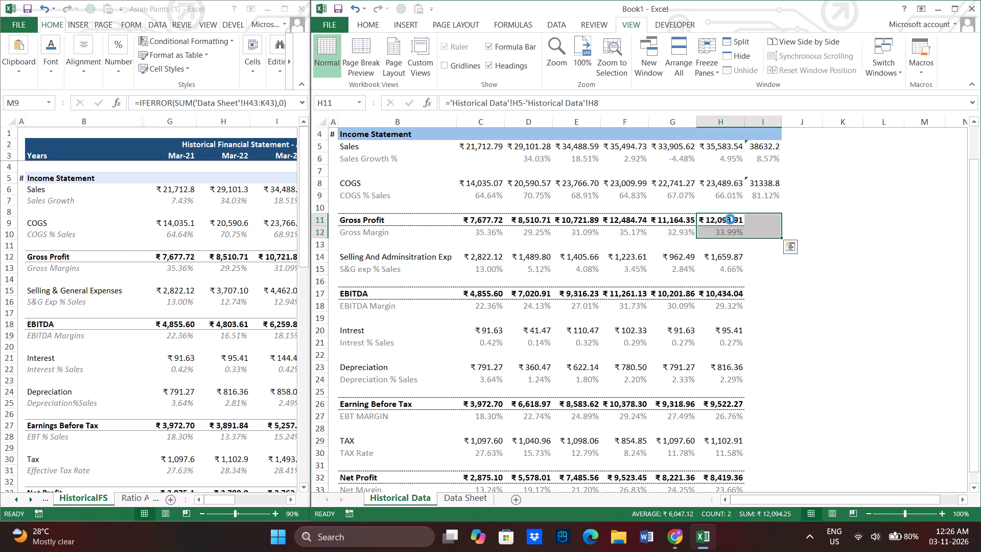
key(ctrl+v)
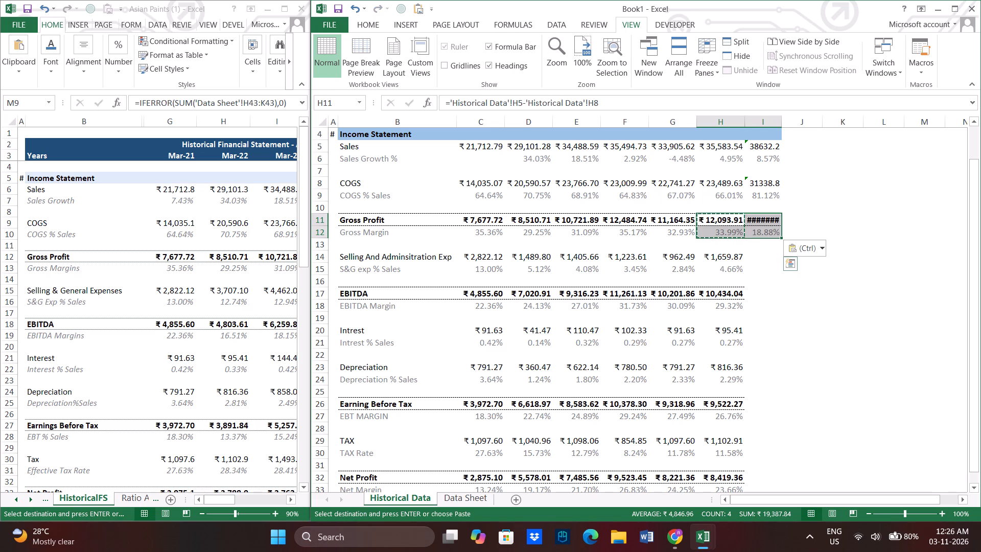
Autofit the width of the LTM column I.
double_click(781, 120)
click(842, 239)
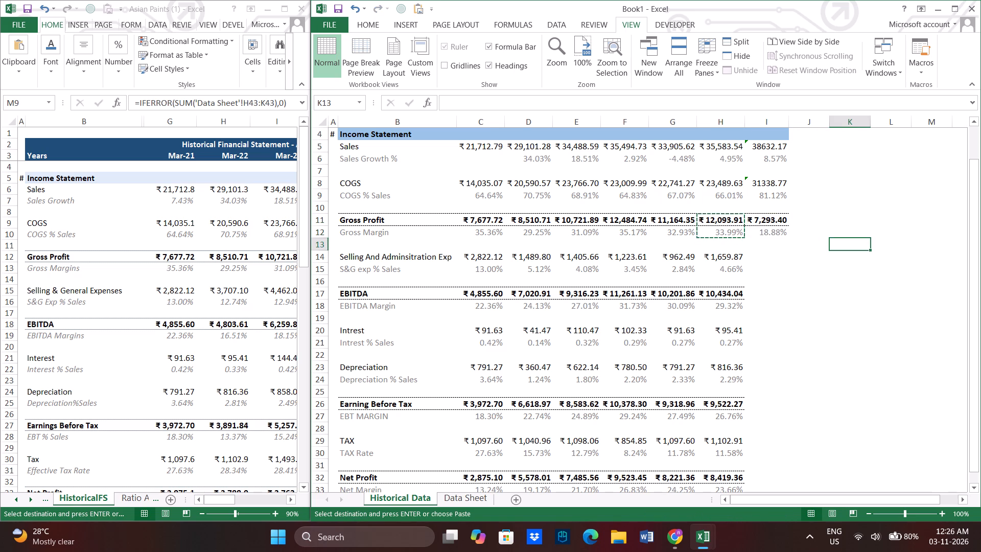
Examine the Quarters section of Book1's Data Sheet for a source for the LTM Selling and Administration expense.
drag(732, 218, 733, 229)
click(791, 273)
click(754, 255)
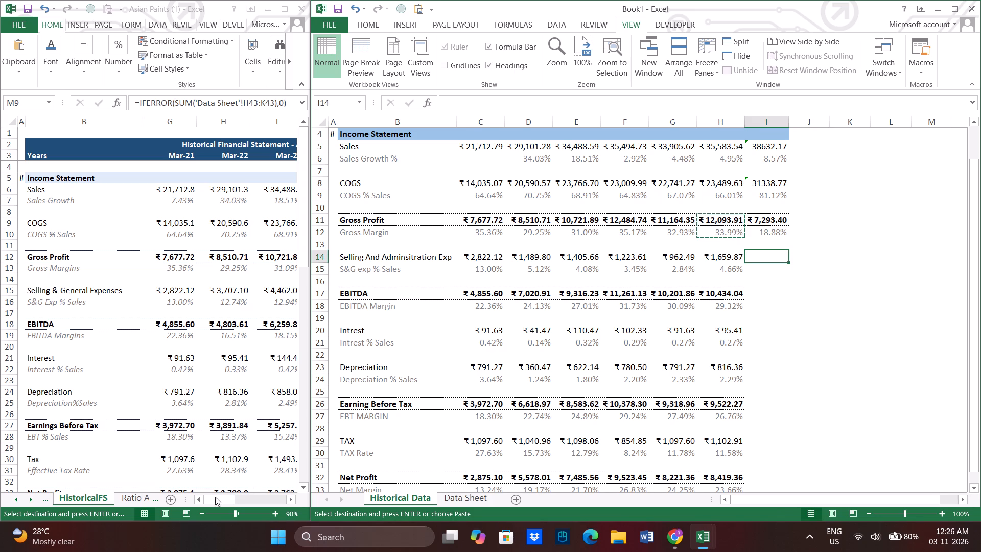
click(145, 501)
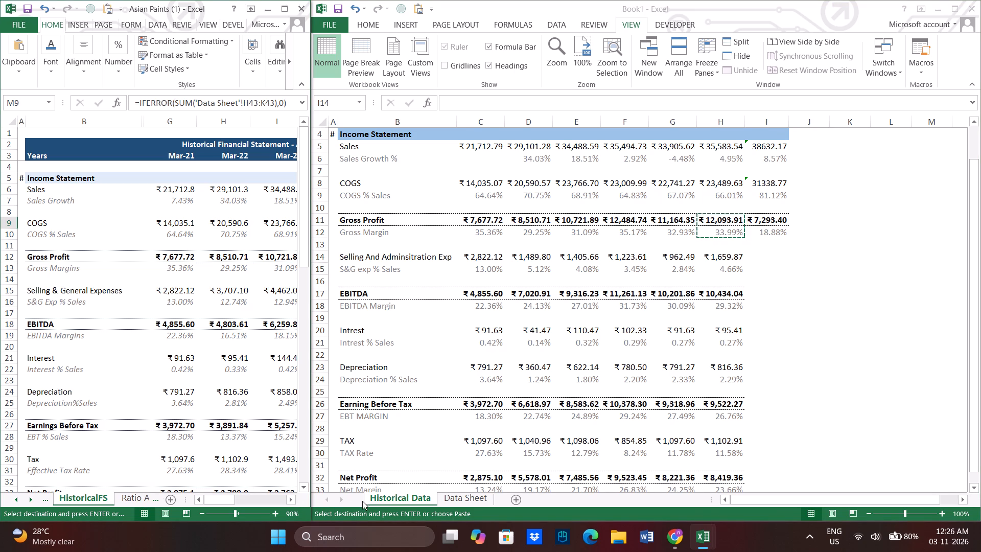
click(448, 498)
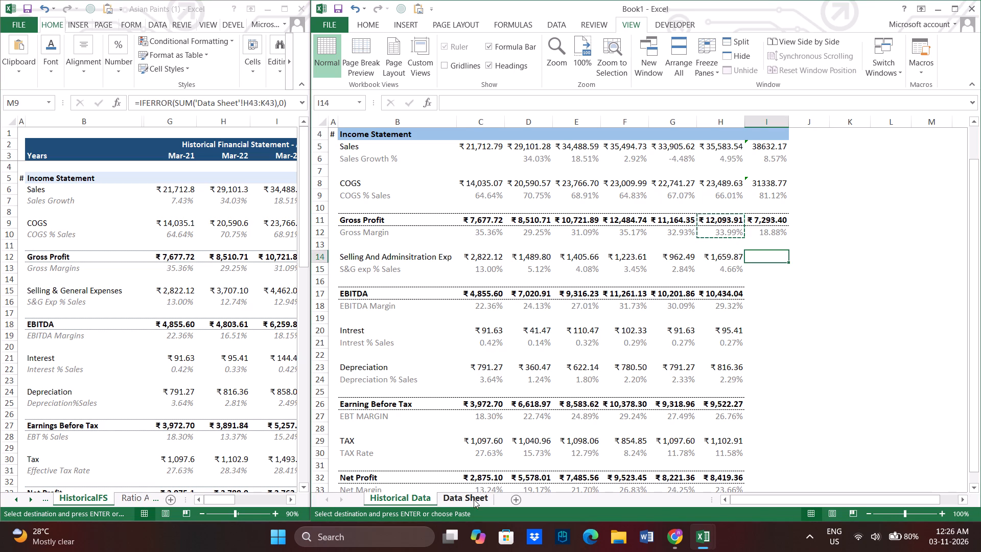
click(474, 499)
scroll(445, 346, down, 15)
scroll(445, 347, up, 6)
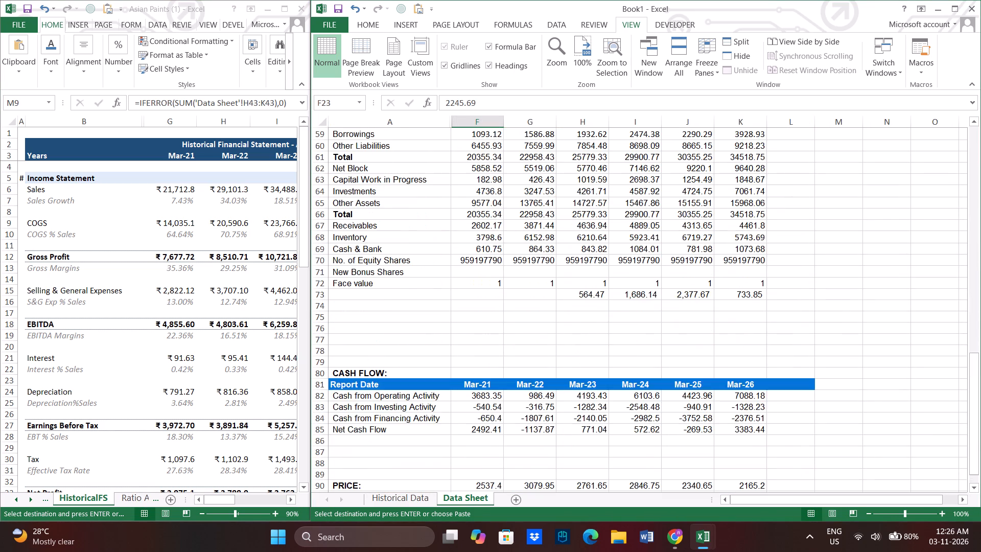
scroll(391, 318, up, 3)
scroll(391, 318, down, 4)
scroll(391, 318, up, 11)
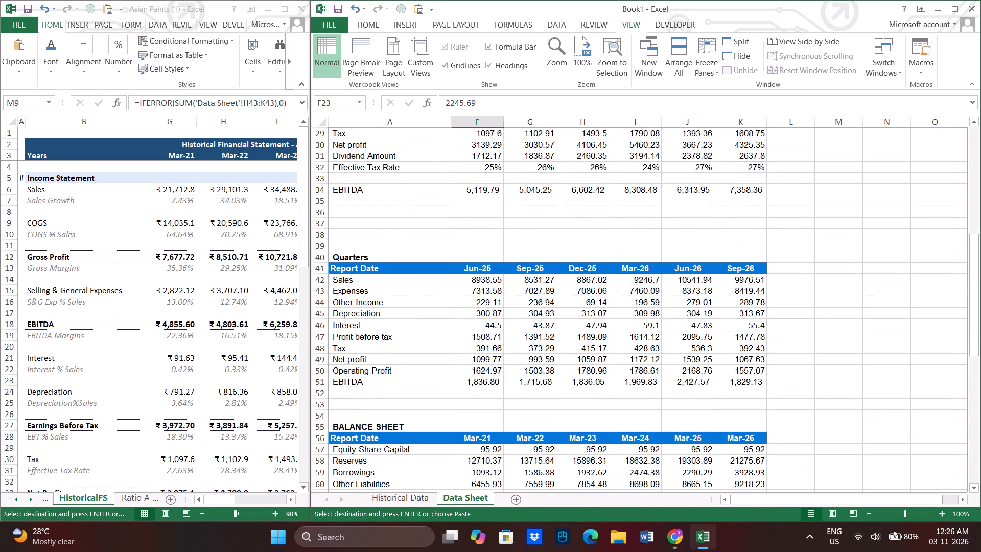
click(377, 300)
click(369, 295)
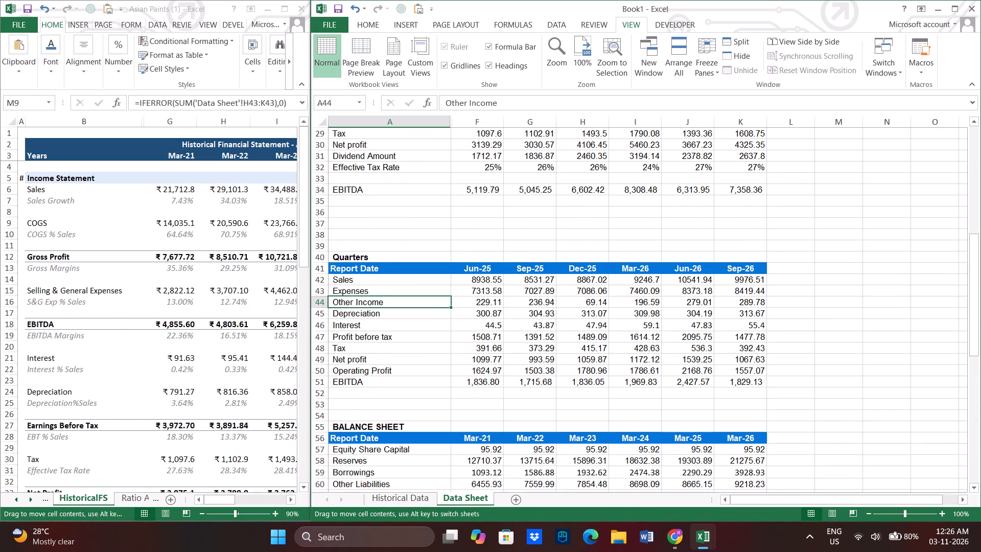
drag(496, 291, 633, 290)
click(633, 290)
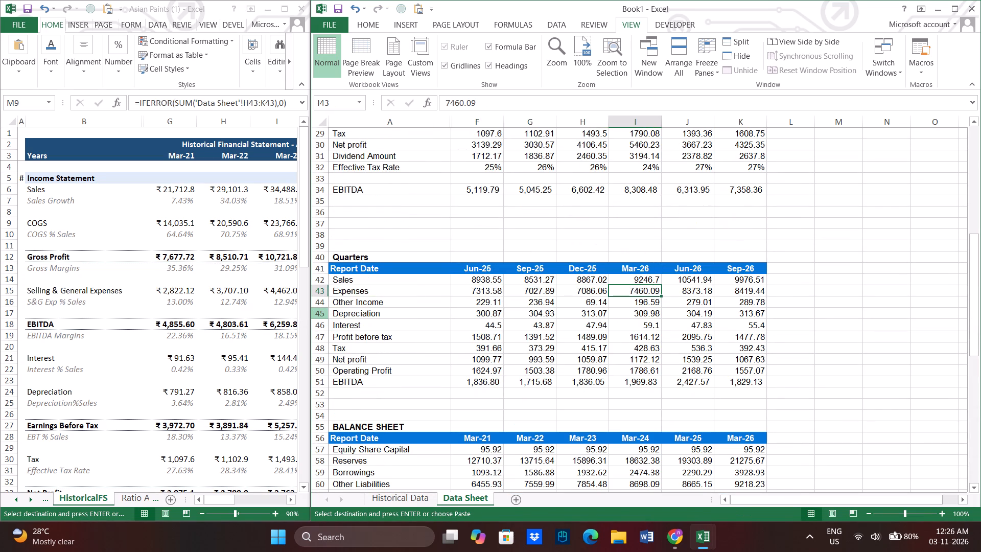
Resize the side-by-side workbooks and compare the LTM columns of HistoricalFS and Historical Data.
drag(309, 313, 590, 306)
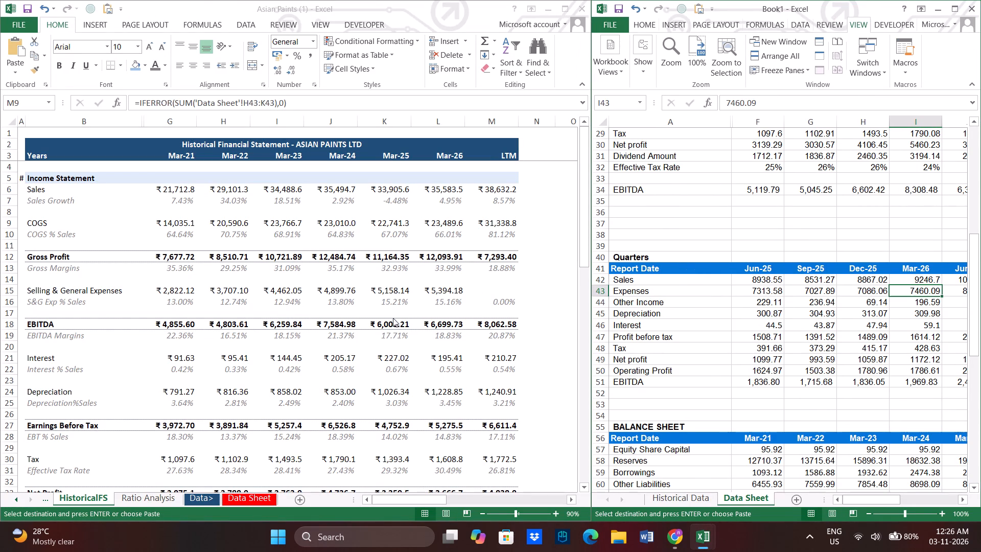
click(675, 500)
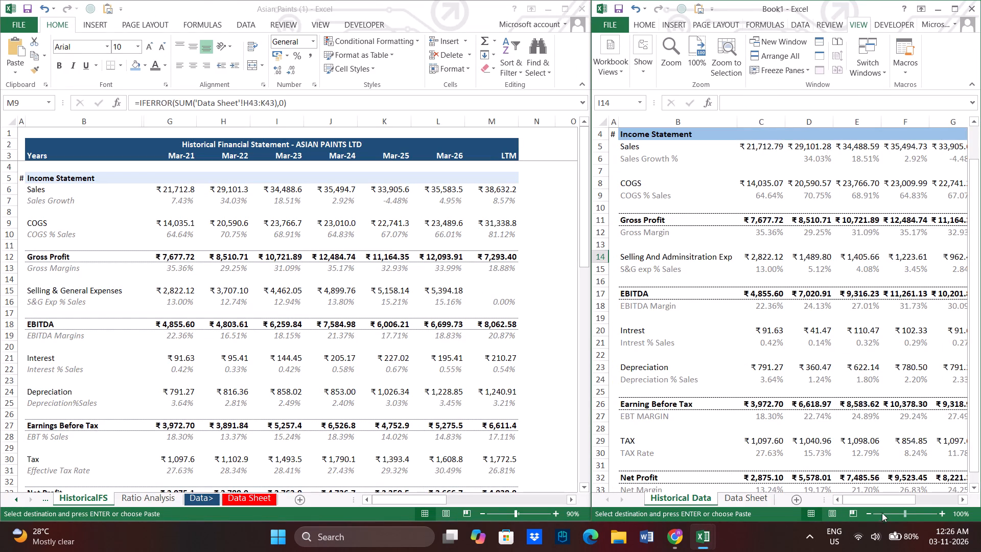
drag(881, 501, 926, 495)
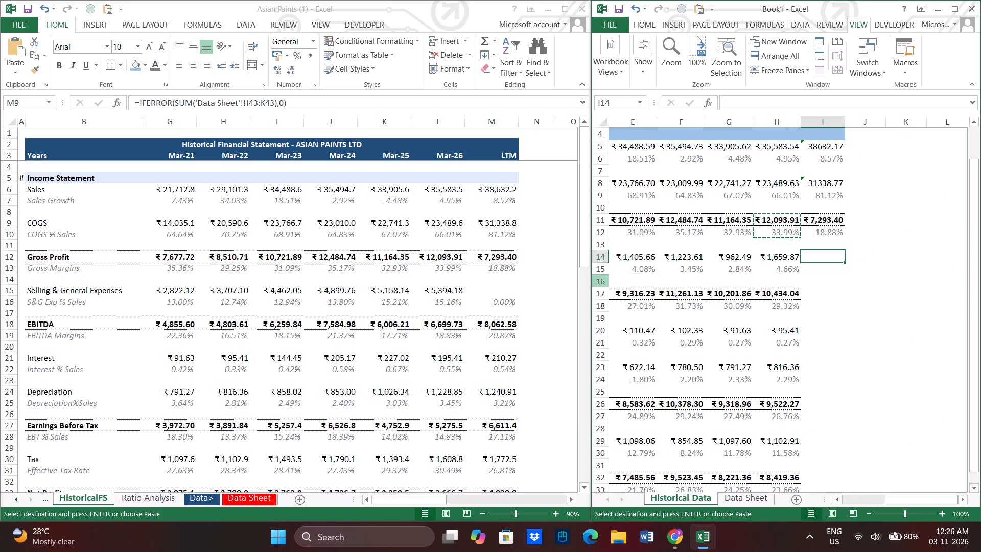
drag(591, 282, 509, 284)
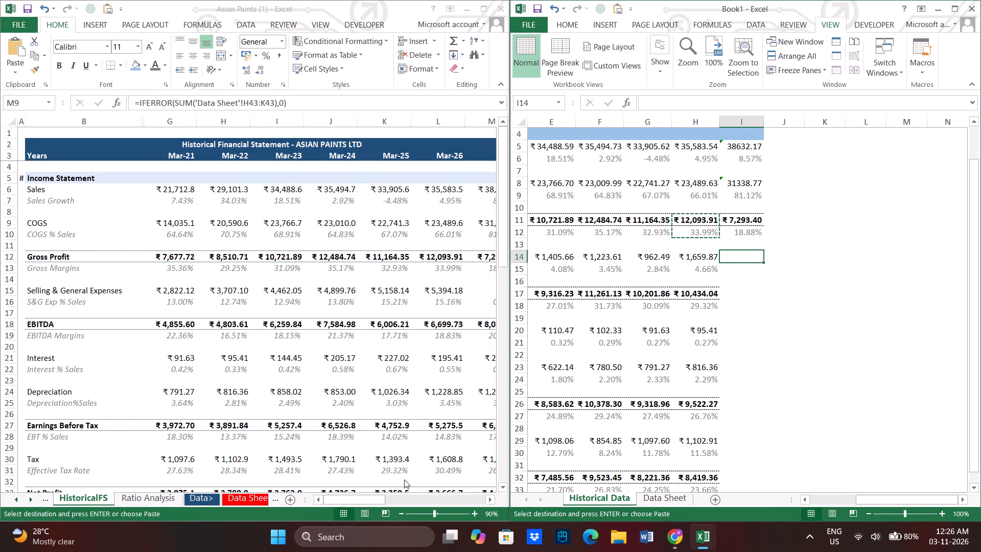
drag(506, 275, 462, 280)
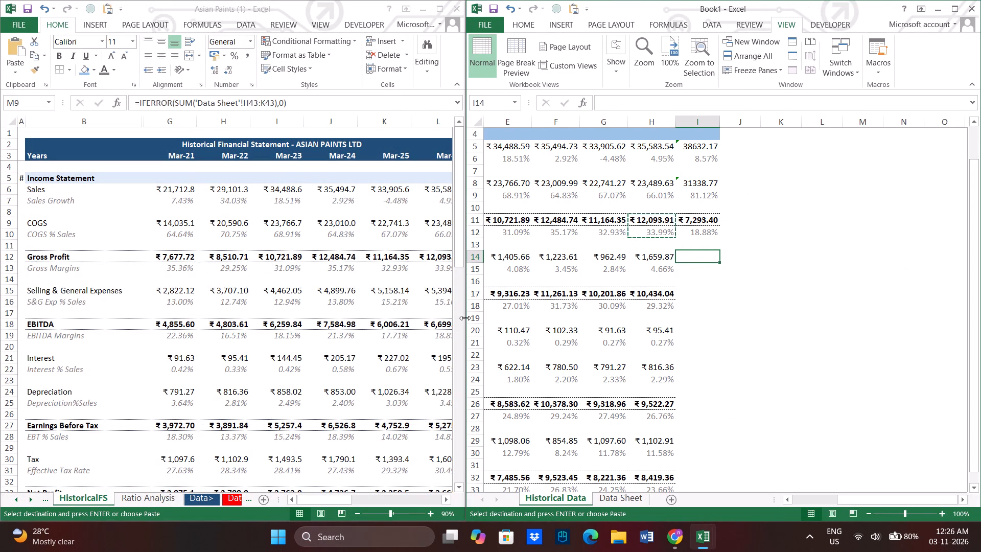
drag(465, 318, 415, 318)
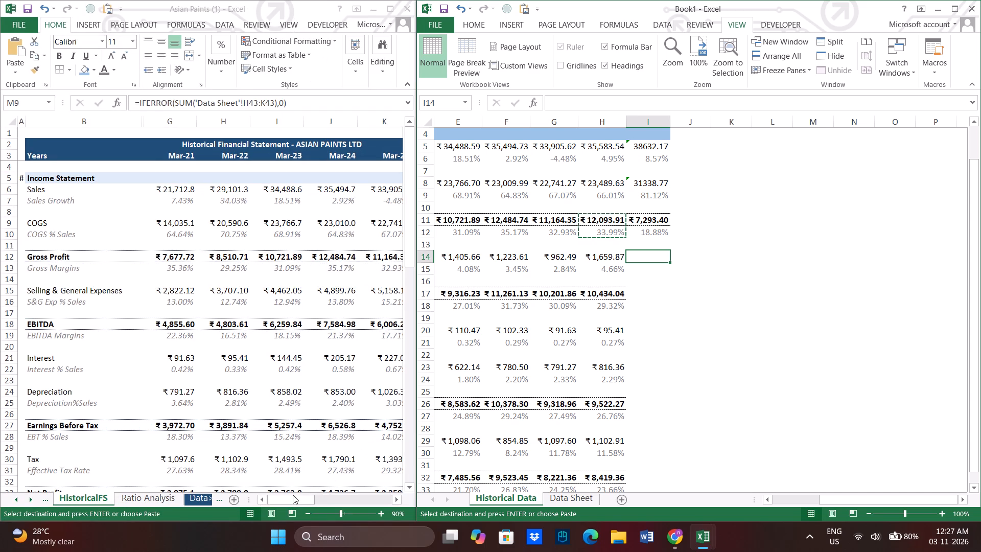
drag(298, 496, 326, 497)
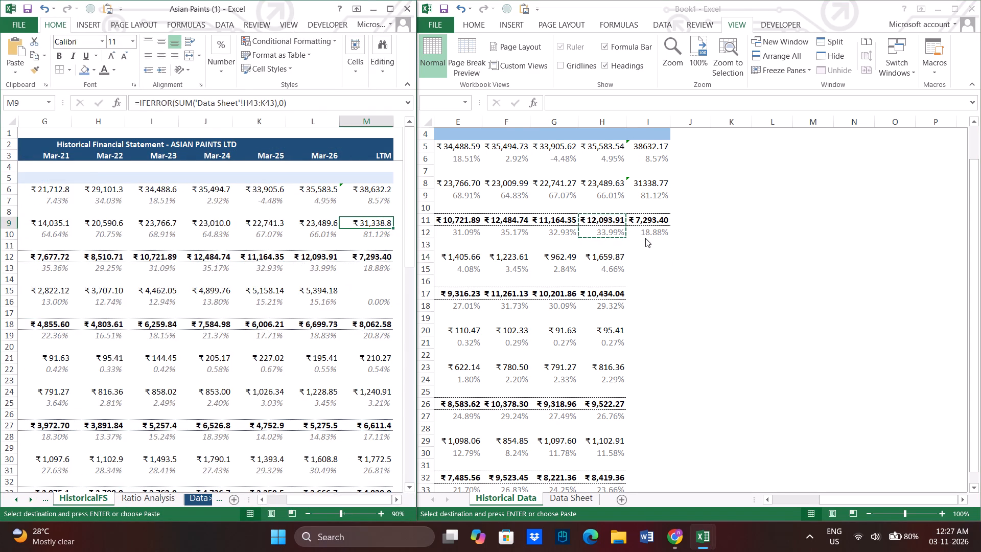
Leave the LTM Selling and Administration expense in I14 blank and copy the S&G exp % Sales formula from H15 into I15.
click(642, 260)
click(641, 260)
click(641, 260)
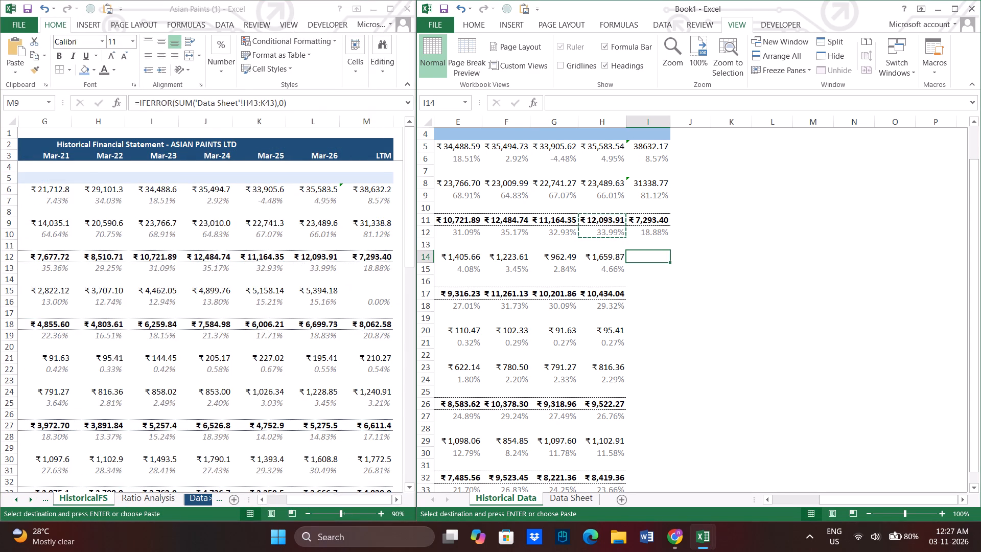
double_click(645, 257)
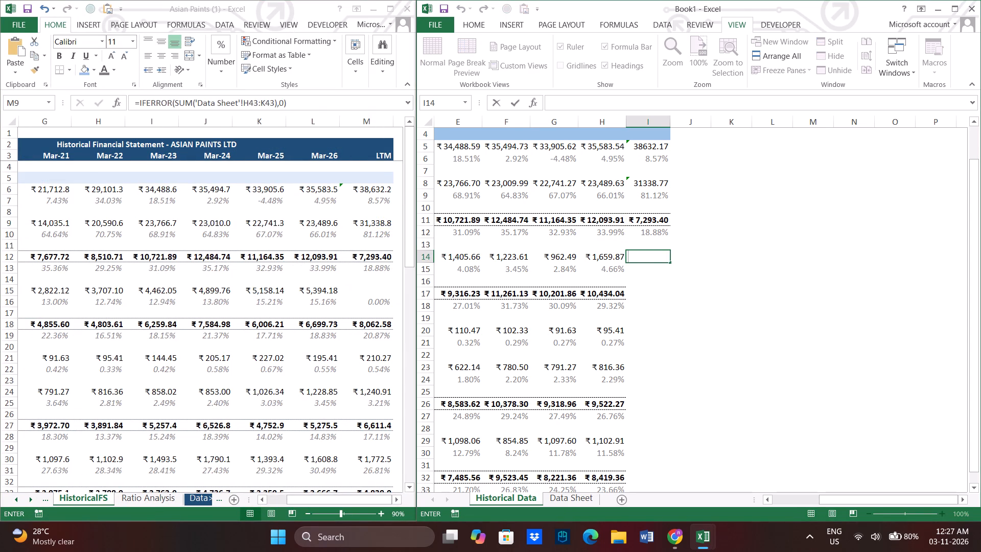
key(Down)
key(Left)
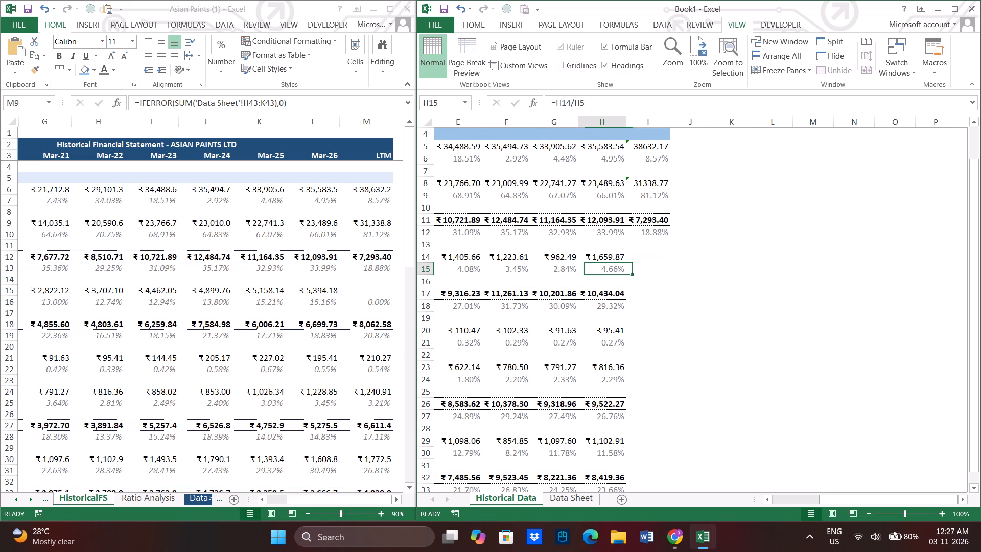
key(ctrl+c)
key(shift+Right)
key(ctrl+v)
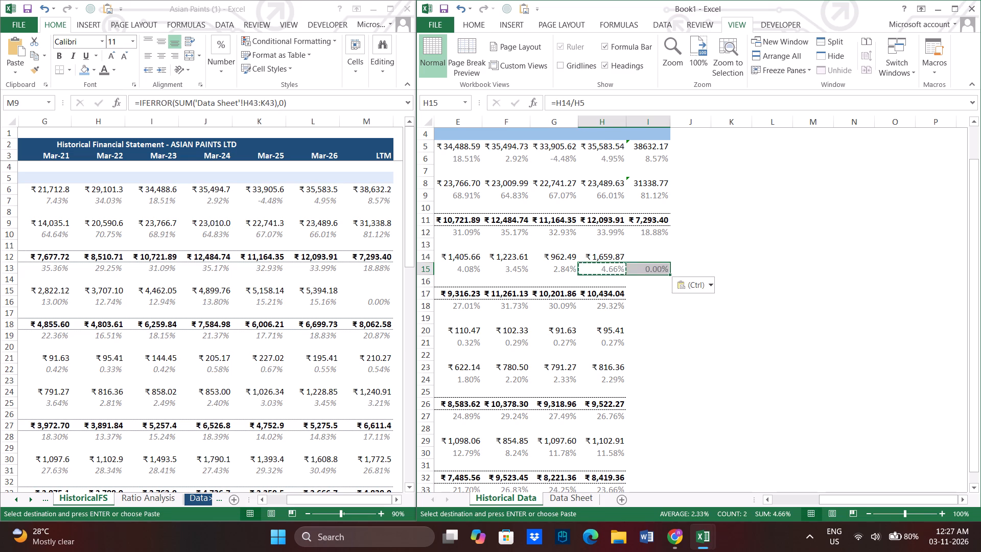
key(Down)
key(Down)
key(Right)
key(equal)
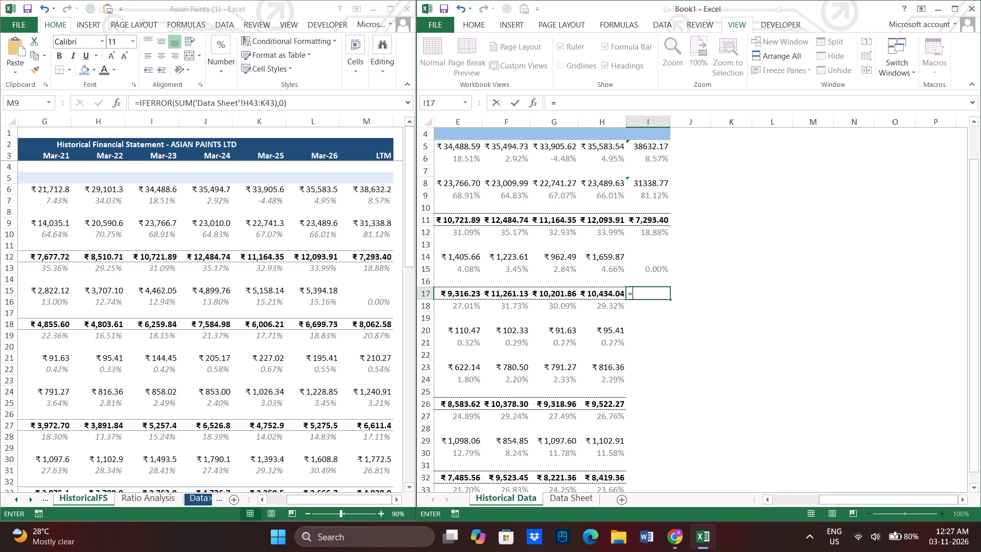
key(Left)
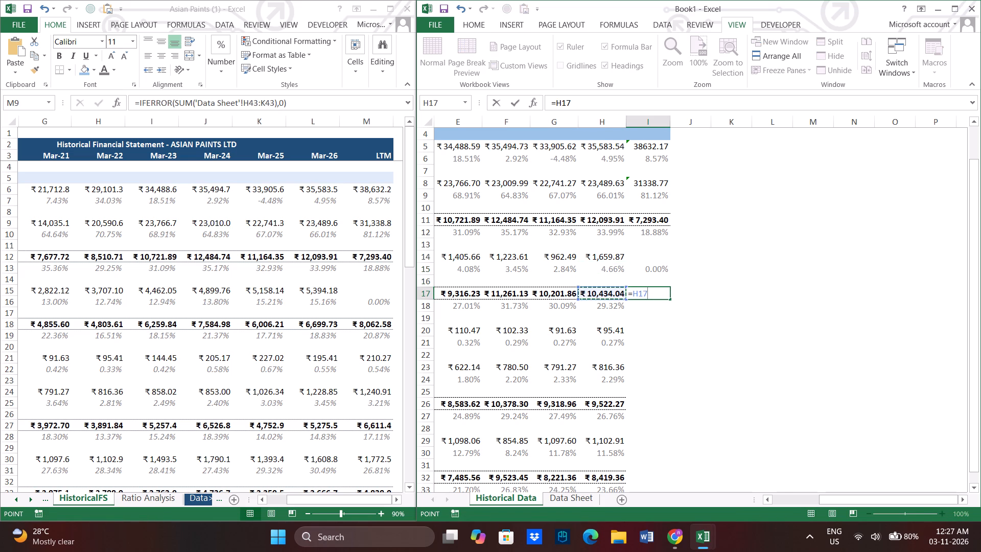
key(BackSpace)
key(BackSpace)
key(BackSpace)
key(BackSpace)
Copy the Mar-26 EBITDA formula =H11-H14 from H17 and paste it over H17:I18, covering the LTM column.
key(Left)
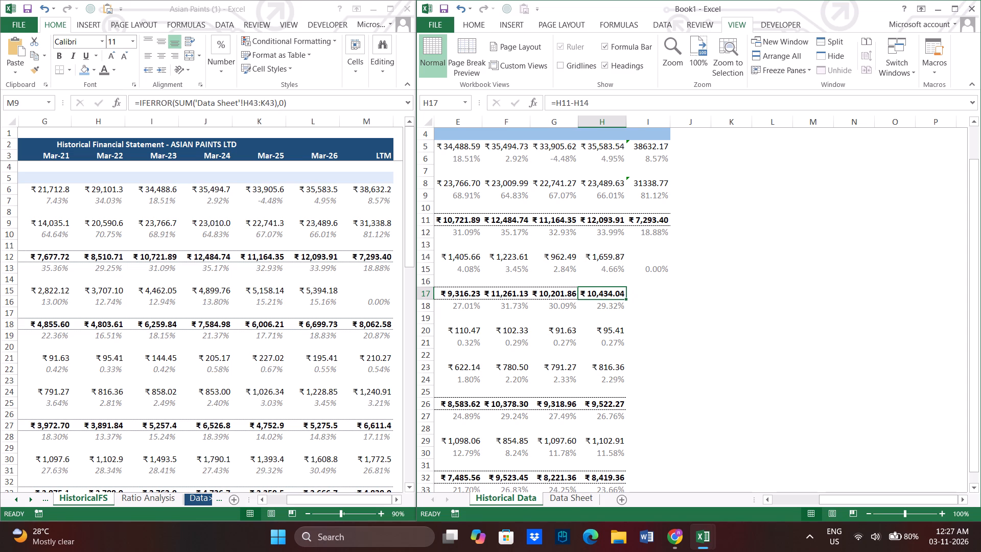
key(ctrl+c)
key(shift+Down)
key(ctrl+Right)
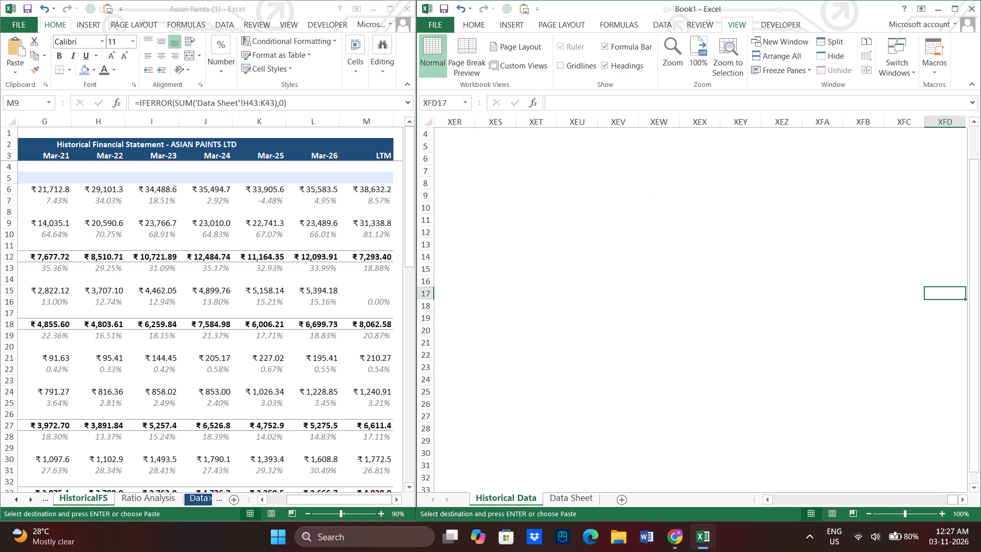
key(ctrl+Left)
key(Left)
key(Right)
key(ctrl+c)
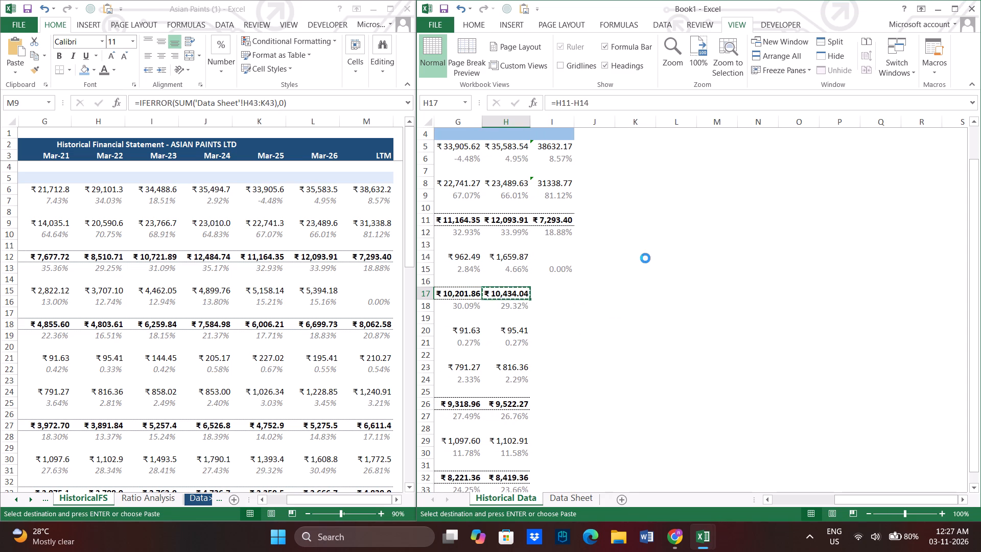
key(shift+Down)
key(shift+Right)
key(ctrl+v)
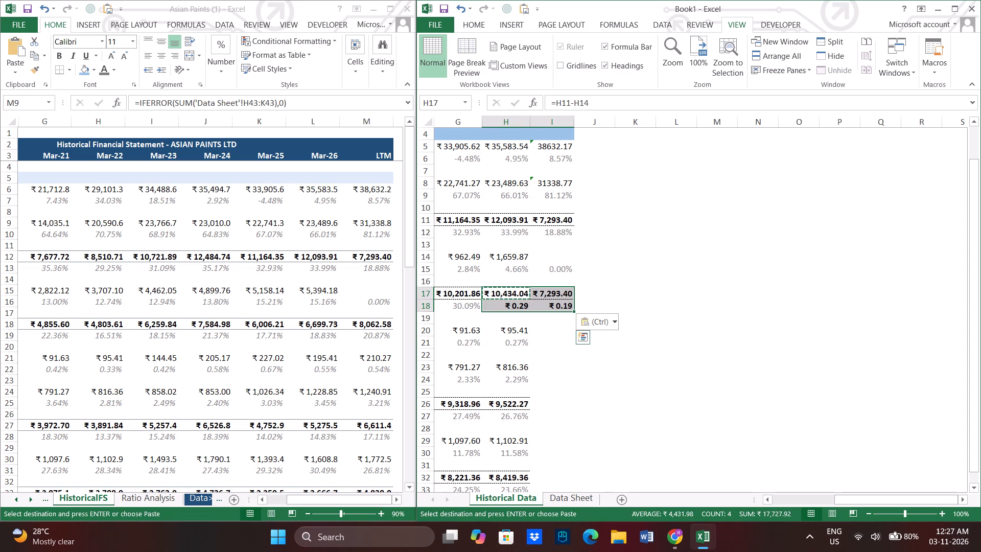
Undo the last EBITDA paste and copy the Mar-26 EBITDA and EBITDA Margin formulas from H17:H18 into I17:I18.
key(ctrl+z)
key(Left)
key(Right)
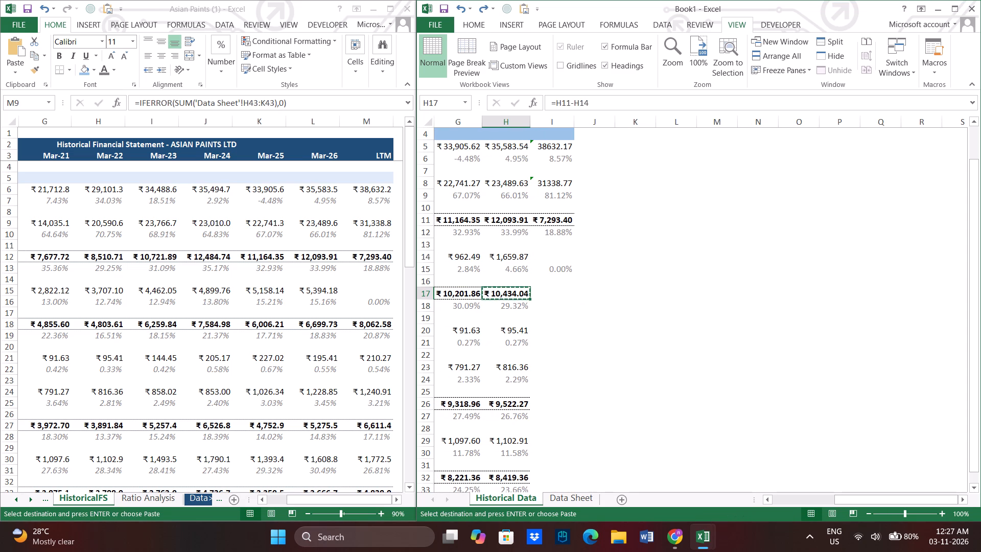
key(ctrl+c)
key(shift+Down)
key(ctrl+c)
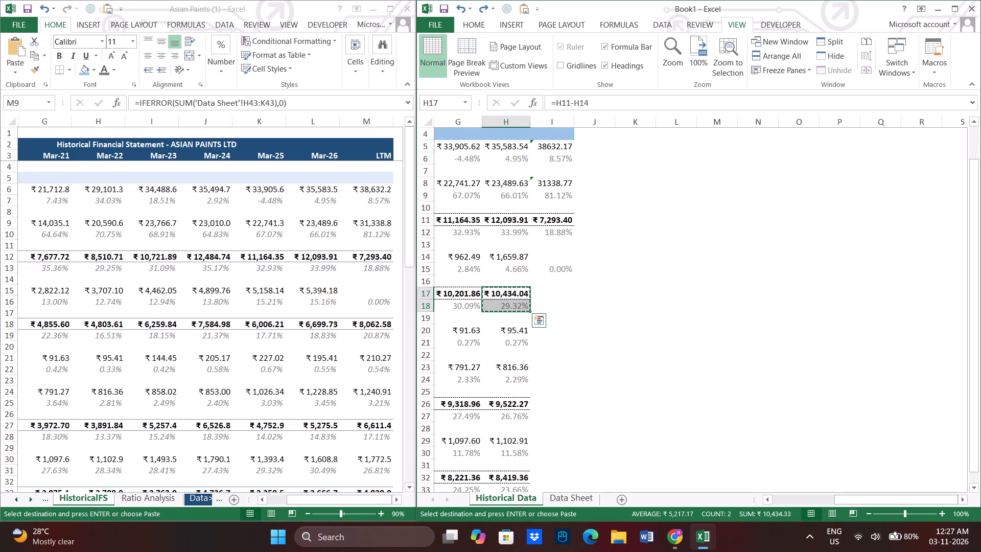
key(shift+Right)
key(ctrl+v)
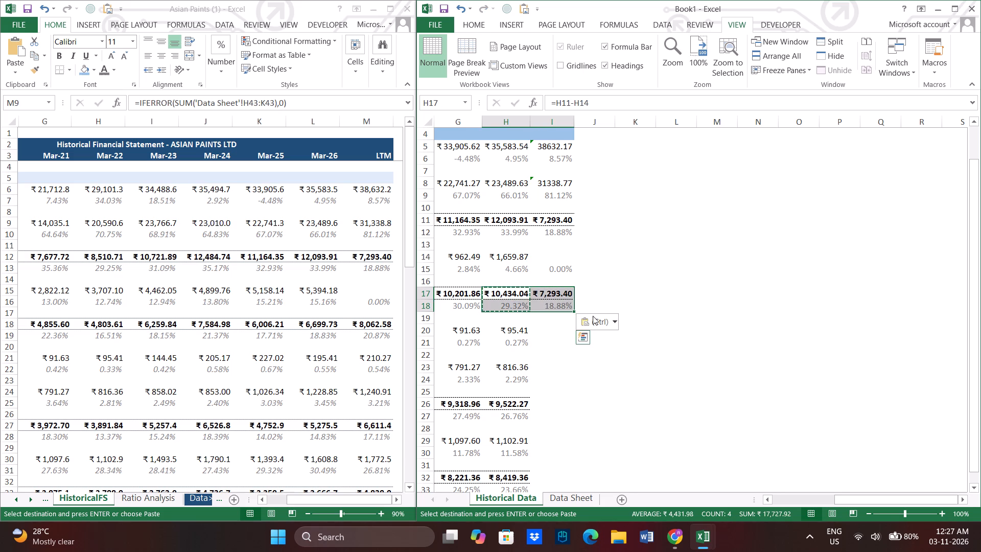
Enter the LTM interest in I20 as the SUM of the last four quarters' Interest, 'Data Sheet'!H46:K46.
drag(874, 496, 799, 502)
click(867, 329)
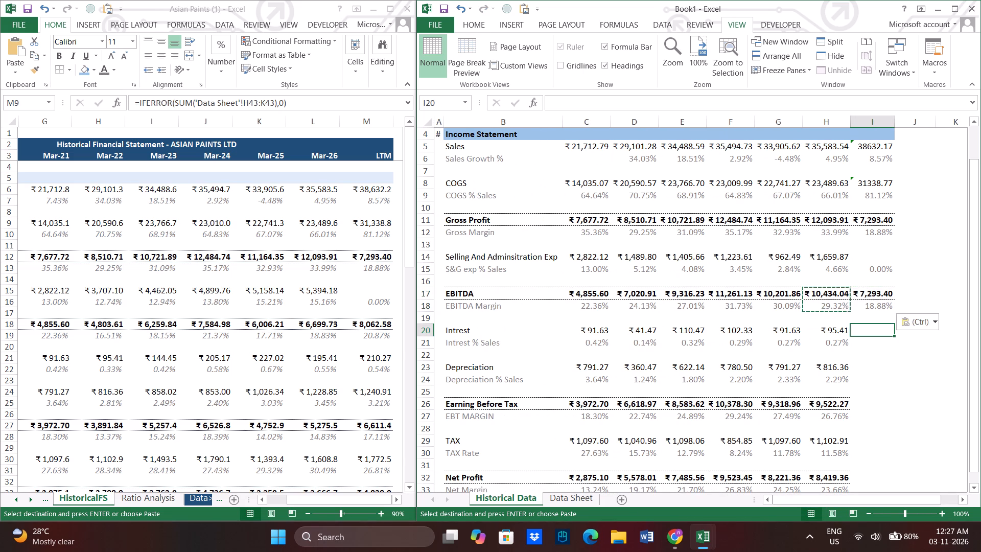
key(equal)
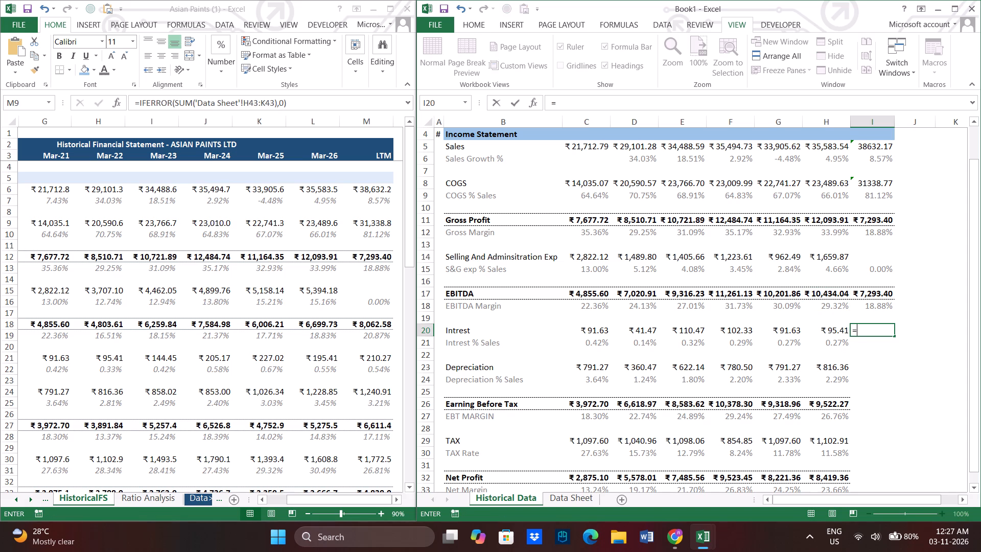
click(579, 500)
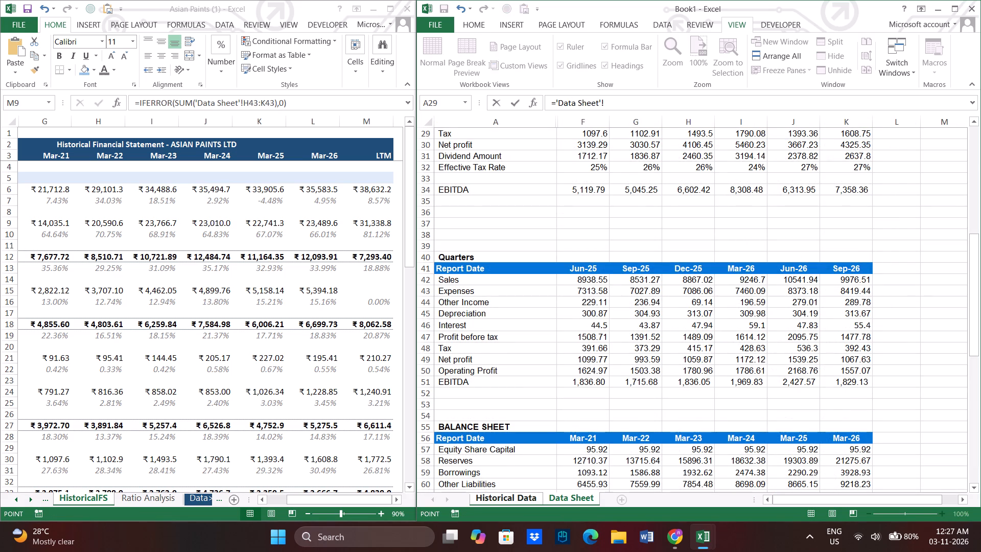
drag(704, 325, 861, 322)
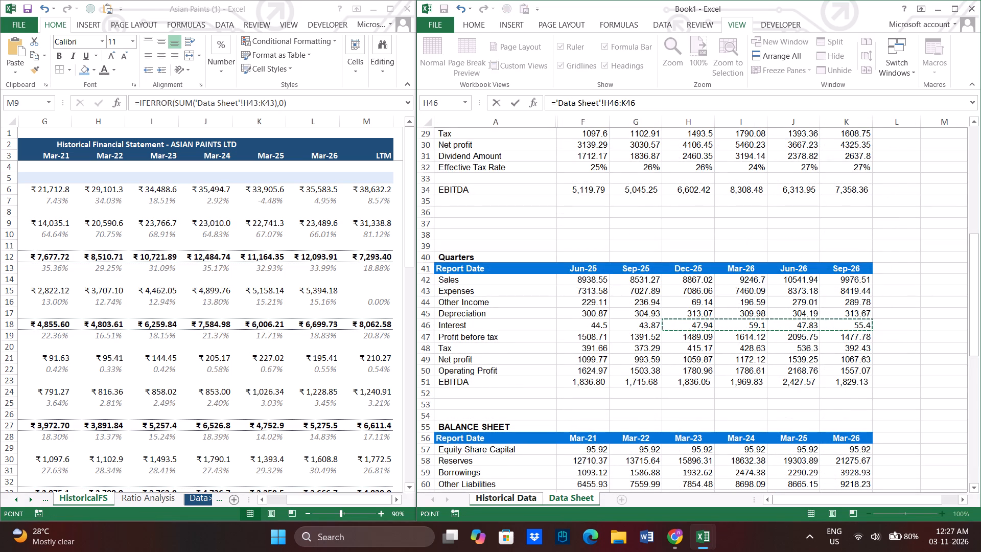
click(555, 102)
text(sum()
key(Return)
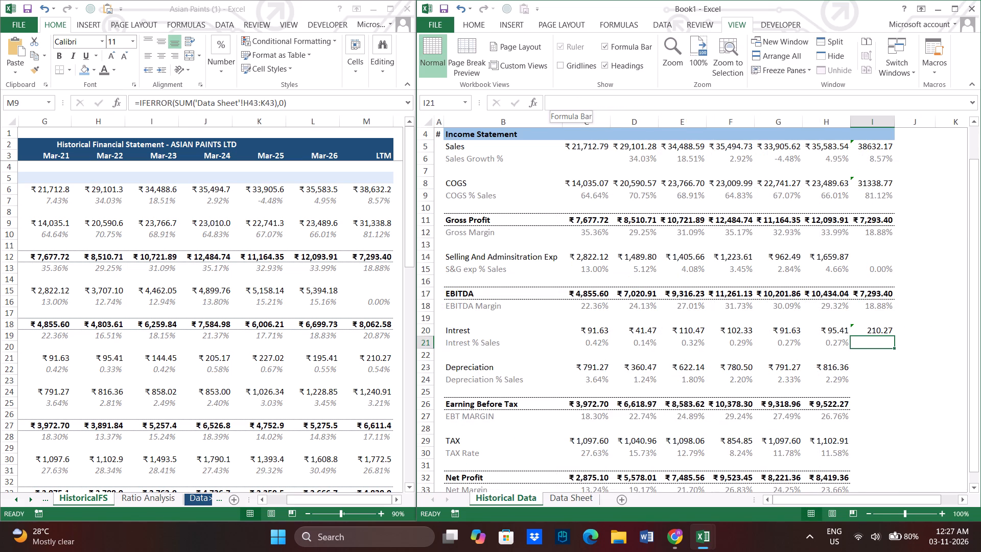
Copy the Mar-26 interest % Sales formula from H21 into the LTM cell I21.
key(Up)
key(Down)
key(Left)
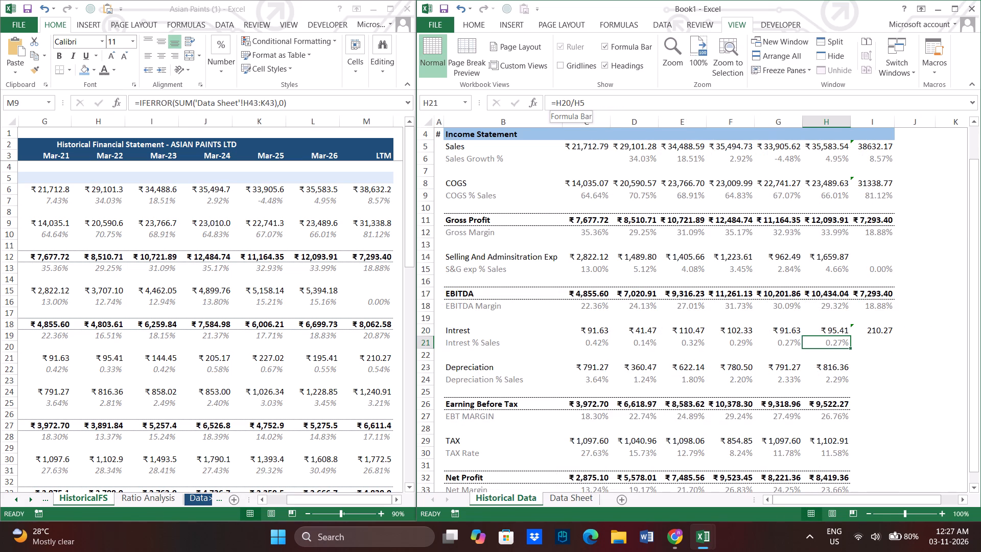
key(ctrl+c)
key(shift+Right)
key(ctrl+v)
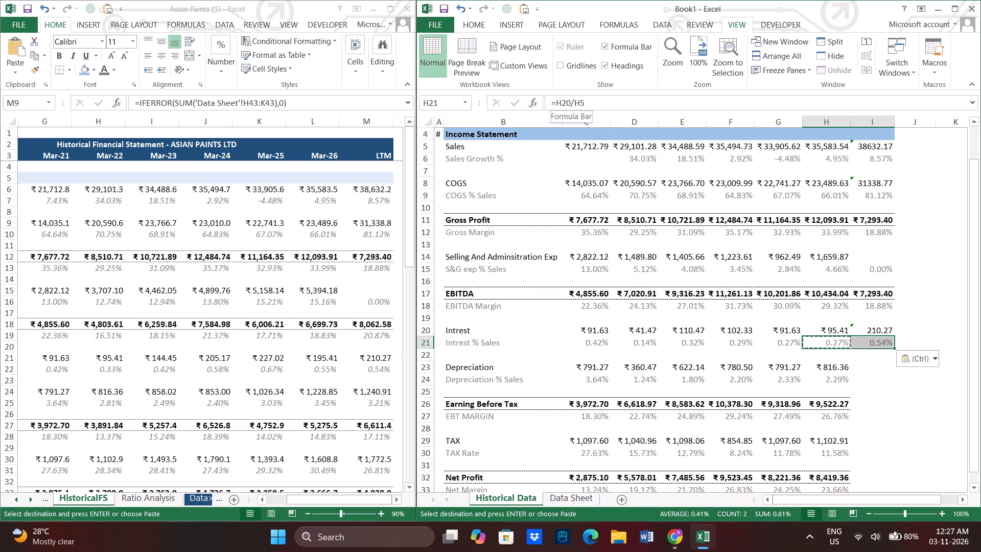
Enter the LTM Depreciation in I23 as the SUM of the last four quarters' Depreciation, 'Data Sheet'!H45:K45.
key(Down)
key(Down)
key(Right)
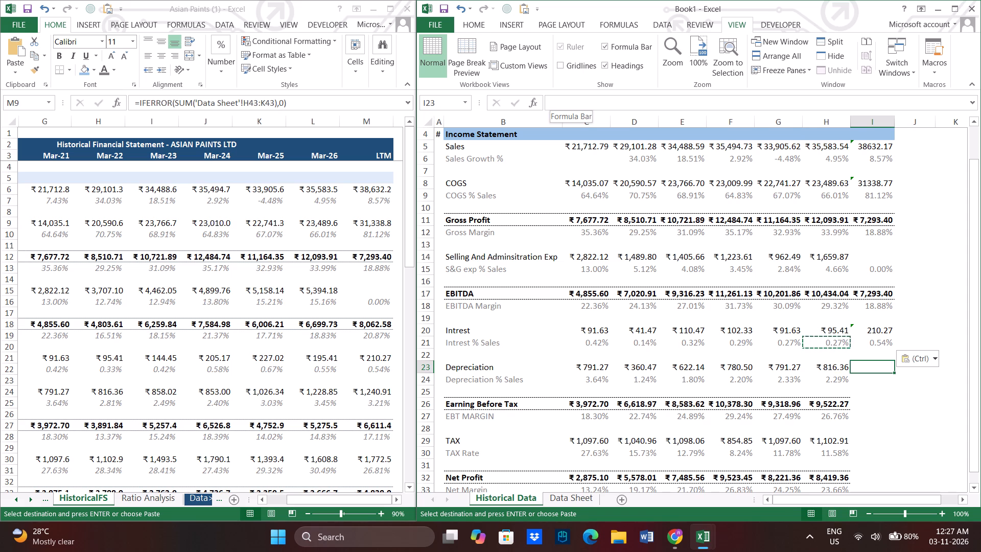
text(=sum()
click(572, 501)
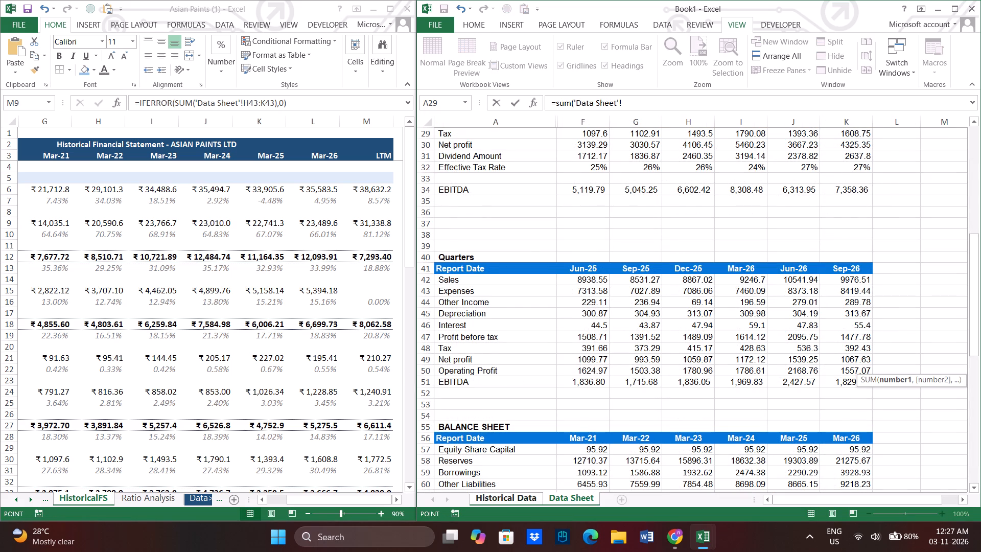
drag(702, 315, 849, 312)
key(Return)
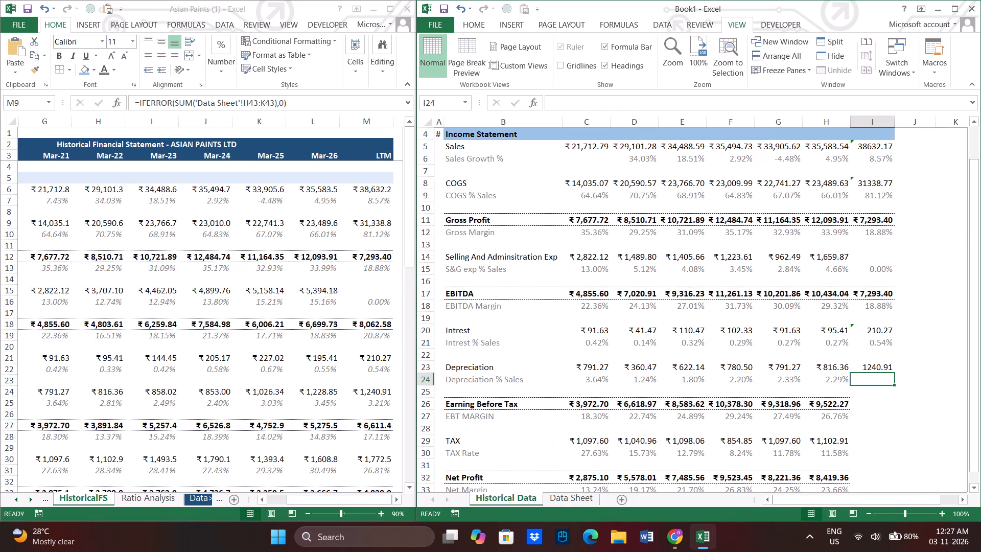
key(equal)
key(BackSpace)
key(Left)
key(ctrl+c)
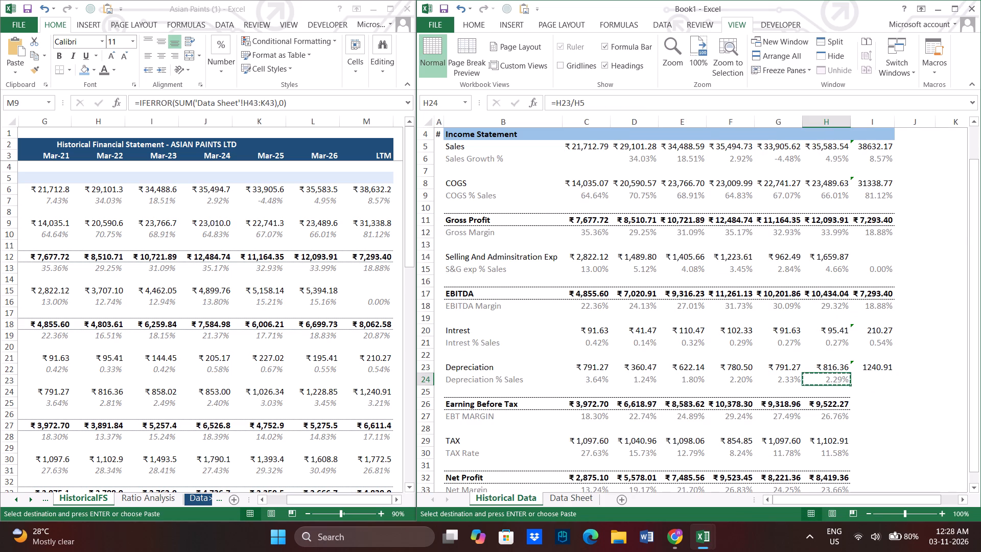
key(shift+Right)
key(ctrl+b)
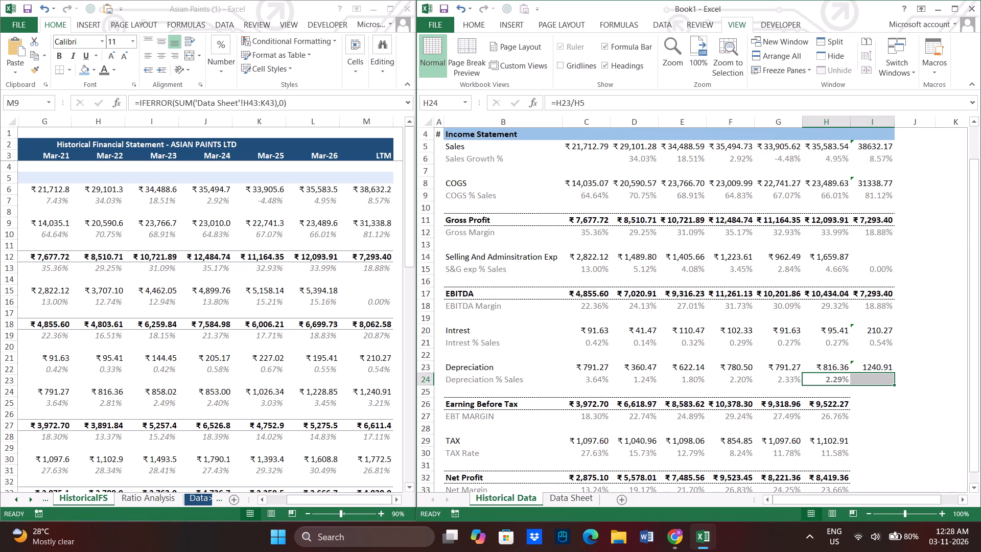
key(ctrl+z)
Copy the Mar-26 Depreciation % Sales formula from H24 into the LTM cell I24.
key(Left)
key(Right)
key(ctrl+c)
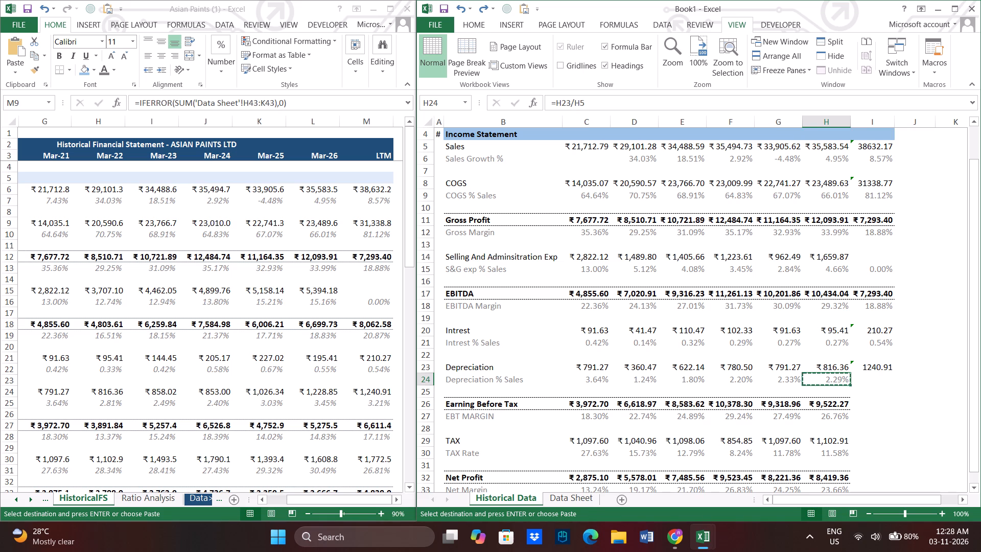
key(shift+Right)
key(ctrl+v)
Copy the Mar-26 Earning Before Tax and EBT Margin formulas from H26:H27 into the LTM cells I26:I27.
scroll(851, 313, down, 1)
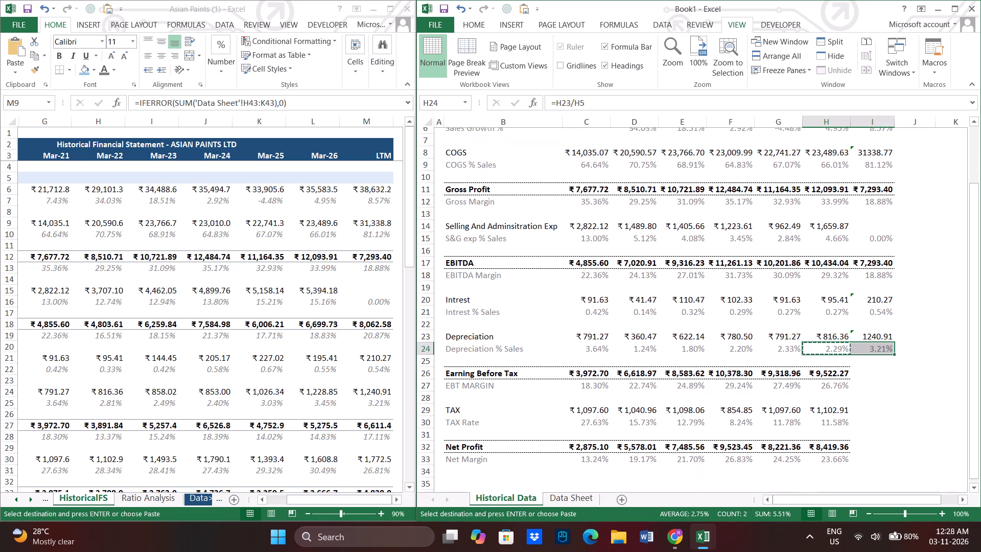
click(870, 368)
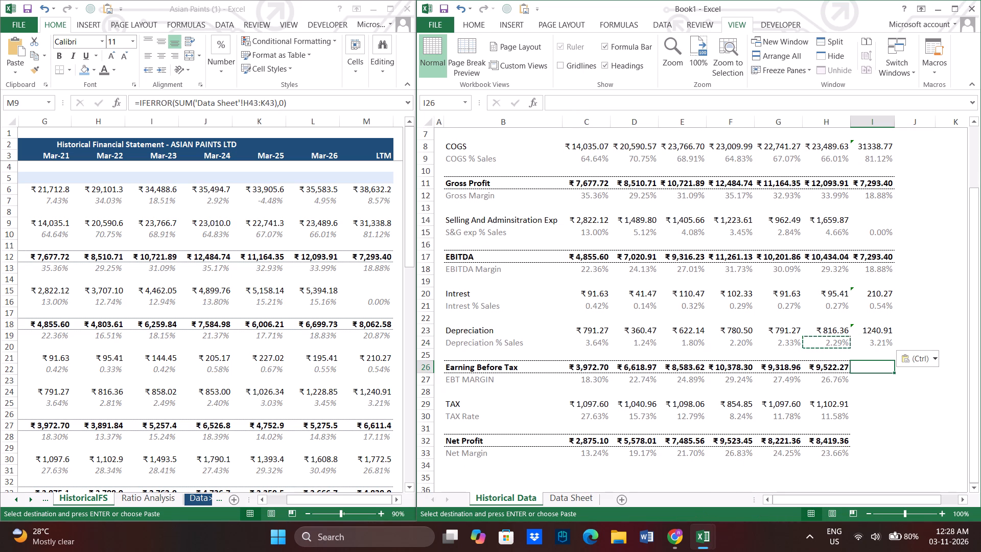
key(Left)
key(ctrl+c)
key(shift+Down)
key(ctrl+c)
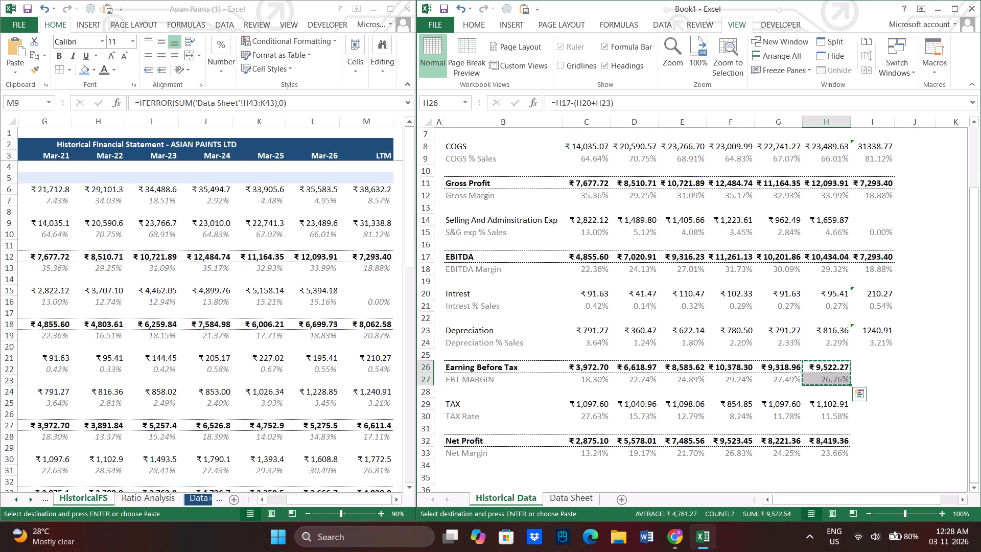
key(shift+Right)
key(ctrl+v)
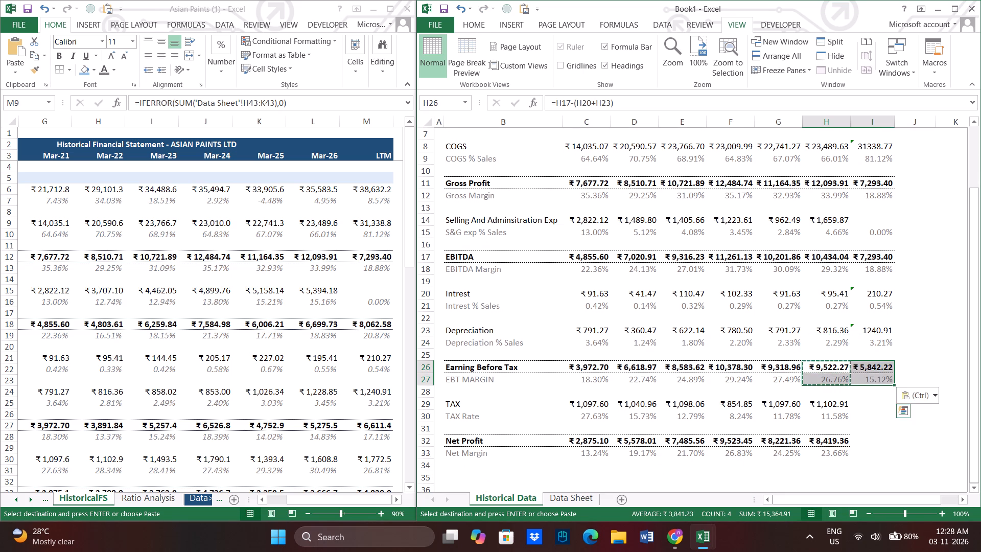
Enter the LTM tax in I29 as the SUM of the last four quarters' Tax, 'Data Sheet'!H48:K48.
click(867, 408)
key(equal)
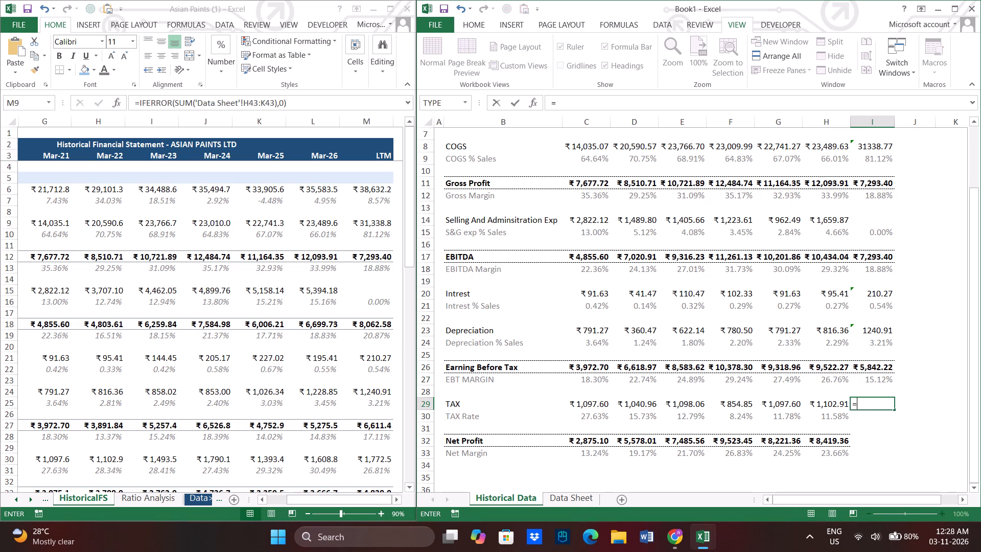
text(sum()
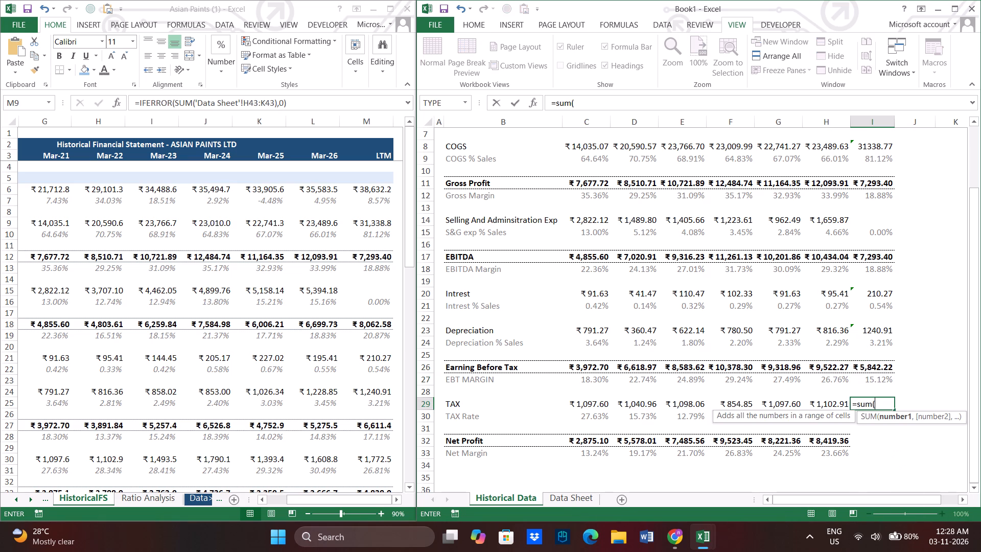
click(566, 491)
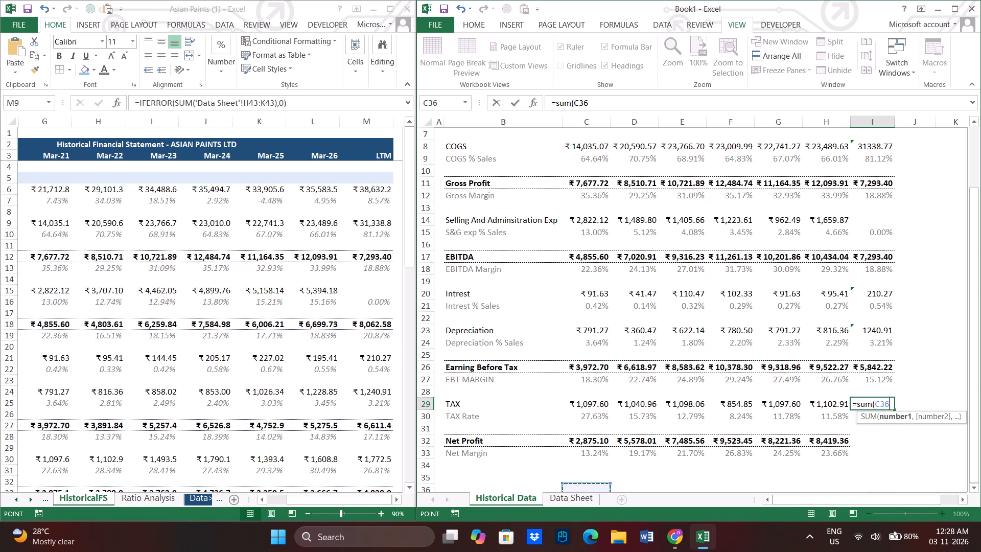
key(BackSpace)
key(BackSpace)
key(BackSpace)
click(583, 498)
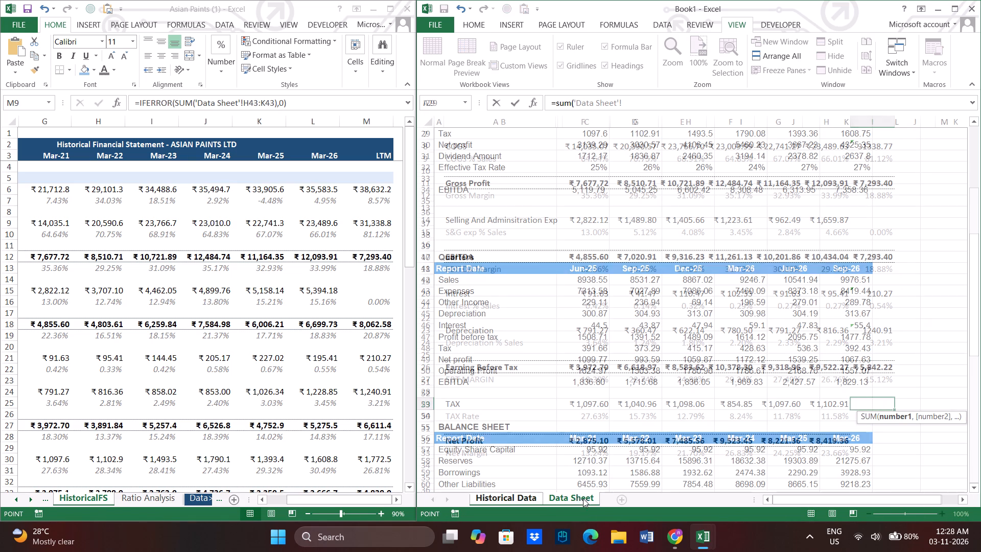
drag(687, 351, 692, 351)
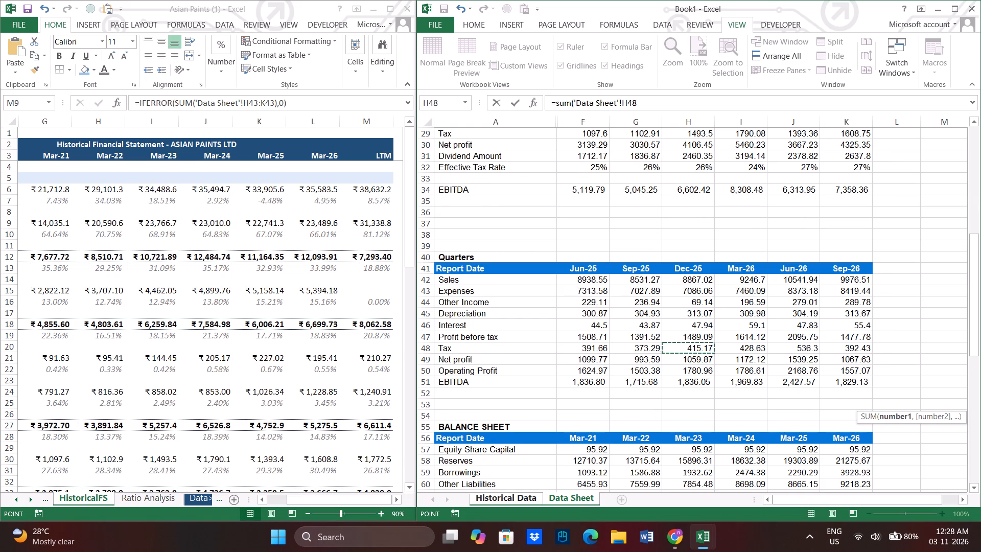
drag(692, 351, 853, 351)
key(Return)
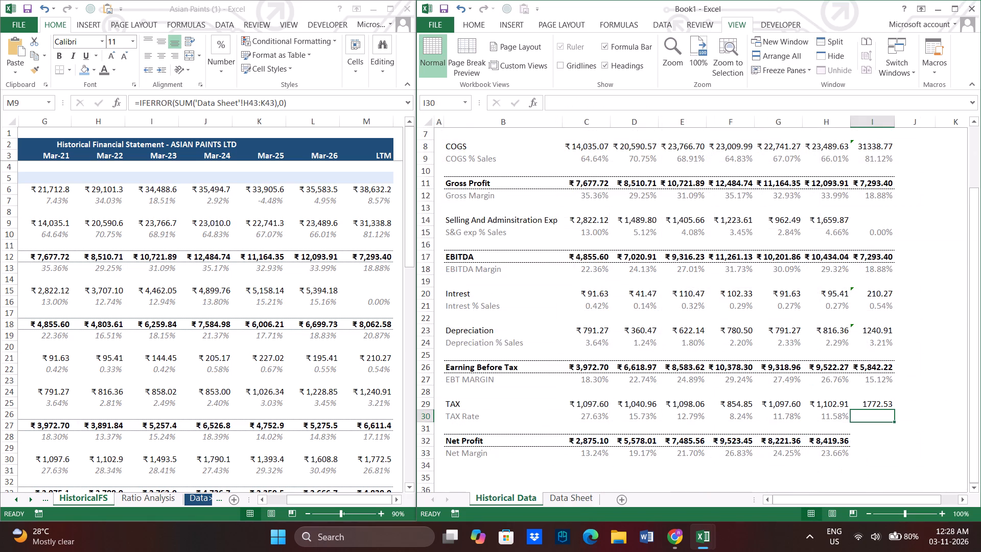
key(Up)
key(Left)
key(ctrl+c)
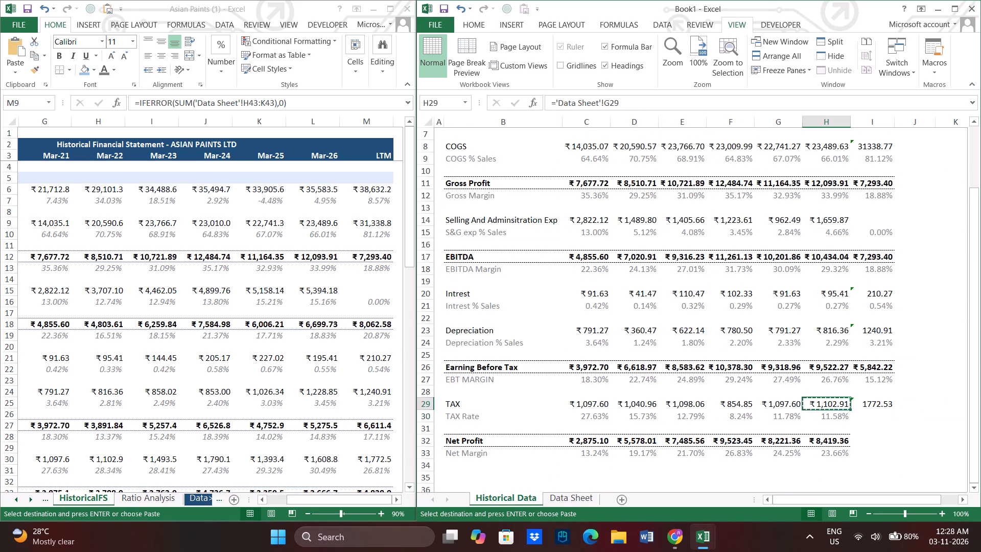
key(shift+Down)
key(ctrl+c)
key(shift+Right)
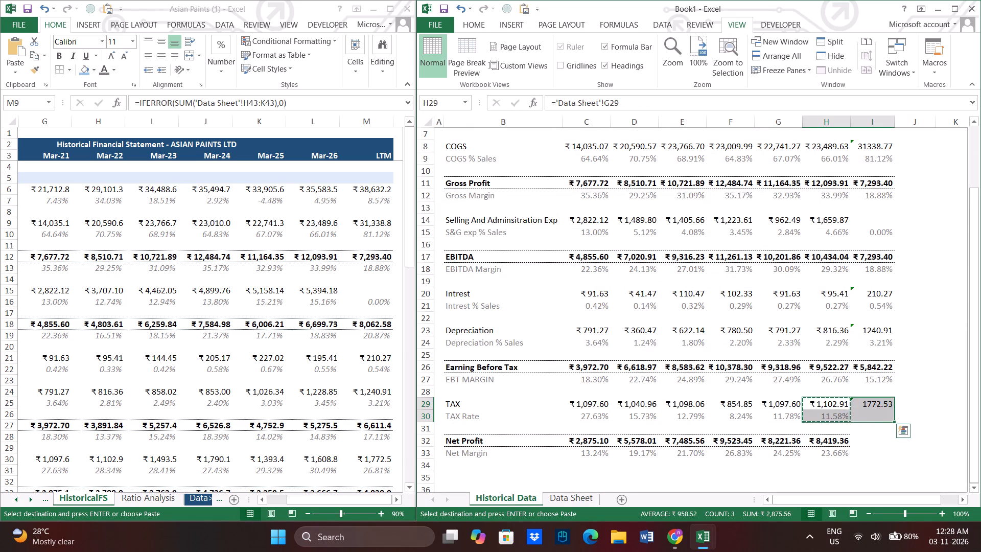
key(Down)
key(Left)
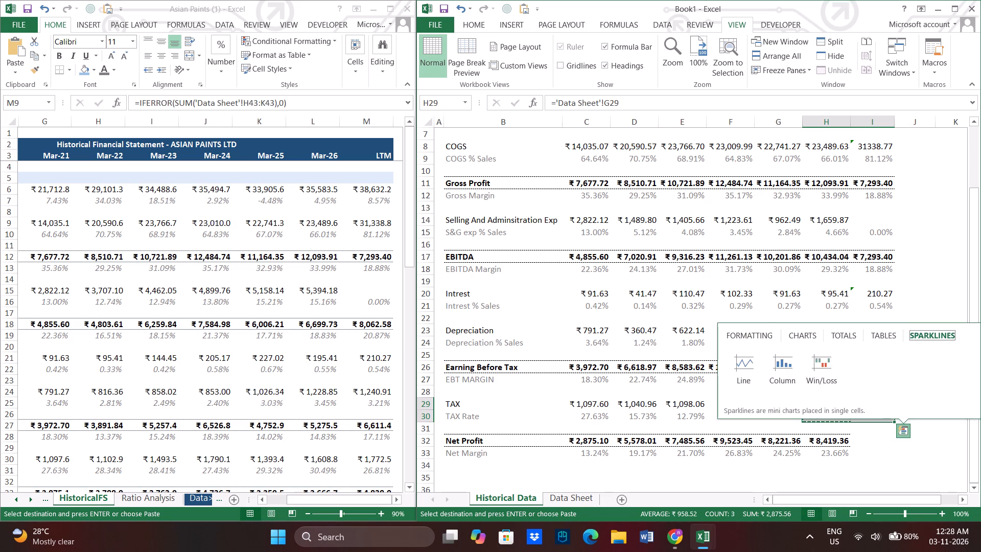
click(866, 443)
Copy the Mar-26 TAX Rate formula from H30 into the LTM cell I30.
click(844, 420)
key(ctrl+c)
key(ctrl+c)
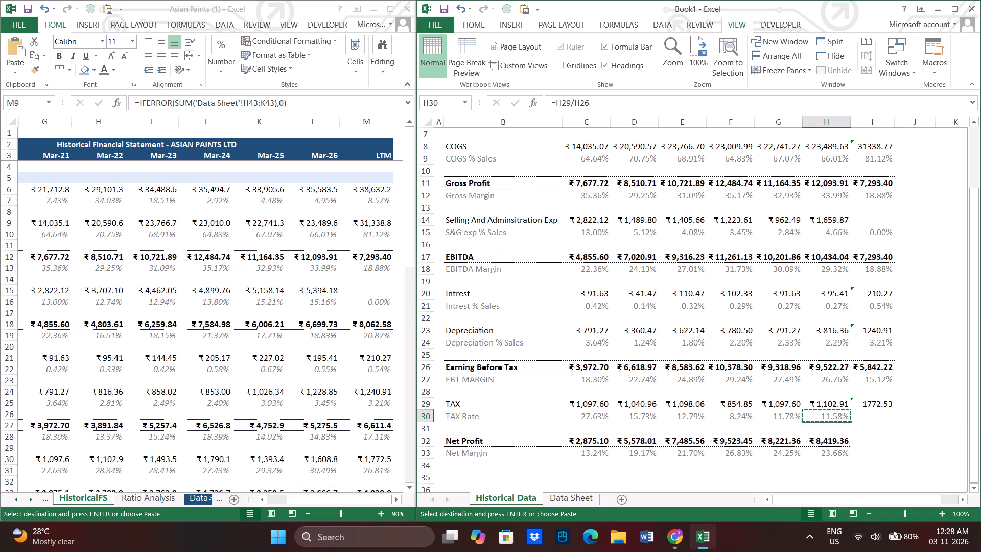
key(shift+Right)
key(ctrl+v)
Copy the Mar-26 Net Profit and Net Margin formulas from H32:H33 into the LTM cells I32:I33.
key(Down)
key(Down)
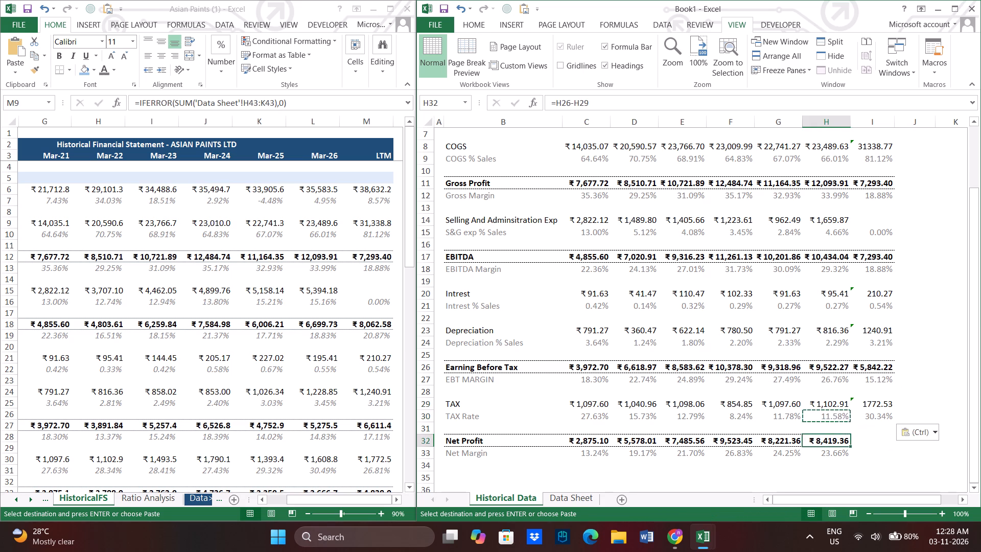
key(Right)
key(Left)
key(shift+Down)
key(ctrl+c)
key(shift+Right)
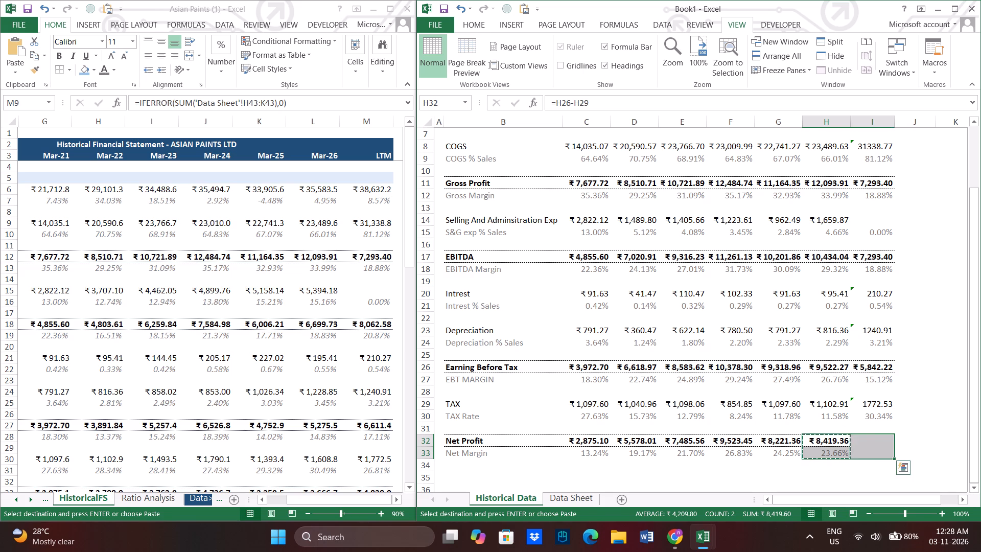
key(ctrl+v)
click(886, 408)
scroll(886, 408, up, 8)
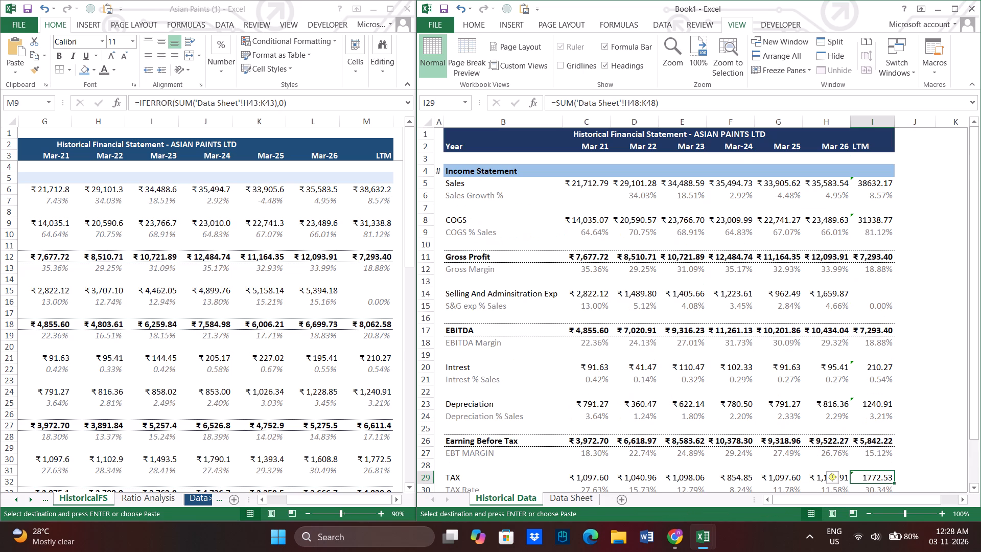
Compare Book1's LTM income statement figures, from Sales to Net Profit, with the LTM column of Asian Paints (1).
click(875, 295)
scroll(883, 334, down, 2)
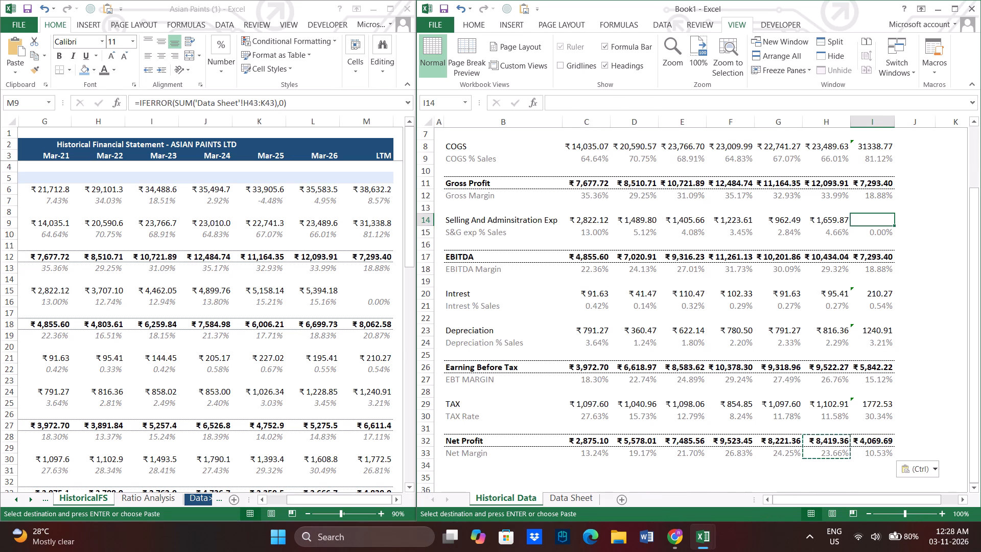
click(899, 362)
scroll(852, 354, up, 3)
click(822, 320)
click(877, 292)
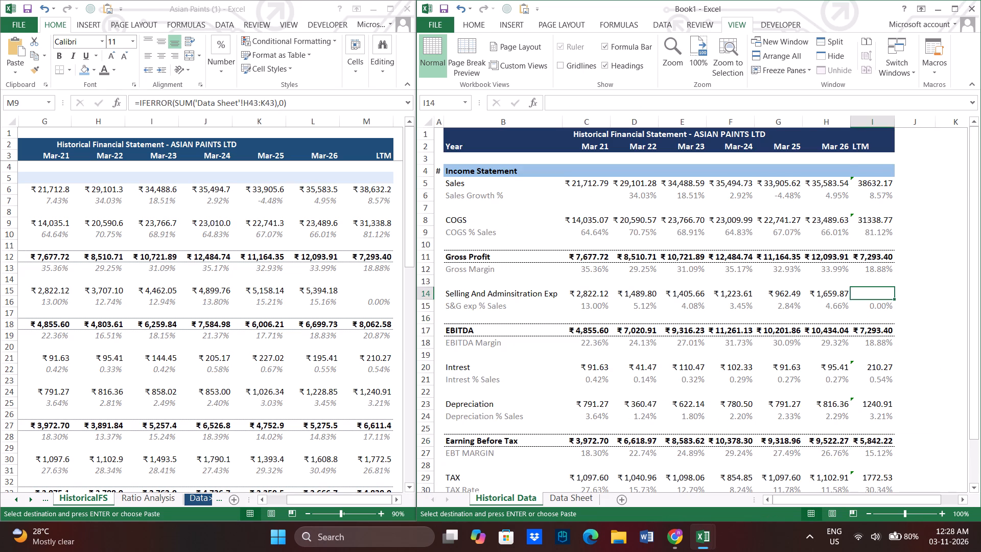
scroll(877, 292, down, 1)
click(890, 340)
scroll(880, 343, down, 3)
click(880, 372)
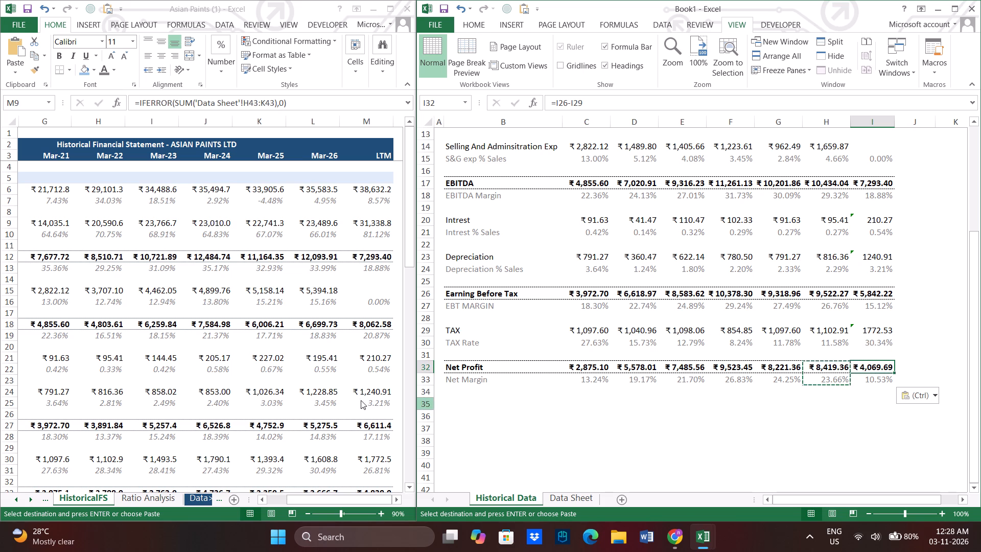
scroll(325, 398, down, 3)
click(375, 369)
scroll(361, 364, down, 7)
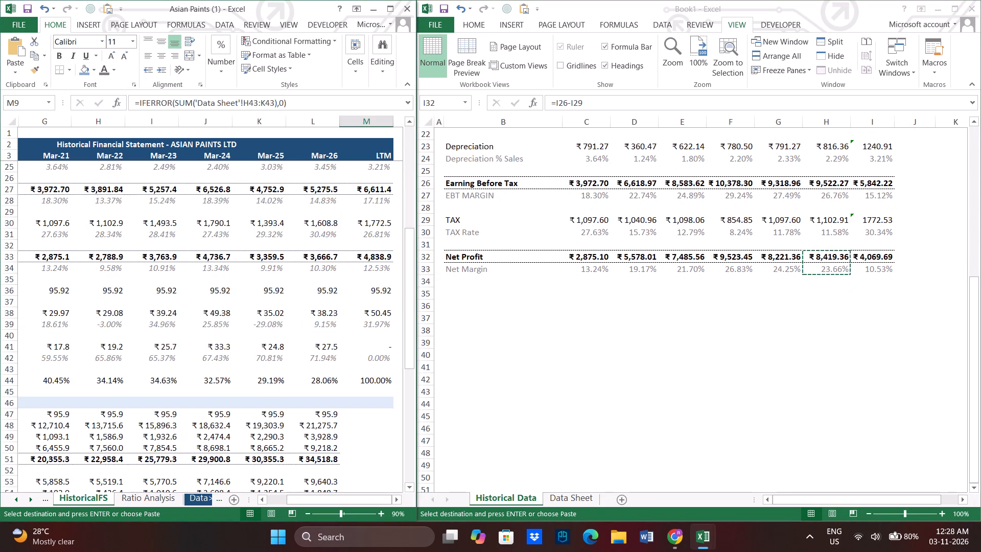
scroll(361, 364, up, 13)
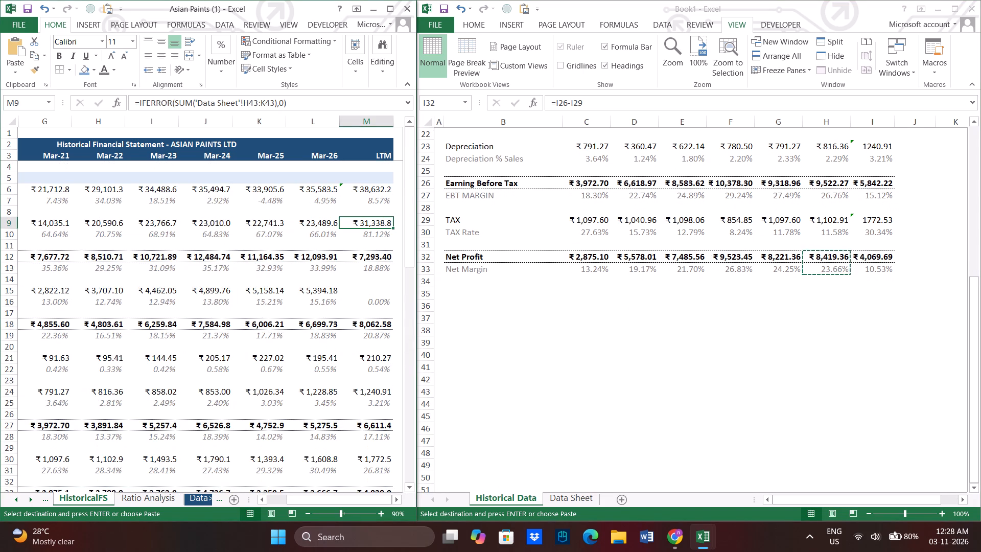
click(378, 189)
click(378, 200)
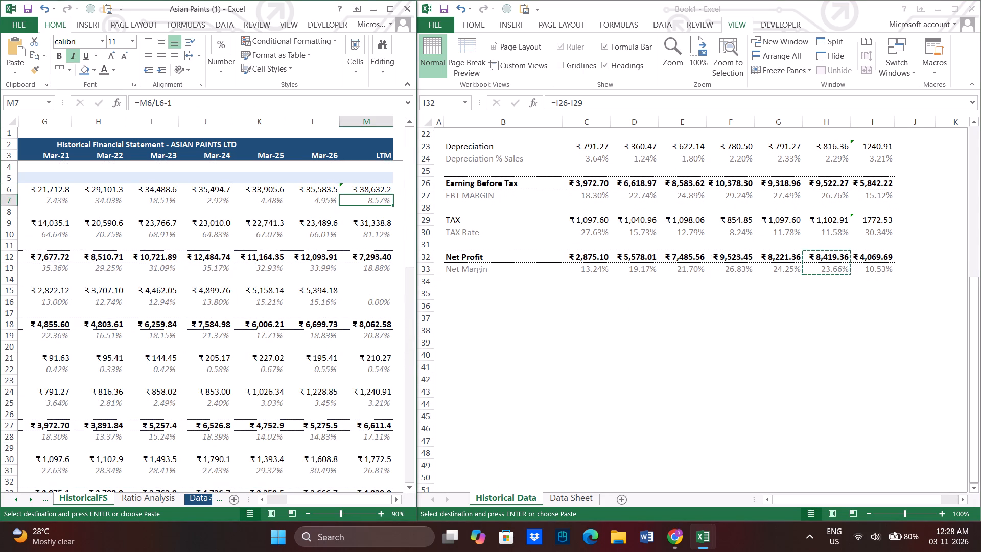
scroll(818, 320, up, 11)
click(815, 322)
scroll(815, 322, up, 15)
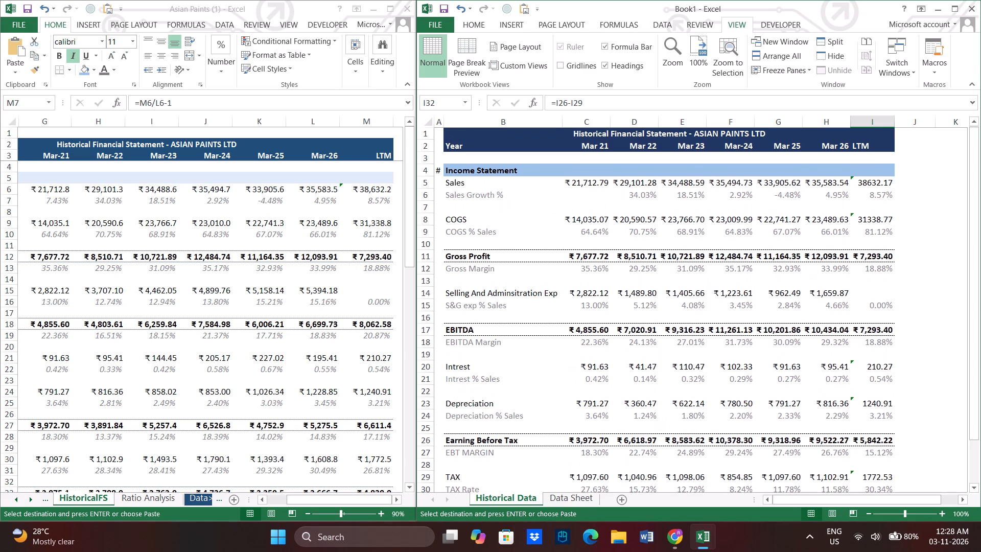
scroll(815, 322, up, 3)
scroll(885, 321, down, 1)
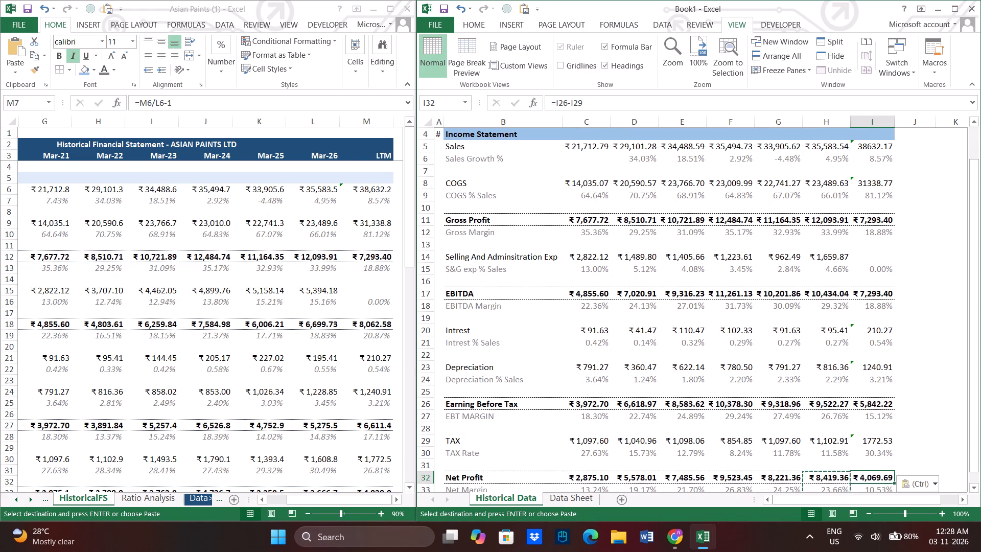
scroll(395, 369, down, 1)
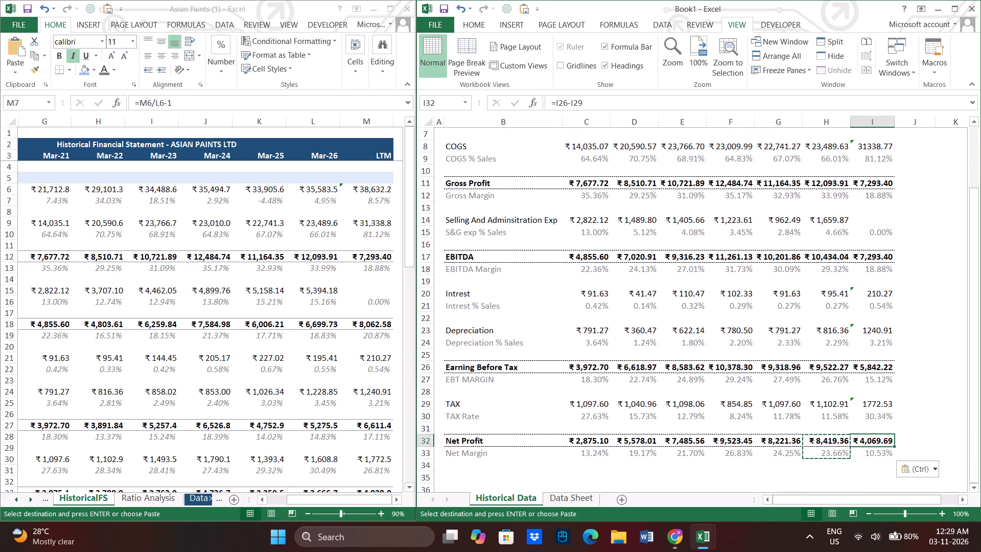
click(290, 387)
scroll(290, 387, down, 6)
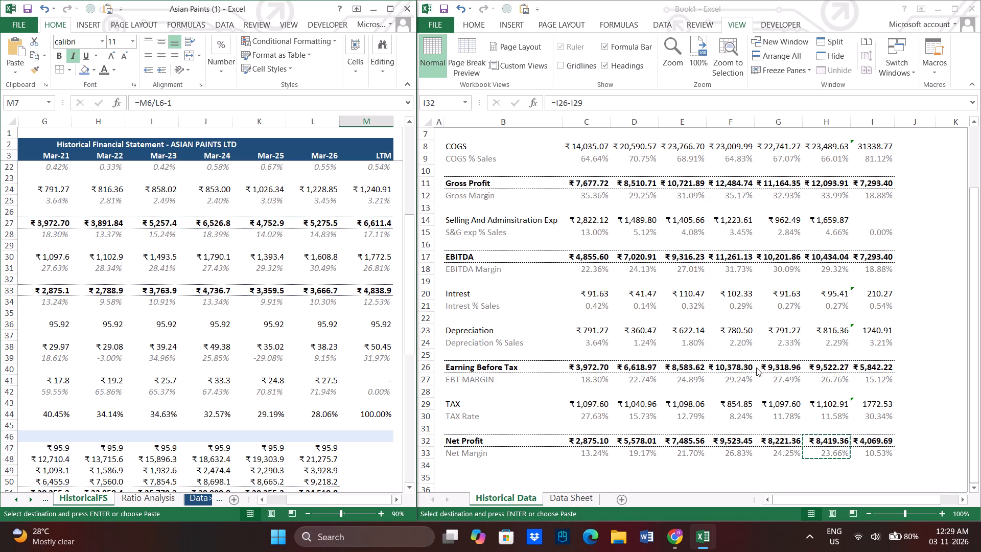
click(338, 248)
scroll(338, 248, up, 2)
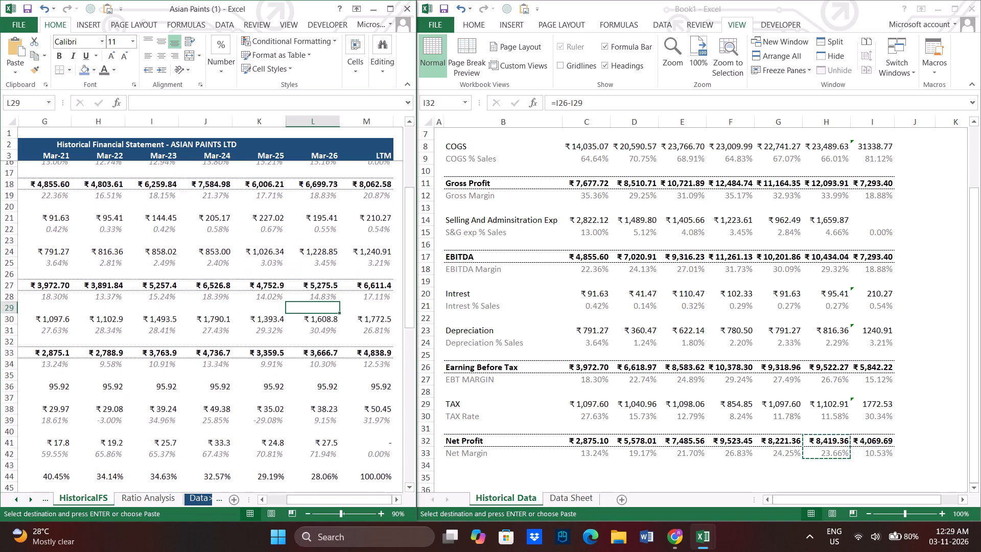
scroll(338, 248, up, 4)
scroll(831, 237, up, 1)
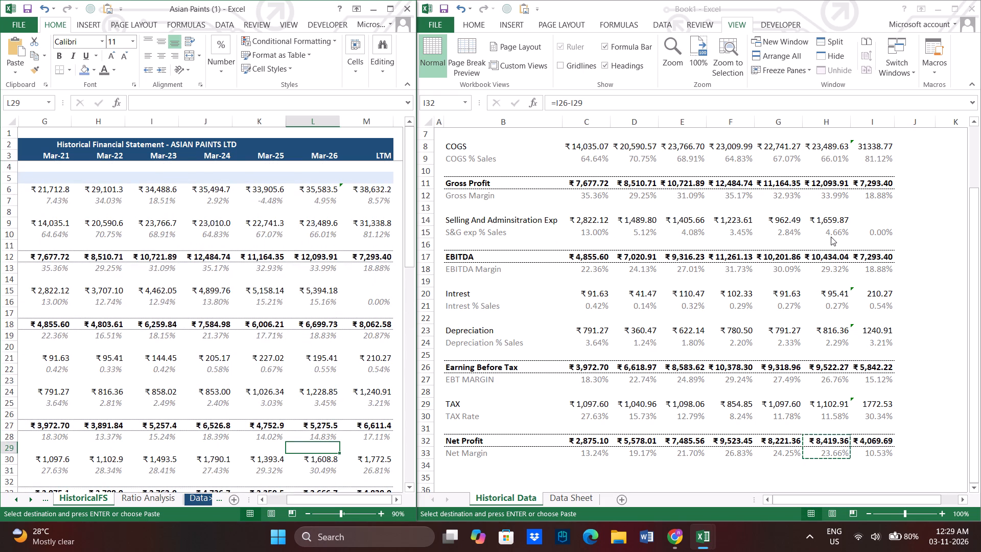
scroll(831, 237, up, 1)
Inspect the LTM EBITDA formulas in Book1's I17 and in M18 of Asian Paints (1).
click(874, 230)
click(871, 253)
double_click(871, 258)
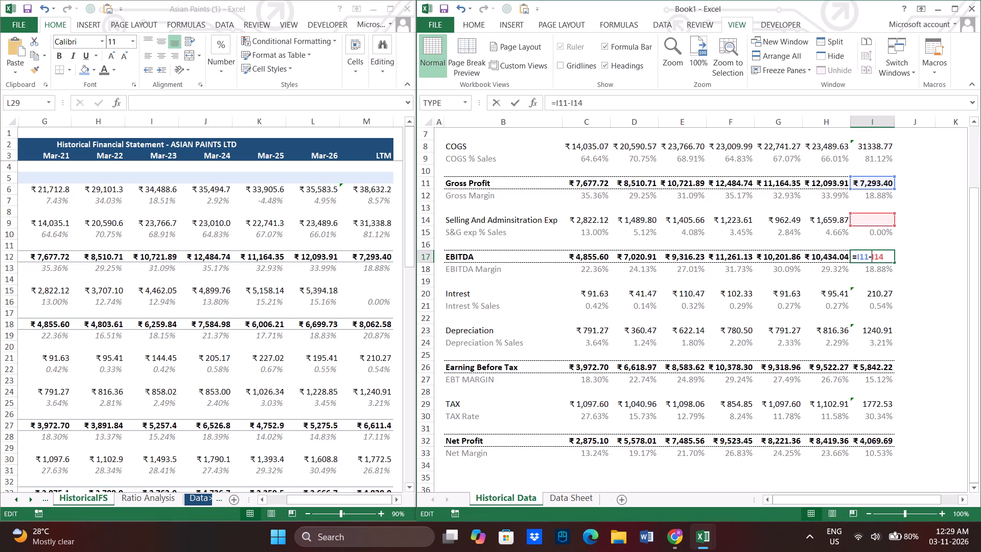
click(884, 261)
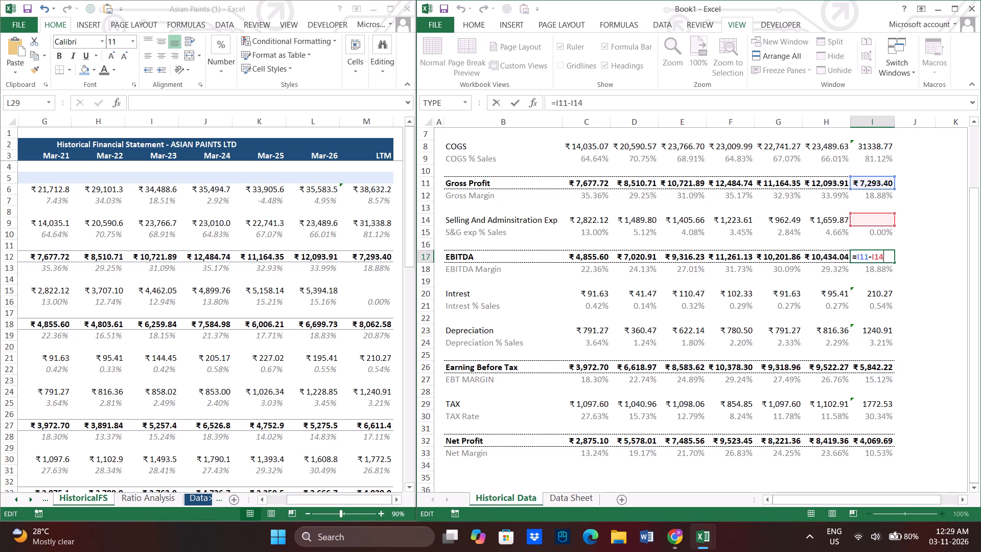
key(Return)
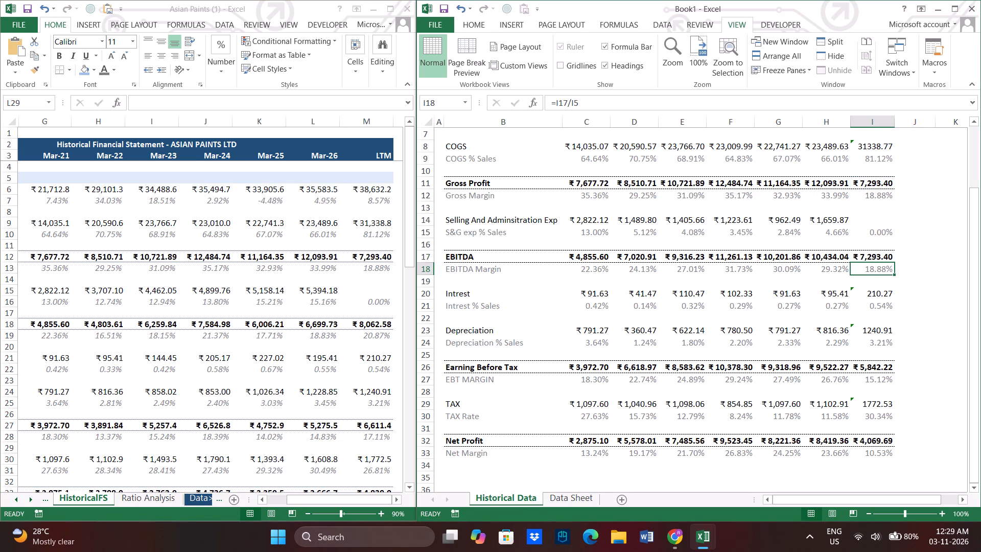
click(368, 320)
double_click(369, 324)
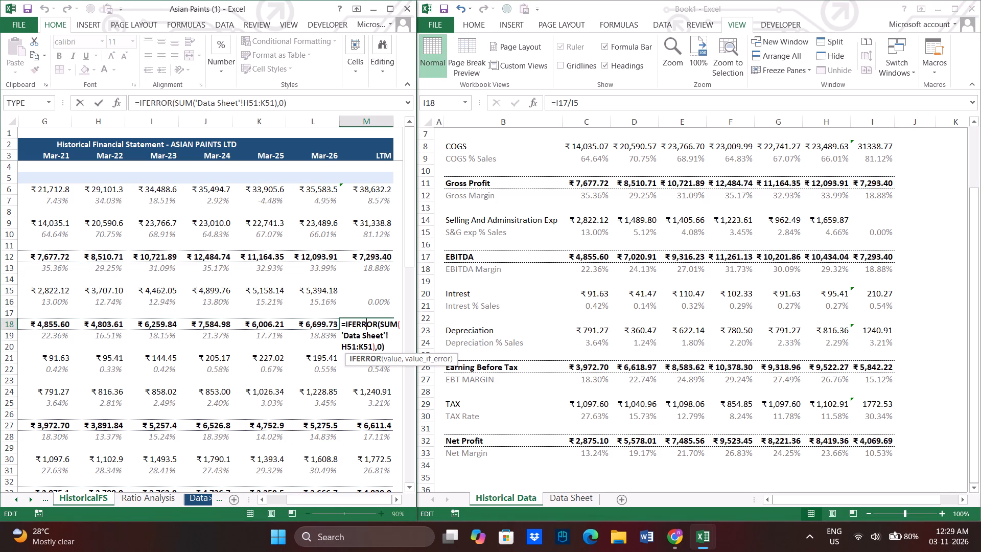
click(383, 343)
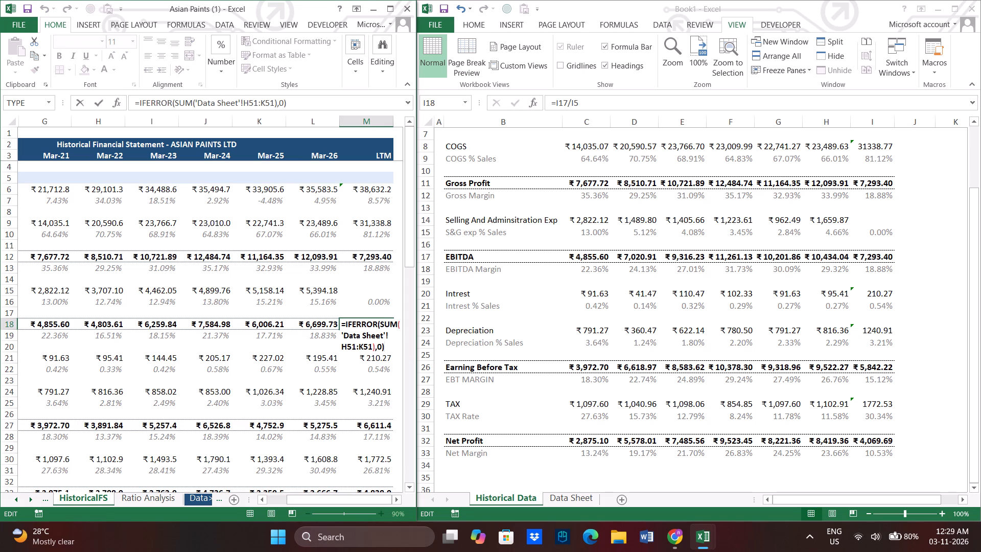
key(Return)
drag(364, 503, 360, 504)
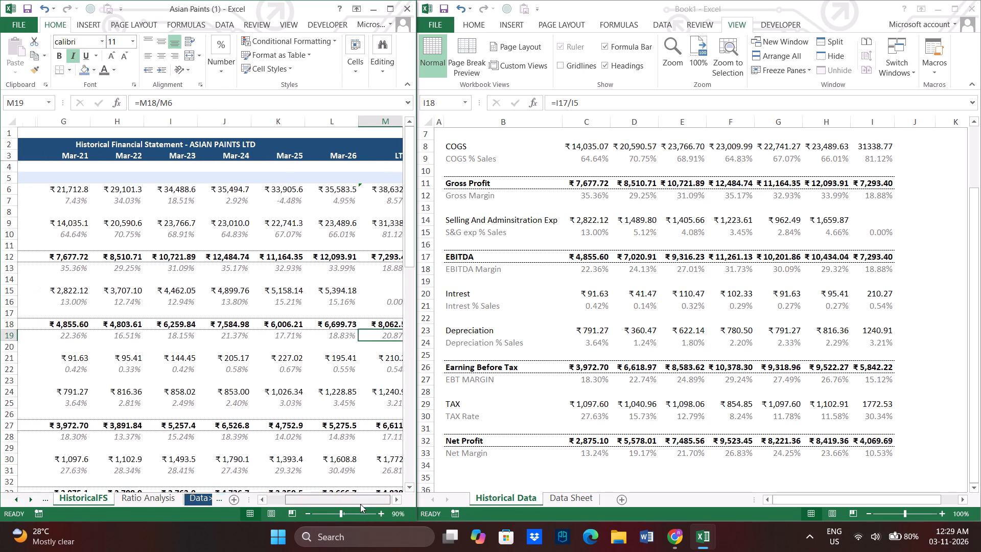
drag(360, 504, 391, 504)
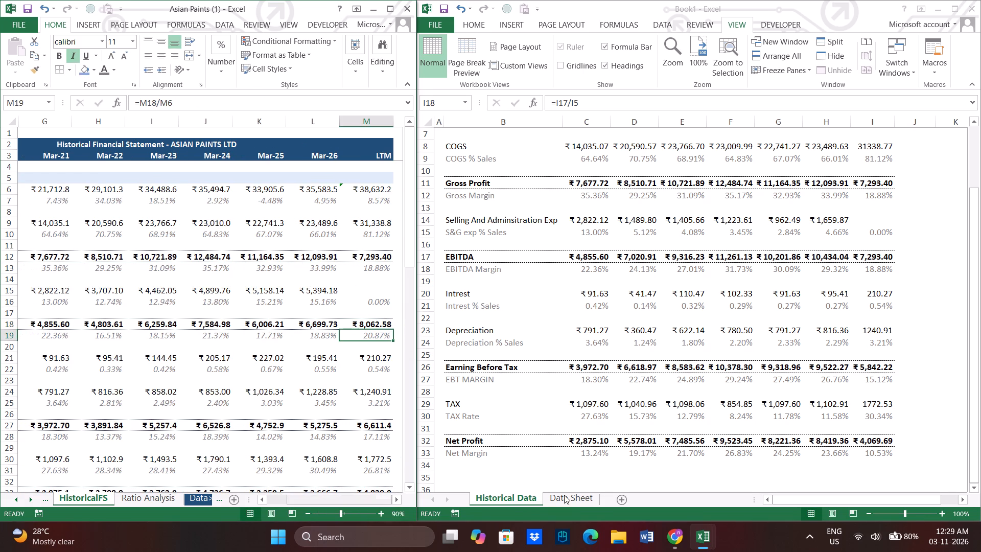
Replace Book1's LTM EBITDA formula in I17 with a reference to the last four quarters' EBITDA, 'Data Sheet'!H51:K51.
click(564, 495)
click(582, 498)
scroll(536, 388, down, 2)
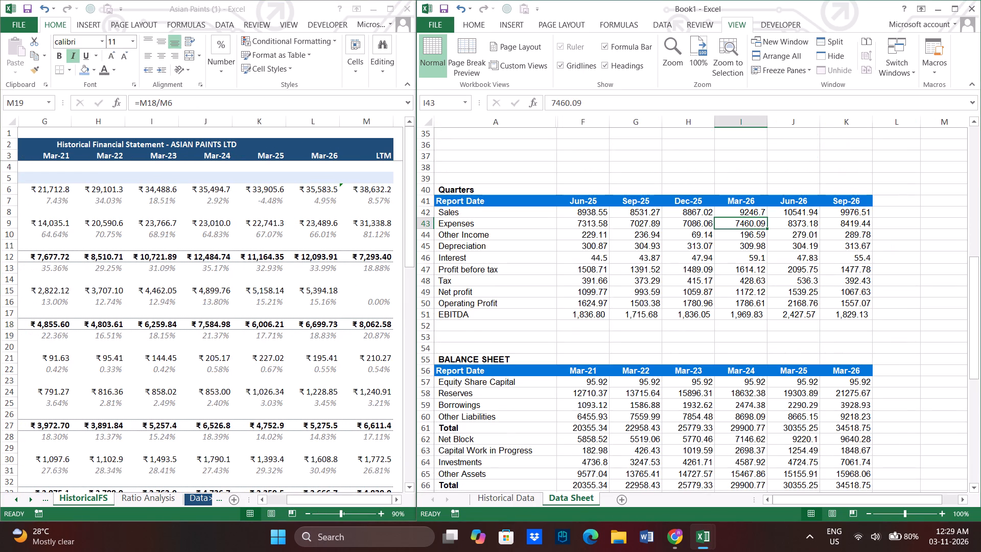
click(520, 503)
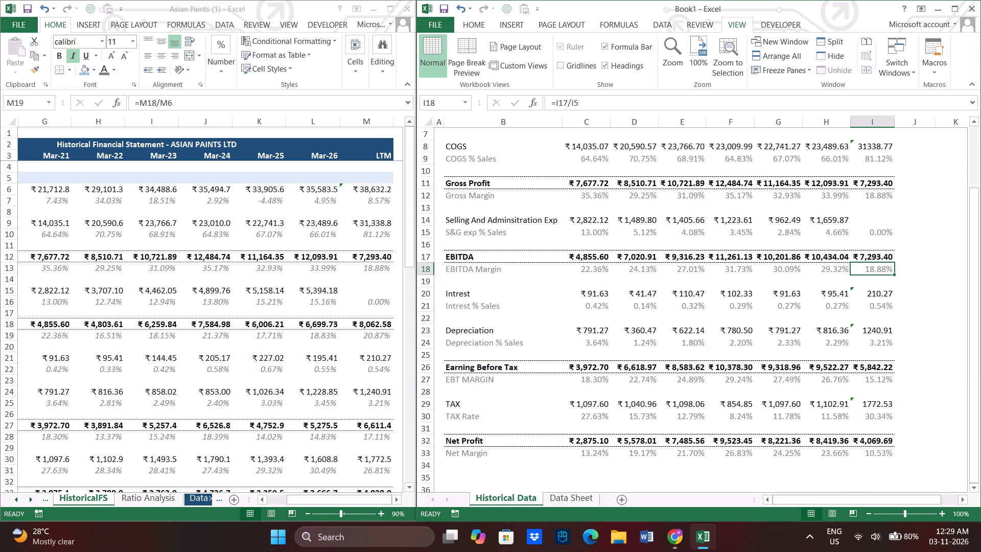
double_click(873, 256)
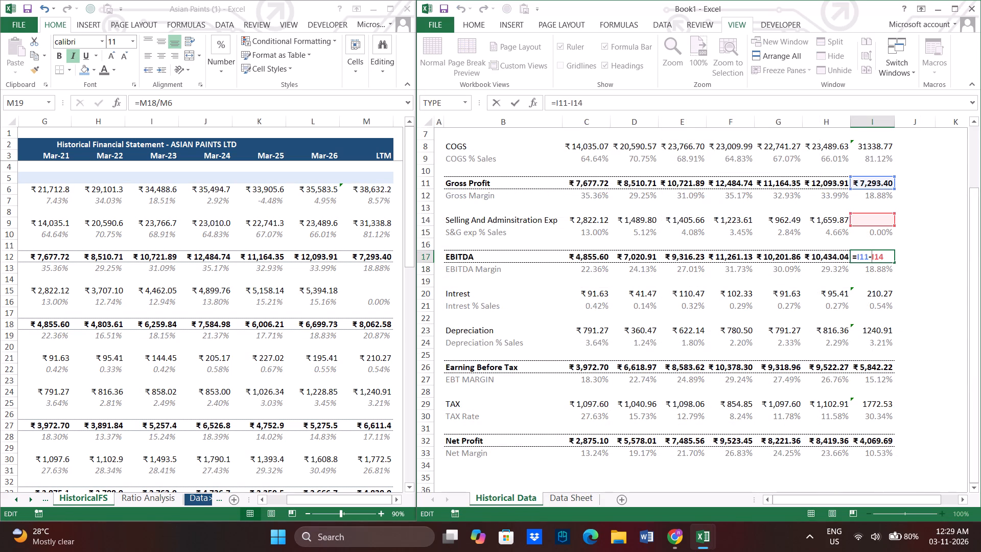
drag(887, 259, 851, 258)
key(BackSpace)
key(equal)
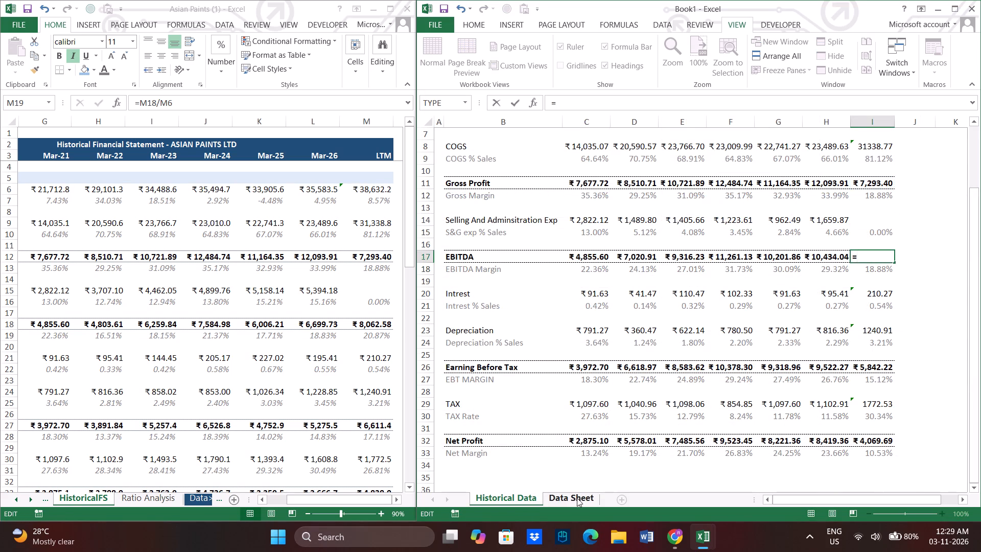
click(567, 501)
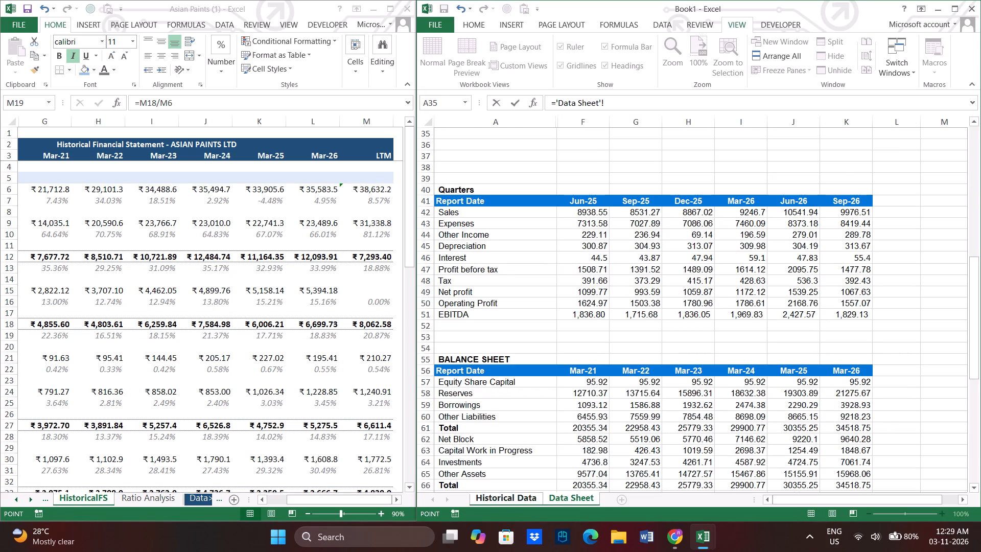
drag(688, 315, 833, 312)
key(Return)
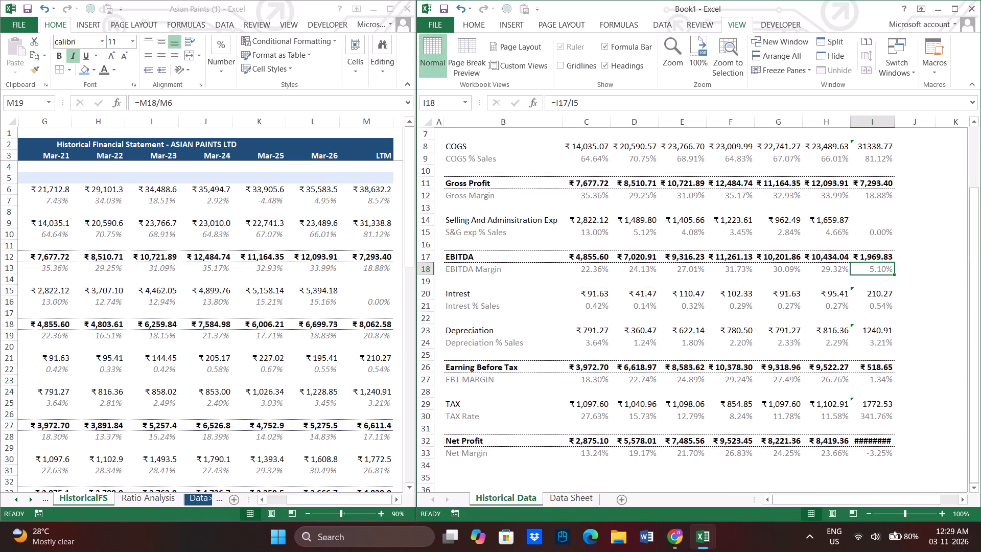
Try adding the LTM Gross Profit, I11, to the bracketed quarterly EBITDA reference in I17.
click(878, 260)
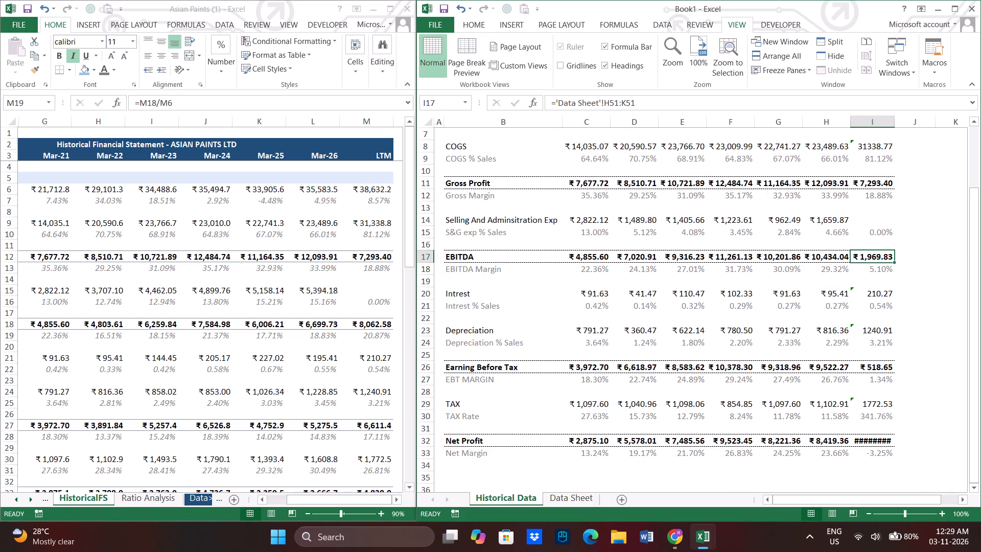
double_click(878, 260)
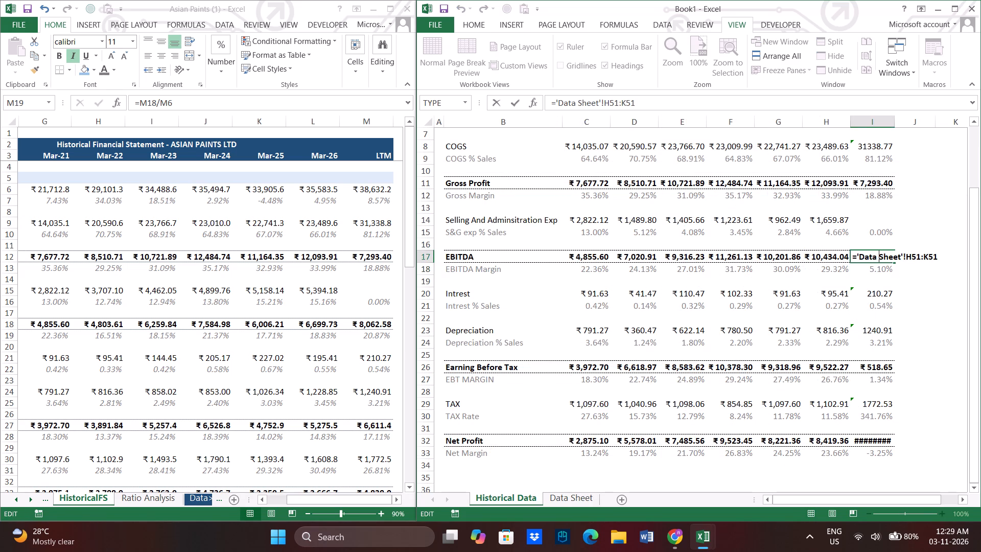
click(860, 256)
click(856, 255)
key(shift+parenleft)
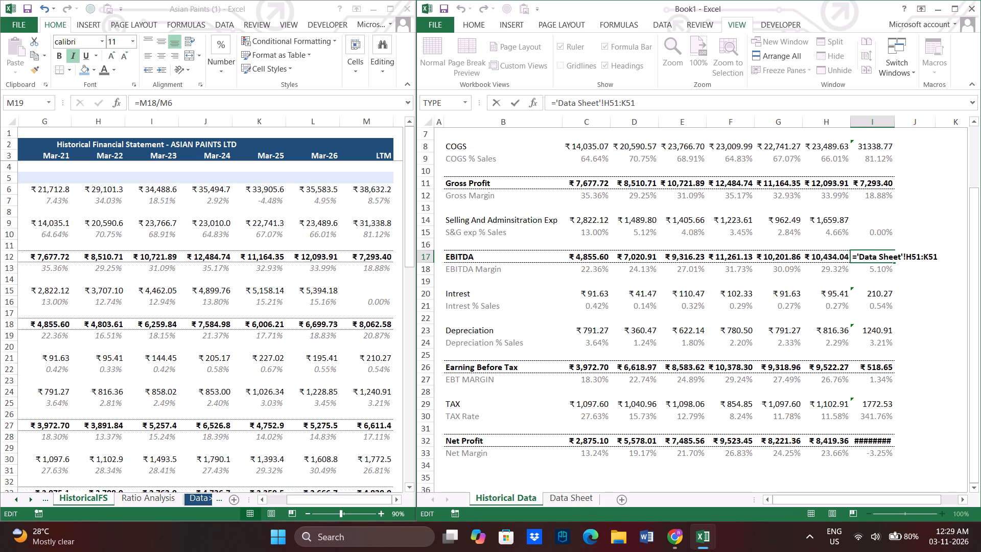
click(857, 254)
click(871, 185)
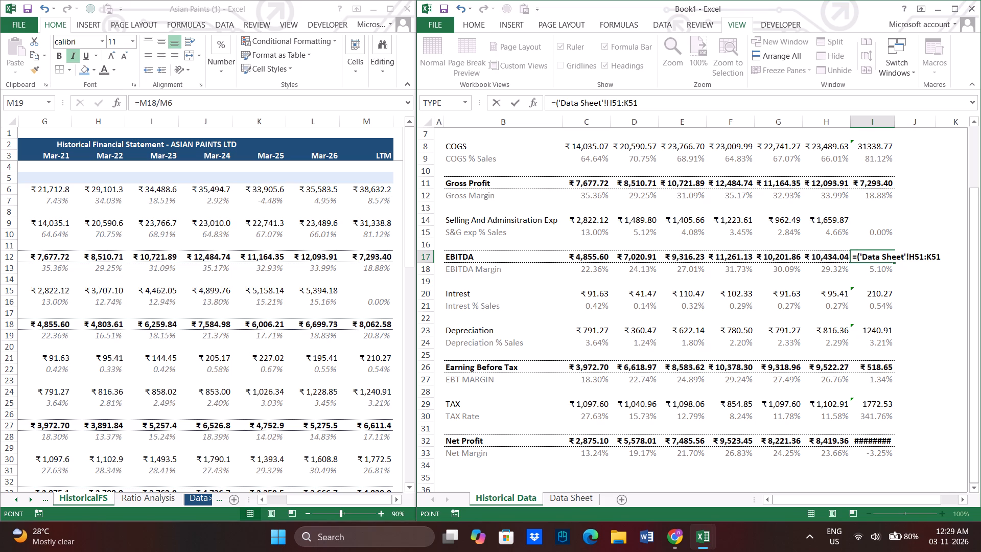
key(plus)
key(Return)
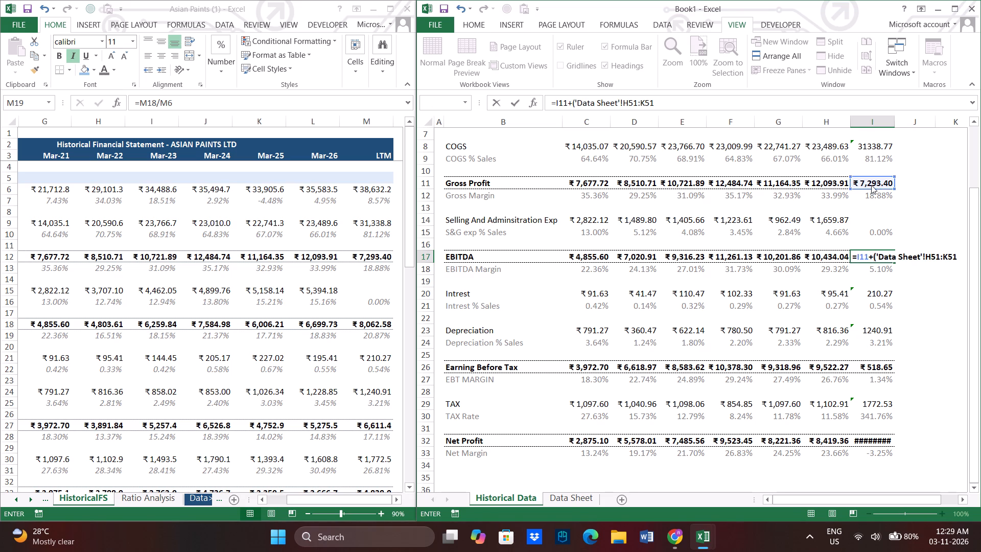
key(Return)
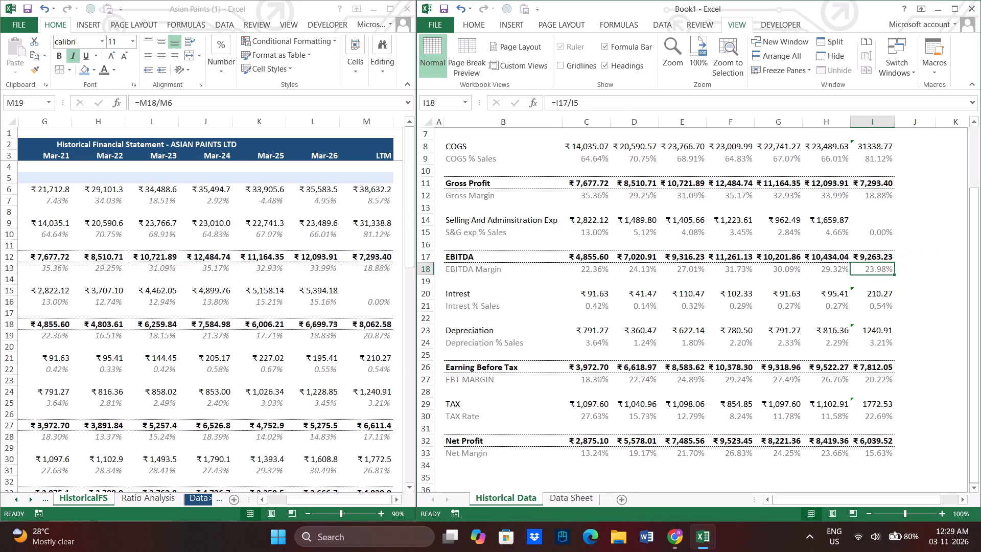
Change the LTM EBITDA formula in I17 to =SUM('Data Sheet'!H51:K51), following M18 of Asian Paints (1).
double_click(372, 323)
click(372, 323)
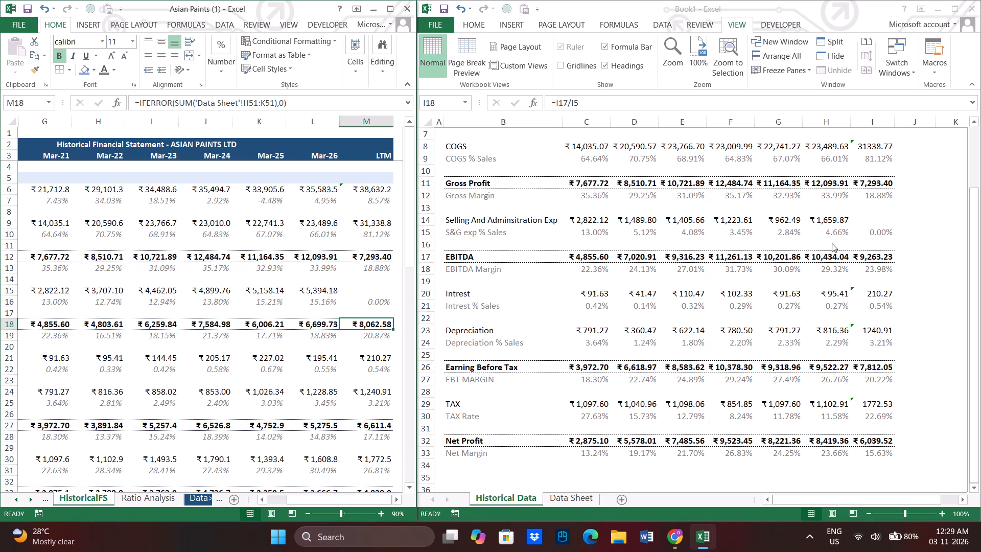
triple_click(882, 257)
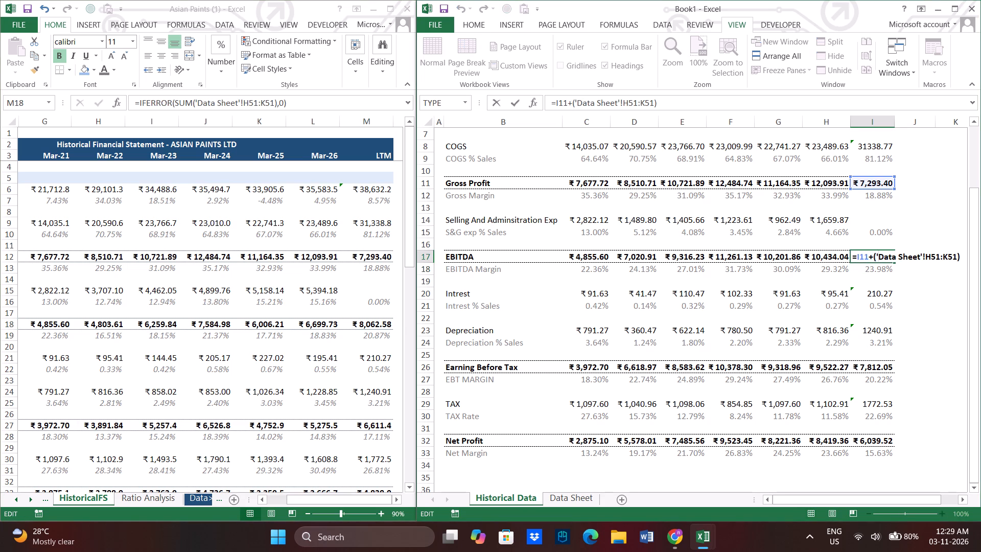
click(877, 257)
click(872, 257)
key(minus)
key(BackSpace)
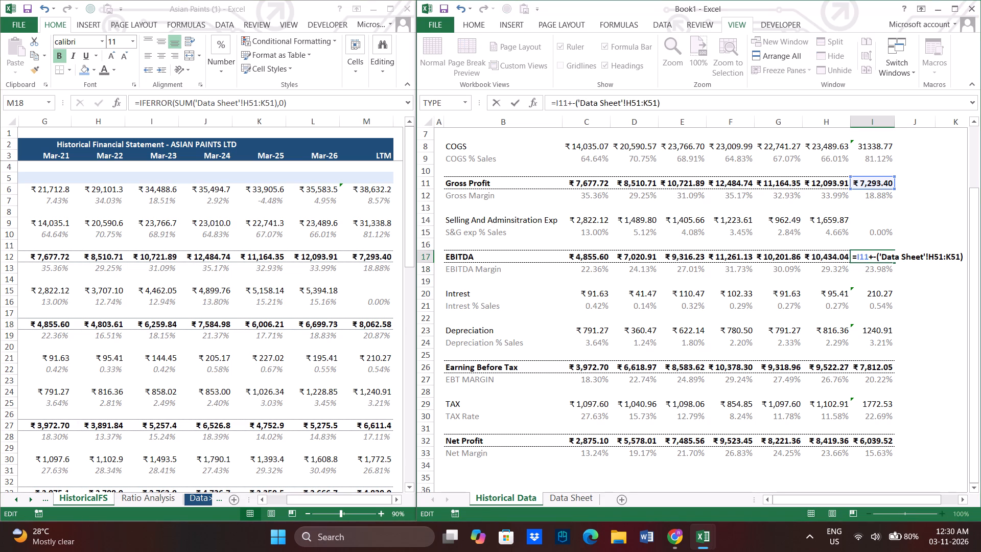
key(BackSpace)
key(BackSpace)
key(BackSpace)
key(BackSpace)
text(sum()
key(BackSpace)
key(Return)
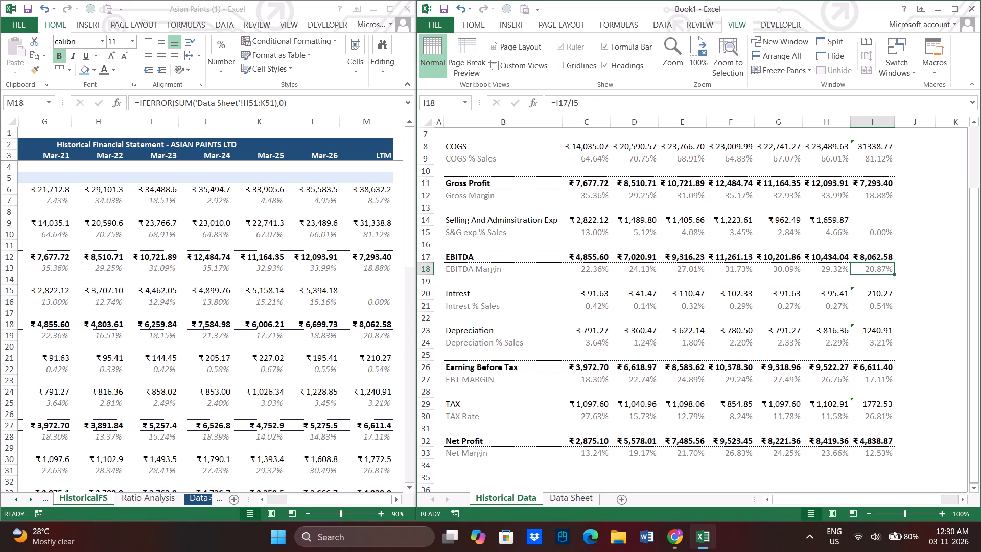
Compare the LTM figures and margins from EBITDA down to Net Profit between Book1 and Asian Paints (1).
click(872, 257)
click(884, 269)
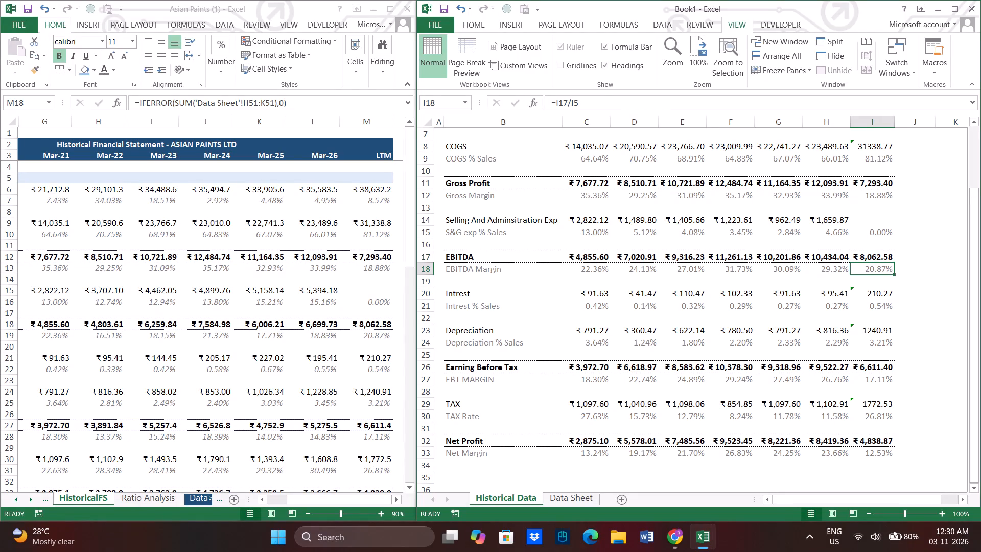
click(874, 257)
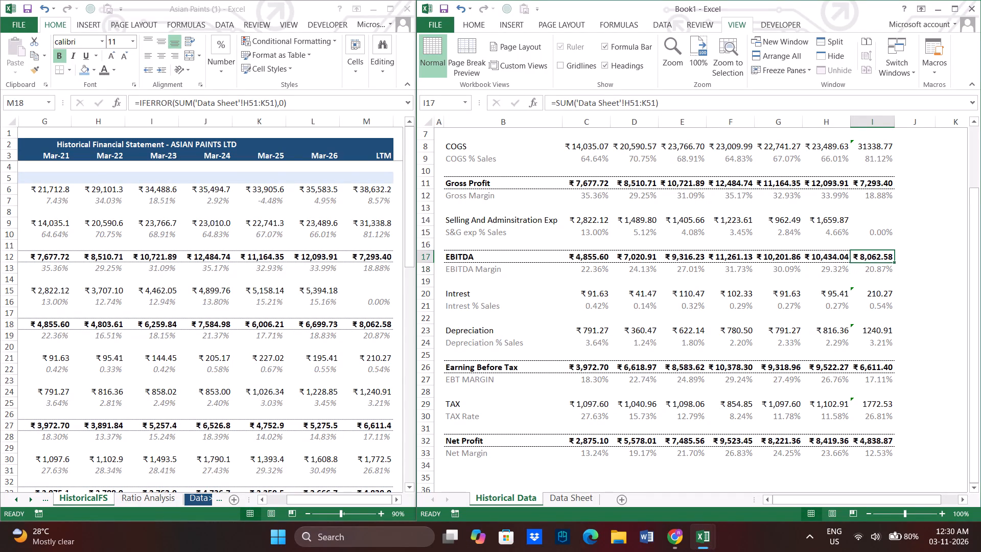
click(877, 270)
click(873, 297)
click(874, 310)
drag(874, 335, 871, 352)
drag(867, 383, 867, 398)
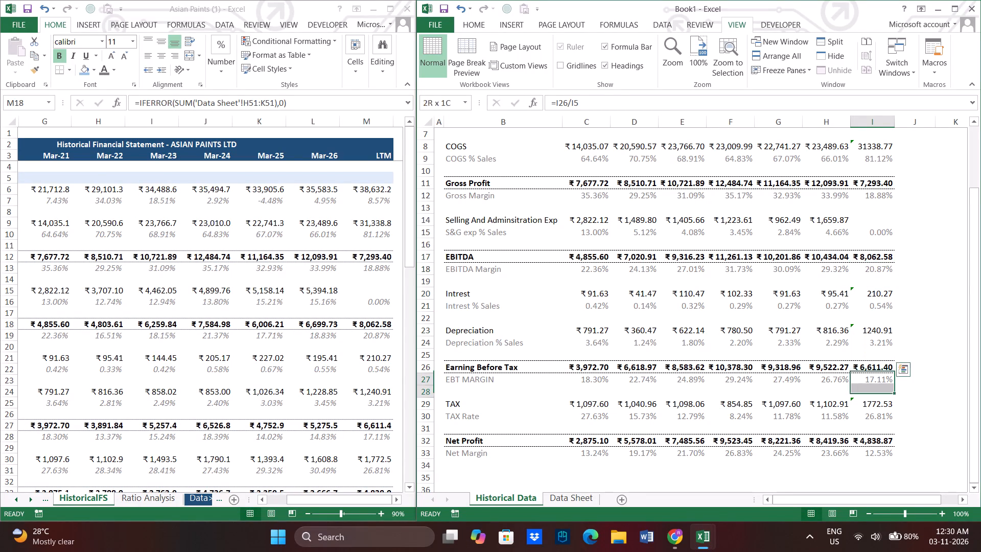
drag(867, 398, 867, 394)
click(876, 462)
click(361, 418)
scroll(356, 413, down, 3)
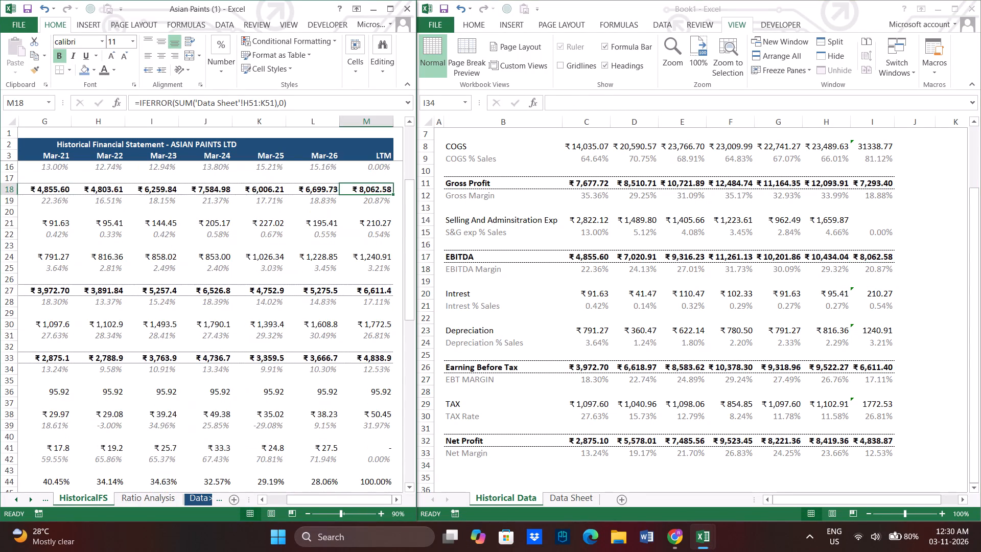
scroll(356, 413, down, 3)
click(377, 305)
scroll(367, 356, up, 7)
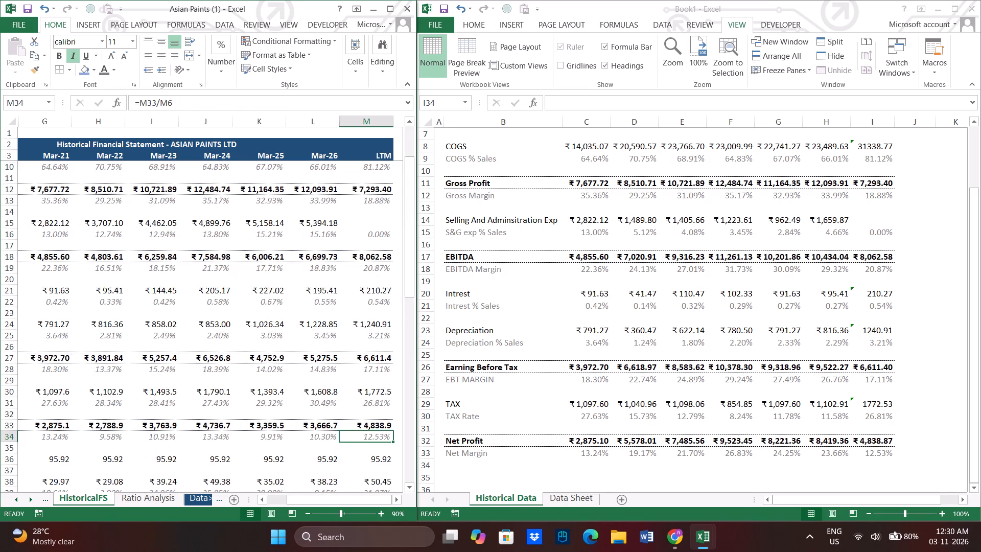
scroll(367, 356, up, 3)
Examine the rows below Net Margins in Asian Paints (1), including the No of Equity Shares formula in G36.
click(796, 498)
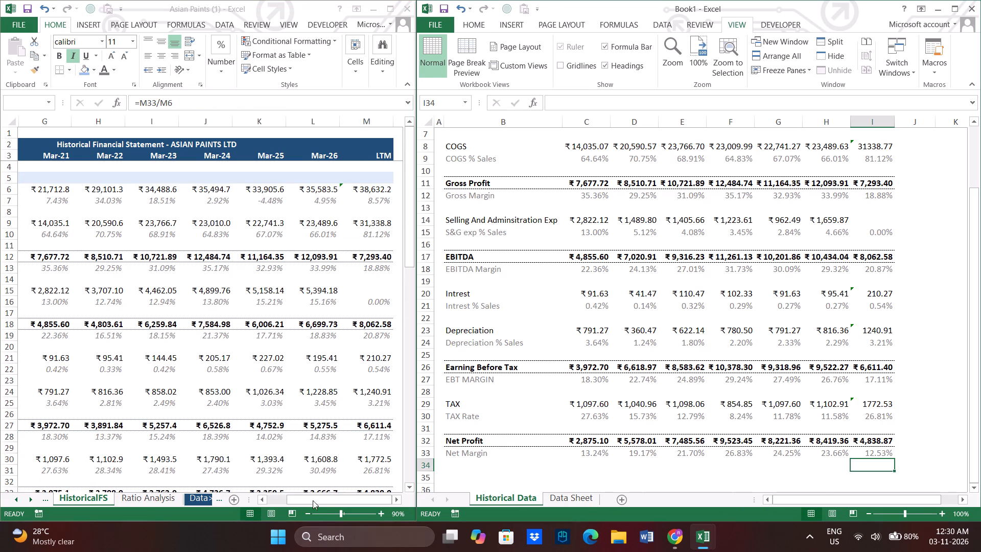
drag(322, 497, 259, 499)
scroll(240, 380, down, 3)
click(240, 380)
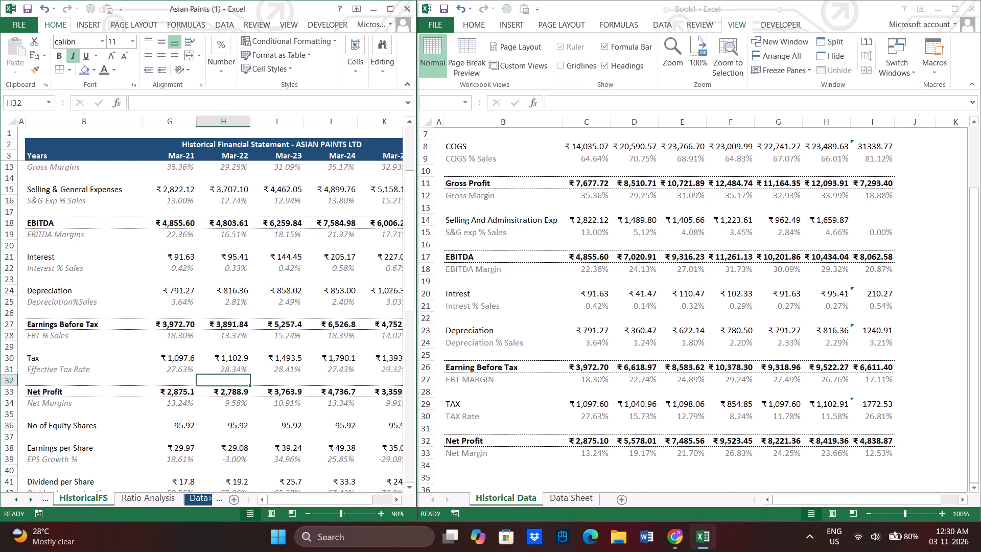
scroll(240, 380, down, 3)
click(177, 327)
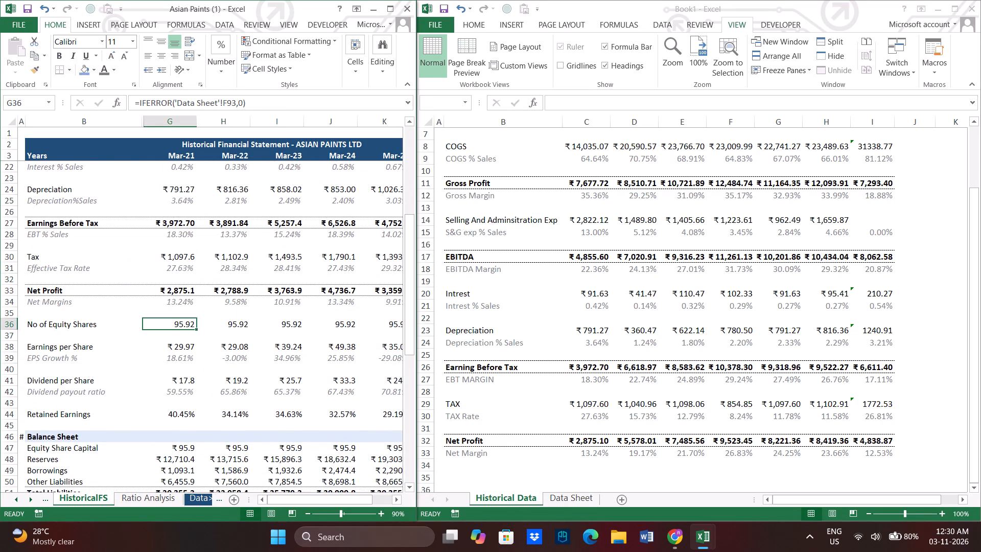
Look through Book1's Data Sheet, from Profit & Loss to the Balance Sheet, for the equity share source data.
click(579, 500)
click(575, 496)
scroll(515, 348, down, 2)
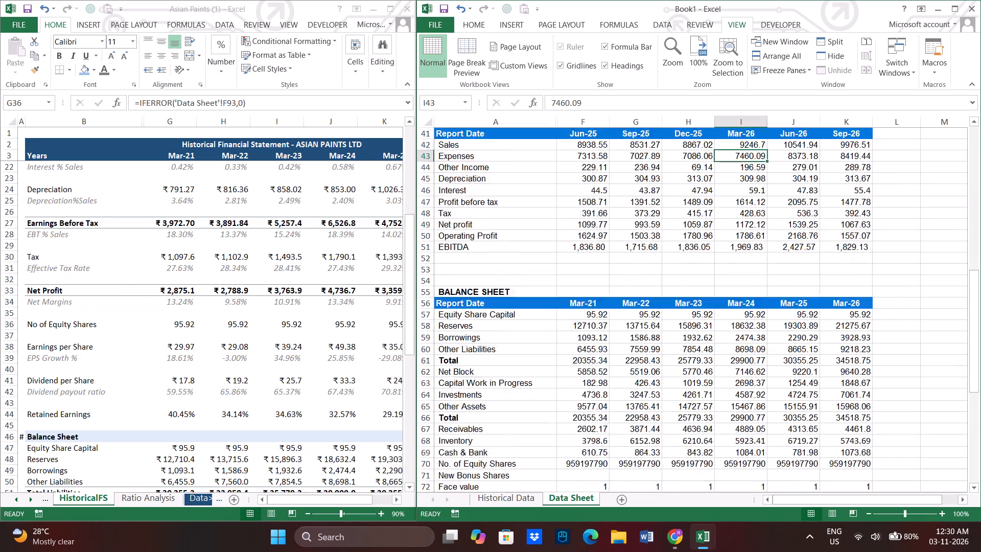
scroll(515, 348, down, 2)
scroll(515, 348, up, 15)
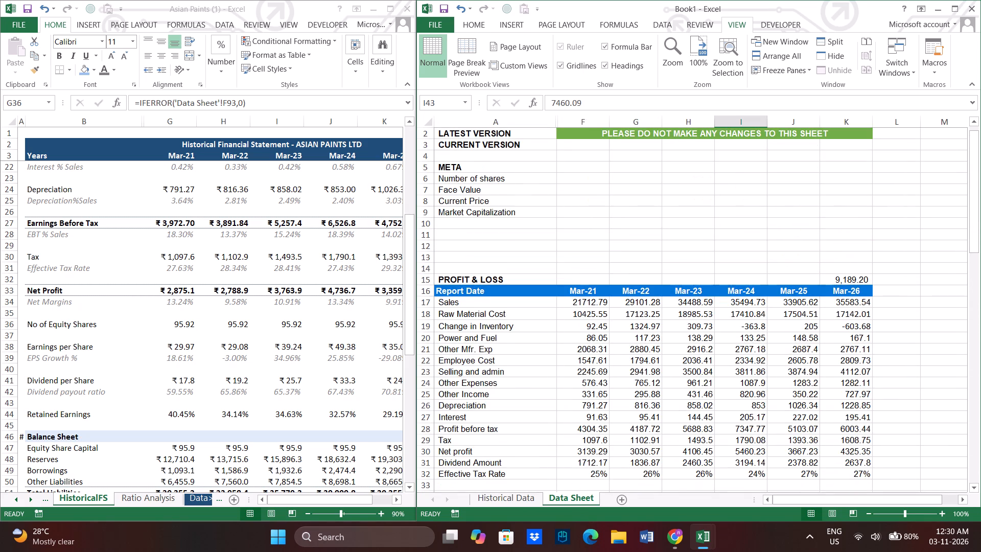
scroll(515, 348, up, 4)
scroll(515, 348, down, 8)
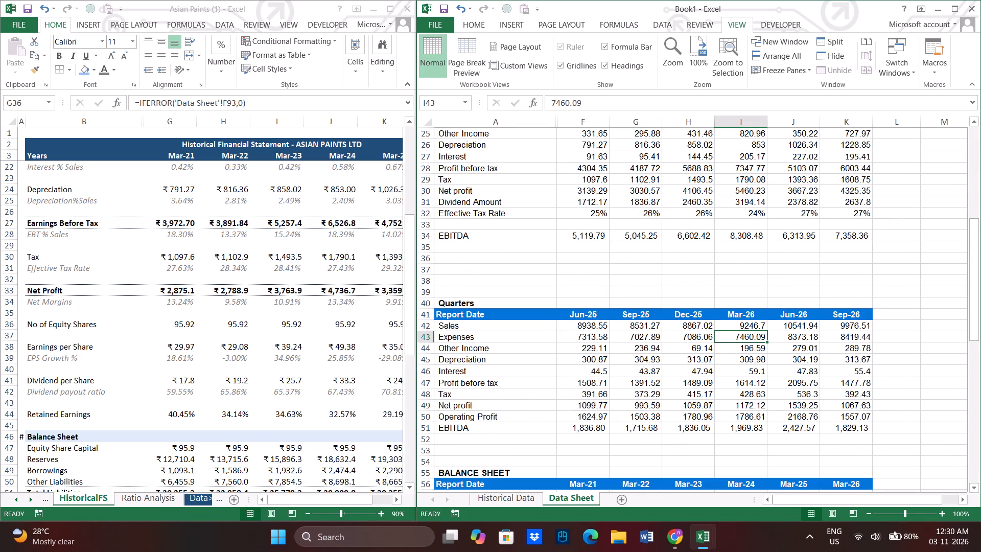
scroll(491, 356, up, 2)
scroll(459, 242, up, 1)
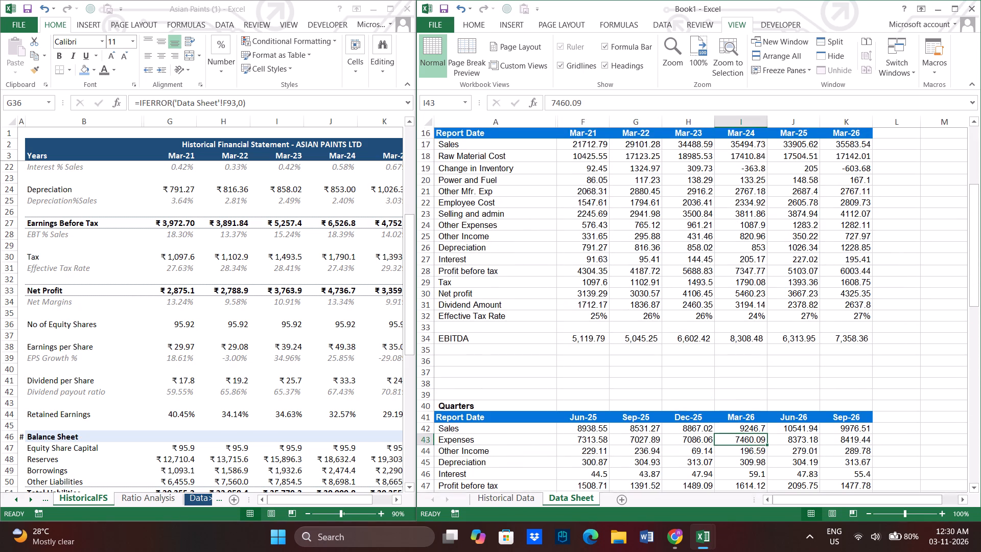
scroll(460, 347, down, 4)
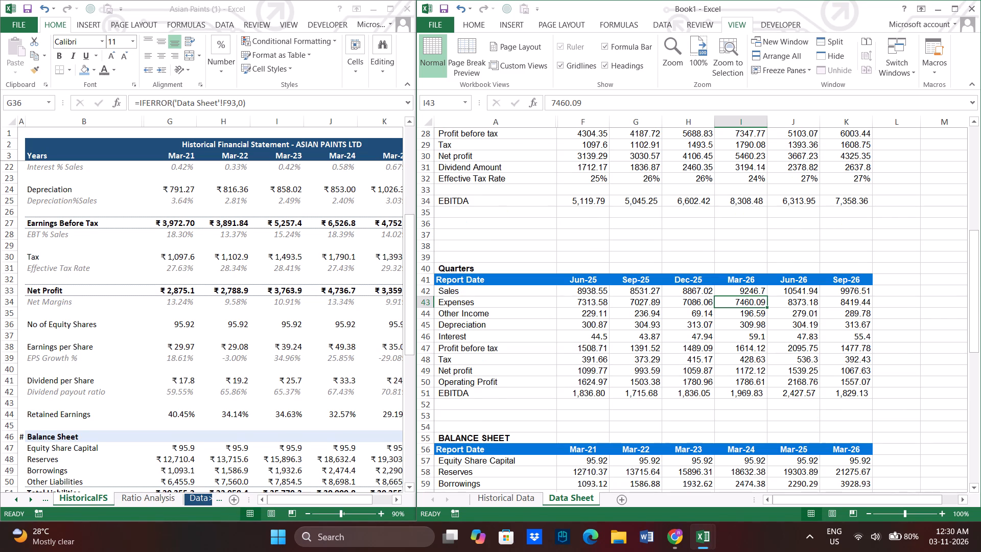
scroll(464, 365, down, 5)
Examine the No. of Equity Shares and New Bonus Shares rows, 70 and 71, in Book1's Data Sheet.
drag(485, 439, 666, 438)
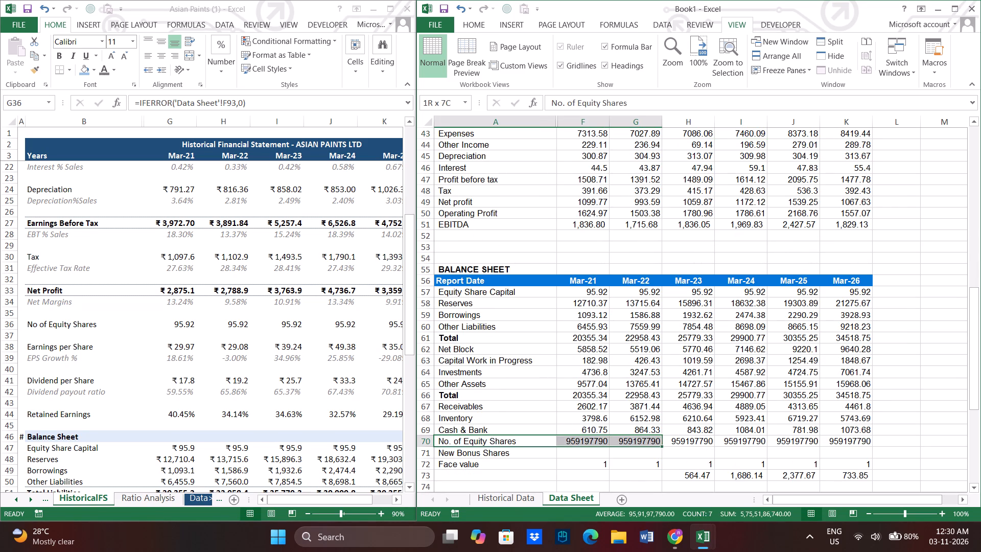
drag(666, 438, 839, 439)
click(839, 439)
click(494, 456)
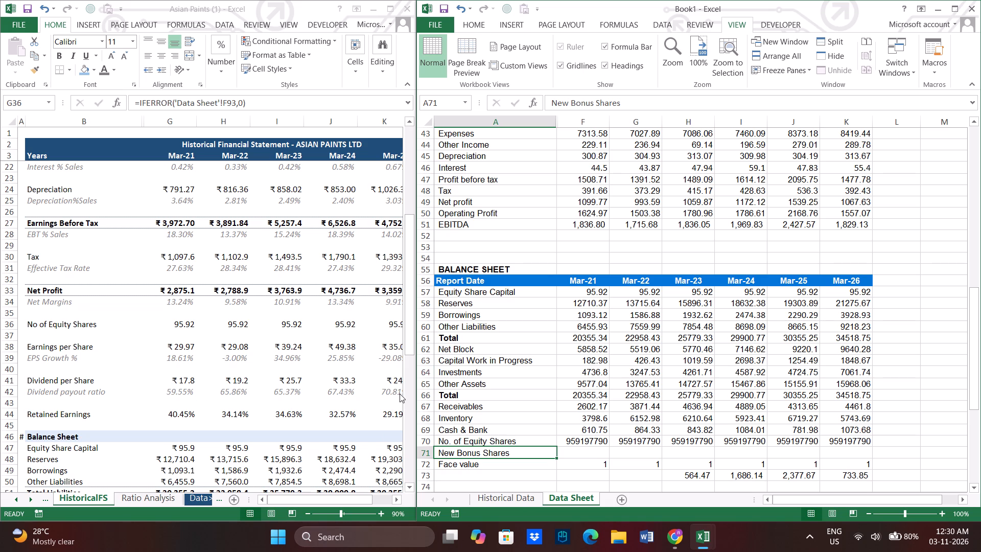
drag(463, 440, 833, 435)
click(833, 435)
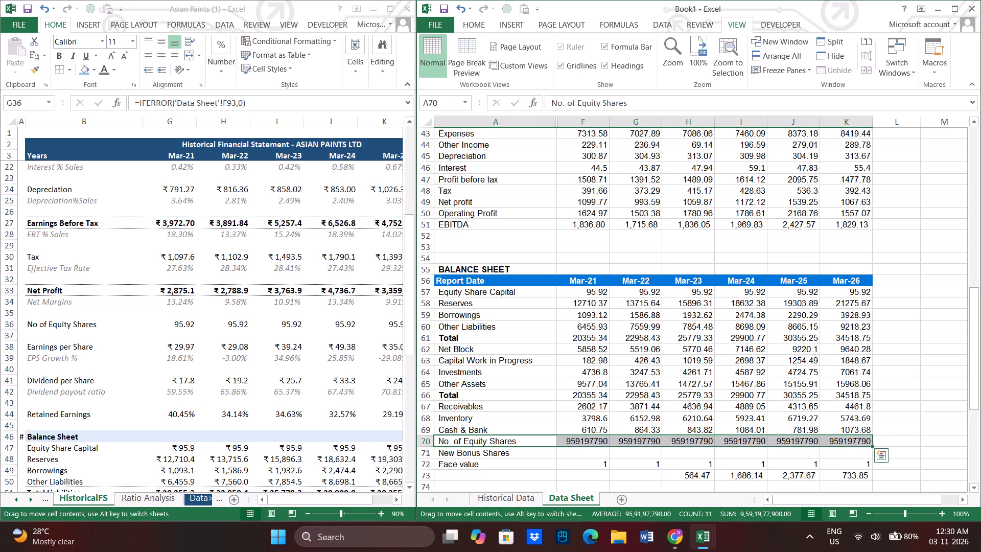
click(503, 447)
click(493, 454)
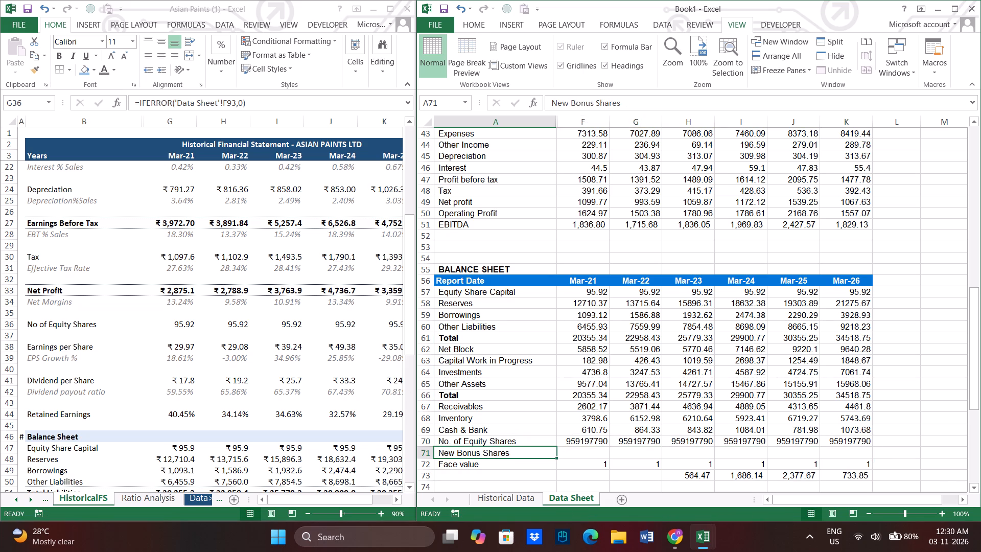
drag(483, 454, 820, 454)
click(820, 454)
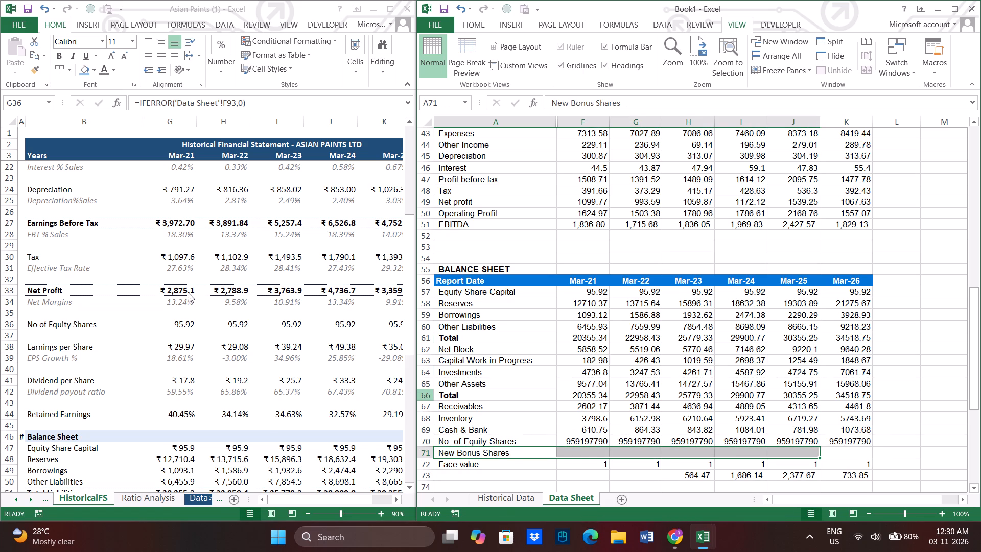
Inspect the Mar-21 formulas for No of Equity Shares, Earnings per Share and Dividend per Share in Asian Paints (1).
click(187, 319)
double_click(176, 324)
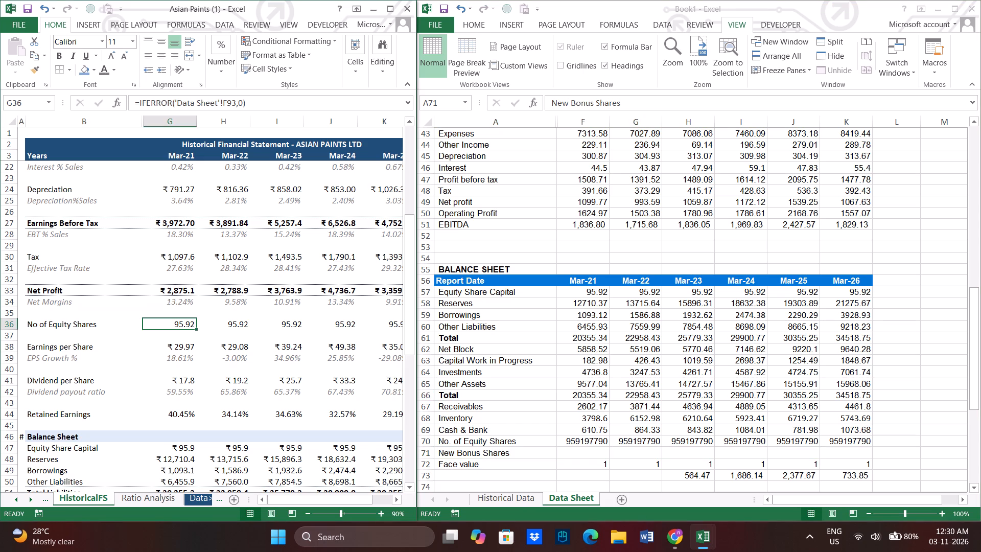
click(236, 324)
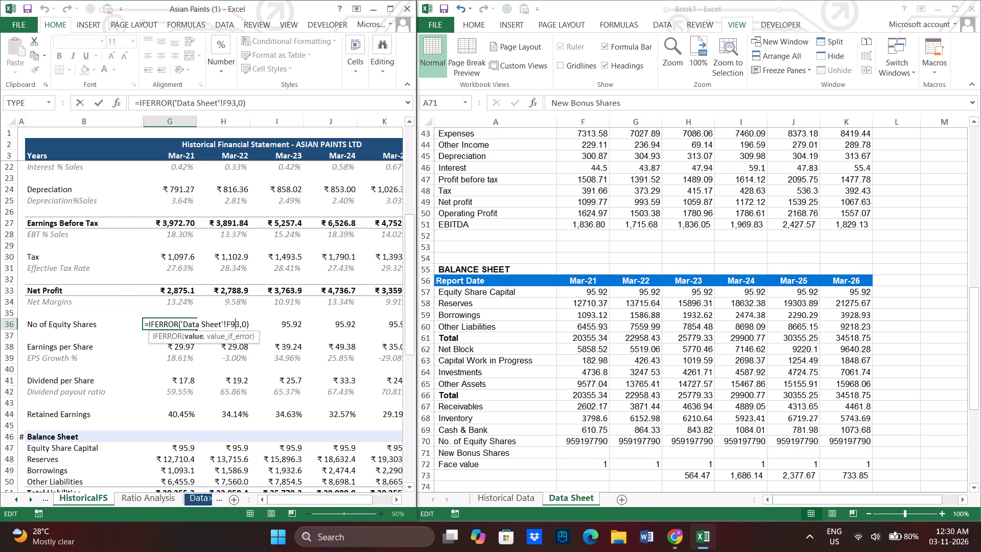
click(239, 324)
key(Return)
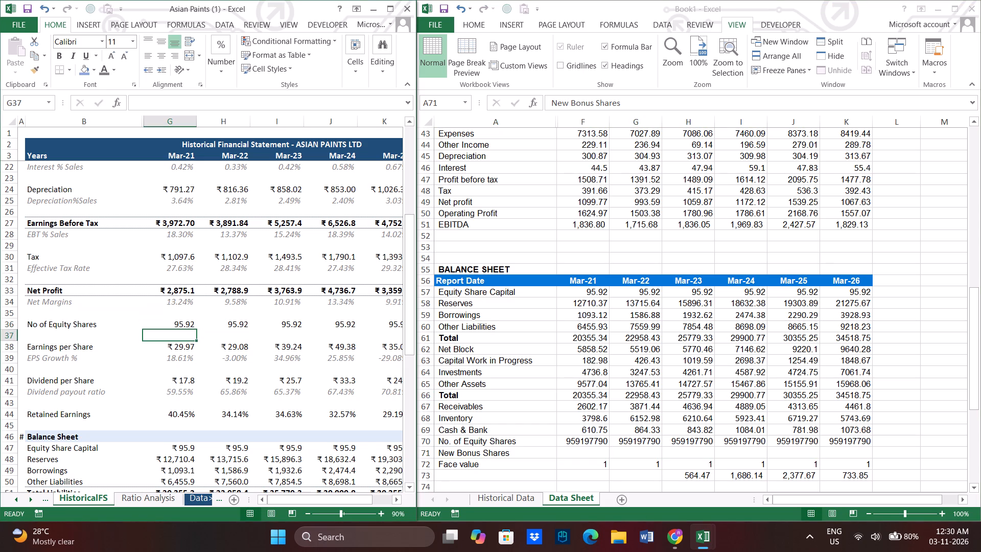
double_click(187, 350)
double_click(186, 349)
key(Return)
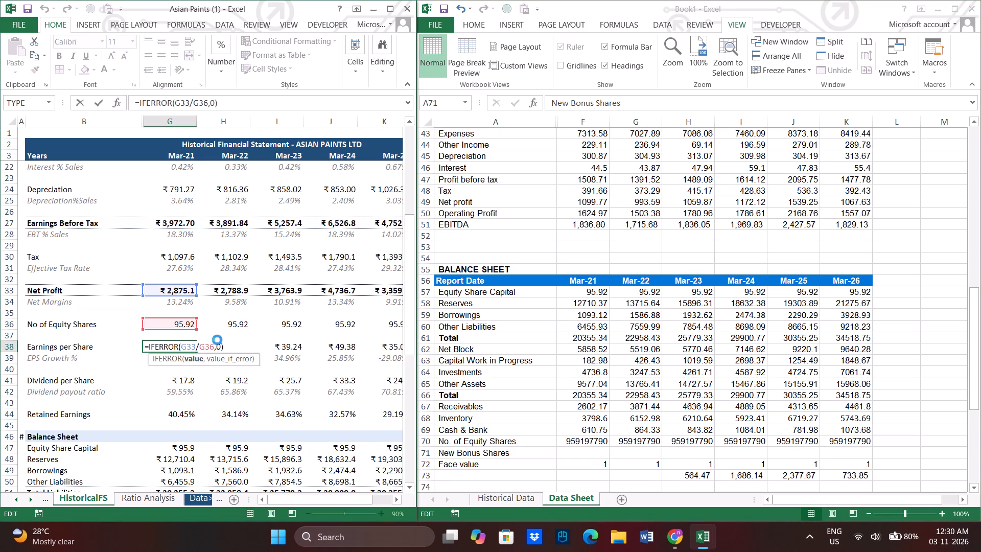
double_click(185, 384)
double_click(184, 380)
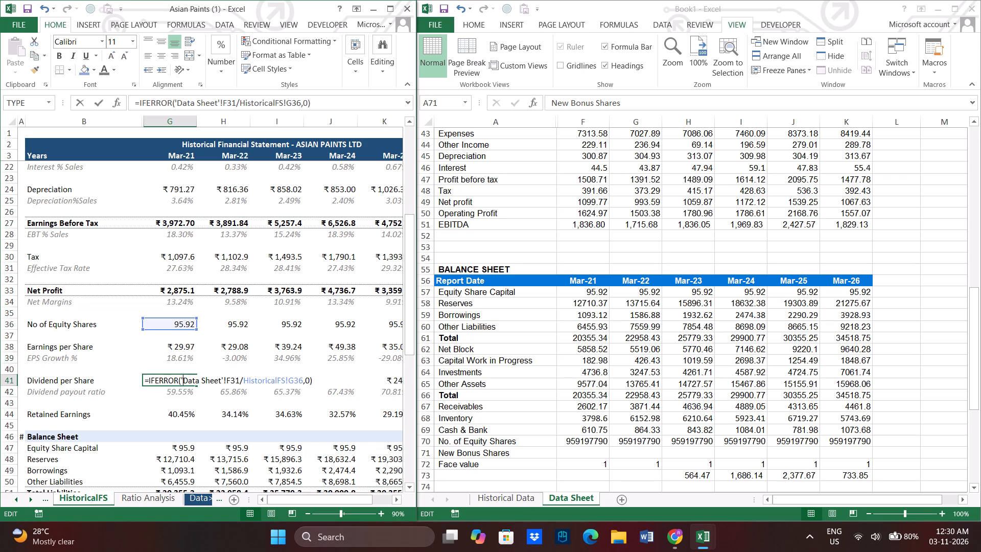
key(Return)
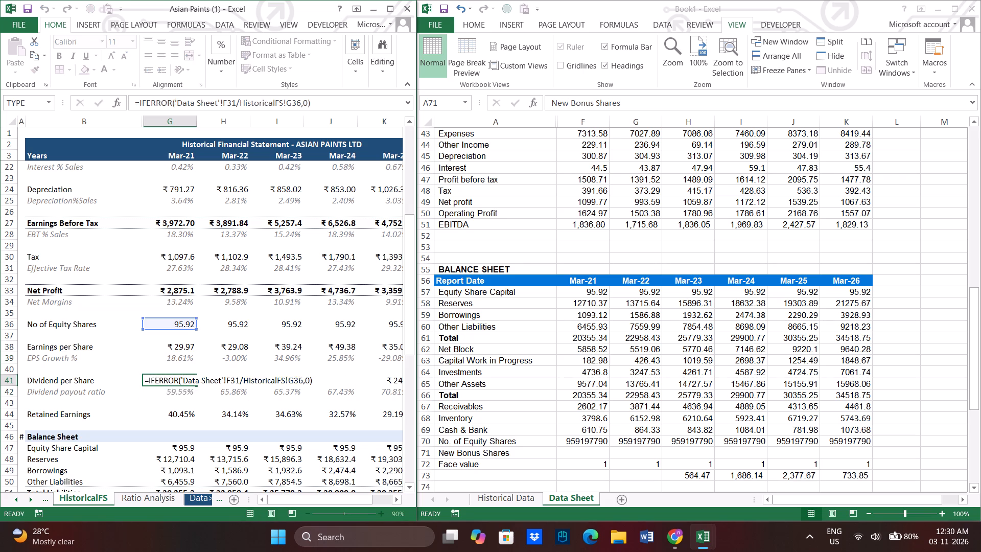
double_click(186, 344)
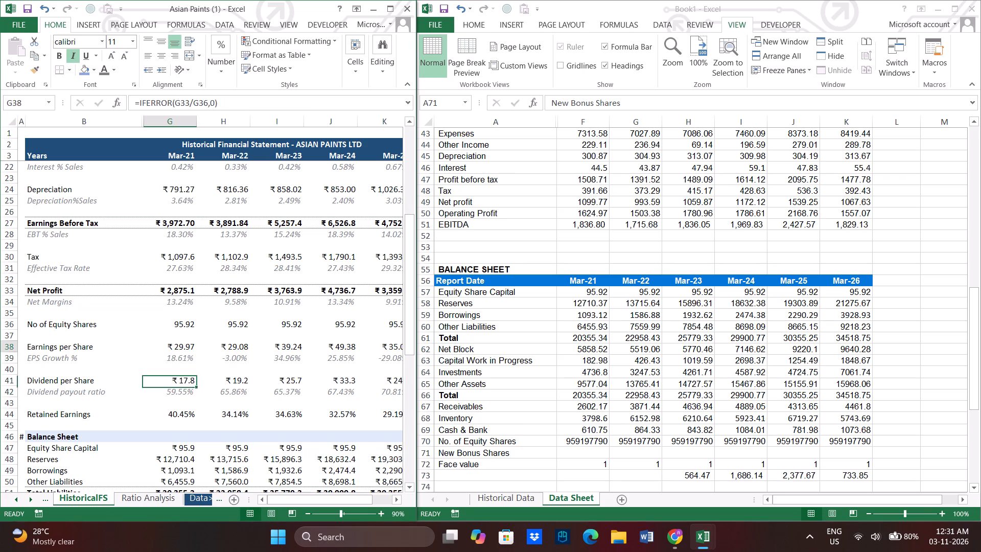
key(Return)
double_click(171, 378)
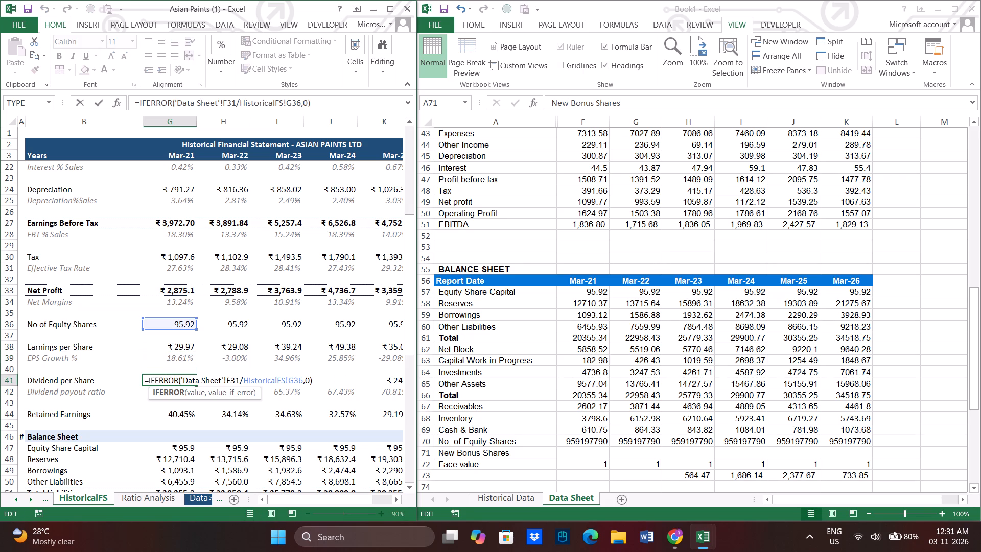
click(238, 379)
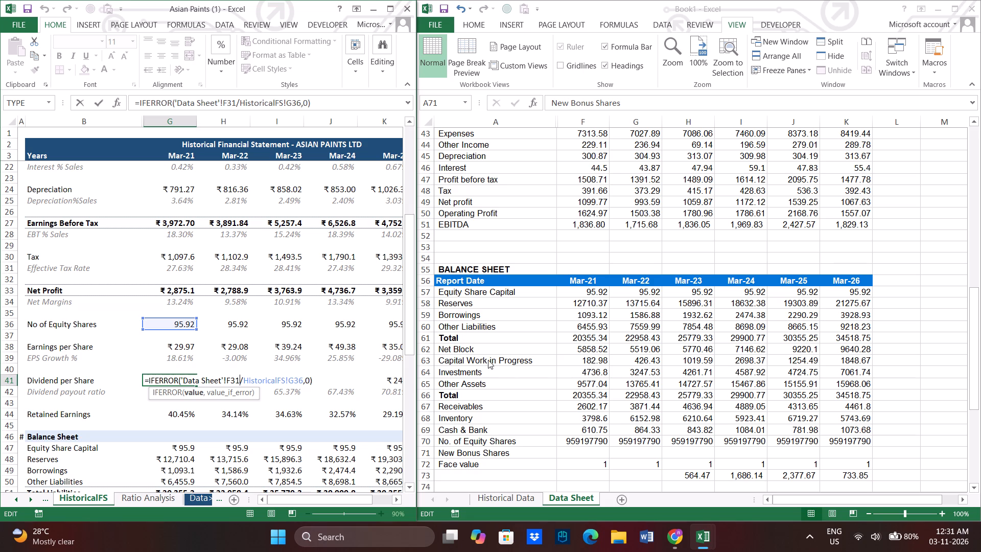
Locate the Mar-21 Dividend Amount, F31, in Book1's Data Sheet and look over the sections below it.
scroll(586, 269, up, 7)
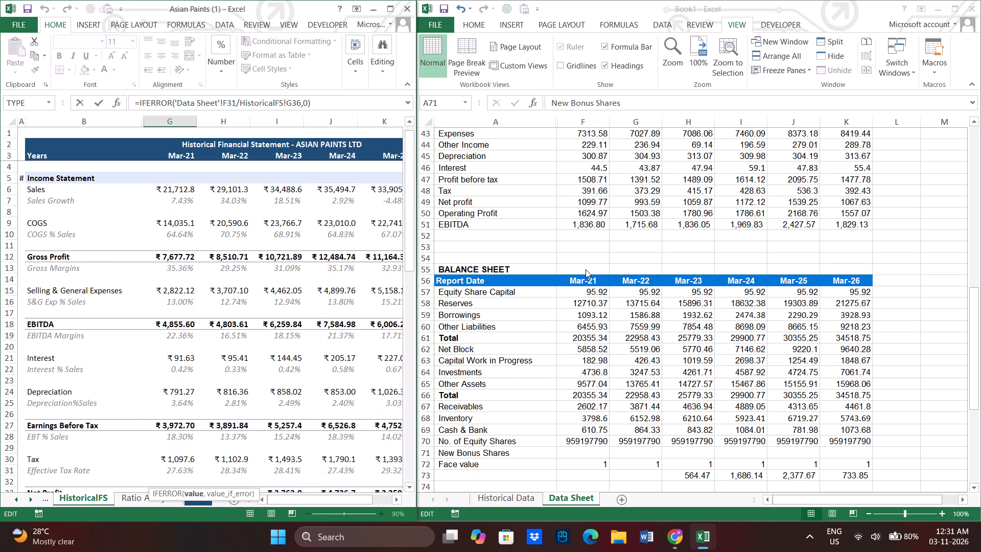
click(586, 269)
key(Return)
scroll(586, 269, up, 8)
click(586, 269)
scroll(587, 269, up, 2)
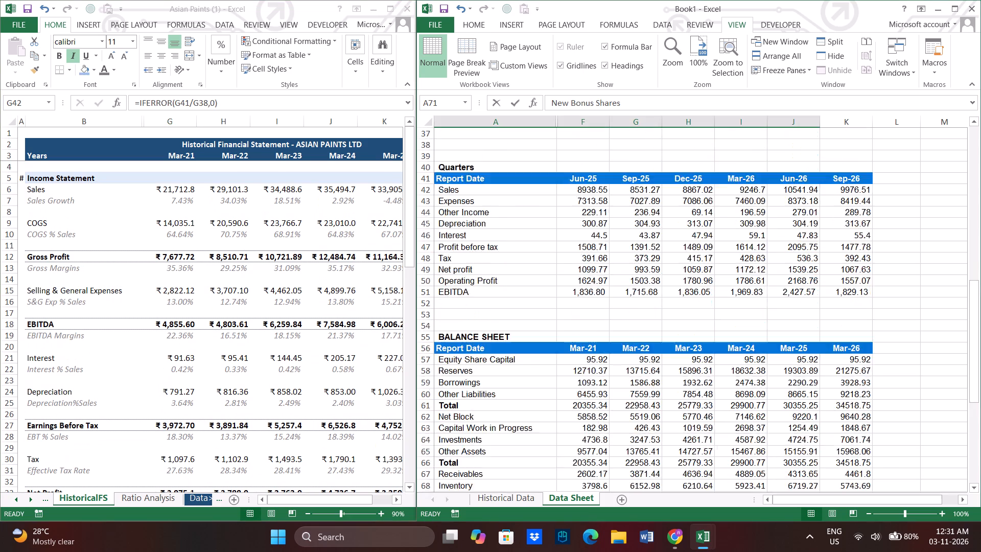
scroll(587, 269, up, 4)
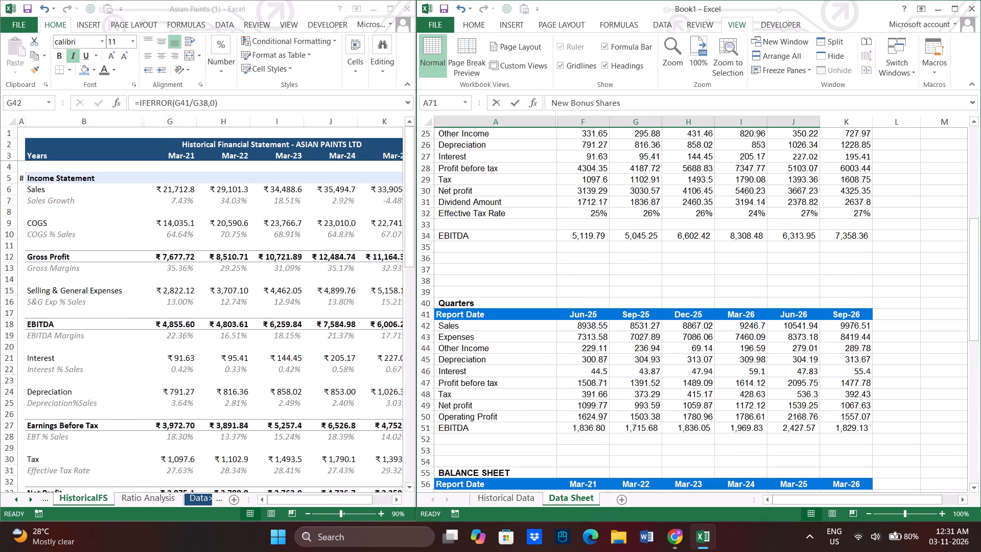
click(596, 205)
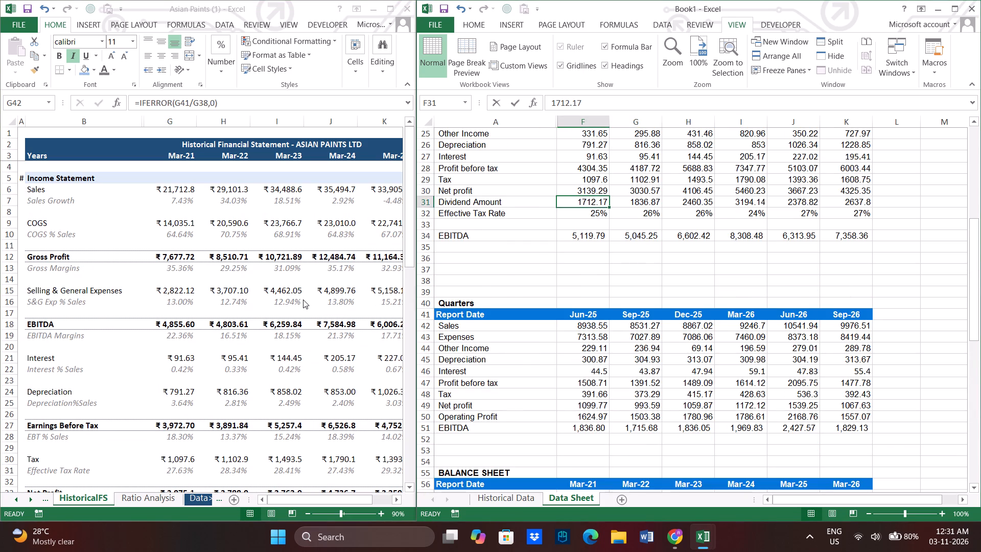
scroll(303, 300, down, 3)
click(583, 256)
scroll(583, 256, down, 4)
scroll(368, 327, down, 5)
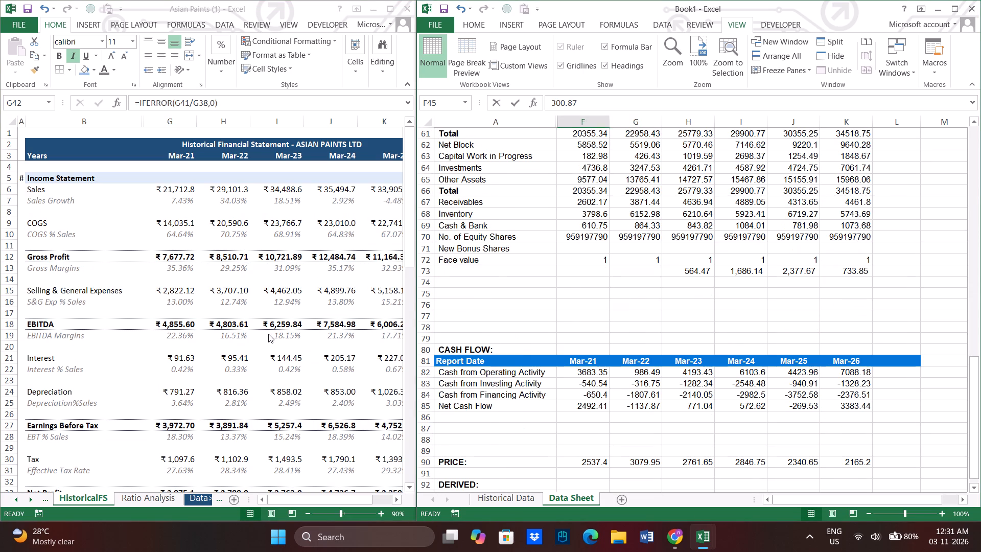
Add the row label No. of Equity Shares in B35 of Book1's Historical Data sheet, below Net Margin.
click(268, 334)
scroll(268, 334, down, 9)
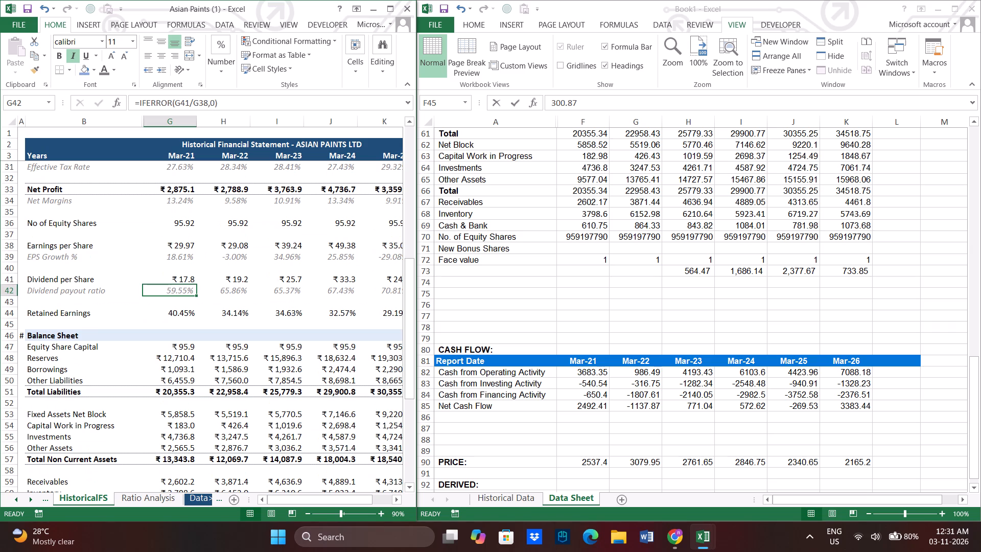
click(509, 503)
click(510, 499)
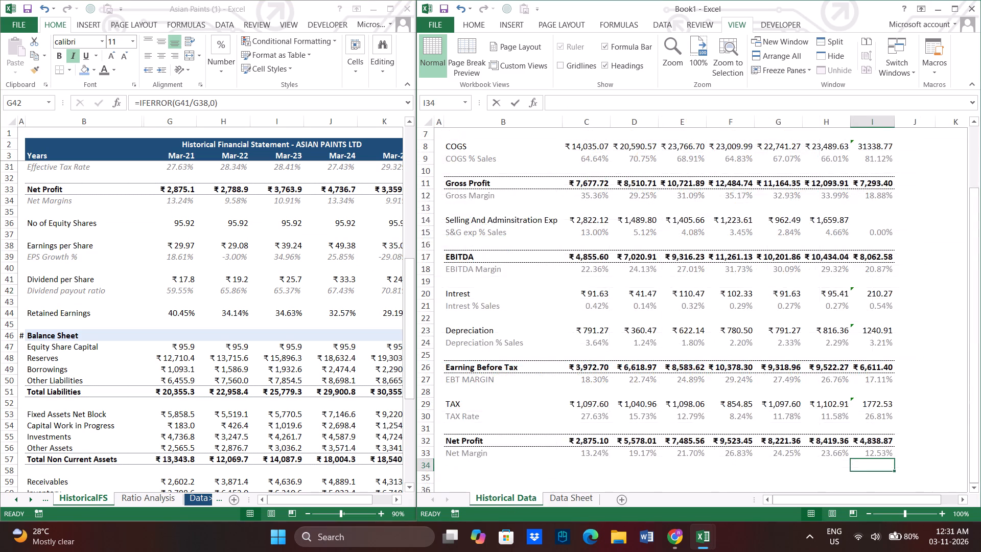
scroll(556, 380, down, 4)
click(468, 325)
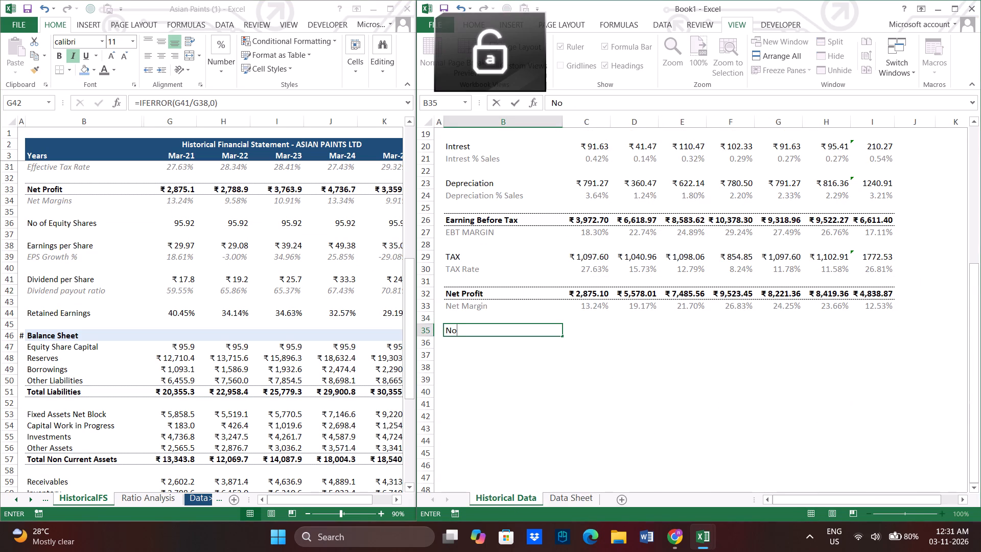
key(BackSpace)
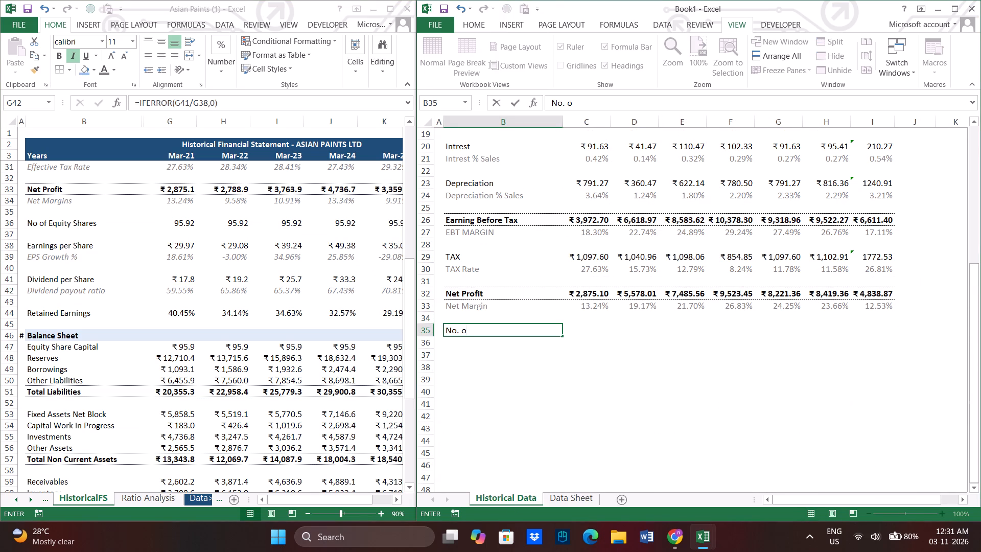
text(f)
key(space)
key(BackSpace)
key(BackSpace)
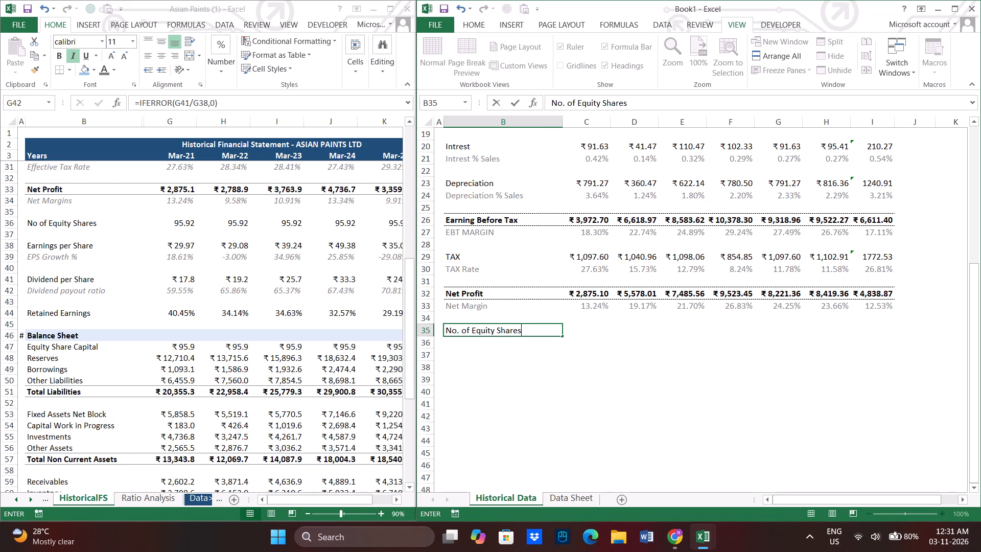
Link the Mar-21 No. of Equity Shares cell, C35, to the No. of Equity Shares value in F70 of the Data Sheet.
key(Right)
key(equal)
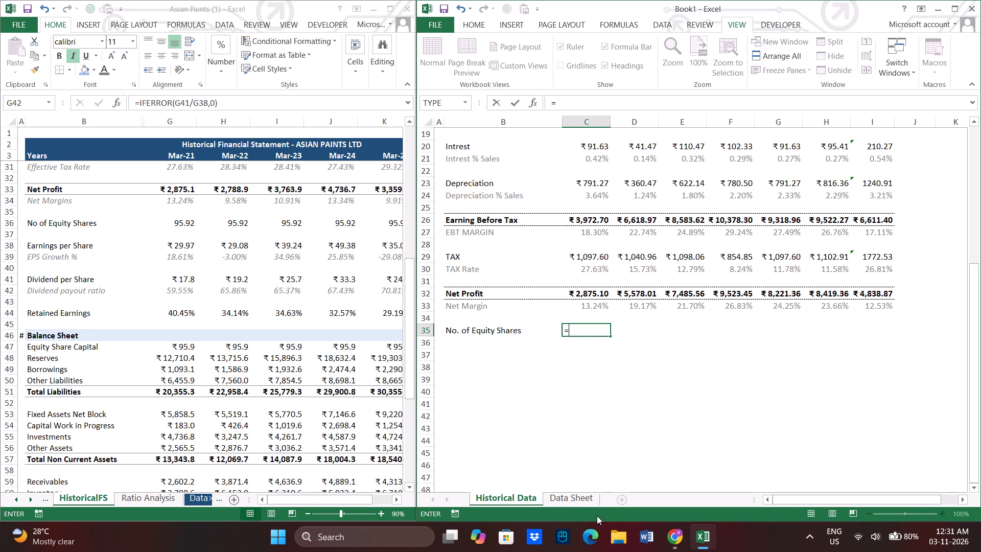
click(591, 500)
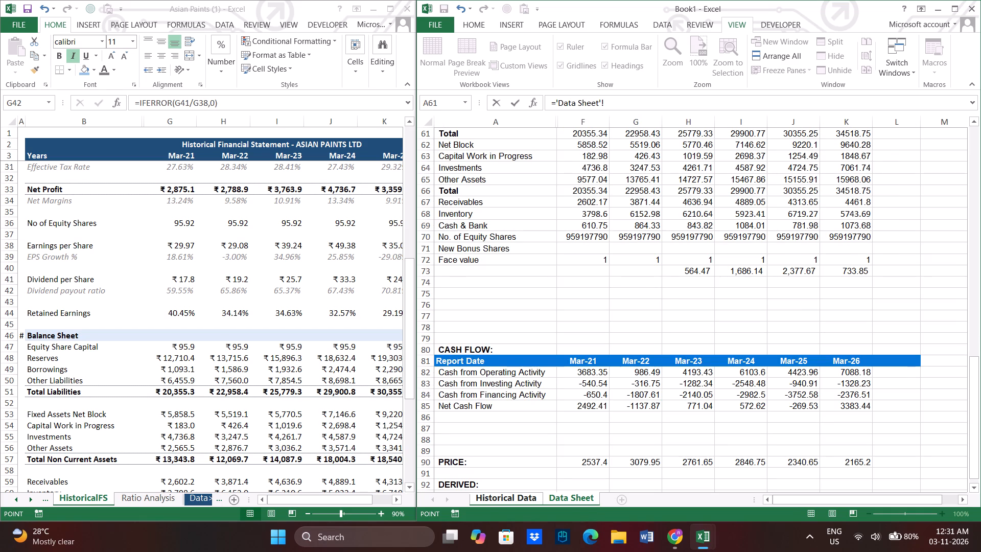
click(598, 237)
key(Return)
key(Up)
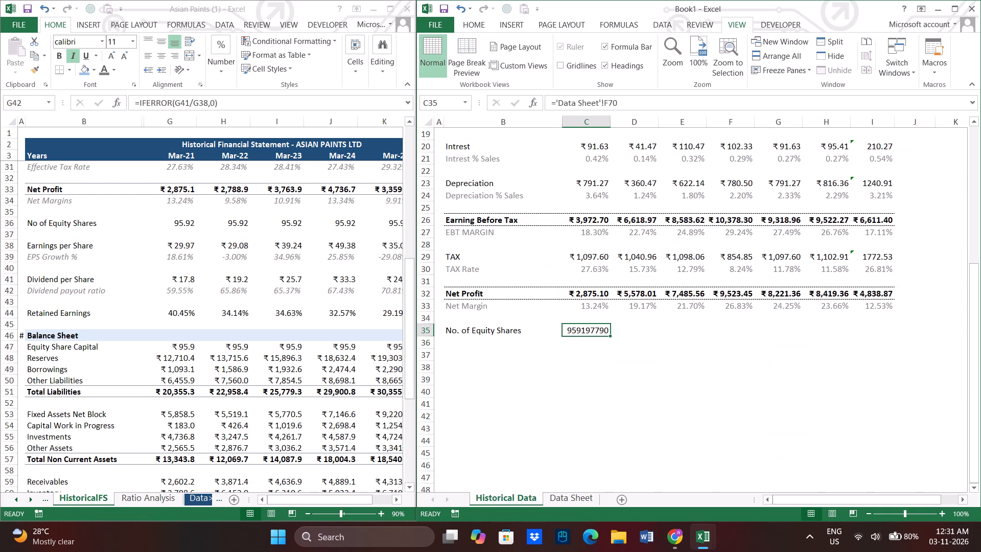
Format the Mar-21 No. of Equity Shares cell, C35, as a number with no decimal places.
click(477, 28)
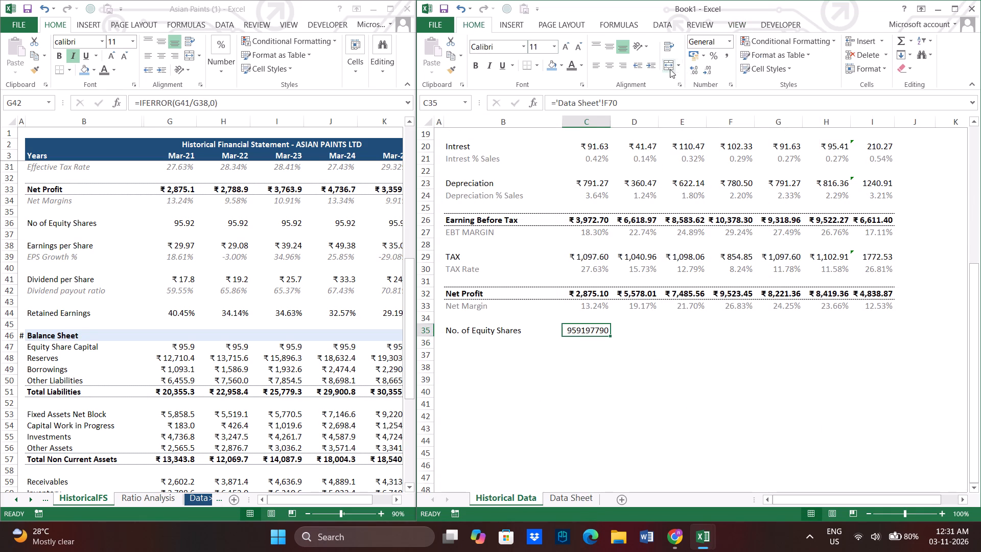
double_click(692, 70)
triple_click(709, 66)
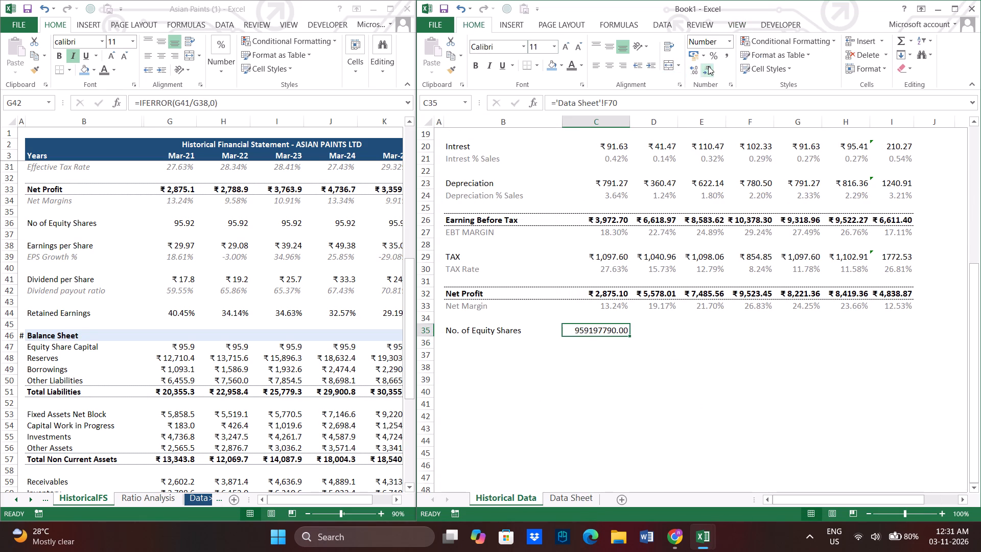
click(708, 66)
click(708, 70)
triple_click(707, 66)
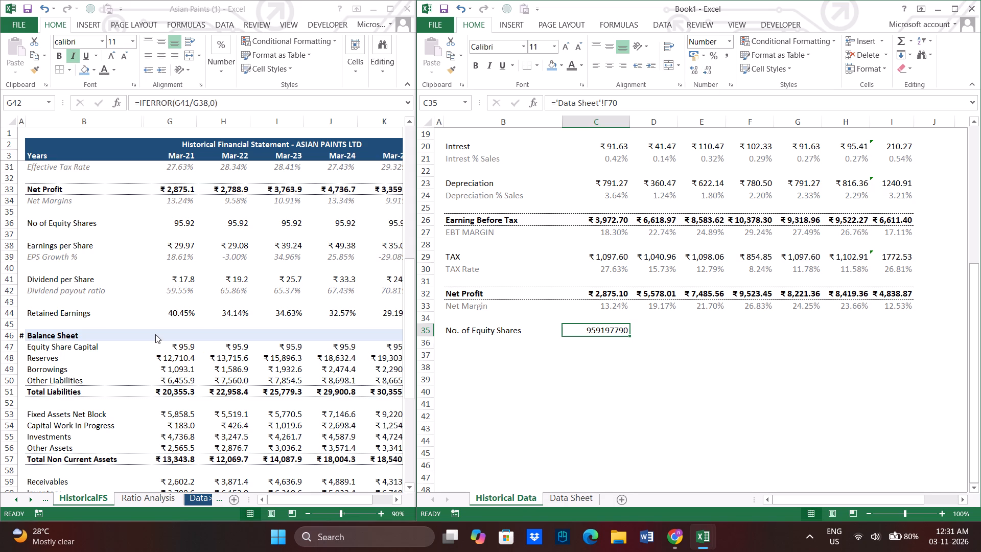
key(Return)
Look over the HistoricalFS sheet in Asian Paints (1) and inspect its Mar-21 No of Equity Shares formula in G36.
scroll(145, 341, down, 1)
click(196, 340)
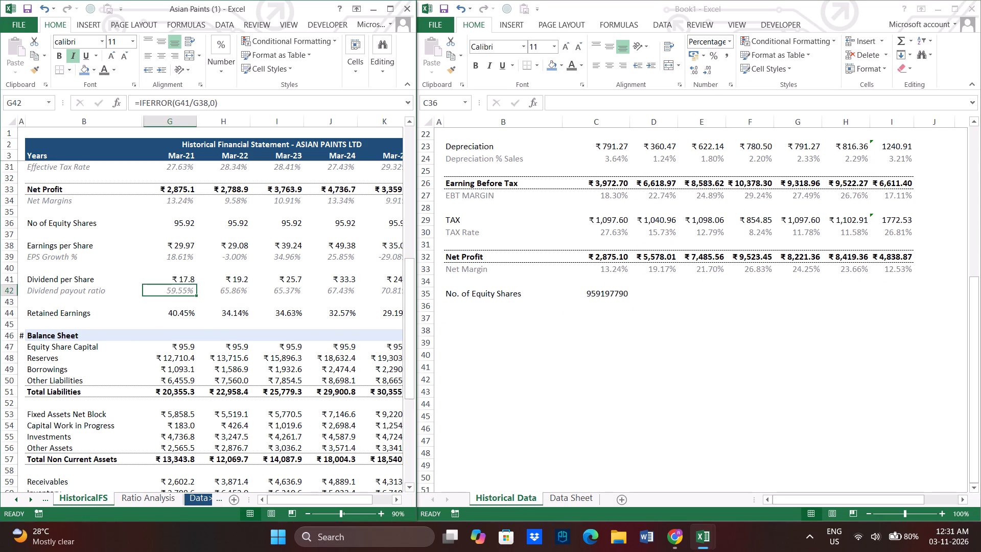
scroll(196, 340, down, 4)
scroll(190, 339, up, 1)
scroll(190, 339, down, 5)
scroll(190, 339, up, 13)
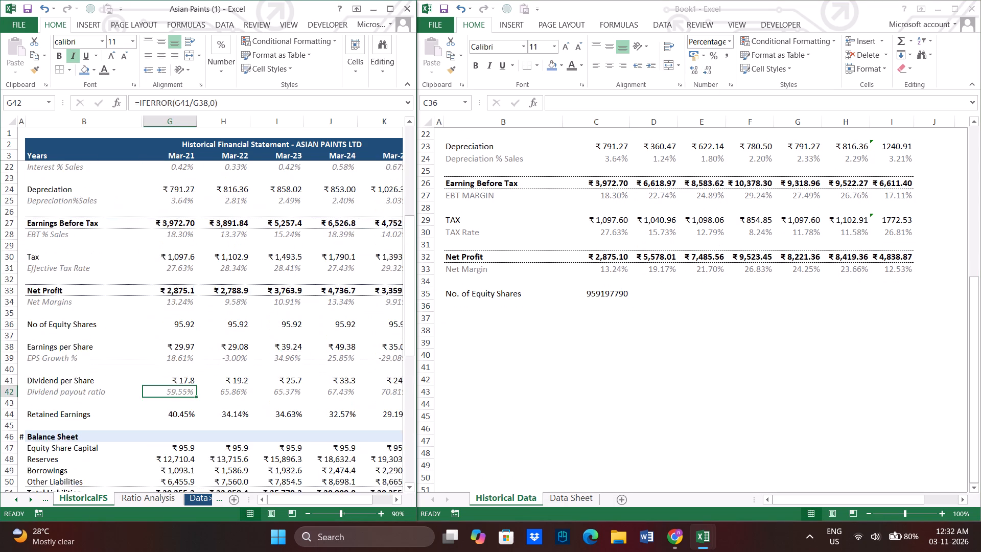
scroll(190, 339, up, 4)
scroll(190, 339, down, 13)
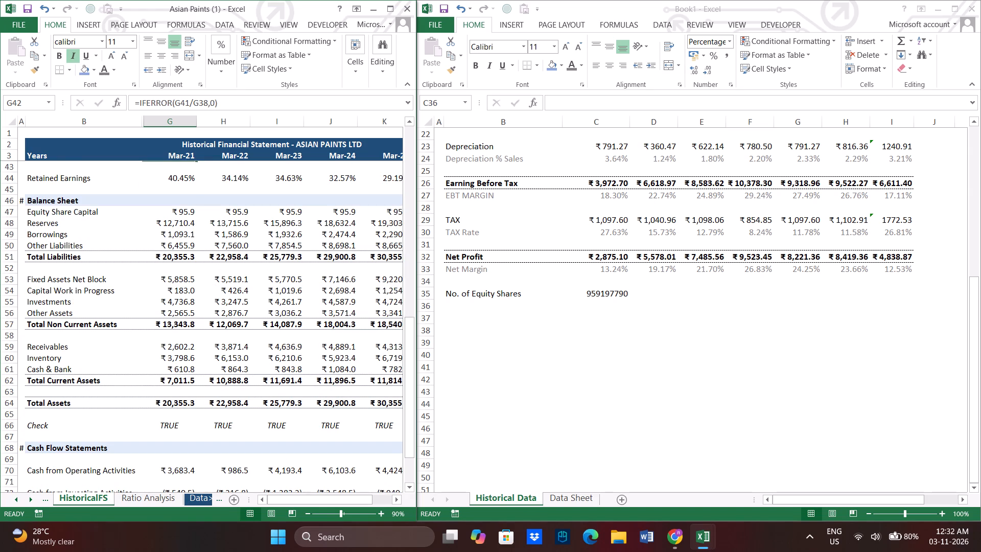
scroll(145, 403, down, 2)
scroll(145, 403, up, 9)
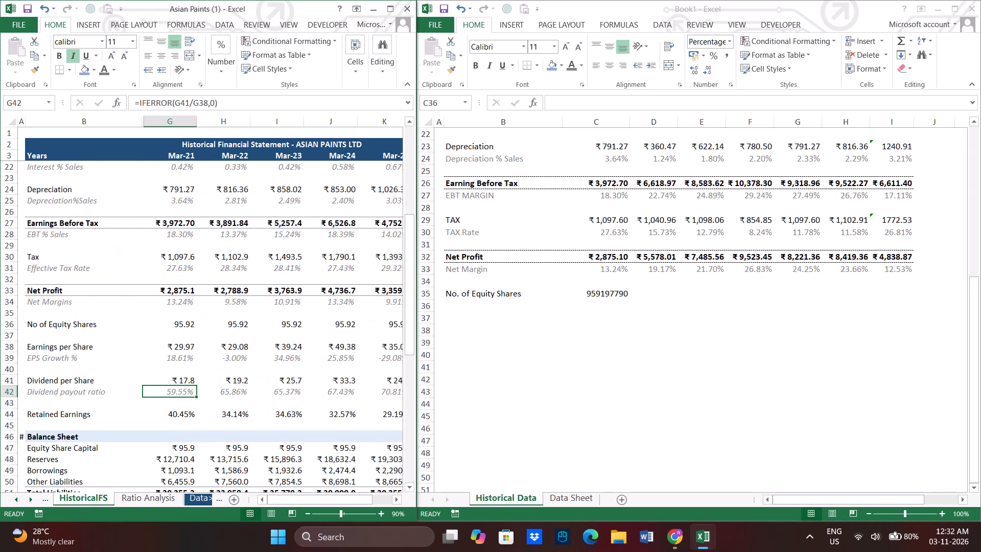
click(184, 325)
double_click(184, 325)
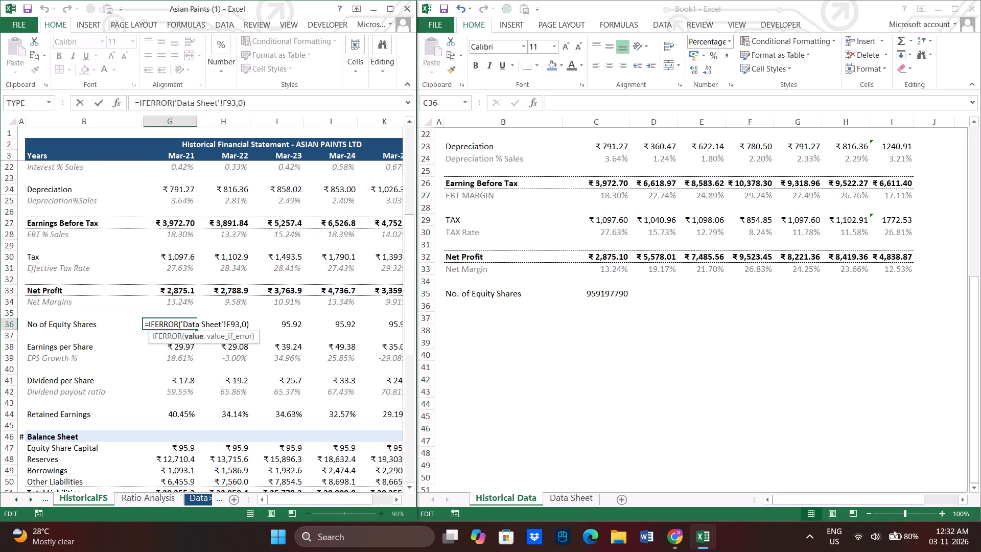
key(Return)
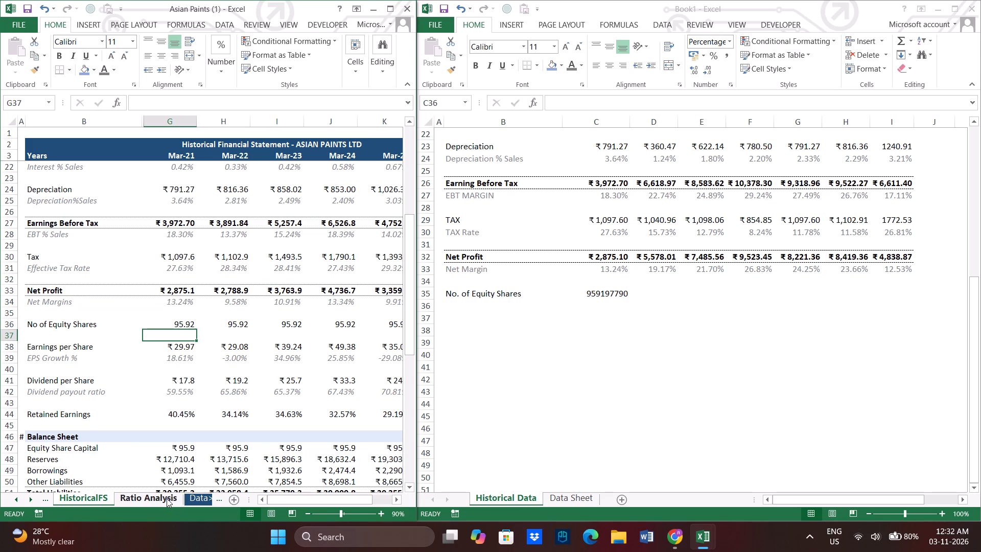
Search the Data Sheet in Asian Paints (1) for the equity share source, and recheck the formula in HistoricalFS cell G36.
click(167, 498)
click(198, 497)
click(193, 492)
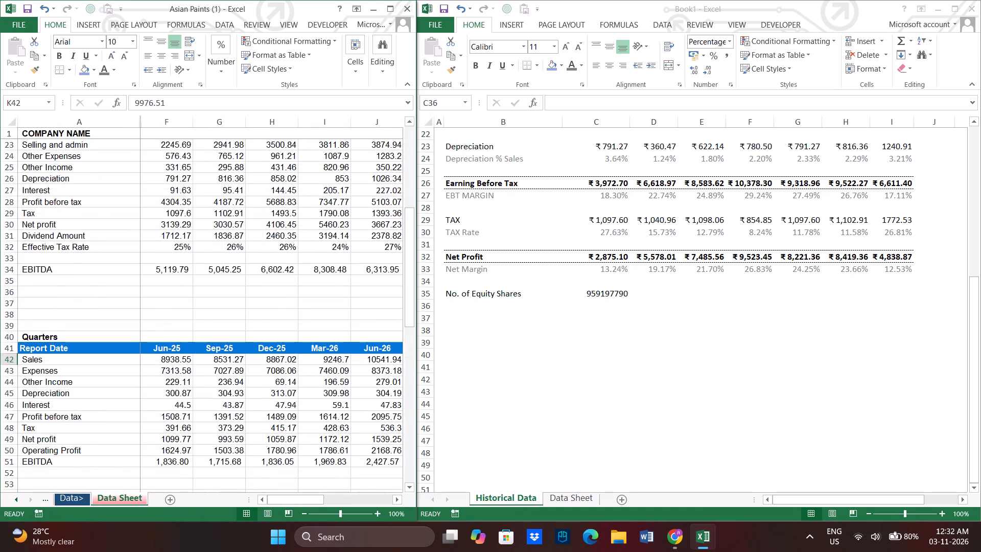
scroll(184, 314, up, 4)
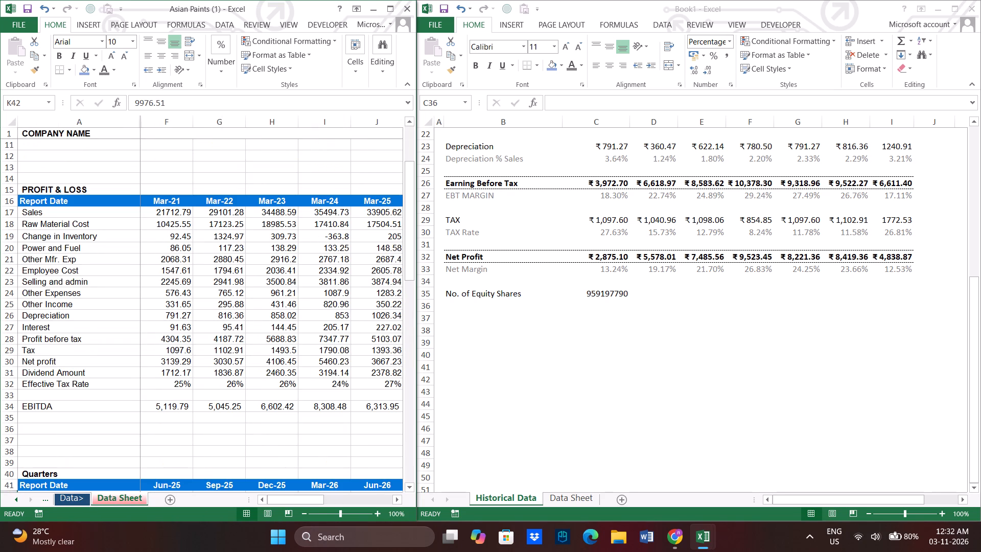
scroll(179, 365, up, 5)
scroll(179, 365, down, 7)
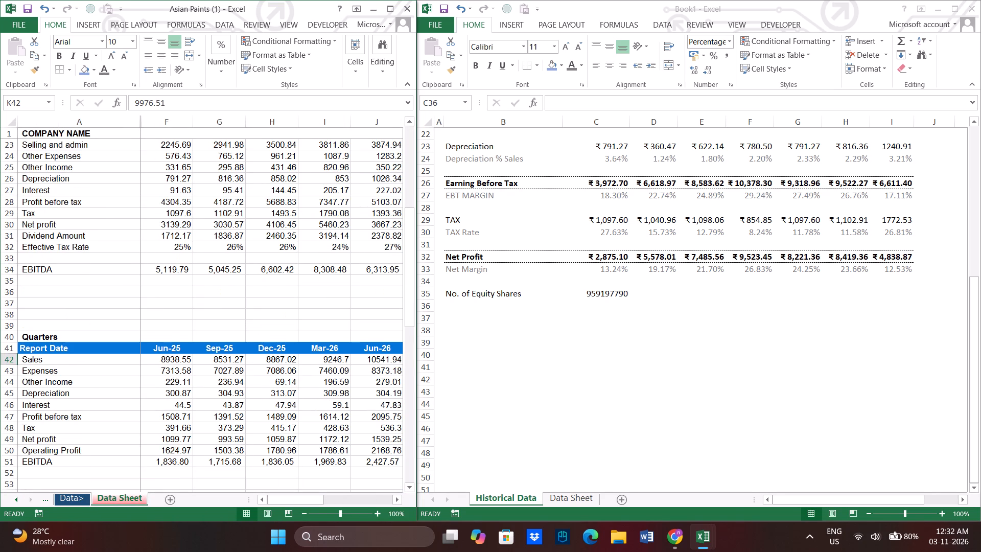
scroll(178, 365, down, 7)
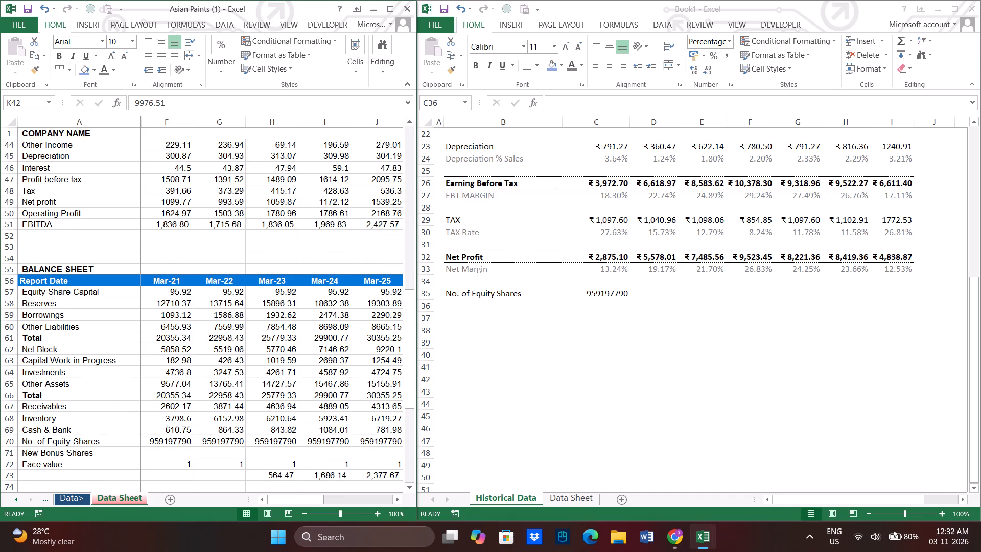
click(175, 439)
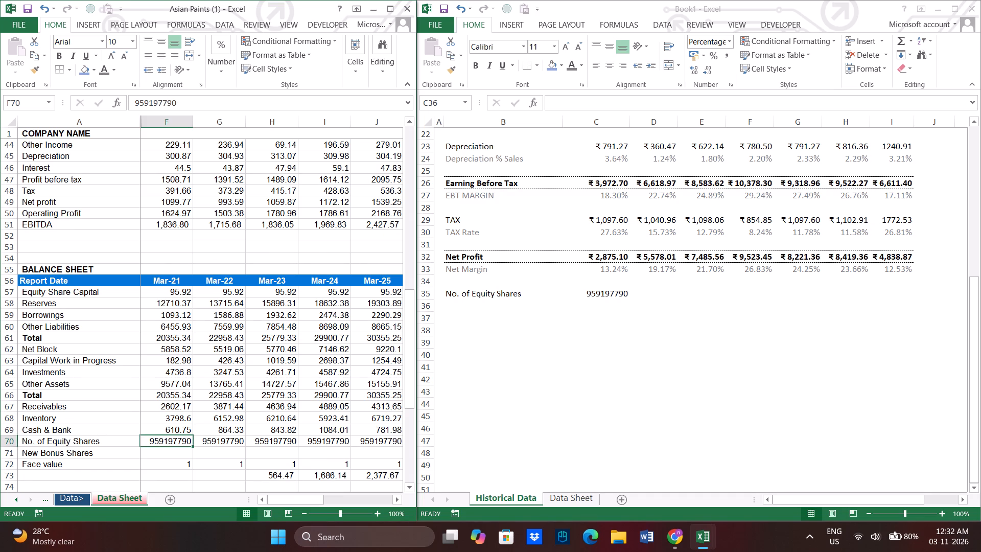
scroll(156, 417, down, 6)
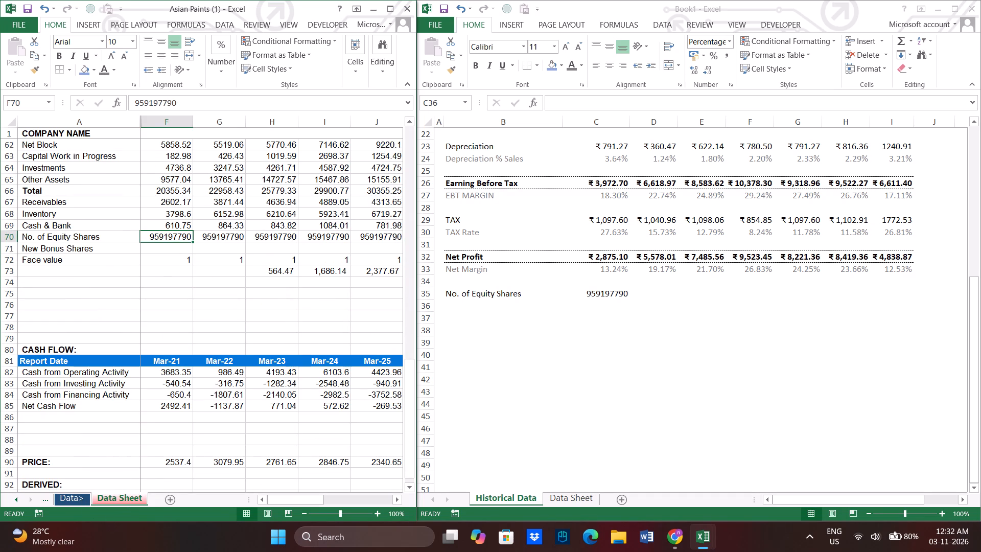
click(77, 495)
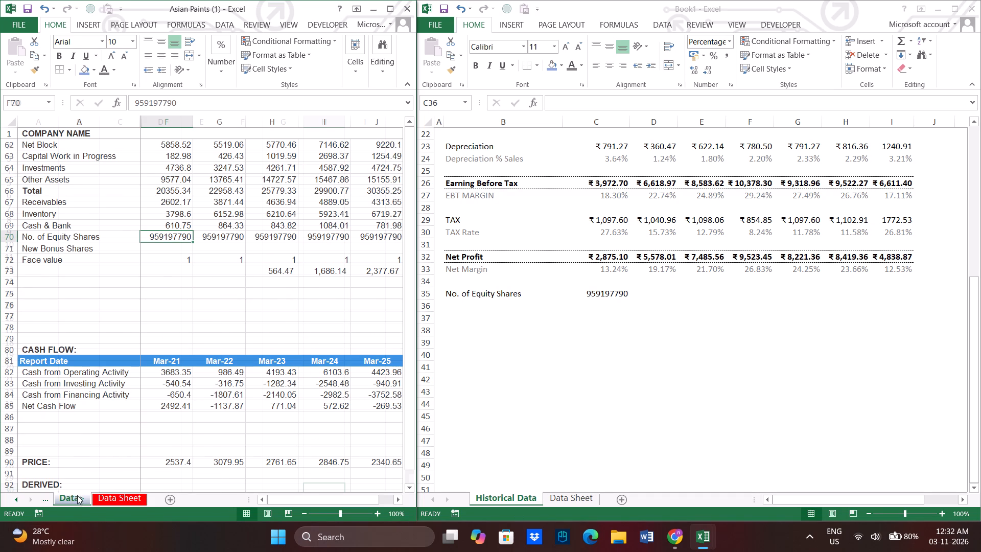
click(10, 499)
click(88, 495)
click(13, 501)
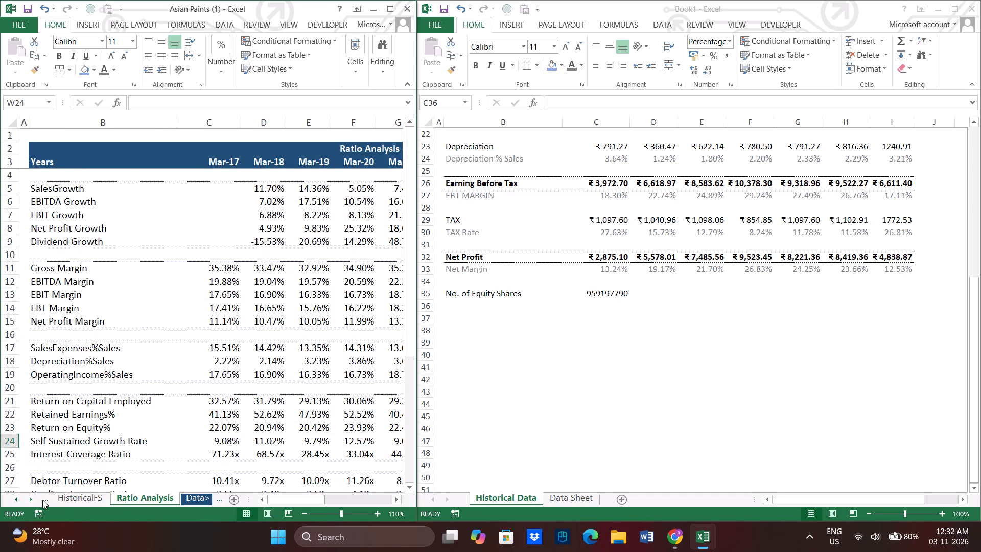
click(94, 500)
click(183, 322)
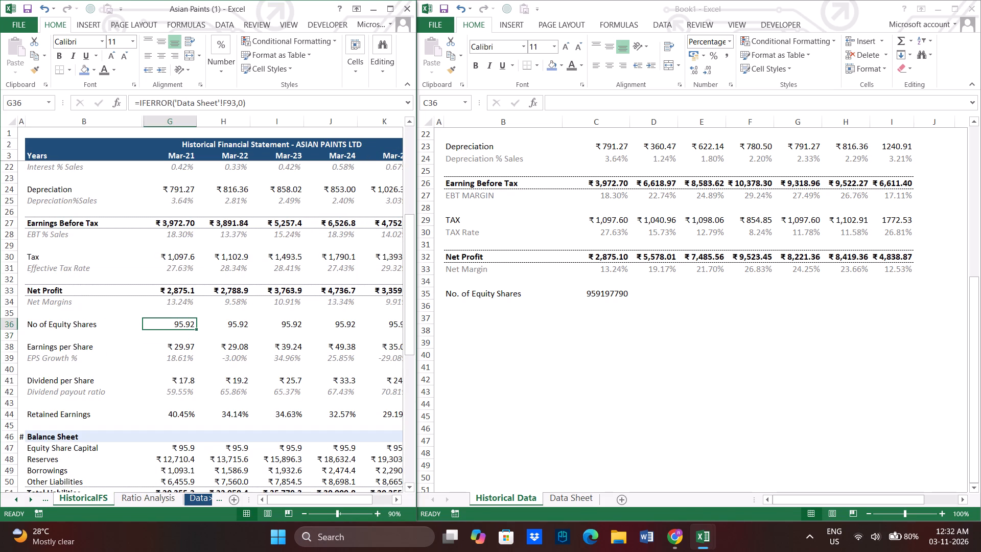
In Book1, relink the Mar-21 No. of Equity Shares, C35, to Adjusted Equity Shares in Cr in F93 of the Data Sheet.
click(570, 487)
double_click(571, 490)
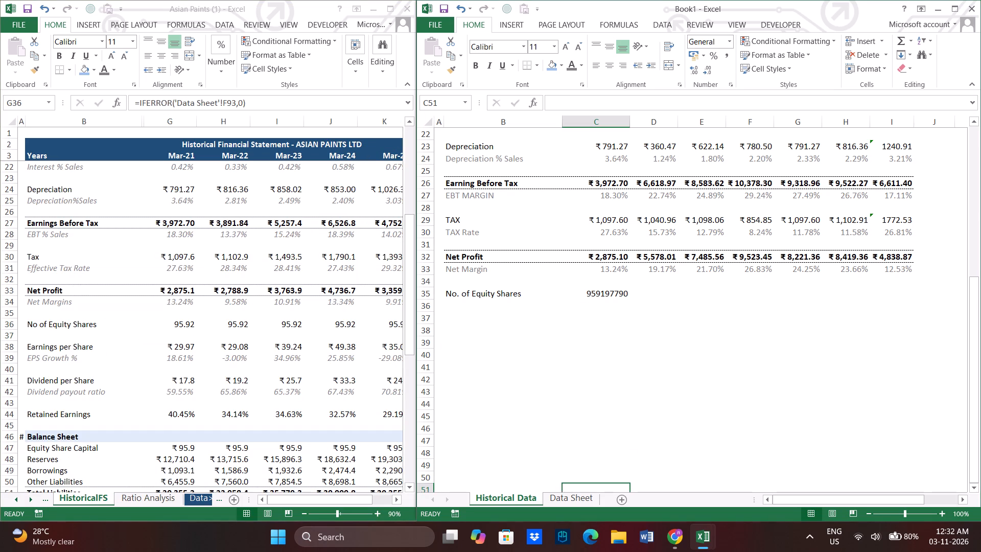
click(568, 496)
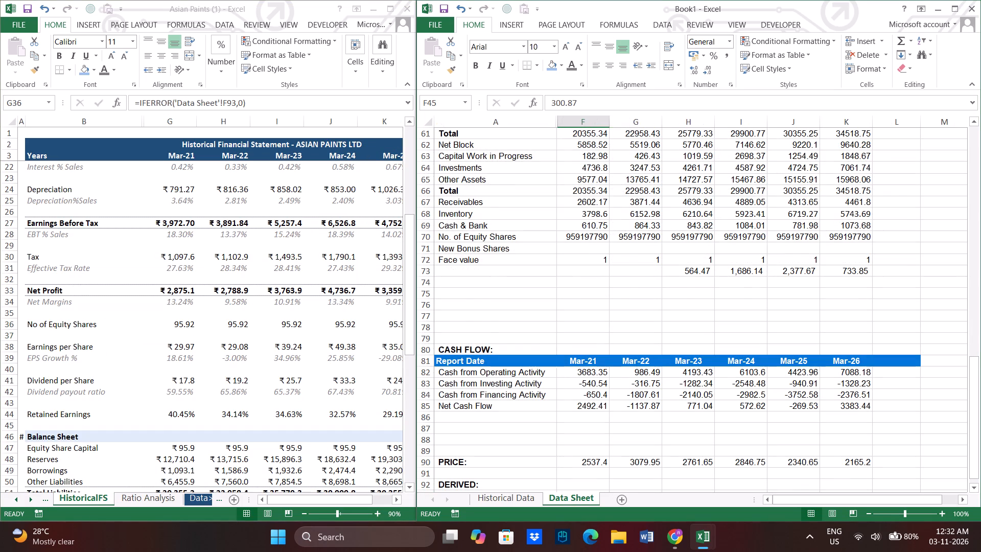
scroll(508, 300, down, 3)
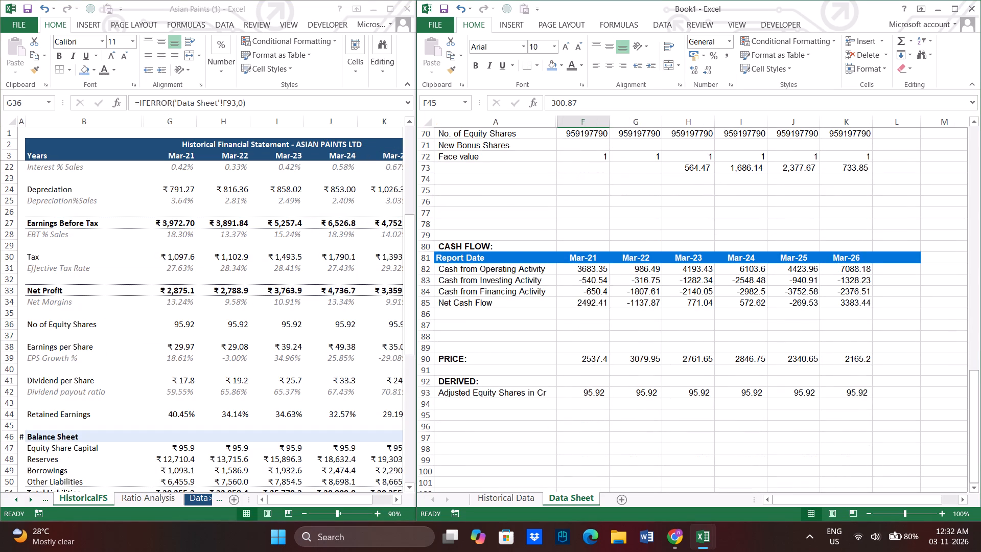
drag(458, 392, 791, 390)
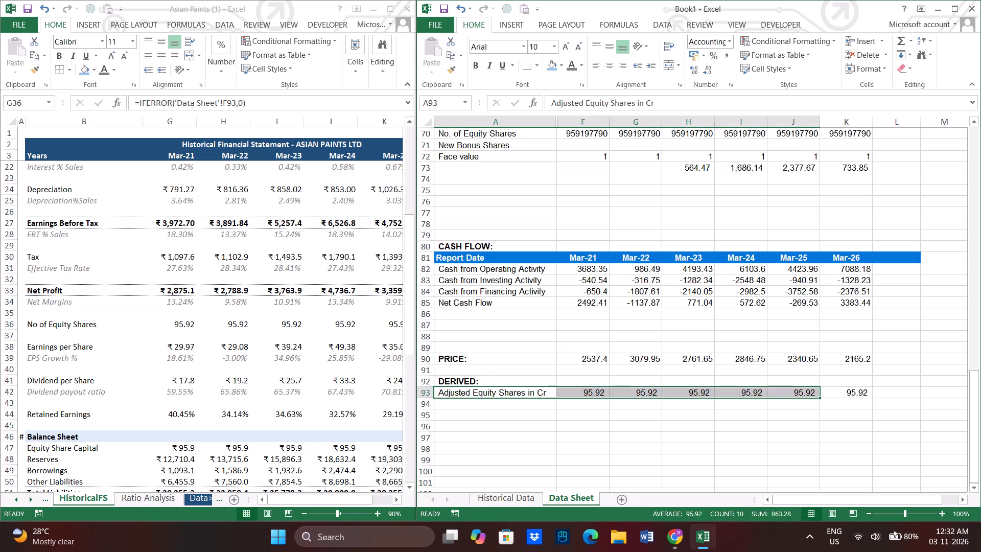
click(791, 390)
click(515, 494)
double_click(608, 293)
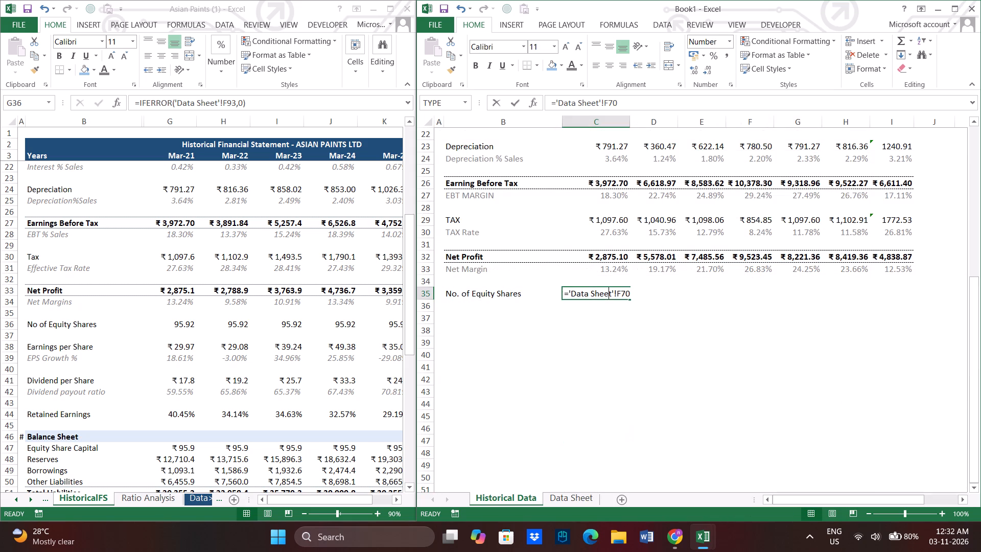
drag(632, 291, 570, 301)
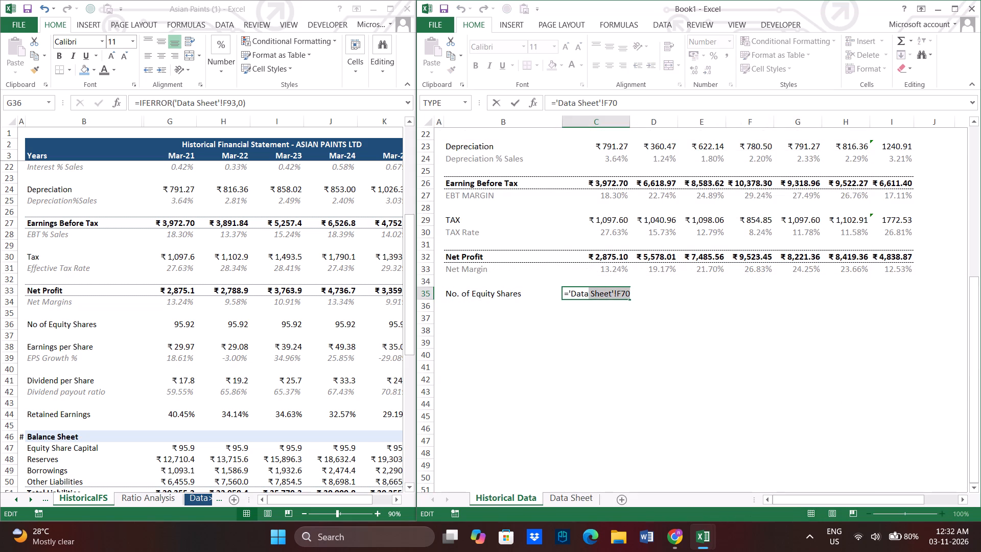
drag(570, 301, 565, 298)
key(BackSpace)
key(equal)
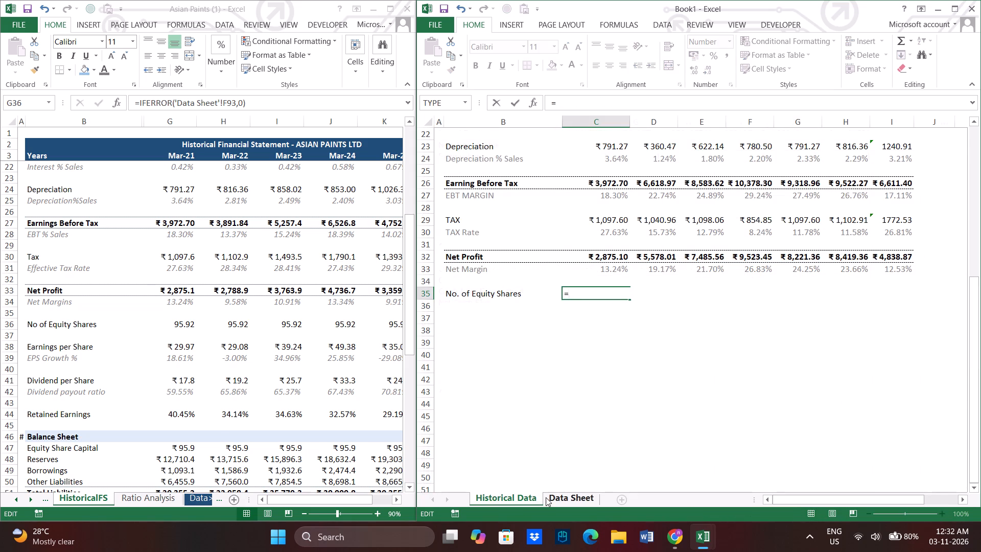
click(546, 497)
click(601, 394)
key(Return)
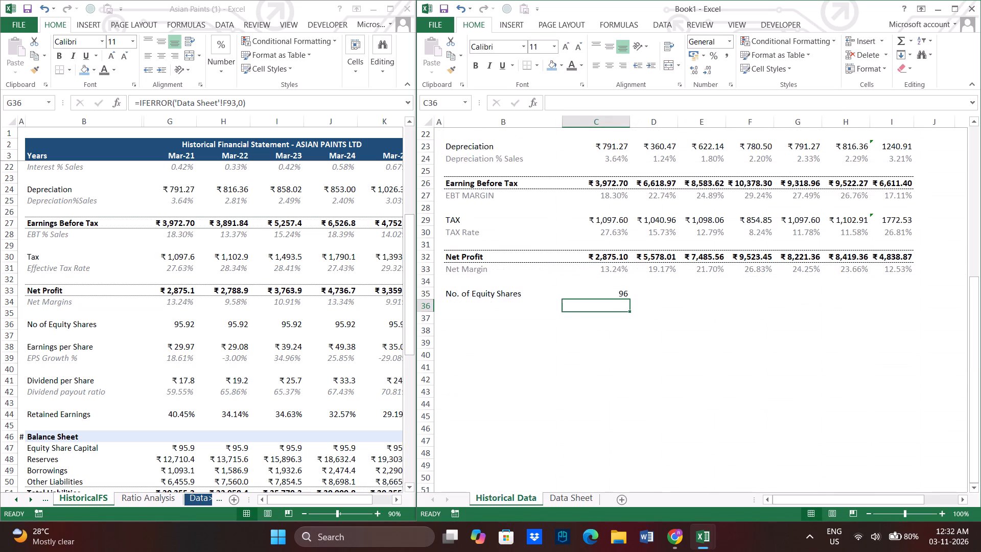
Copy the Mar-21 No. of Equity Shares formula from C35 across through the Mar 26 column, leaving the LTM cell I35 empty.
key(Up)
key(Down)
key(ctrl+Up)
key(ctrl+c)
key(shift+Right)
key(shift+Right)
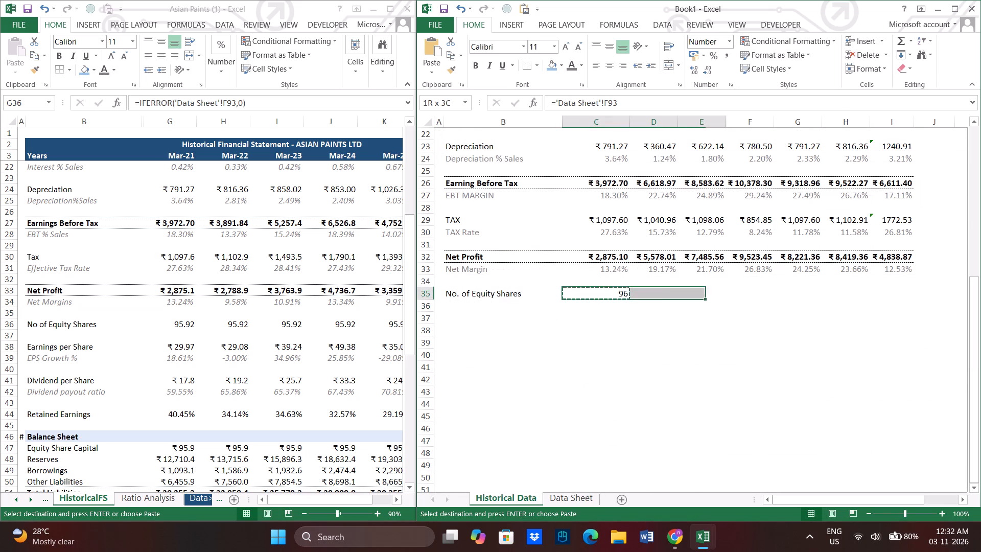
key(shift+Right)
key(shift+Right)
key(shift+Right)
key(shift+Right)
key(ctrl+v)
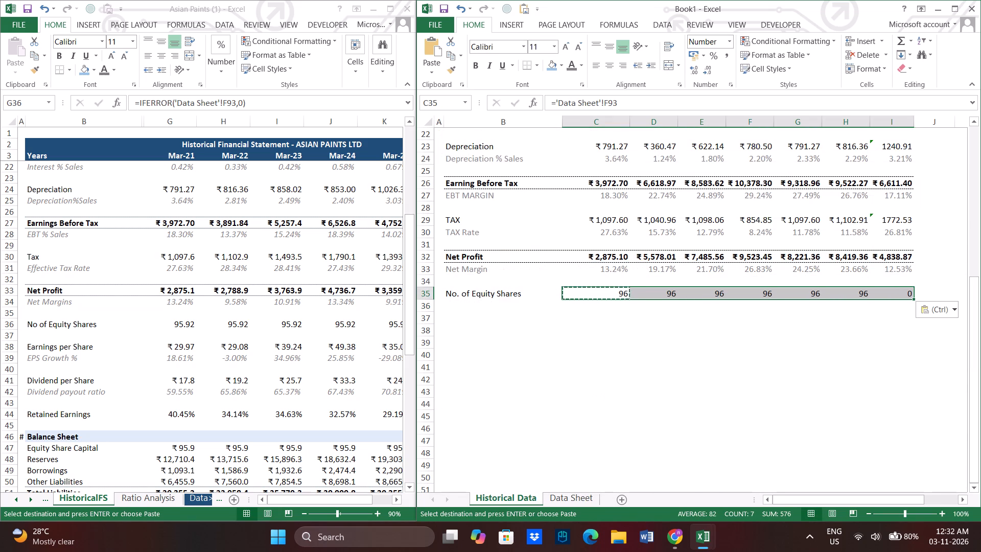
click(909, 295)
key(Delete)
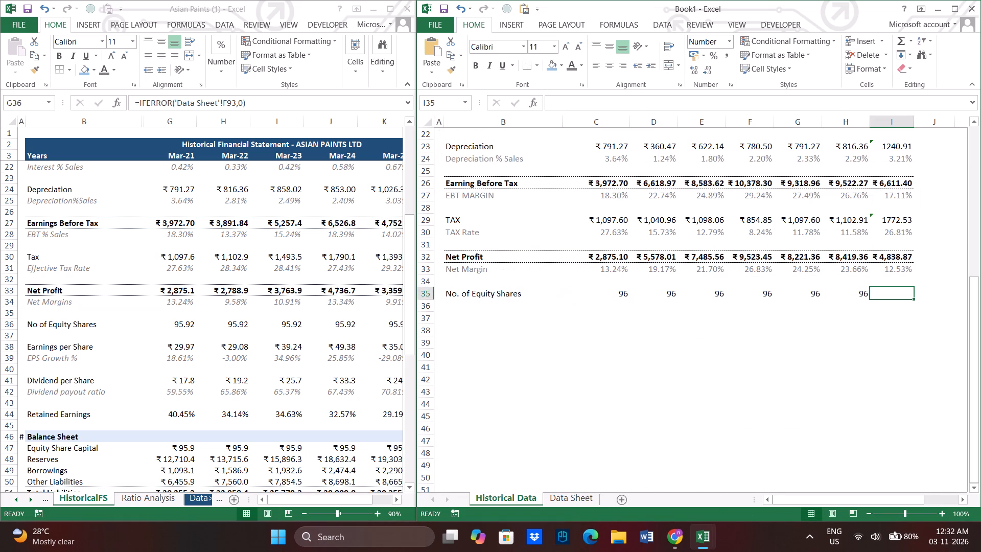
Show the No. of Equity Shares values in C35:H35 with two decimal places.
drag(615, 294, 854, 292)
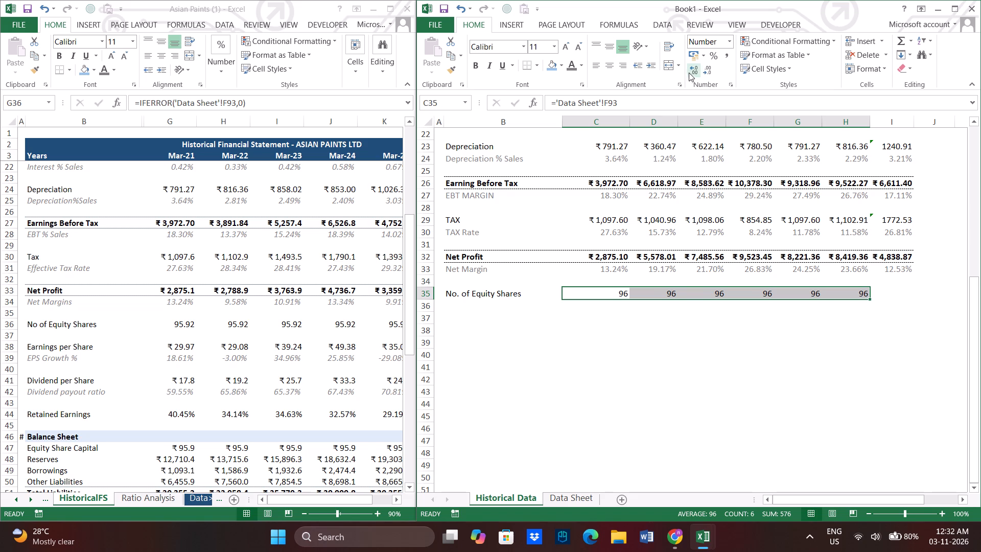
double_click(689, 72)
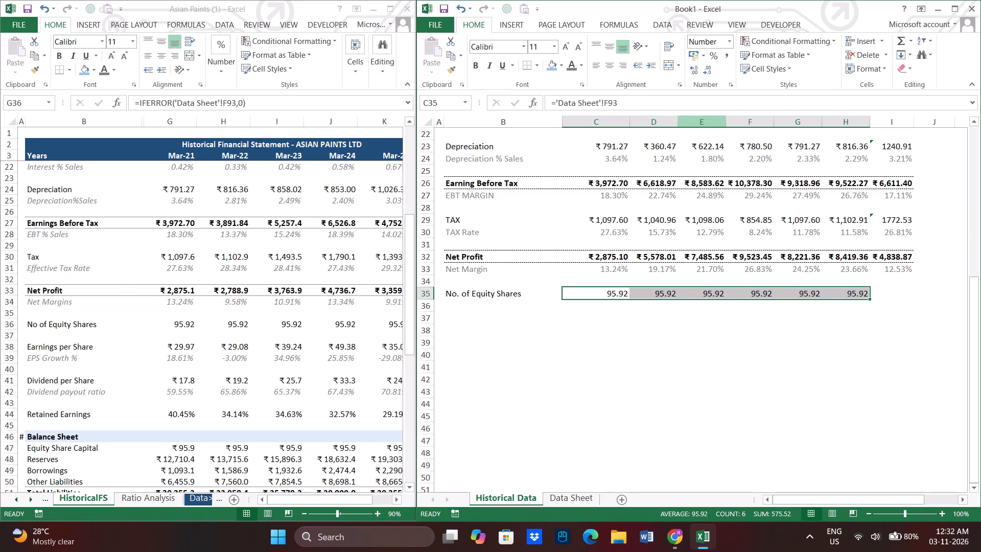
click(548, 401)
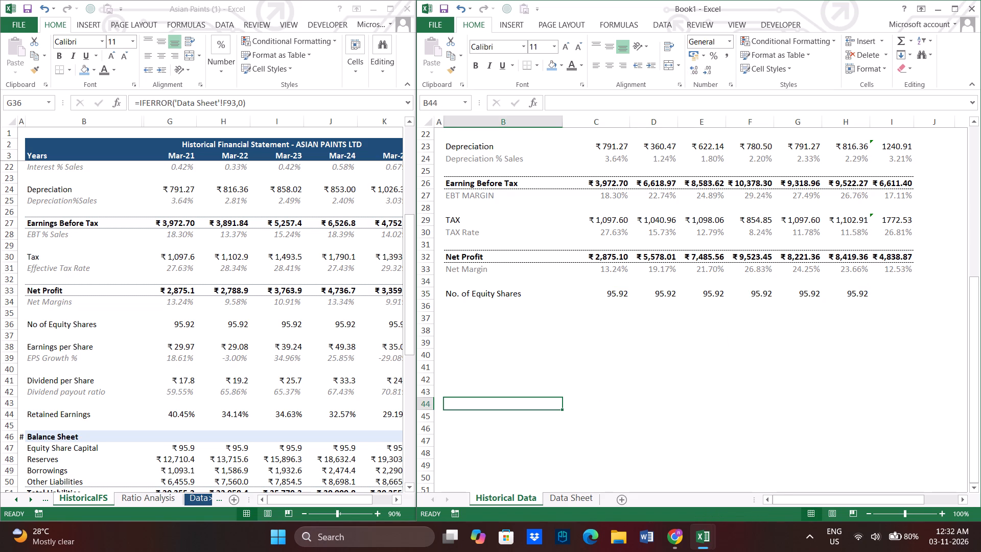
Label cell B37 of Historical Data as Earning Per Share.
click(472, 317)
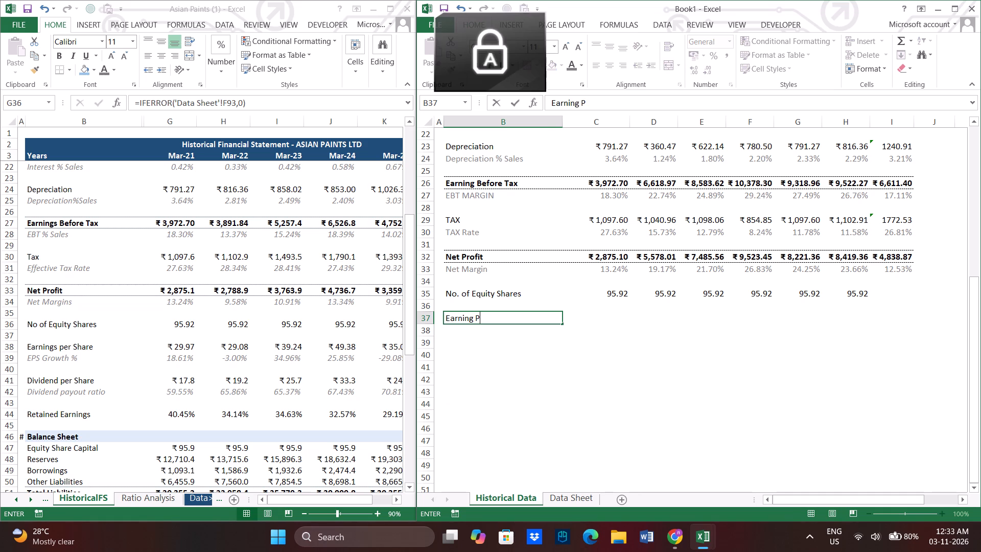
key(BackSpace)
key(e)
key(BackSpace)
key(BackSpace)
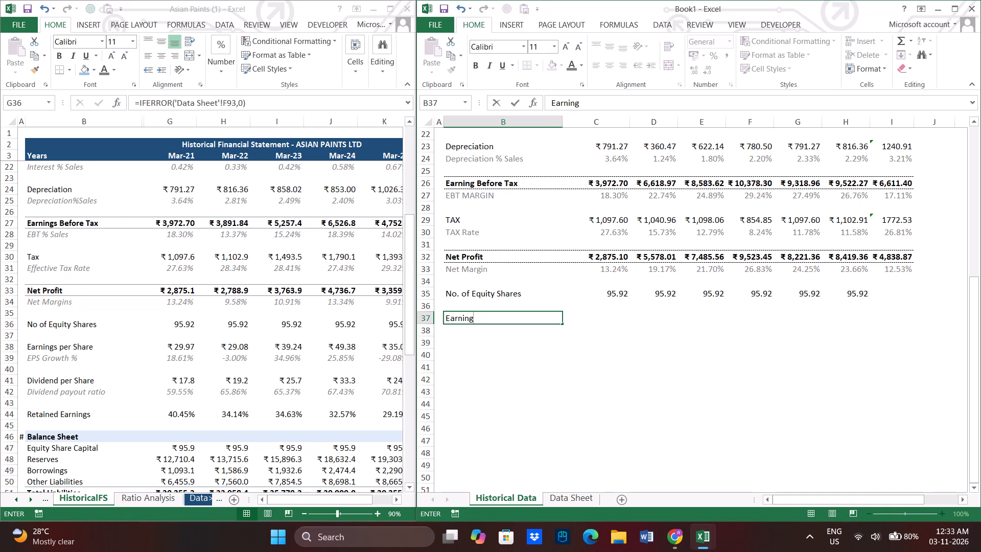
key(BackSpace)
key(BackSpace)
key(BackSpace)
text(ing)
key(space)
text(er)
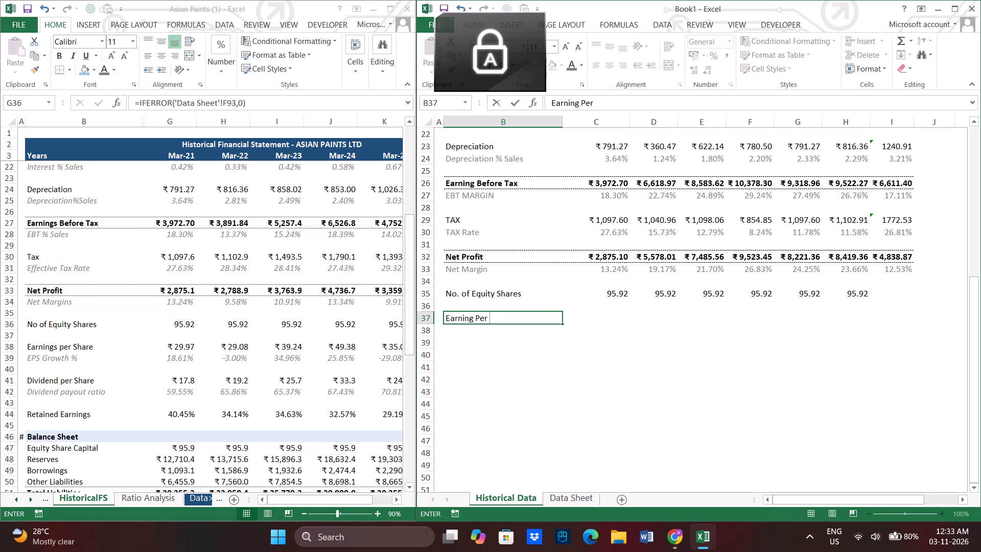
key(Right)
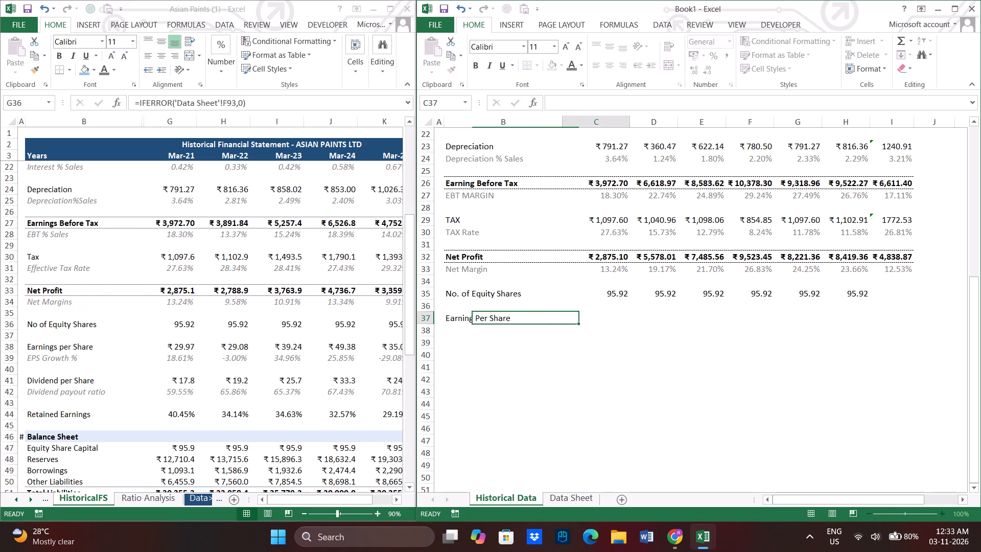
Calculate Mar 21 Earning Per Share in C37 as Net Profit divided by No. of Equity Shares, =C32/C35.
key(equal)
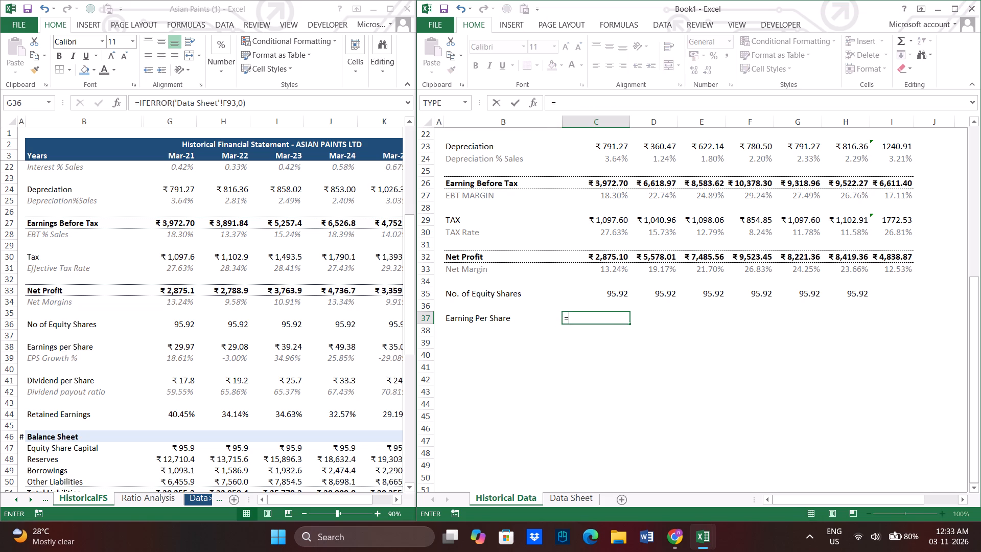
click(616, 255)
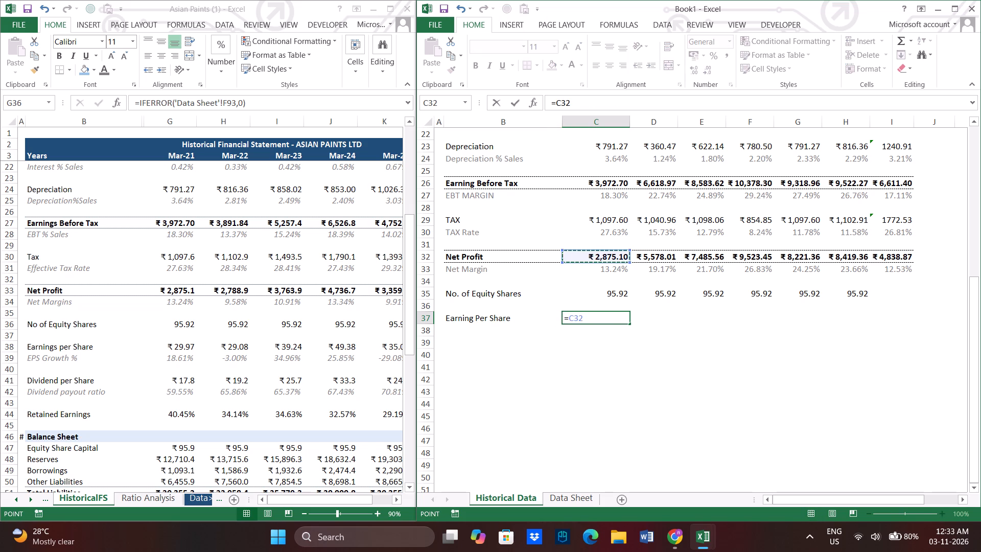
key(slash)
click(610, 291)
key(Return)
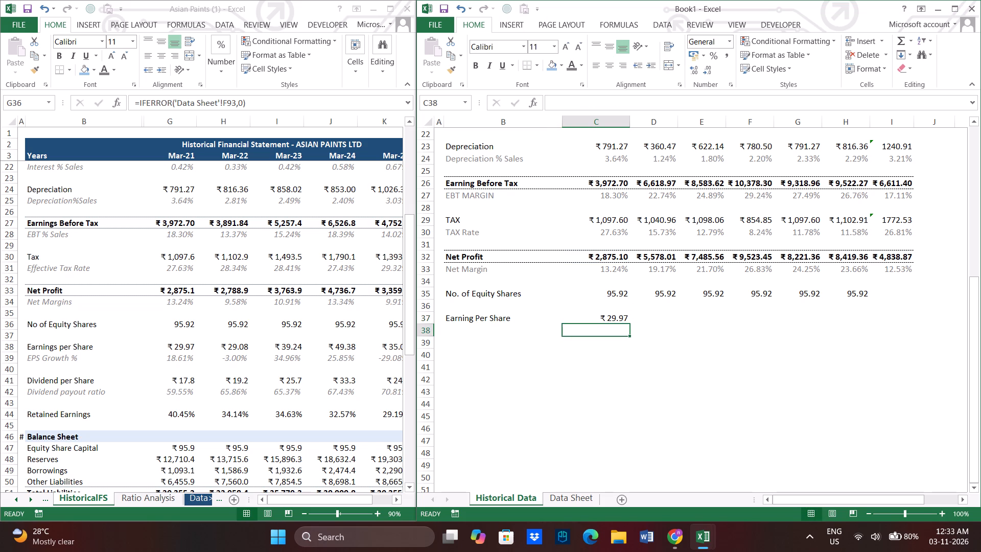
Copy the Earning Per Share formula from C37 across to the Mar 26 column, H37.
key(Up)
key(ctrl+c)
key(shift+Right)
key(shift+Right)
key(shift+Right)
key(shift+Right)
key(shift+Right)
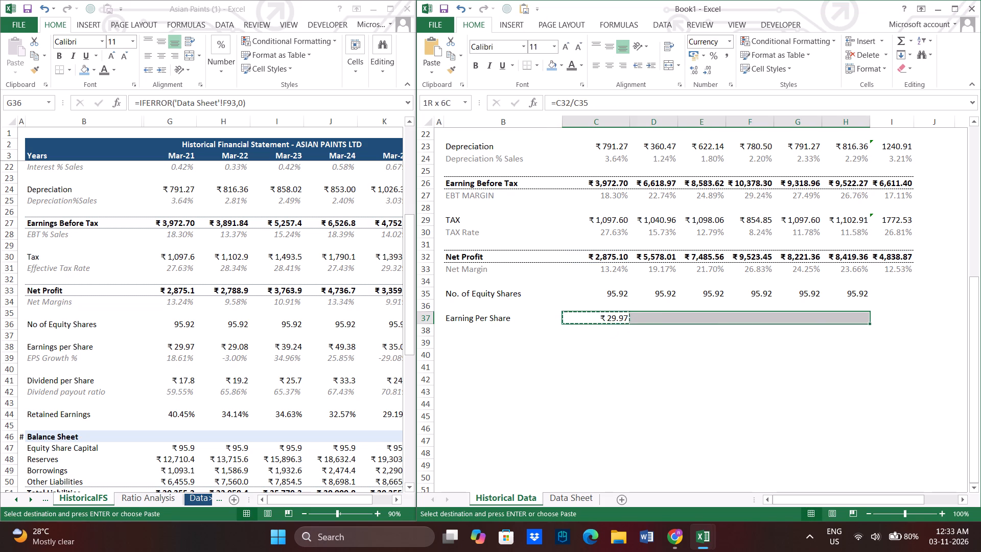
key(ctrl+v)
Label cell B38, directly below Earning Per Share, as EPS Growth.
click(489, 329)
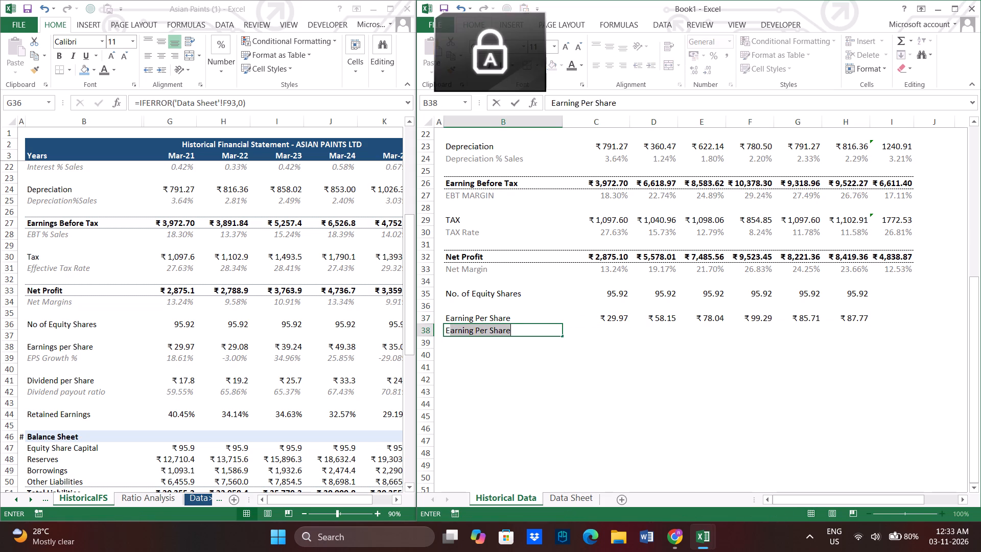
key(BackSpace)
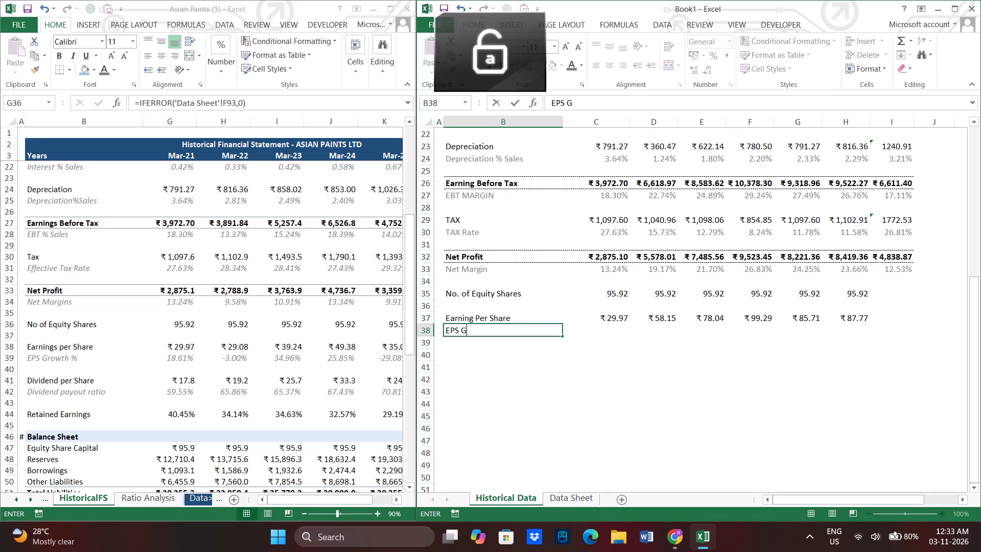
key(BackSpace)
key(BackSpace)
key(BackSpace)
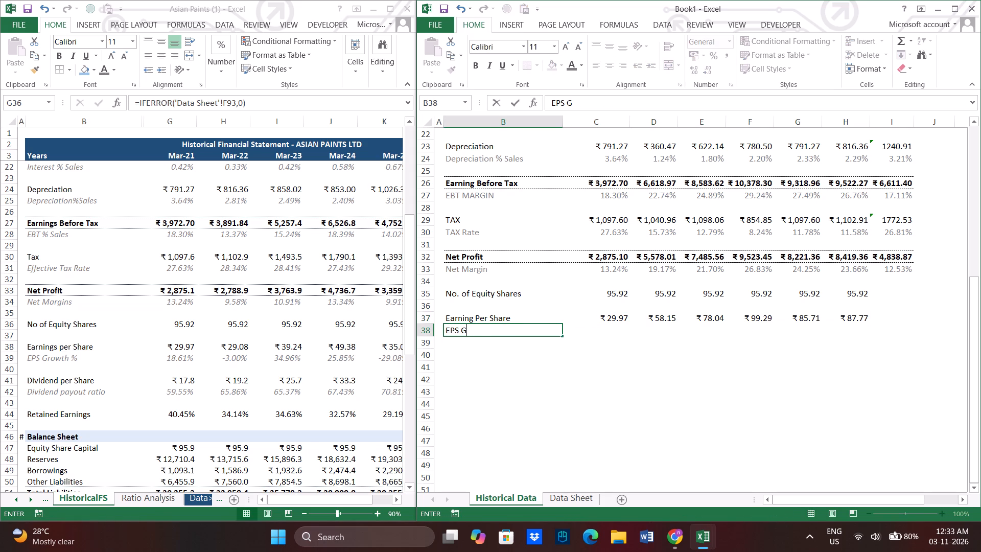
text(rpwth)
key(BackSpace)
key(BackSpace)
key(BackSpace)
key(BackSpace)
key(p)
key(BackSpace)
key(o)
text(wth)
key(Right)
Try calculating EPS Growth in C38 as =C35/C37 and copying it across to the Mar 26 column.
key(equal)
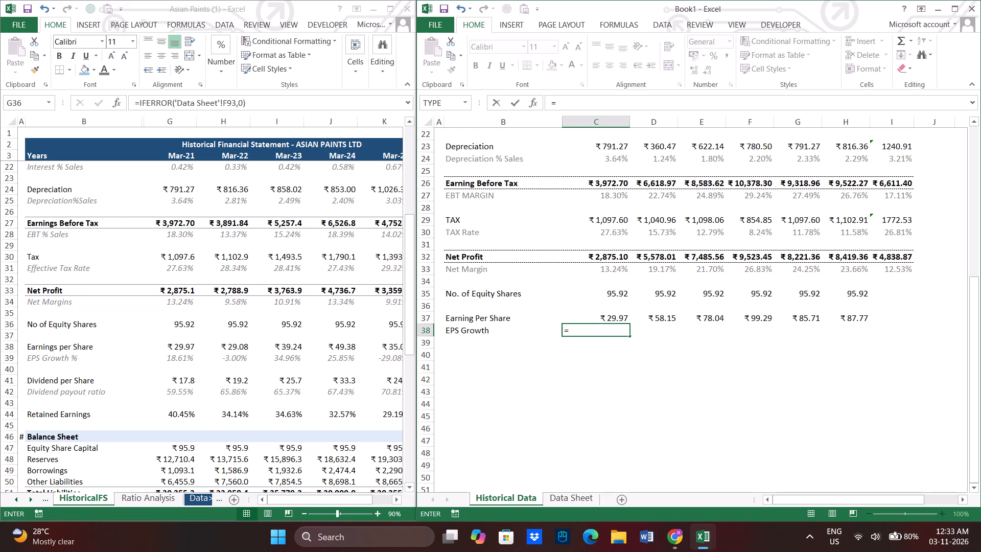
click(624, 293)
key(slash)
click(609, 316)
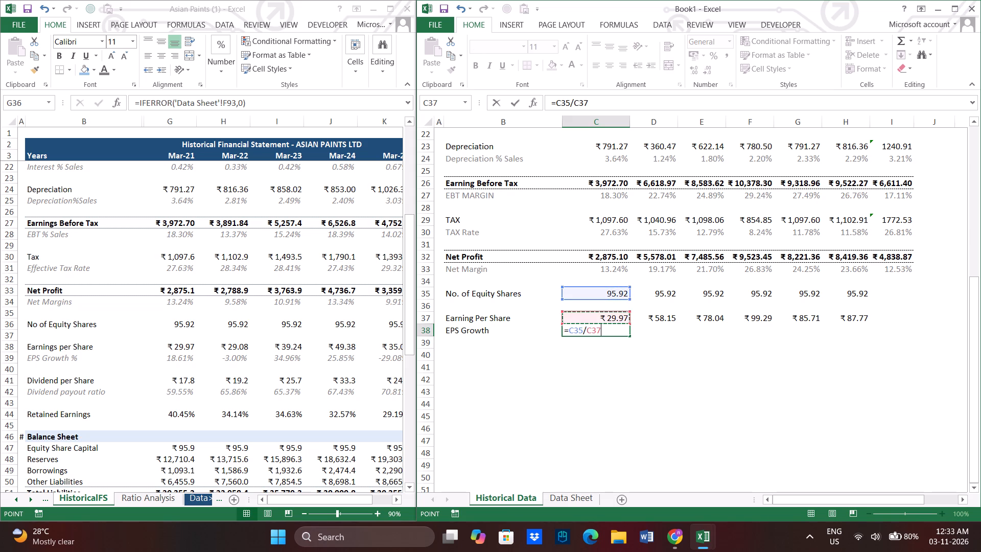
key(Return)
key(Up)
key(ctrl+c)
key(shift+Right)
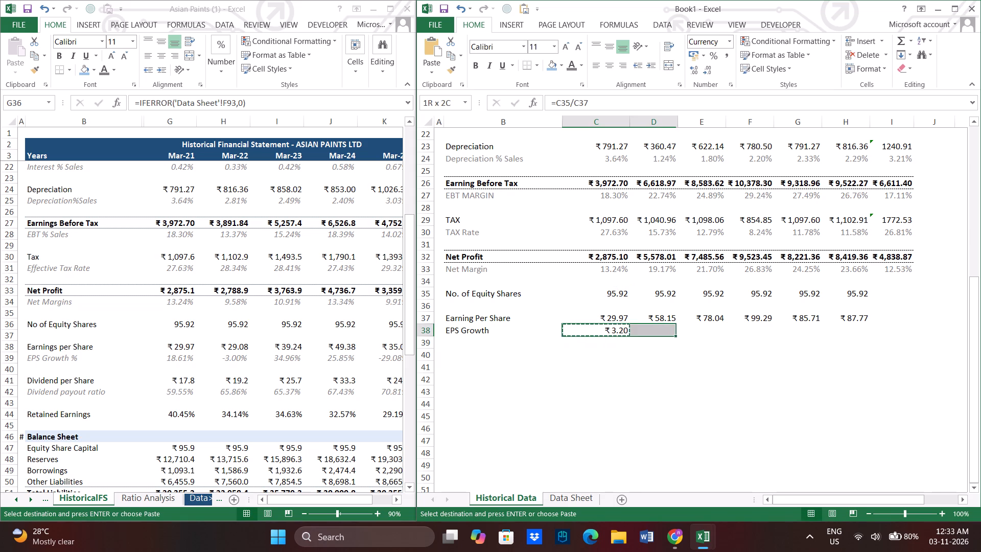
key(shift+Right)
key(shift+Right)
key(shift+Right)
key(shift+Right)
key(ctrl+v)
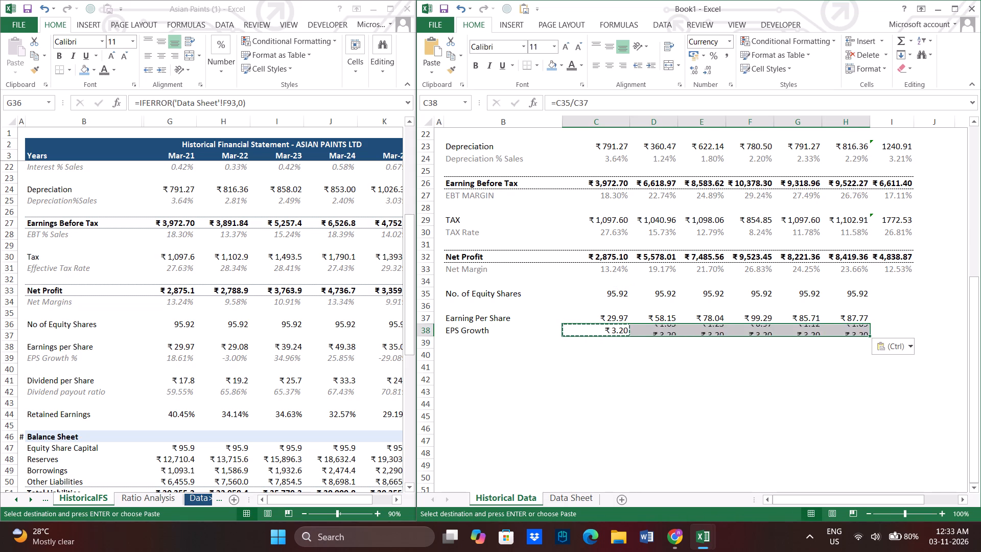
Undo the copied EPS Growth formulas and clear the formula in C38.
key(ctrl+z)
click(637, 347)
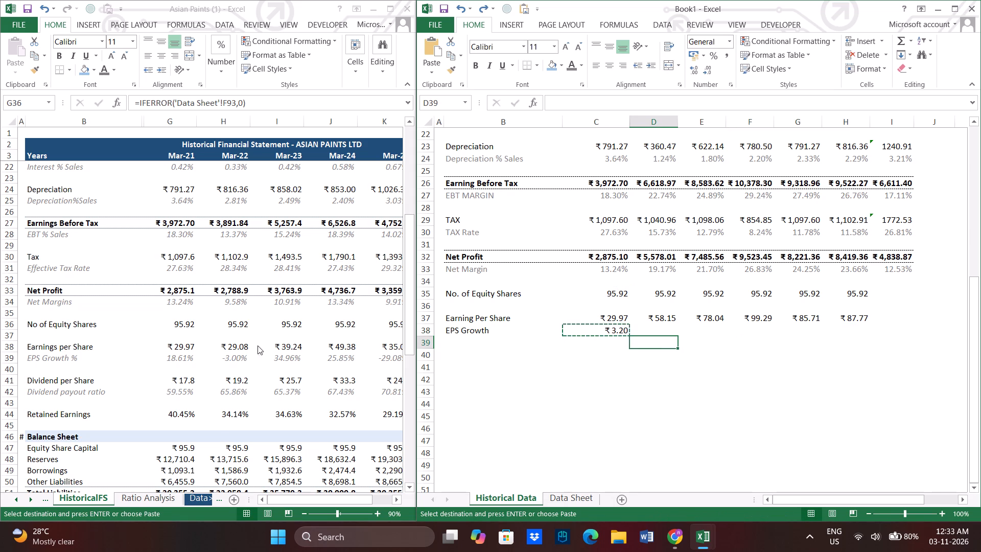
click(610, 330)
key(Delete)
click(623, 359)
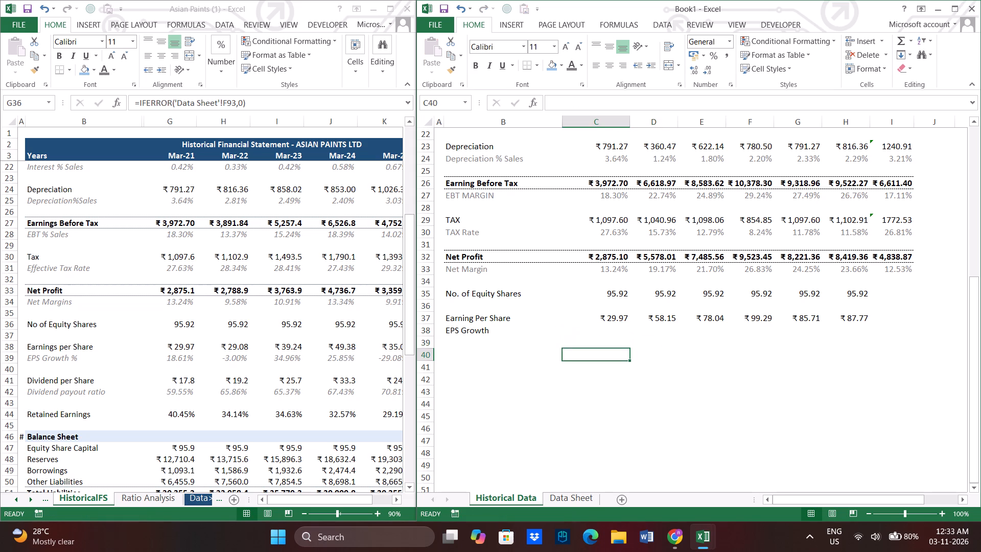
Inspect the Mar-21 EPS Growth % formula in G39 of HistoricalFS in Asian Paints (1).
click(613, 326)
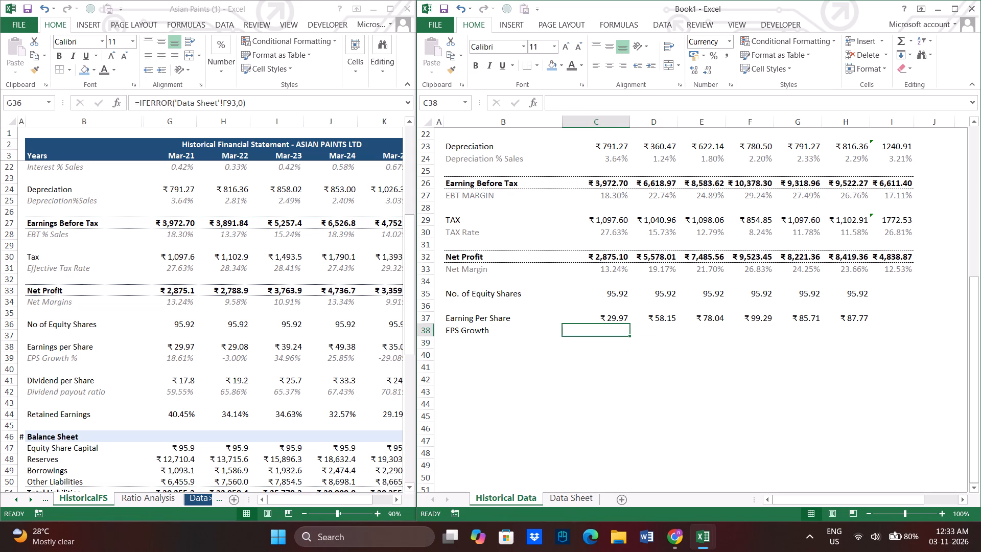
click(173, 353)
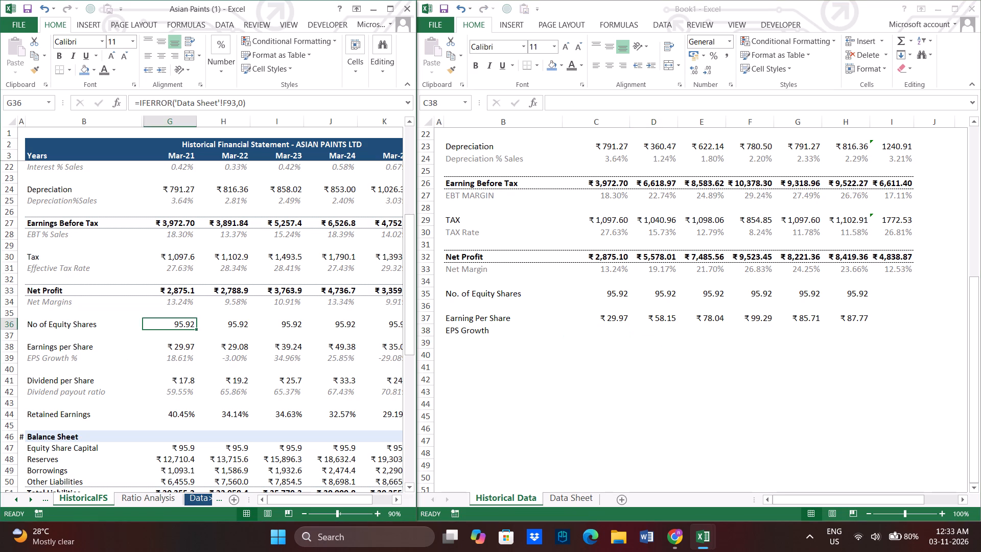
click(177, 356)
click(177, 356)
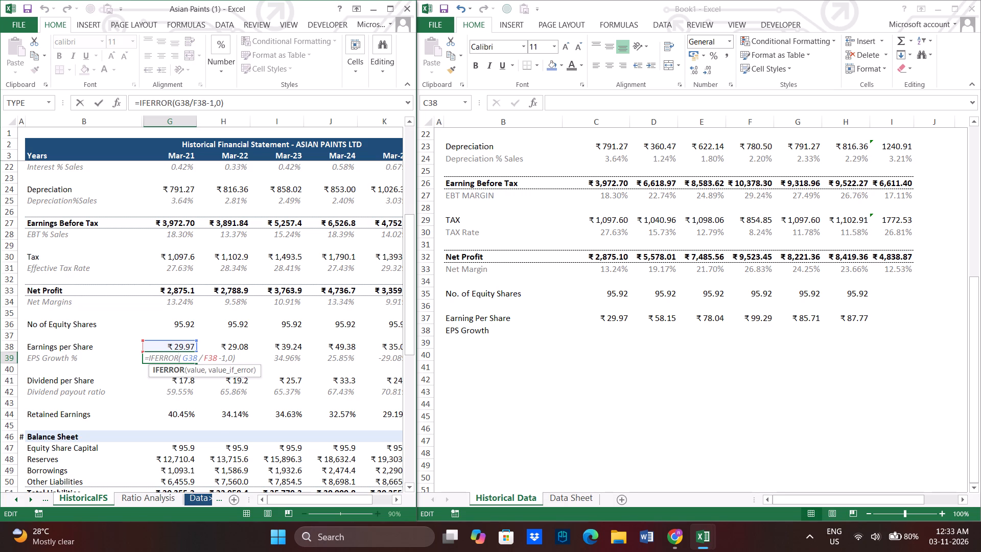
key(Return)
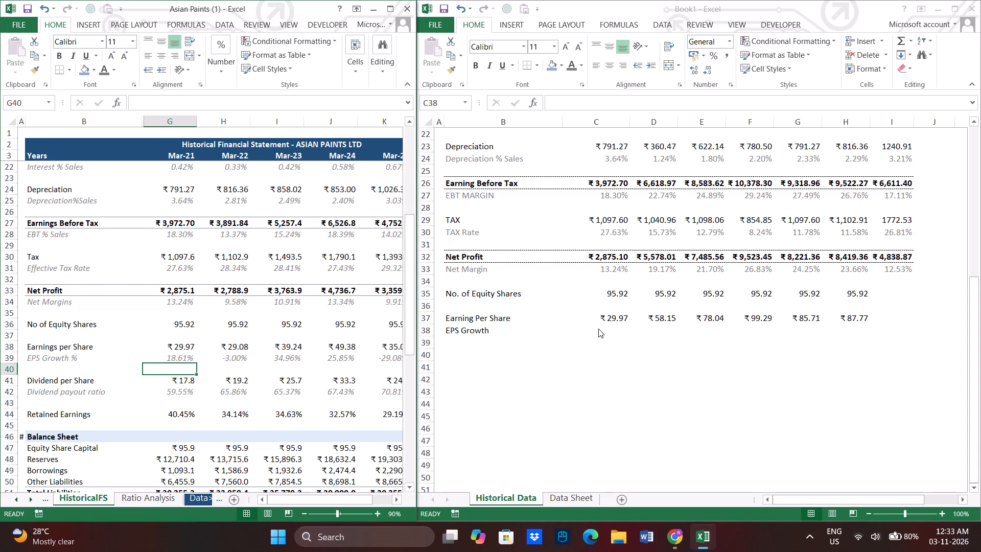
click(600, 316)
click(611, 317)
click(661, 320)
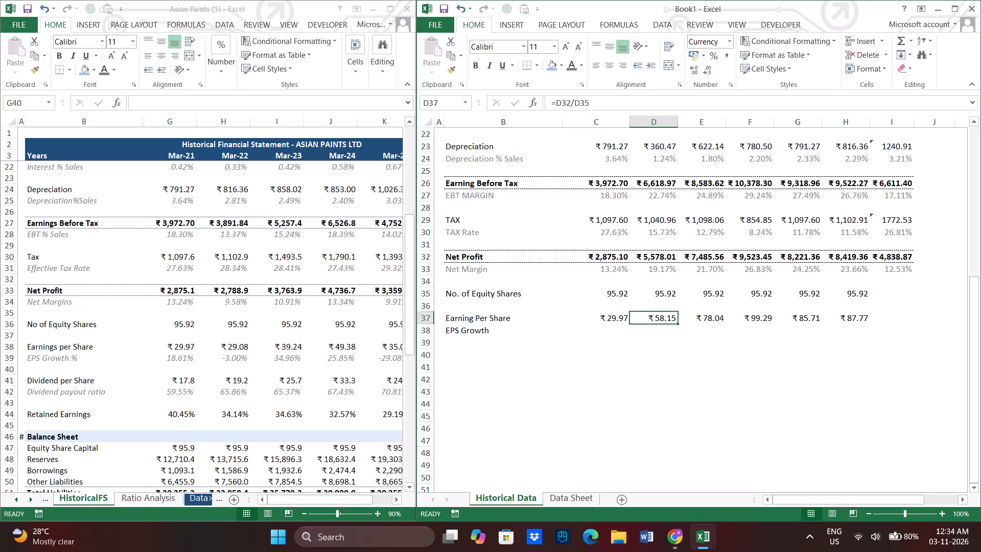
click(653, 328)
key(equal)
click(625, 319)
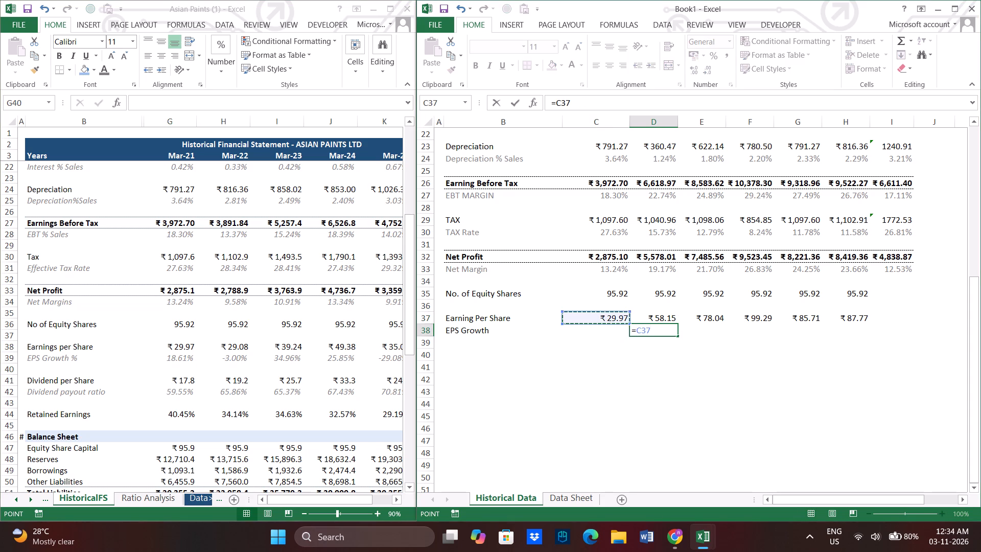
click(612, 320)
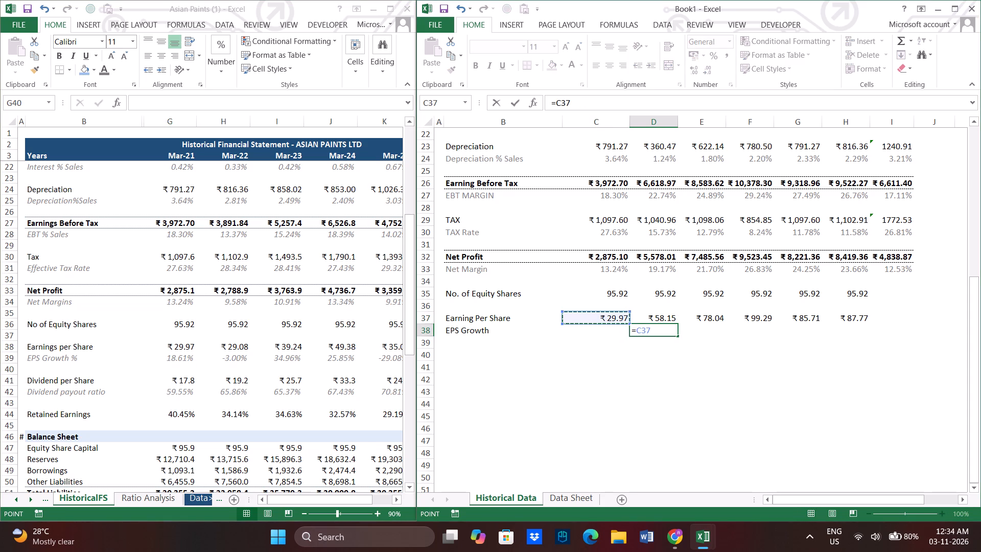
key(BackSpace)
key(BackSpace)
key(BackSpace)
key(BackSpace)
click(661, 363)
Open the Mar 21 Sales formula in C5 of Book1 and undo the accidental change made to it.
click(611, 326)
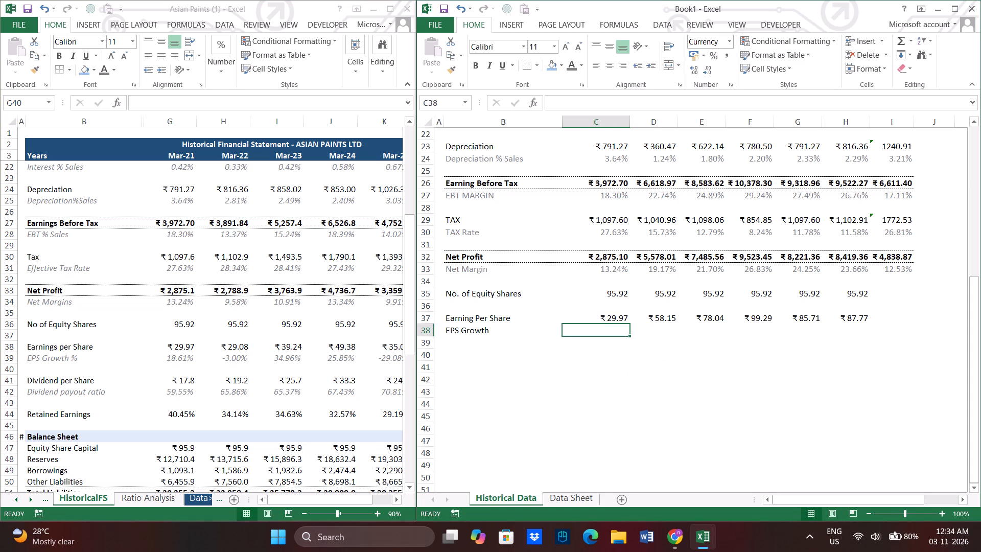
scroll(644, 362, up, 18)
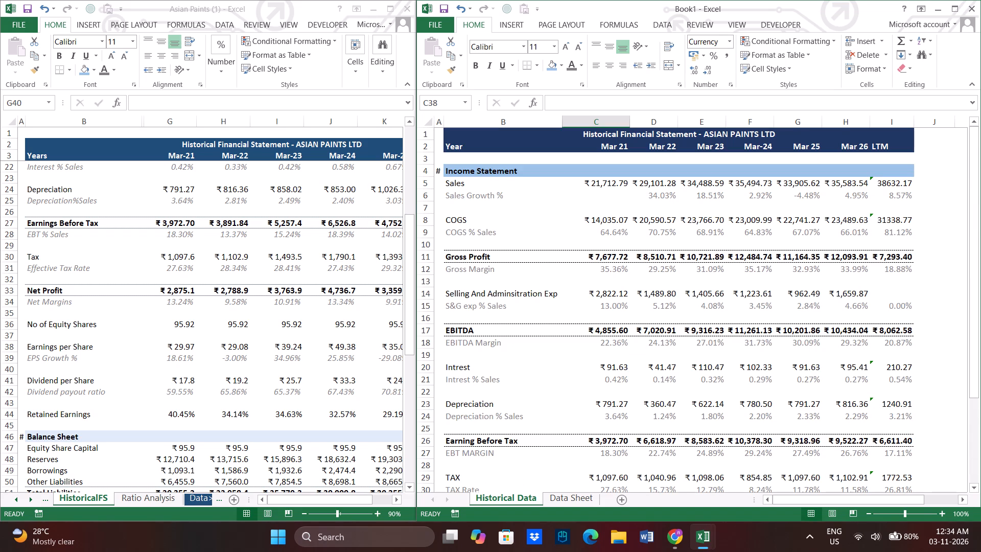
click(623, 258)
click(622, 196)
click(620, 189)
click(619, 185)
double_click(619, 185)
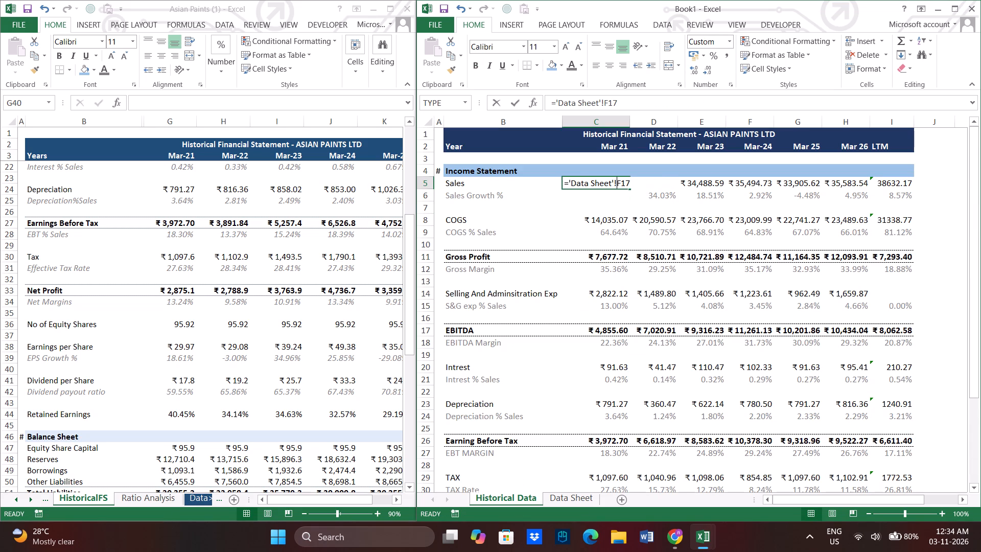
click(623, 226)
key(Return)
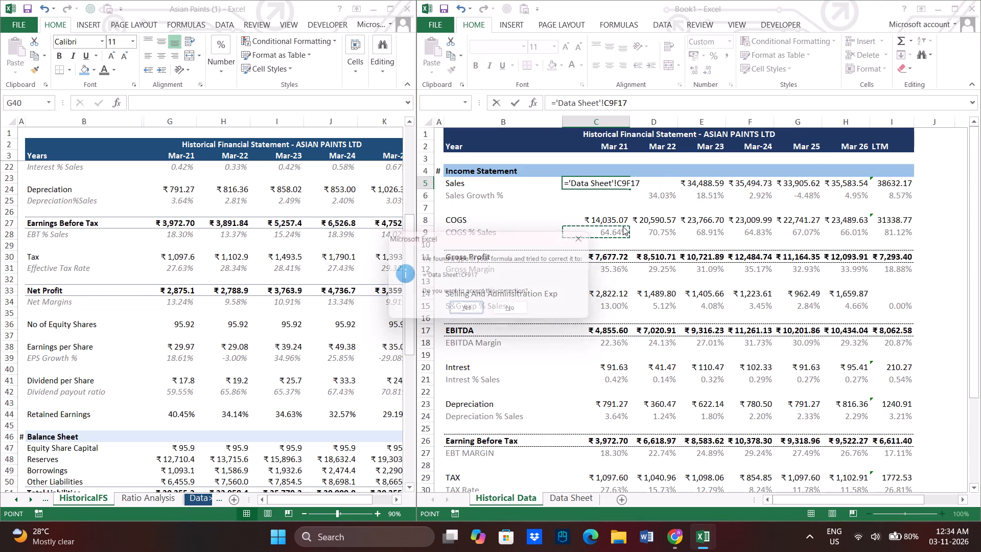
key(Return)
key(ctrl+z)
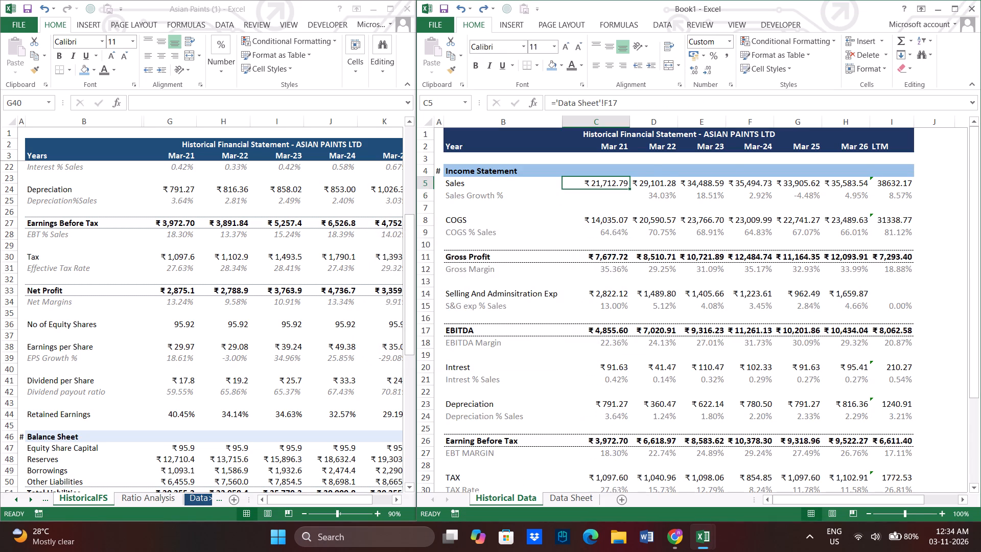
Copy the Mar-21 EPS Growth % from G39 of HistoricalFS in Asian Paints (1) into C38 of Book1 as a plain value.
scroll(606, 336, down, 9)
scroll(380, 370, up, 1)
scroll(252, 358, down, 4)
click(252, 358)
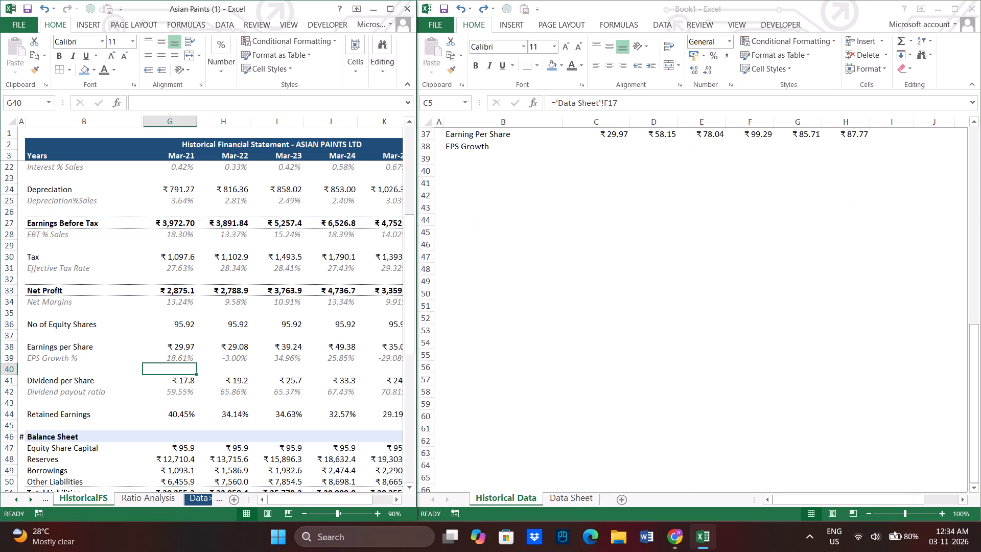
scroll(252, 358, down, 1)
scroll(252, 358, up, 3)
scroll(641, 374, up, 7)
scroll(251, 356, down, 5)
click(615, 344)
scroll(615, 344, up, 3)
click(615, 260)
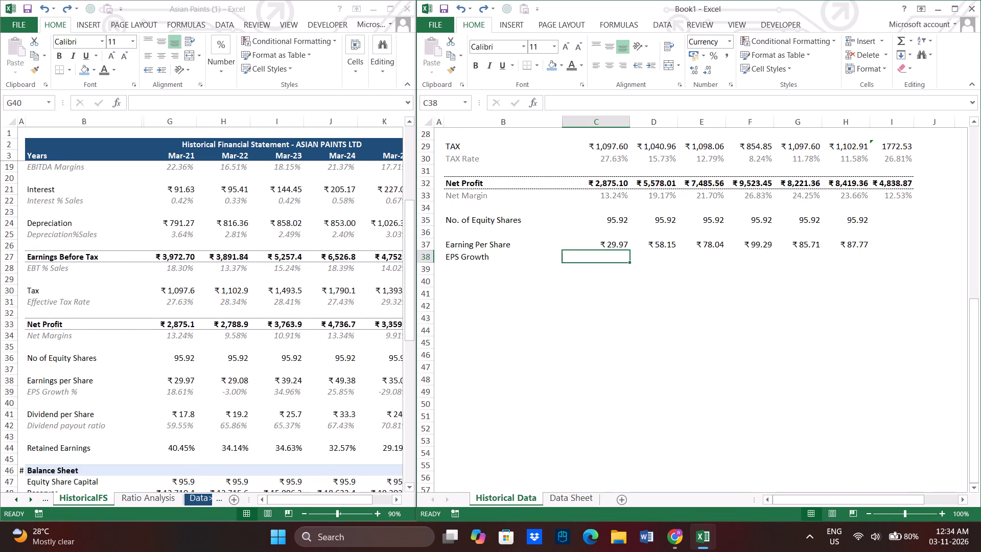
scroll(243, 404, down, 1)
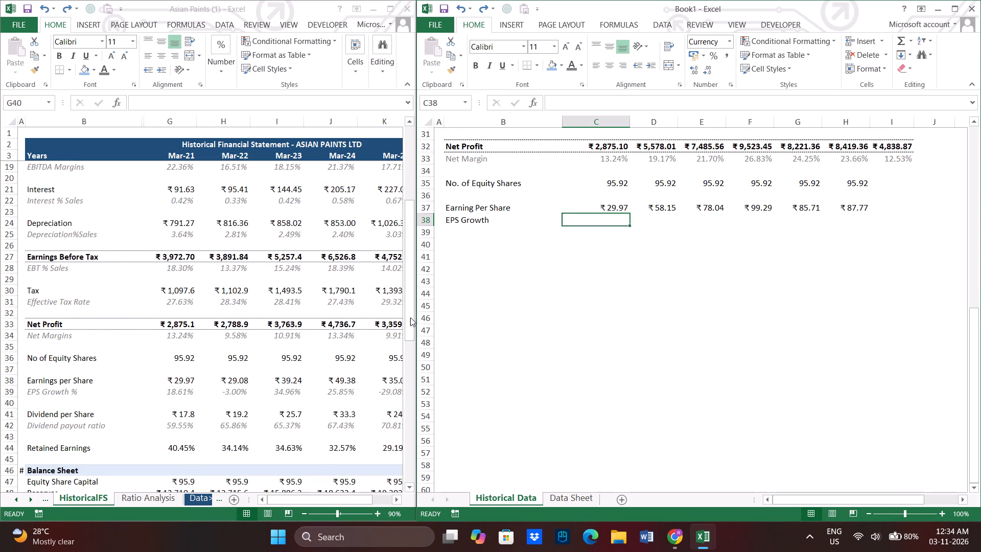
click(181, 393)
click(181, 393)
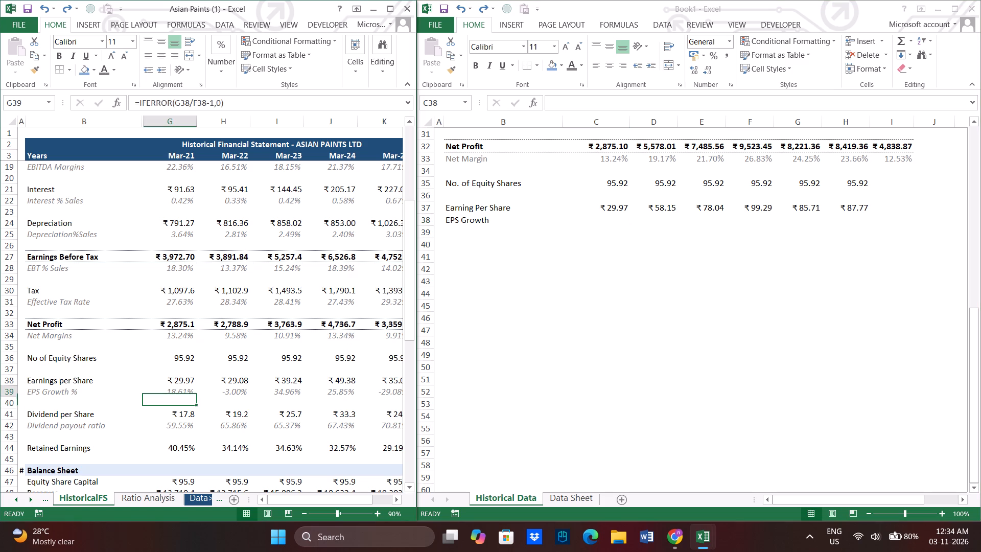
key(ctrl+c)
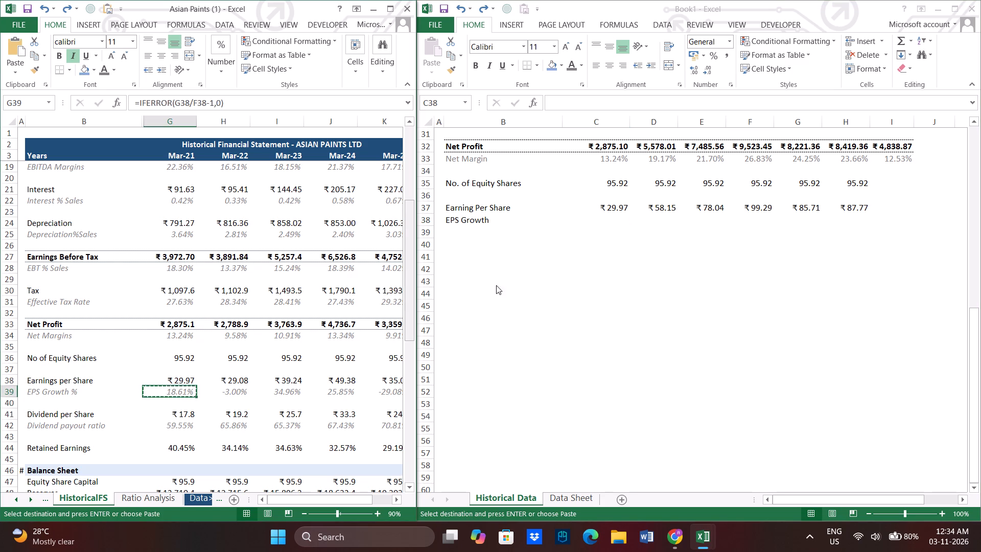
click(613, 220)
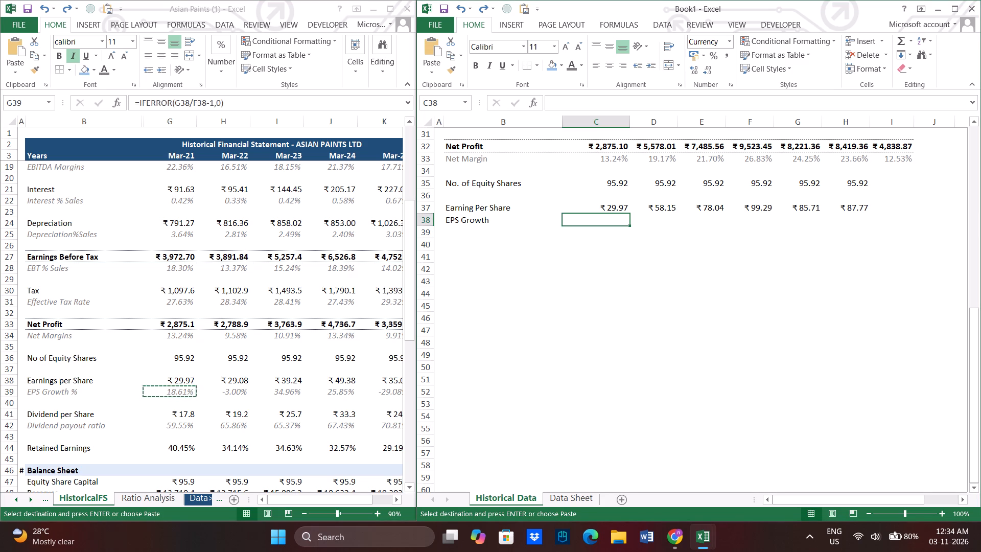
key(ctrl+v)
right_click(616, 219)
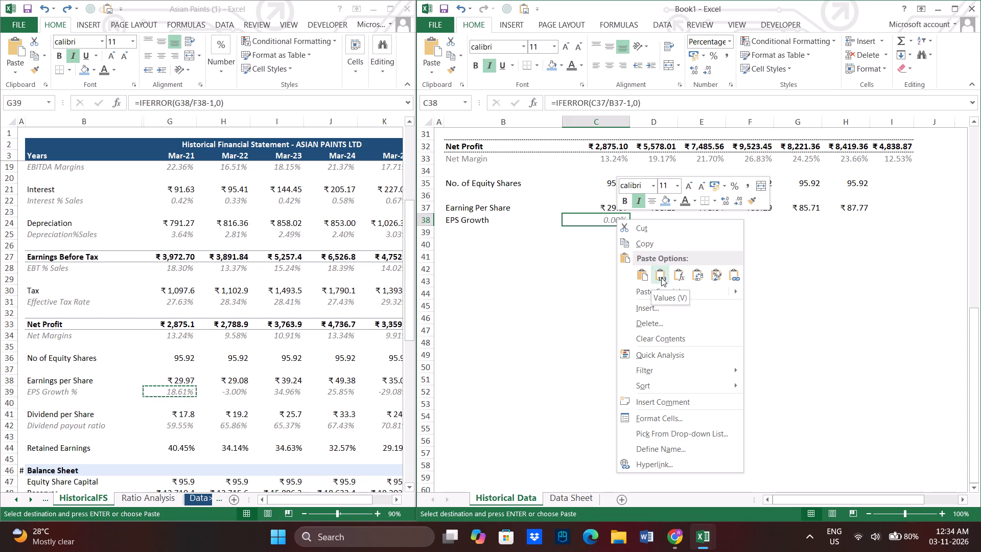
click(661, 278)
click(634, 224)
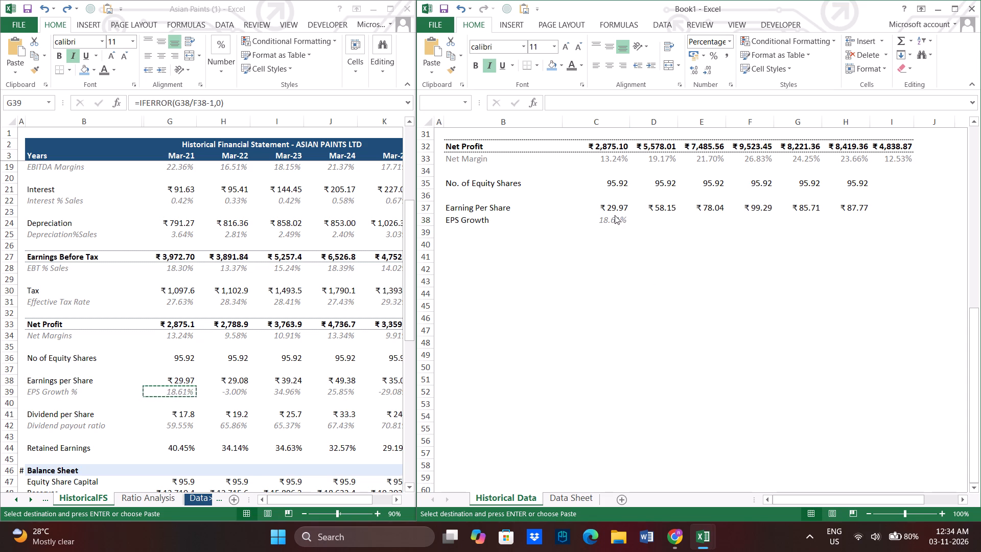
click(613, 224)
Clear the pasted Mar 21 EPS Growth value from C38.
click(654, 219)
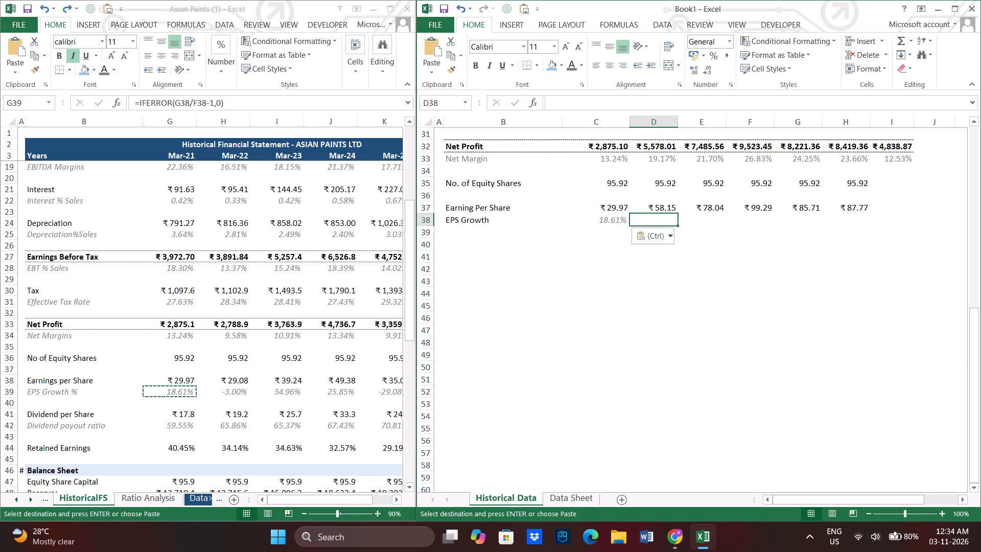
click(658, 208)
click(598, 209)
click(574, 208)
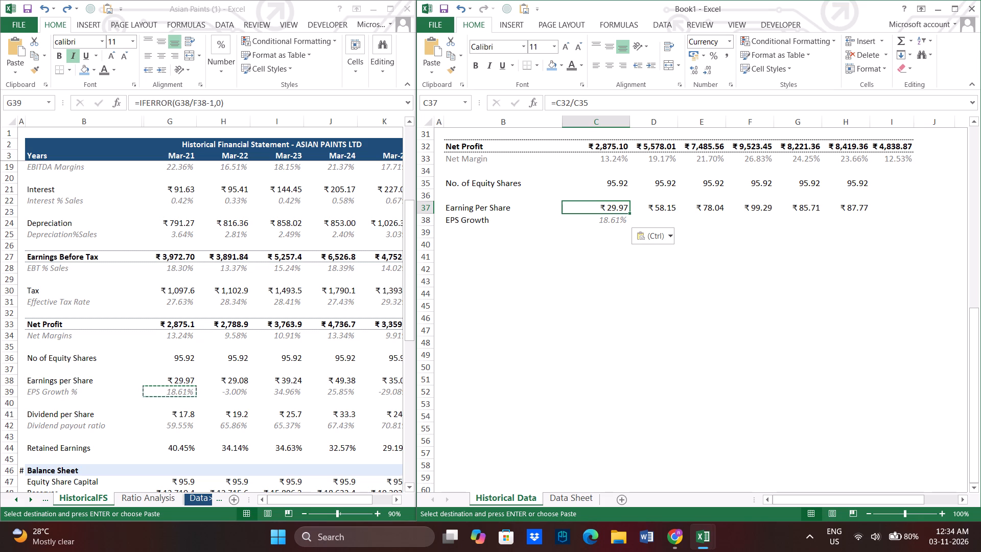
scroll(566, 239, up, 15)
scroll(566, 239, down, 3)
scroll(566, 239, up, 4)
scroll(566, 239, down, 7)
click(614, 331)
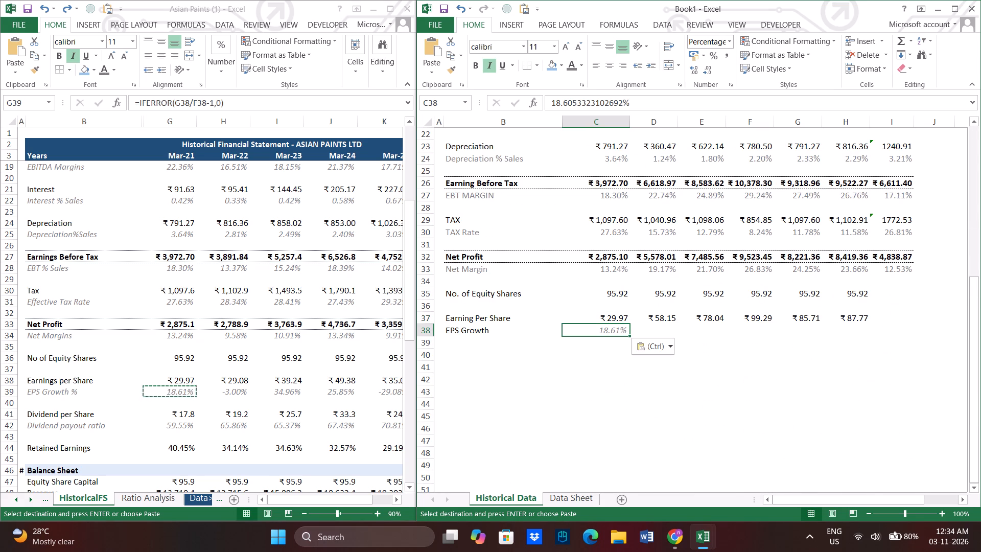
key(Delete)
Calculate Mar 22 EPS Growth in D38 as =D37/C37-1 and copy the formula across to the Mar 26 column.
click(648, 330)
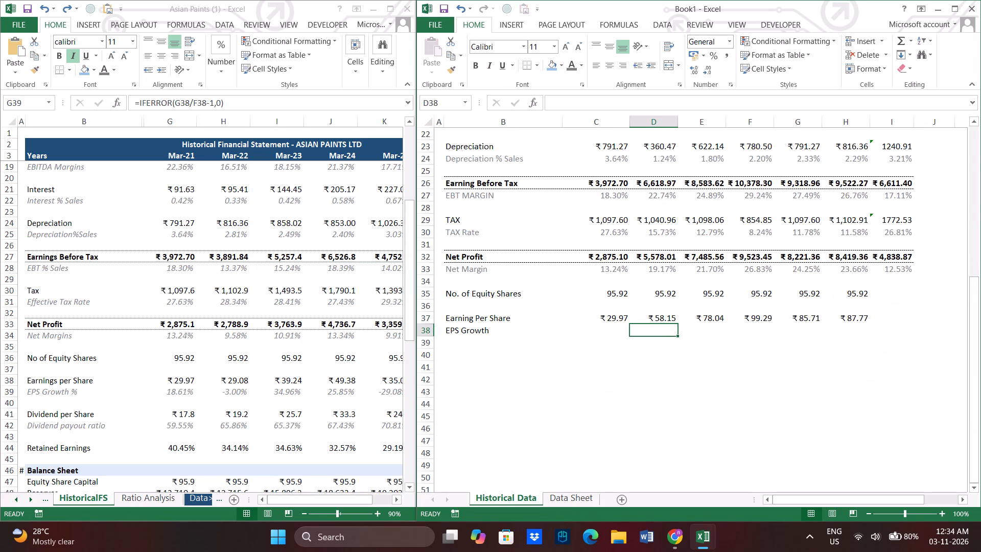
key(equal)
click(660, 318)
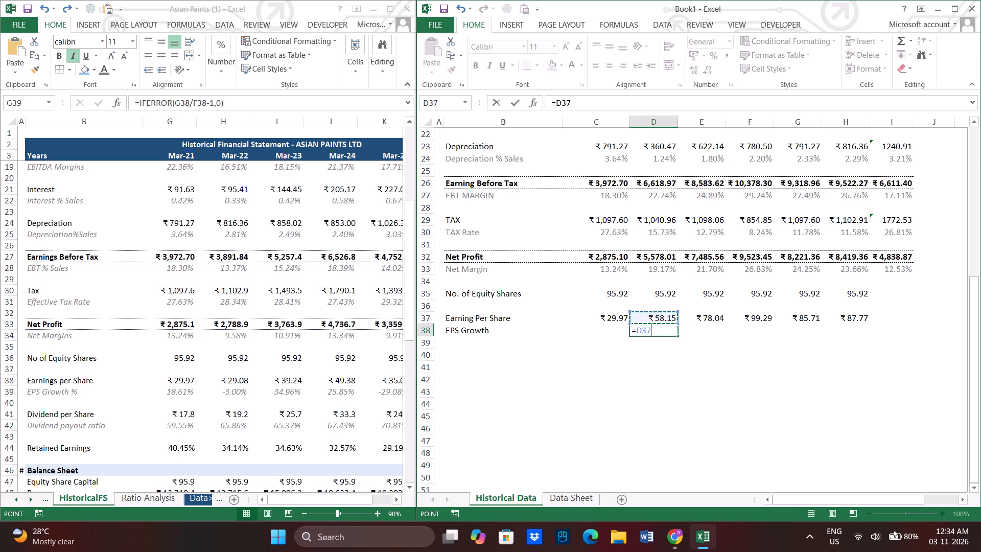
key(slash)
click(619, 318)
text(-1)
key(Return)
key(Up)
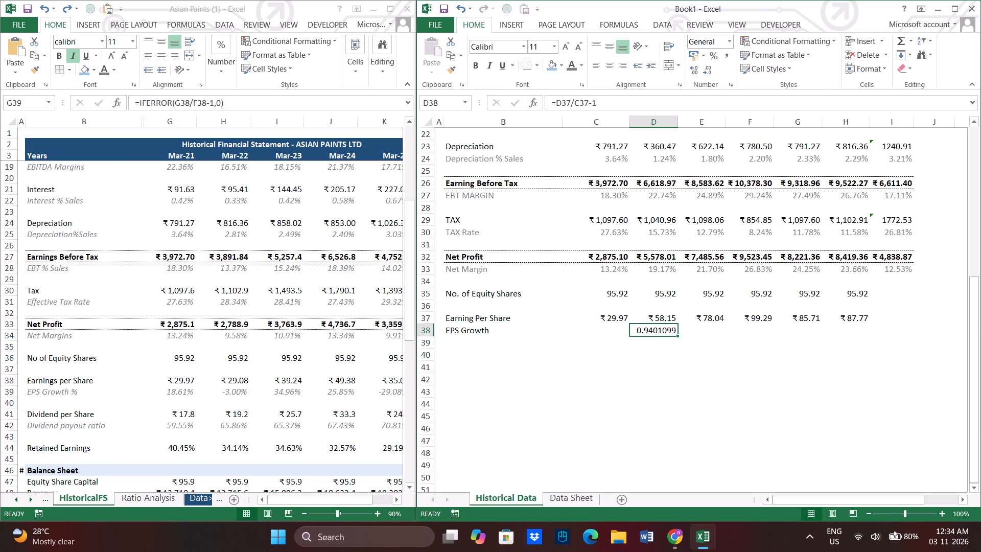
key(ctrl+c)
key(shift+Right)
key(shift+Right)
key(shift+Right)
key(shift+Right)
key(ctrl+v)
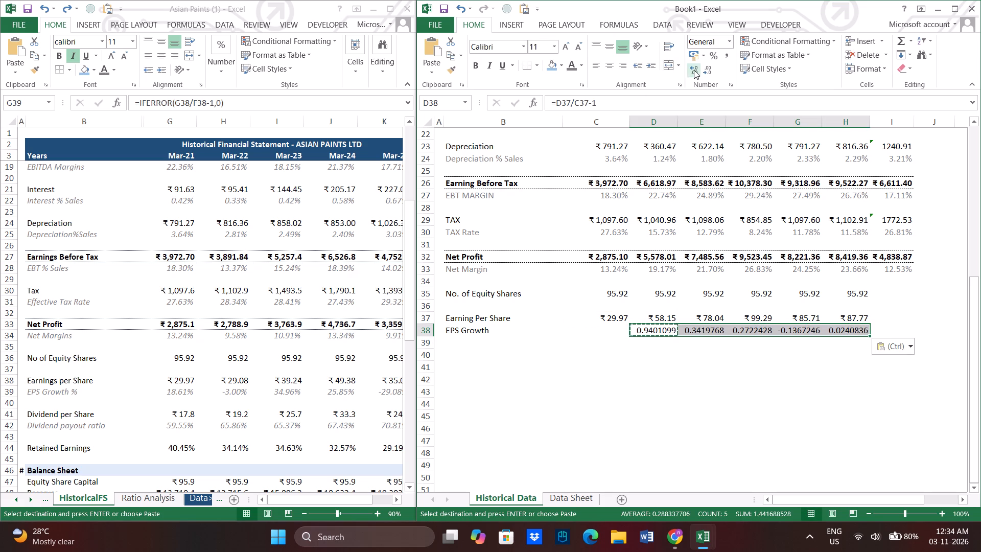
Format the EPS Growth values in D38:H38 as percentages with two decimal places.
click(715, 56)
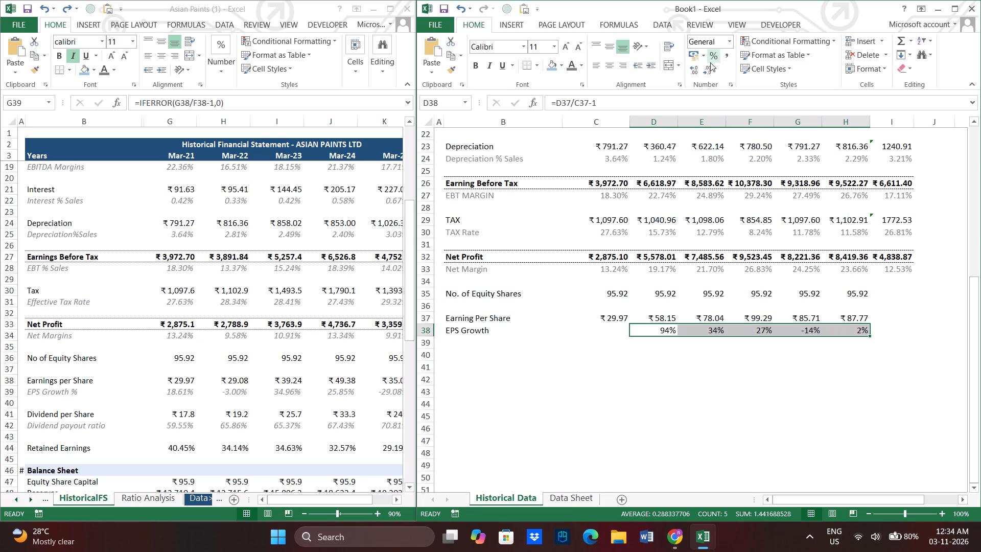
double_click(697, 71)
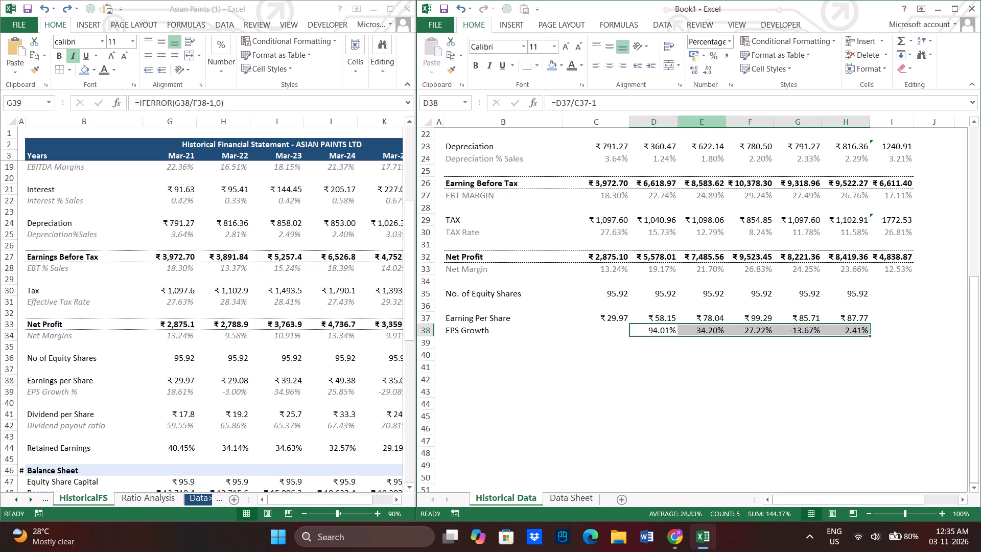
click(665, 342)
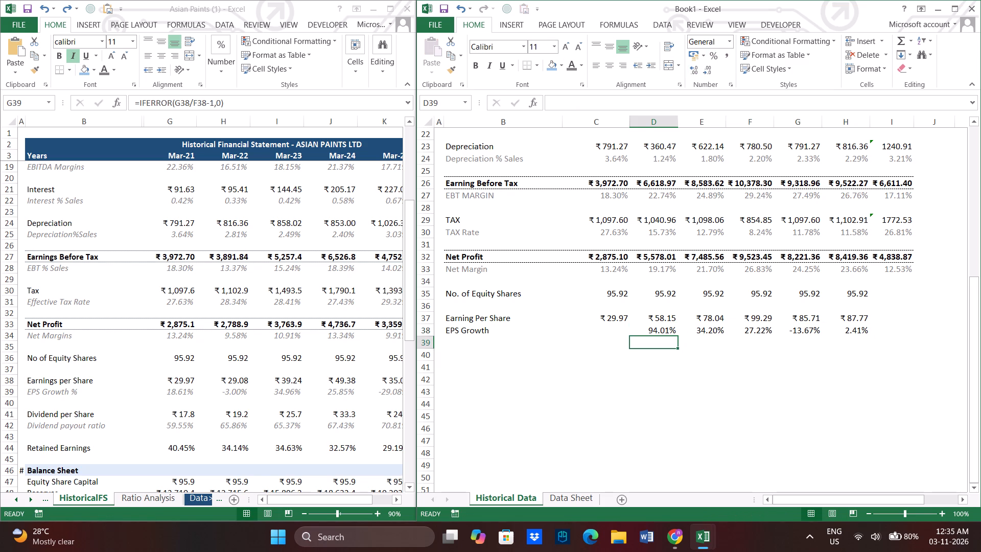
Compare Book1's income statement with HistoricalFS and inspect the Mar 22 Selling And Adminsitration Exp formula in D14.
click(237, 382)
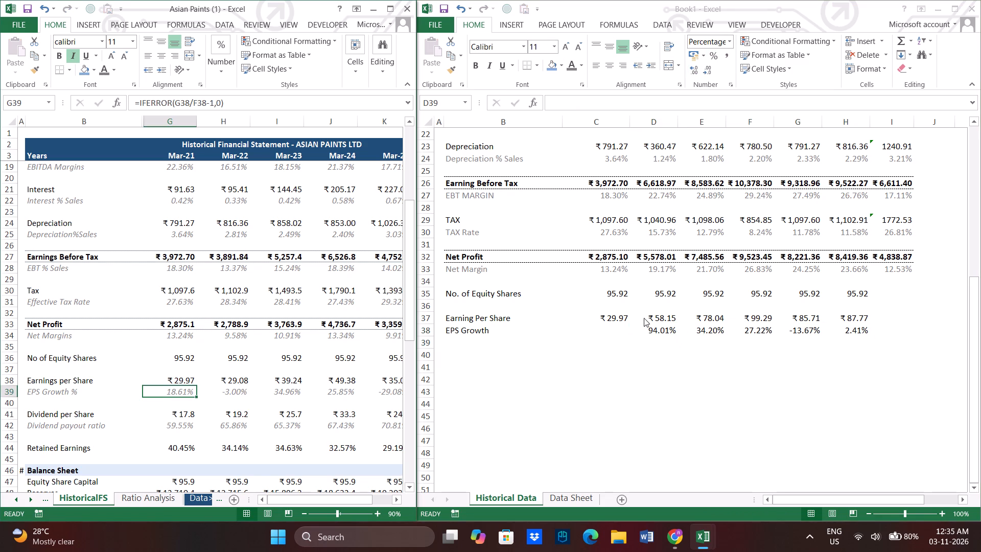
click(663, 314)
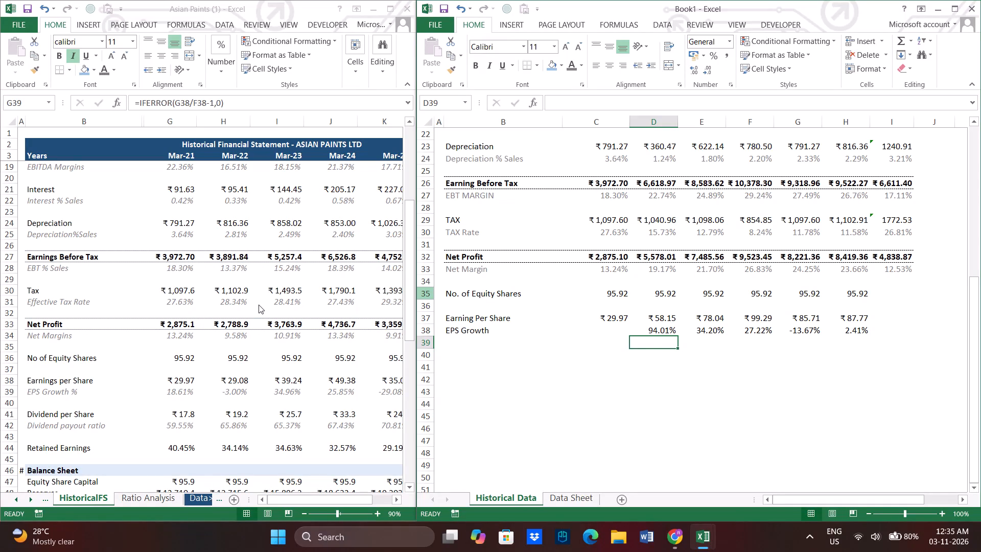
scroll(259, 305, up, 1)
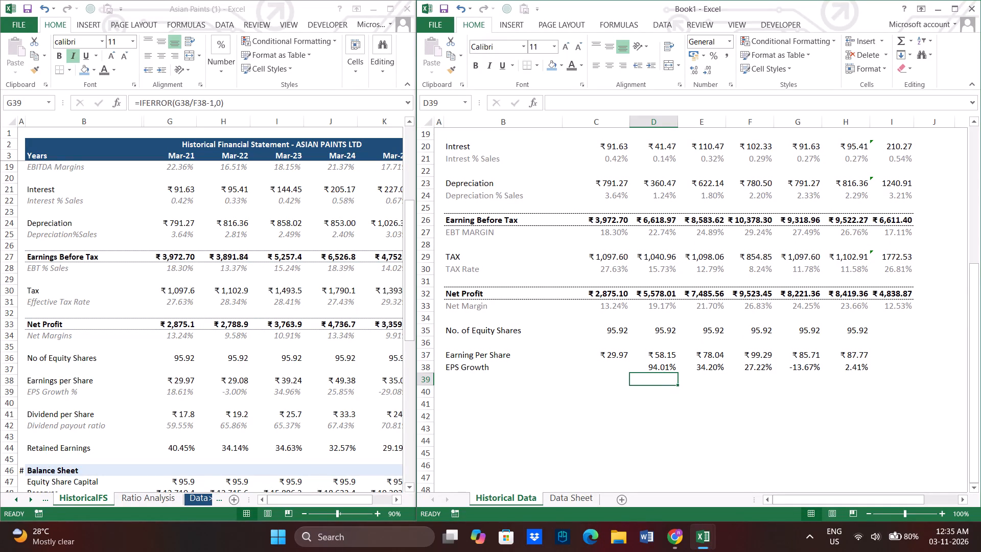
scroll(667, 295, up, 12)
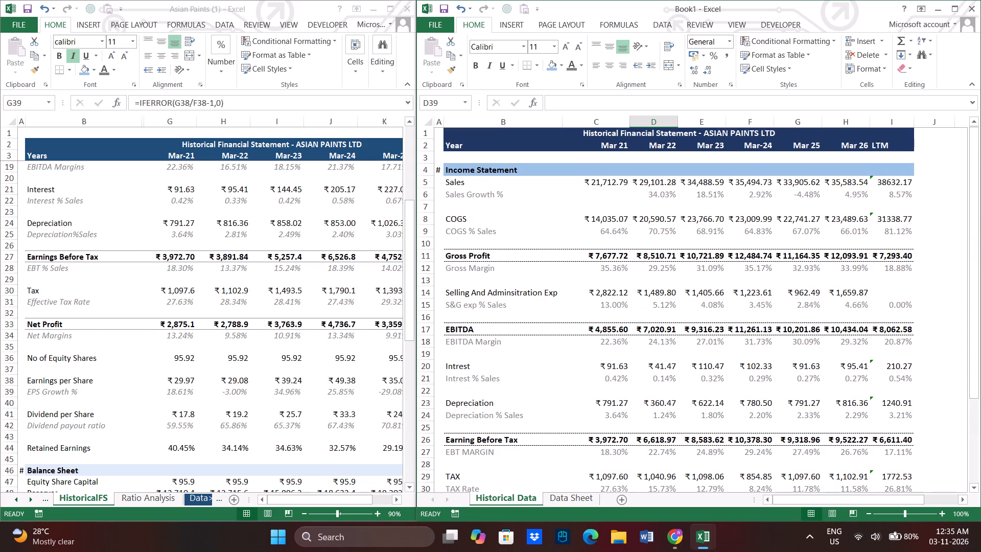
scroll(667, 295, up, 5)
click(664, 293)
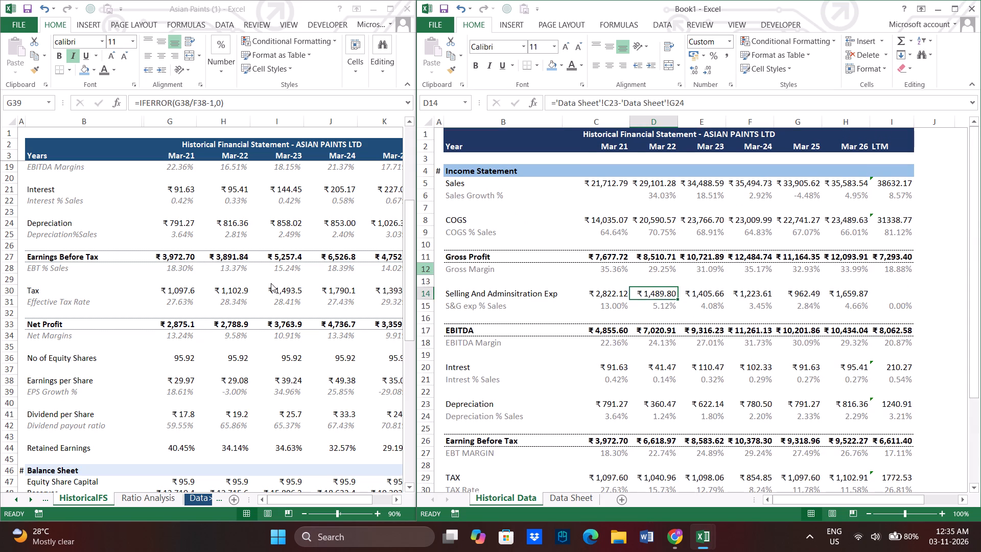
scroll(271, 283, up, 11)
click(271, 283)
scroll(271, 283, up, 14)
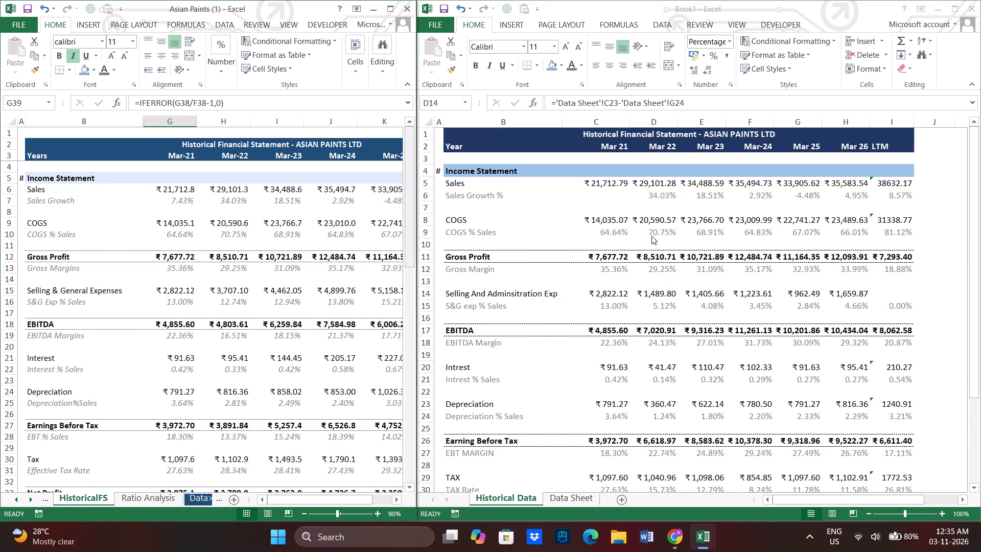
click(660, 296)
double_click(660, 296)
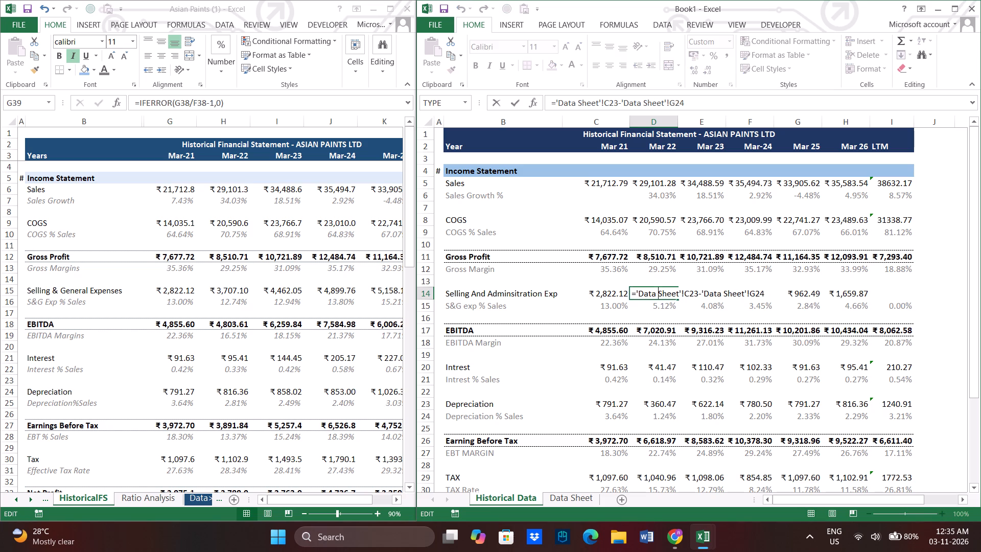
click(768, 294)
key(Return)
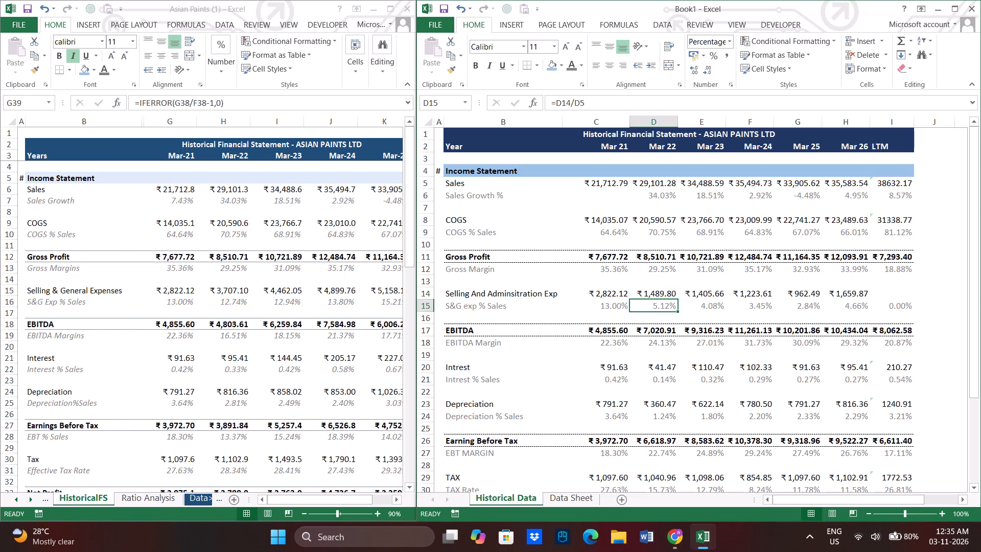
Copy the Mar 21 Selling And Adminsitration Exp formula, ='Data Sheet'!F23+'Data Sheet'!F24, from C14 across to the Mar 26 column.
double_click(600, 296)
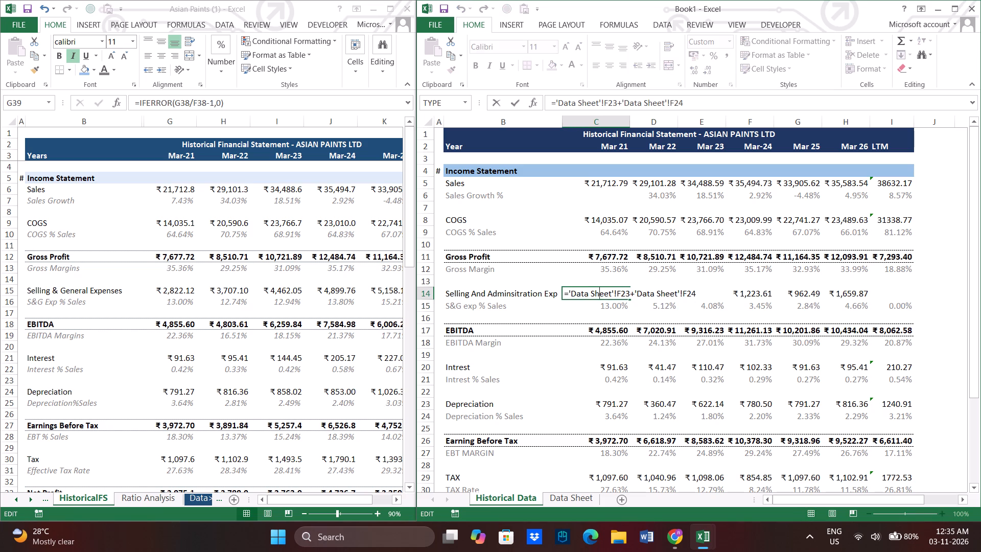
key(Return)
key(Up)
key(ctrl+c)
key(shift+Right)
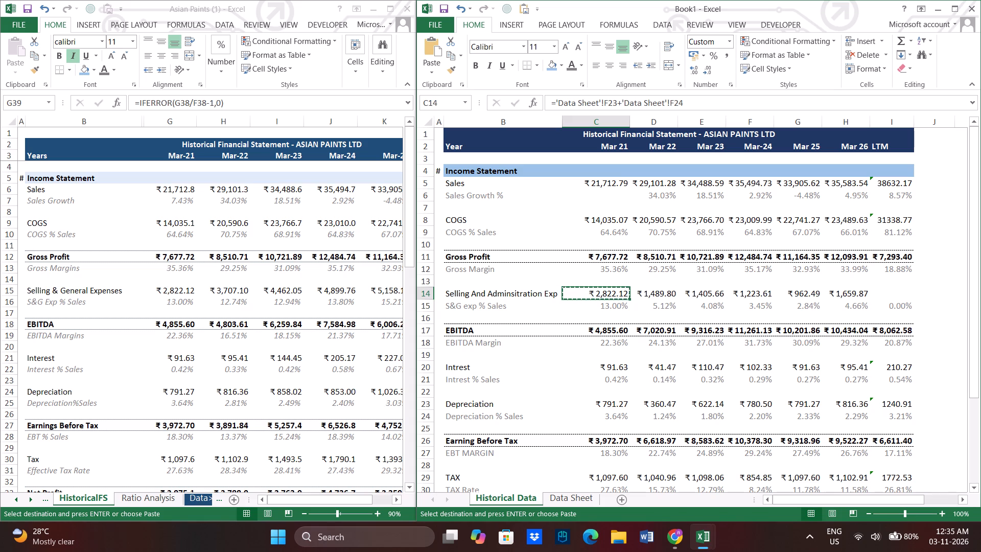
key(shift+Right)
key(shift+Right)
key(shift+Right)
key(shift+Right)
key(ctrl+v)
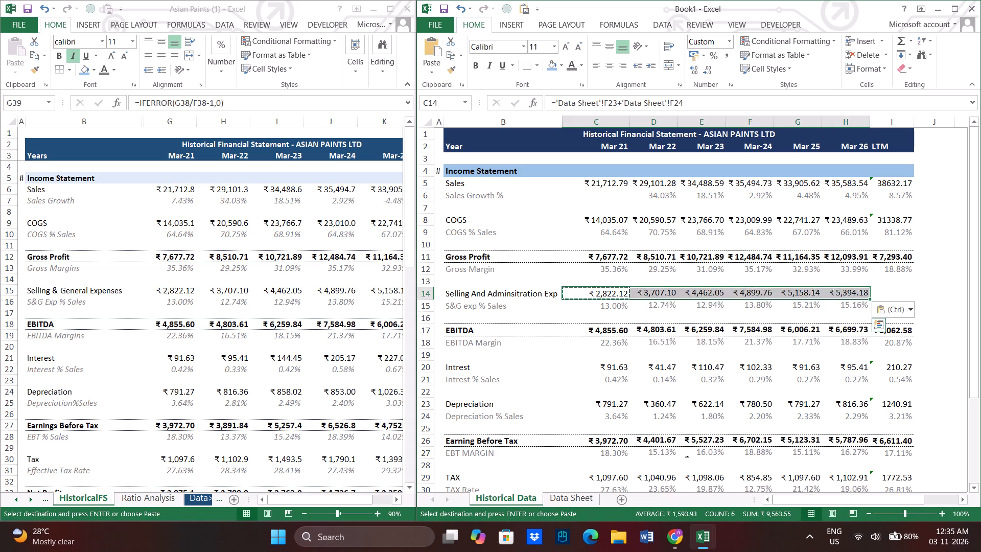
Review the EPS Growth row and the Mar 22 EBITDA formula in D17 of Historical Data.
scroll(611, 302, down, 7)
click(660, 335)
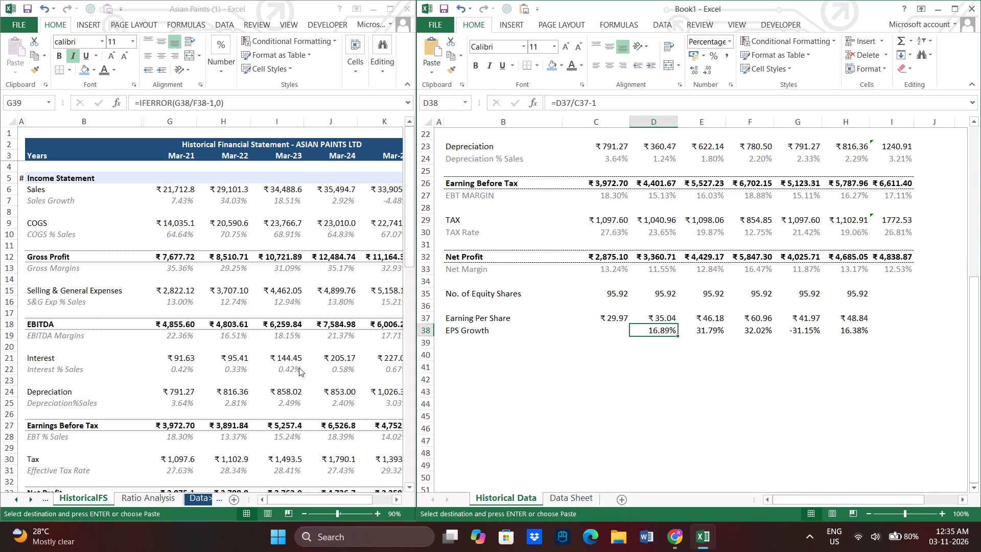
scroll(667, 283, up, 1)
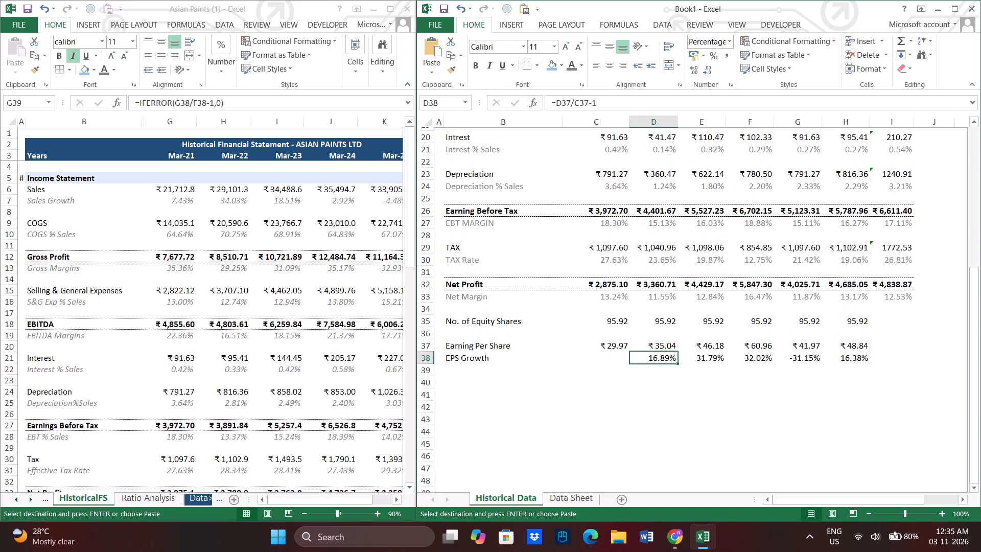
scroll(667, 283, up, 6)
click(667, 283)
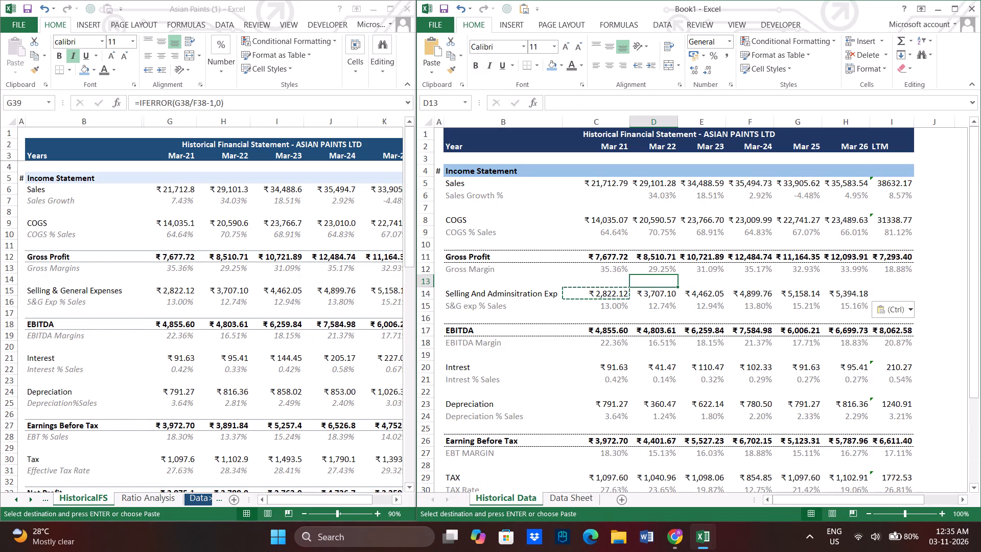
click(658, 329)
scroll(658, 329, down, 1)
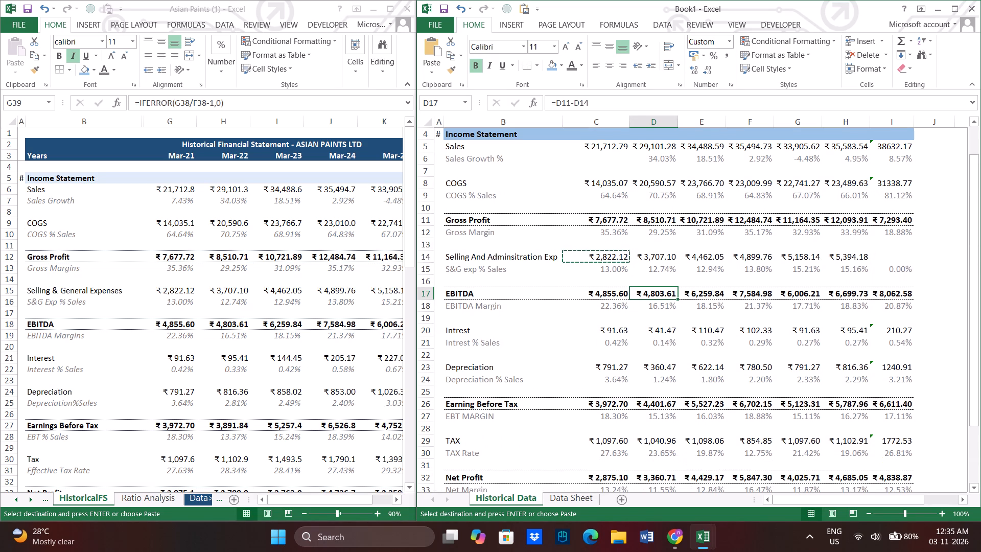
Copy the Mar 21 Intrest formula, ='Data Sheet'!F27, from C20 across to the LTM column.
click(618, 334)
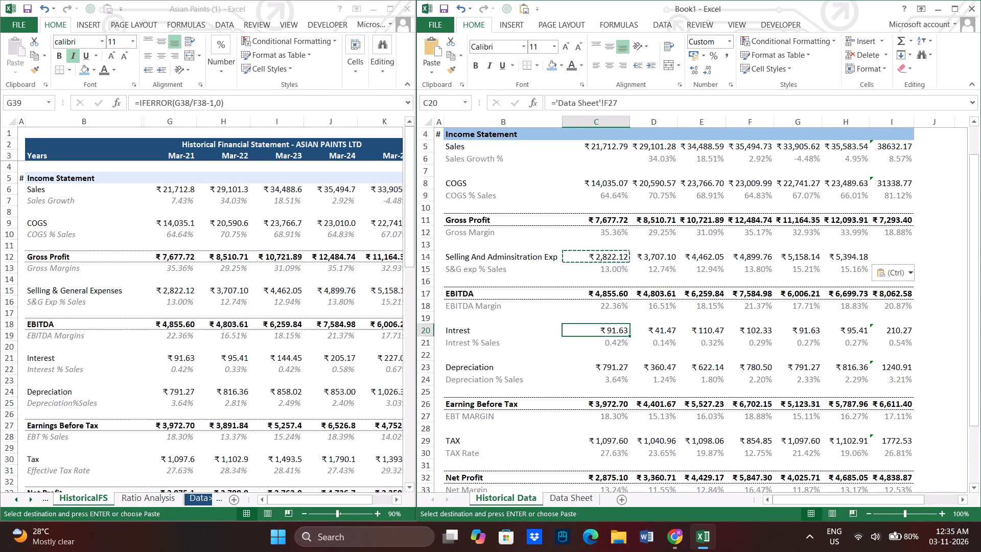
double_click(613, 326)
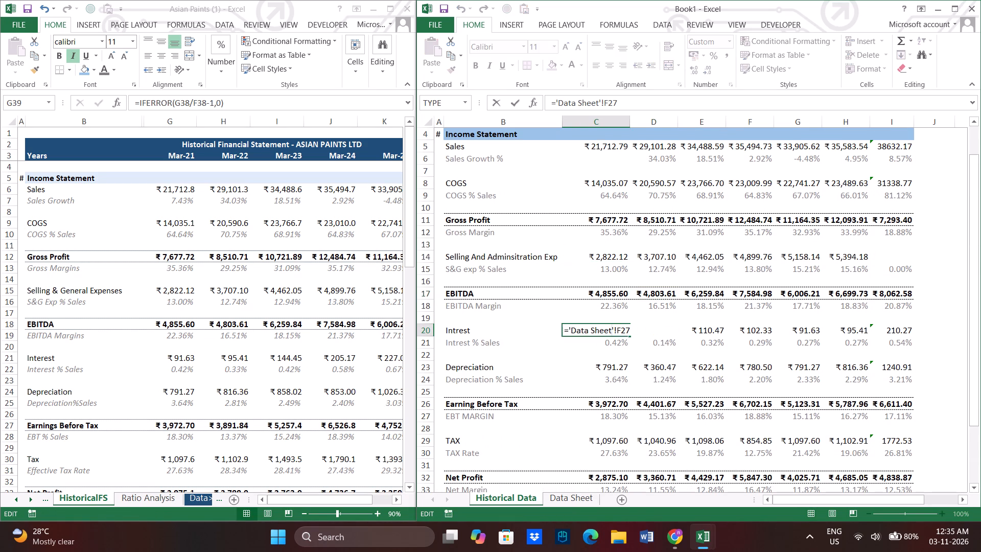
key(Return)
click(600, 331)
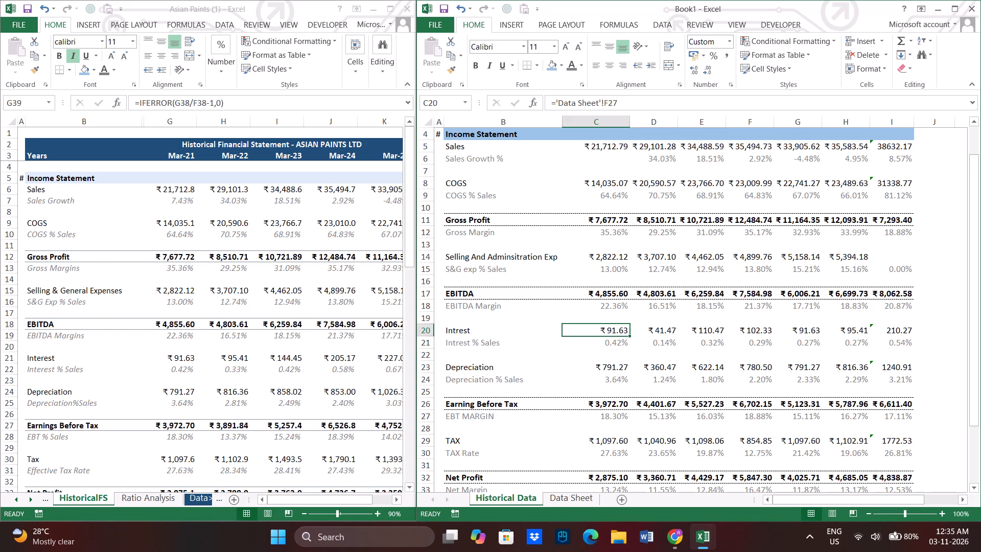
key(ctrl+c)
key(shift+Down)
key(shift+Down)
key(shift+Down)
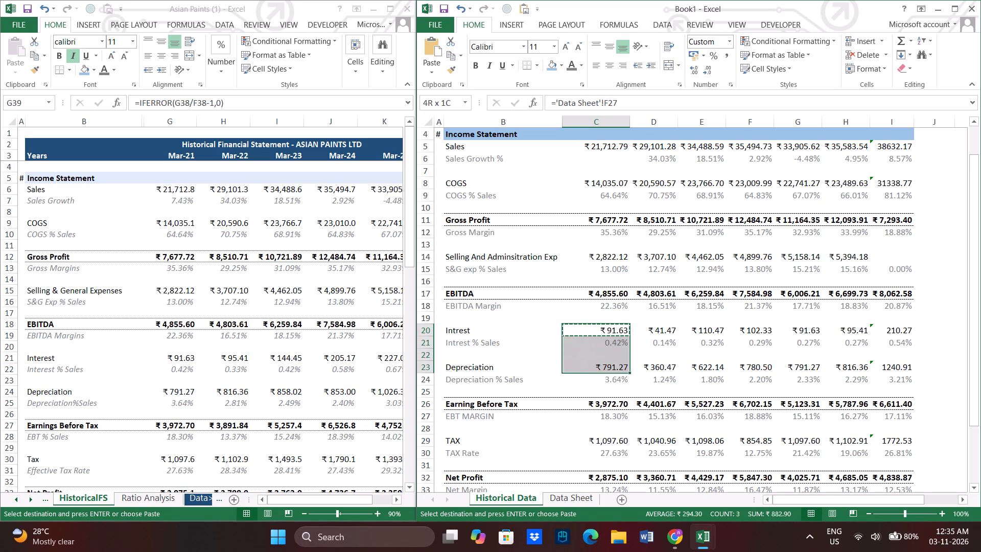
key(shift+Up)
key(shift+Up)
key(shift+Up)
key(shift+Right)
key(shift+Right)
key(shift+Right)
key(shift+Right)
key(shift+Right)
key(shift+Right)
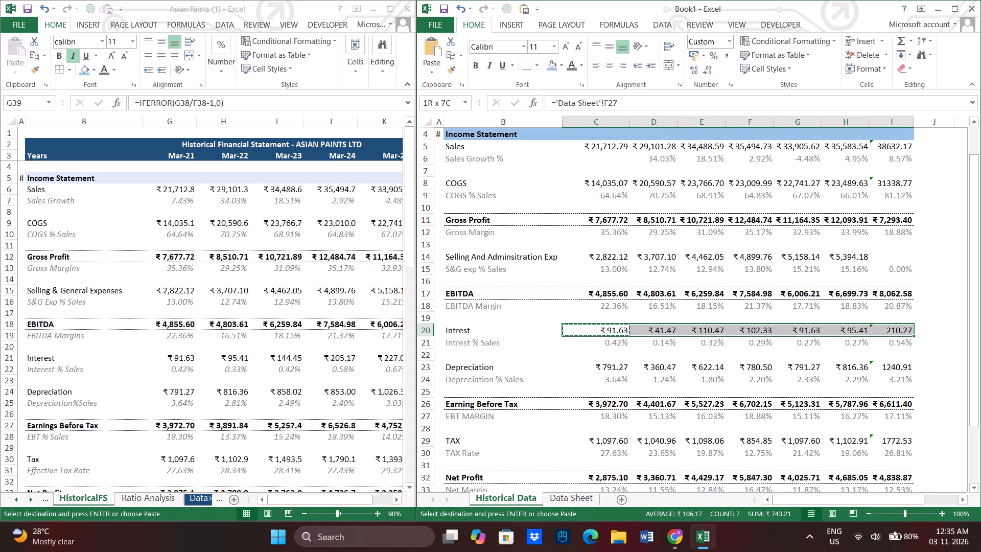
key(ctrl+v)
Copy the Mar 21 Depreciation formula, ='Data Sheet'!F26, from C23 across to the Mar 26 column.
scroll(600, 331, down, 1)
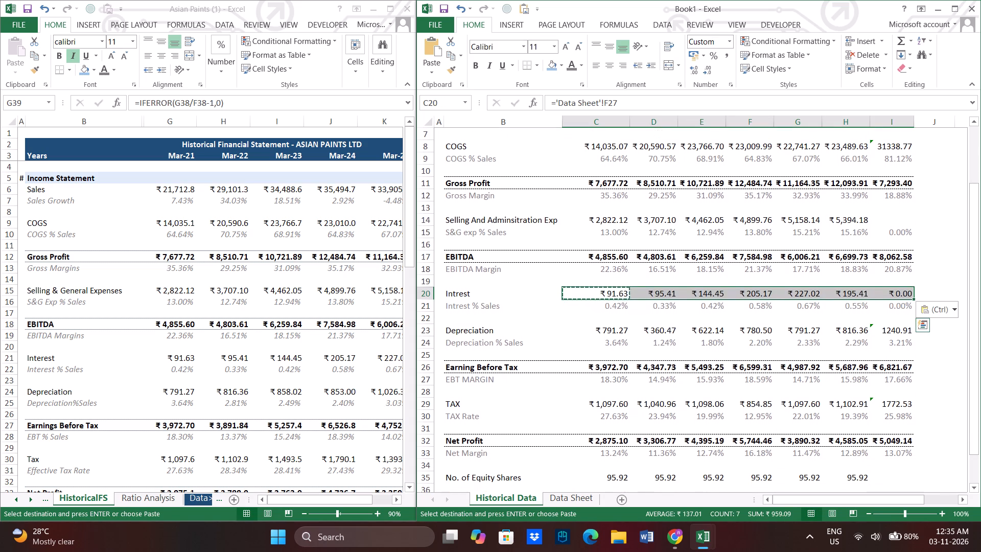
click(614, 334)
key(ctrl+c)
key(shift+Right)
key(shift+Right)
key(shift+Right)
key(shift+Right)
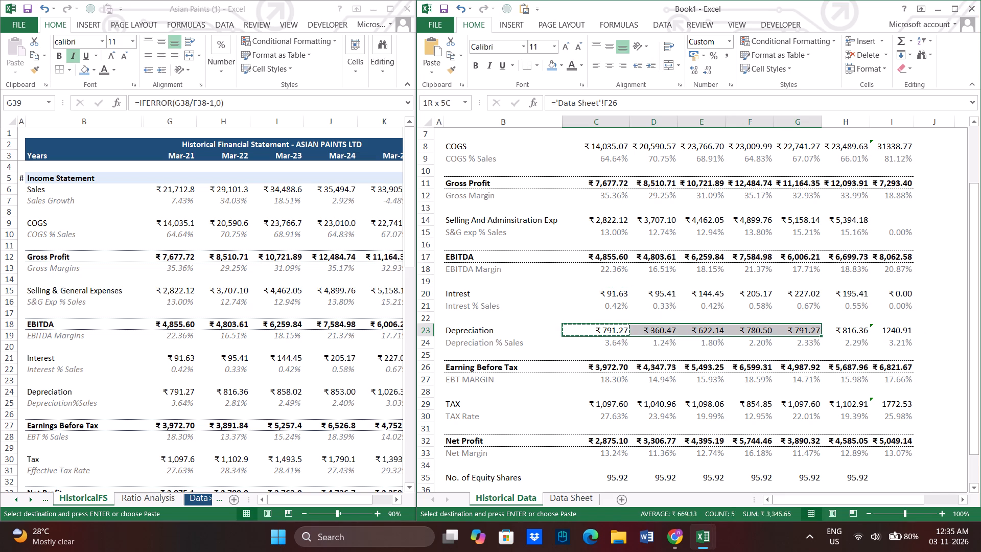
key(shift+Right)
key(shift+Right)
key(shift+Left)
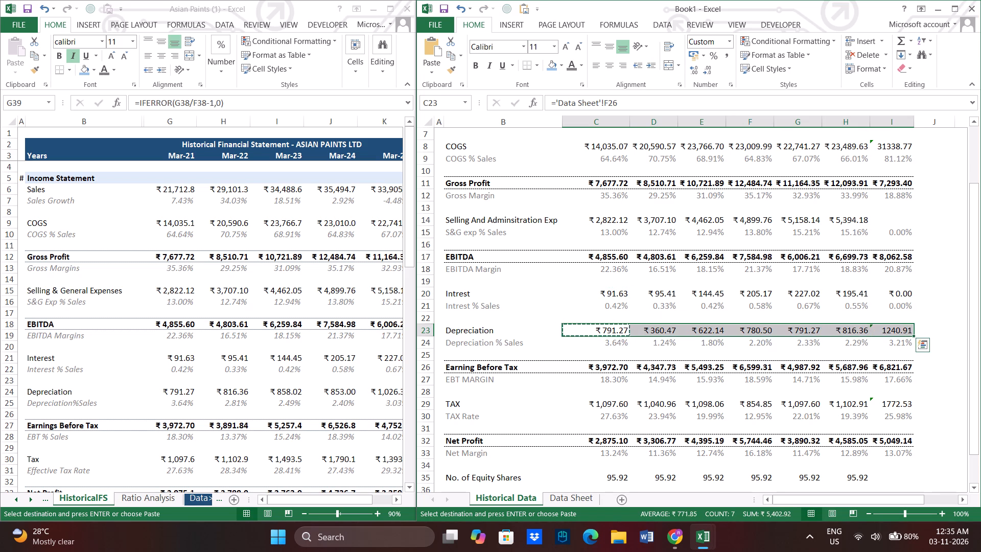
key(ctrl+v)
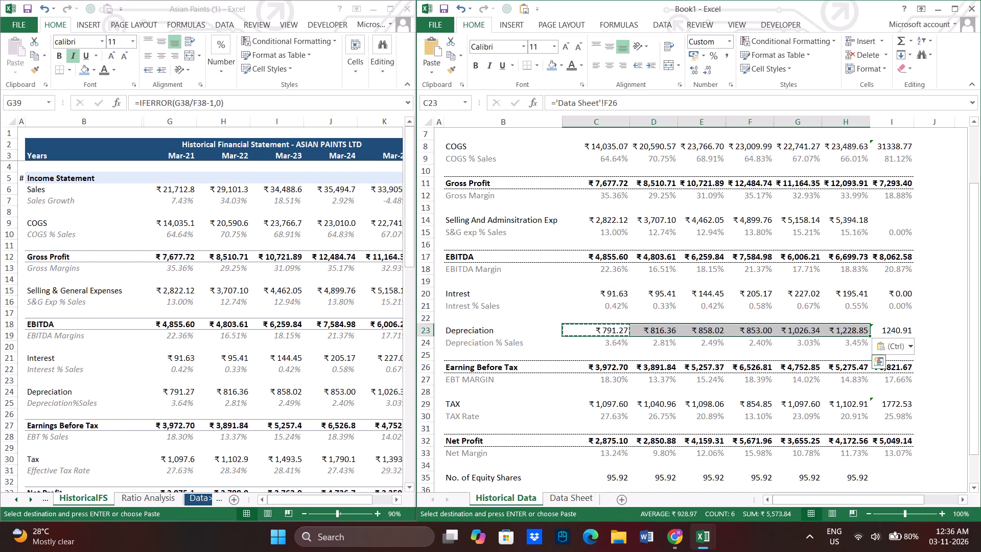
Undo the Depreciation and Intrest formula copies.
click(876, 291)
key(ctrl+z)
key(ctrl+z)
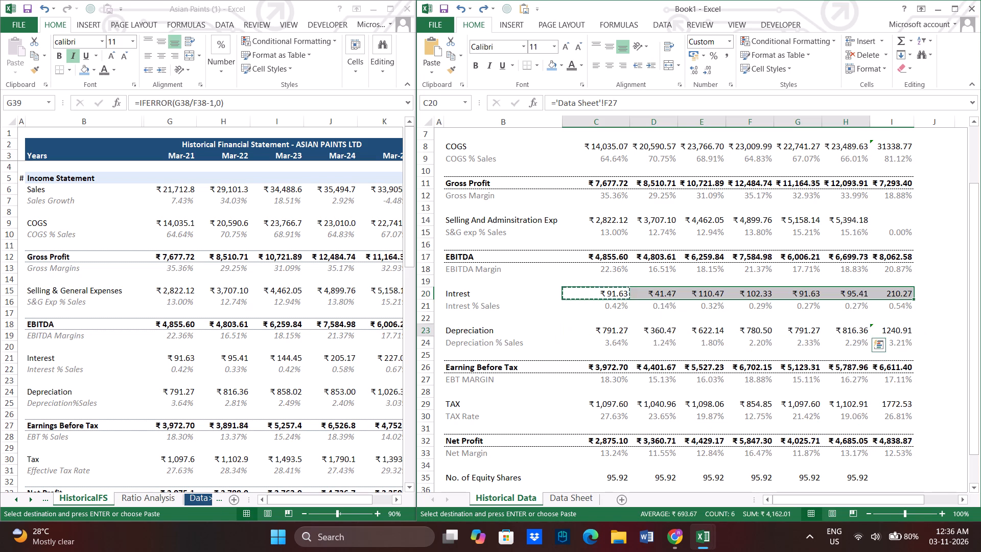
Copy the Mar 21 Intrest formula, ='Data Sheet'!F27, from C20 across to the Mar 26 column only.
click(660, 293)
click(611, 293)
key(ctrl+c)
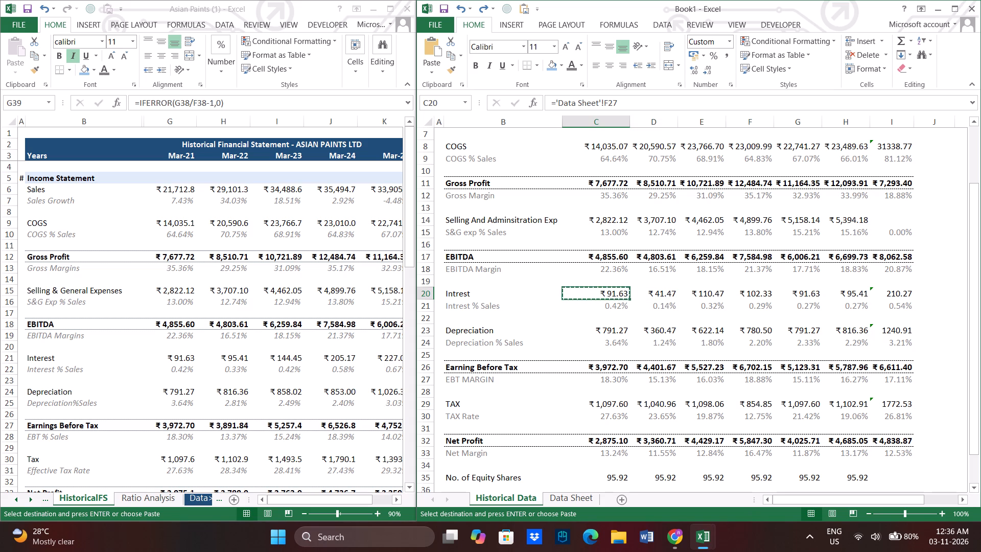
key(shift+Right)
key(shift+Right)
key(shift+Right)
key(shift+Right)
key(shift+Right)
key(ctrl+v)
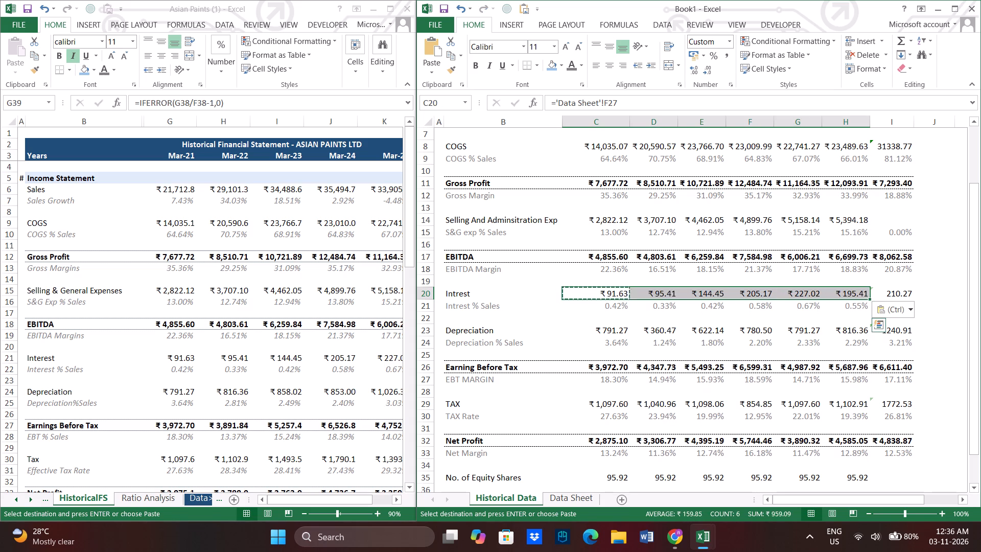
Copy the Mar 21 Depreciation formula, ='Data Sheet'!F26, from C23 across to the Mar 26 column.
key(Down)
key(Down)
key(Down)
key(ctrl+c)
key(shift+Right)
key(shift+Right)
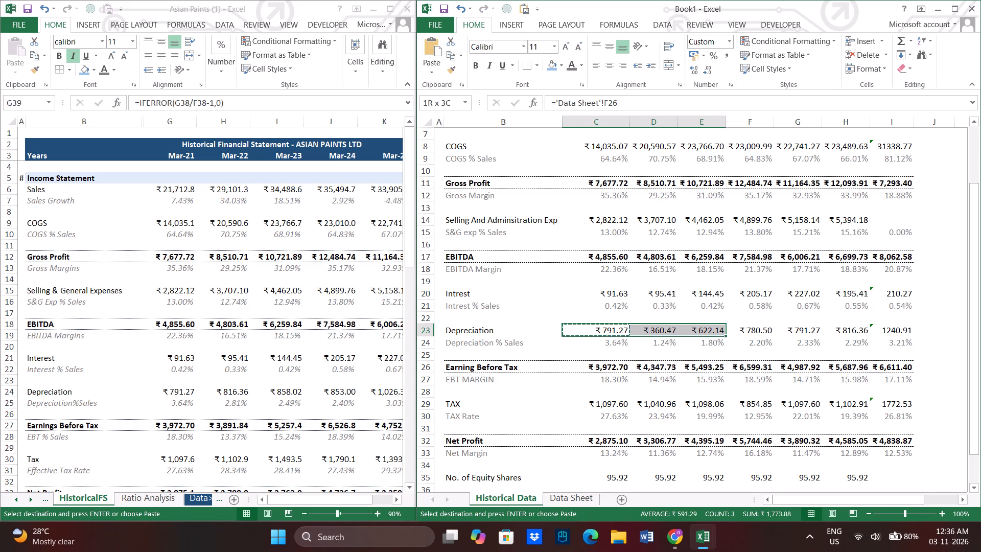
key(shift+Right)
key(shift+Right)
key(shift+Right)
key(ctrl+v)
Copy the Mar 21 TAX formula, ='Data Sheet'!F29, from C29 across to the Mar 26 column.
key(Down)
key(Down)
key(Down)
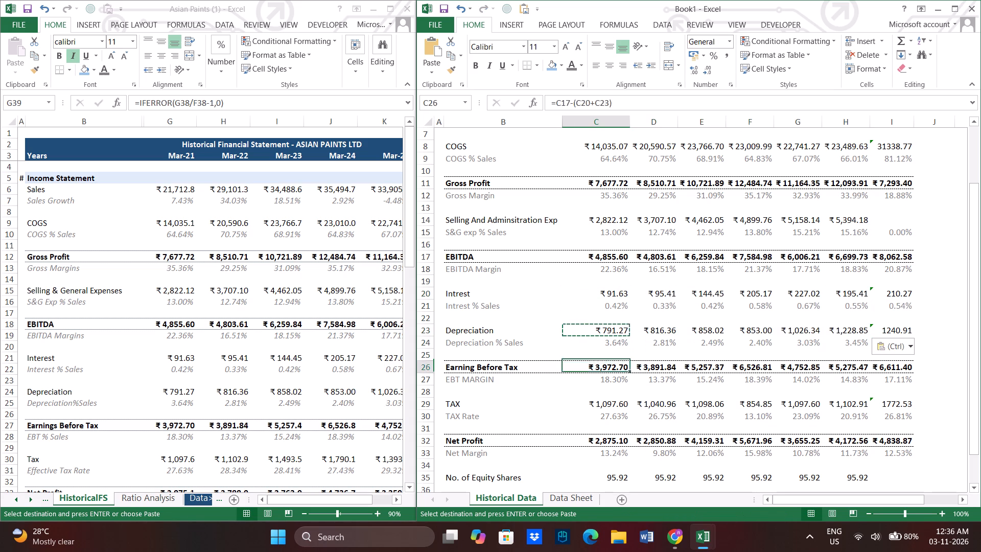
key(Down)
key(Down)
key(Down)
key(ctrl+c)
key(shift+Right)
key(shift+Right)
key(shift+Right)
key(shift+Right)
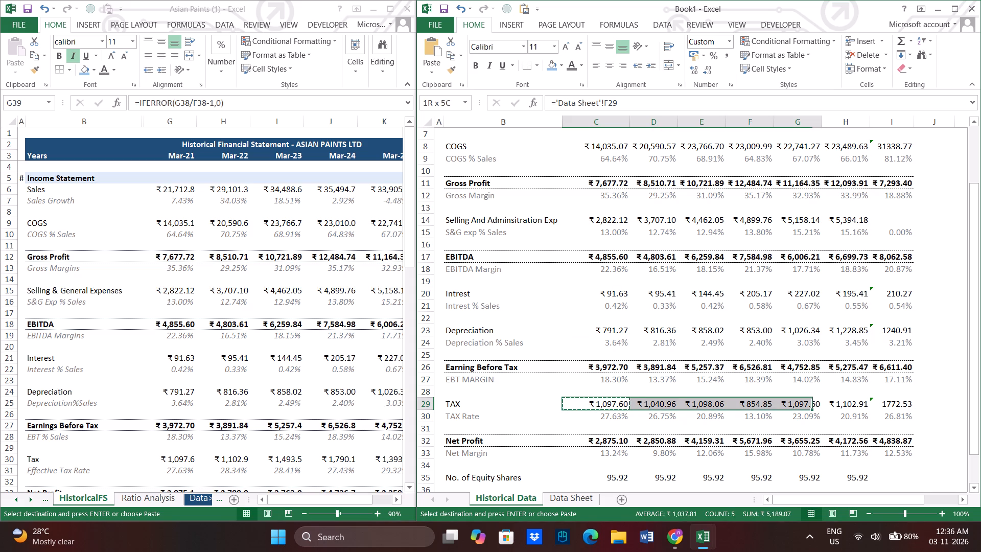
key(shift+Right)
key(ctrl+v)
Compare the TAX, Net Profit, equity shares and Earning Per Share rows with HistoricalFS, inspecting the Mar 22 formulas.
key(Down)
key(Down)
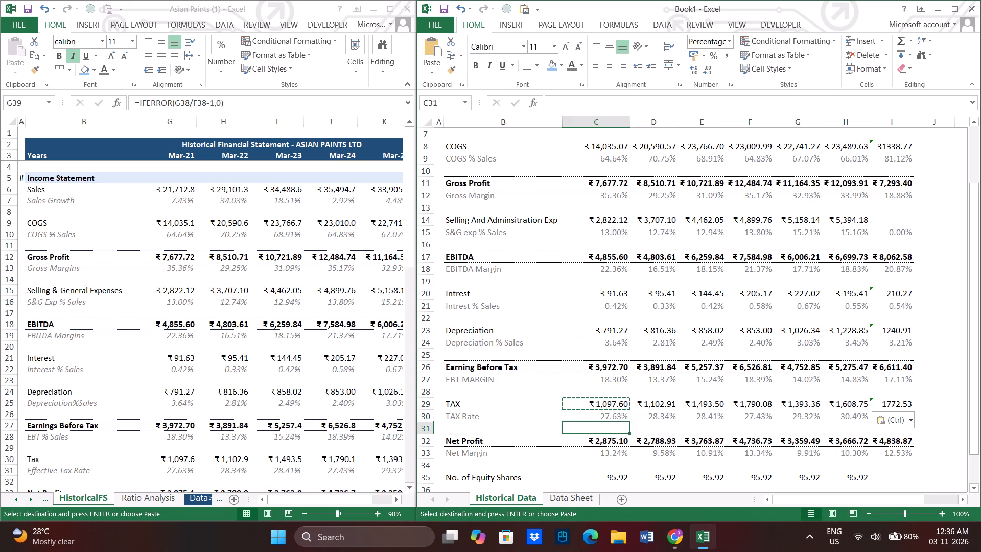
key(Down)
key(Down)
key(Down)
key(Down)
key(Down)
key(Down)
key(Down)
key(Down)
key(Down)
key(Down)
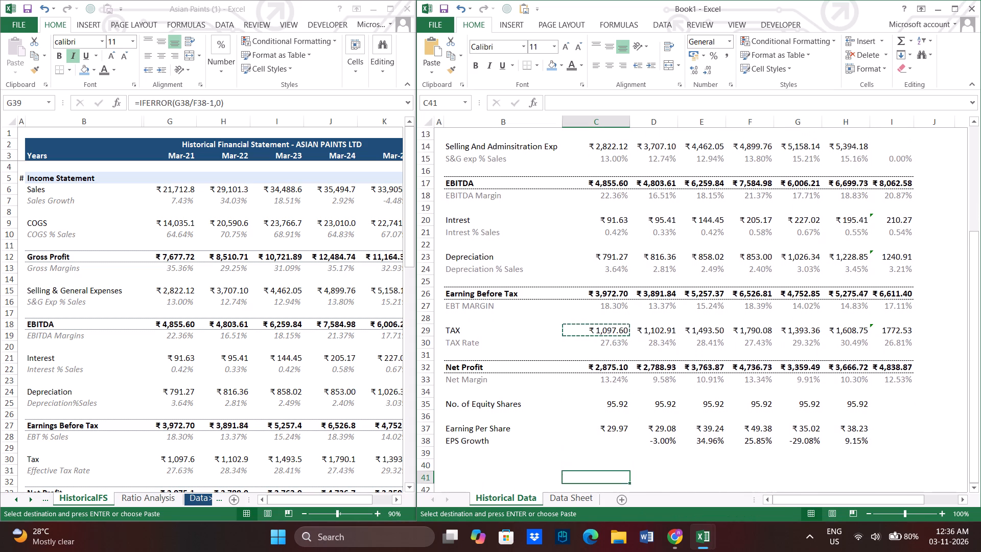
key(Up)
key(Up)
key(Up)
key(Up)
key(Up)
key(Up)
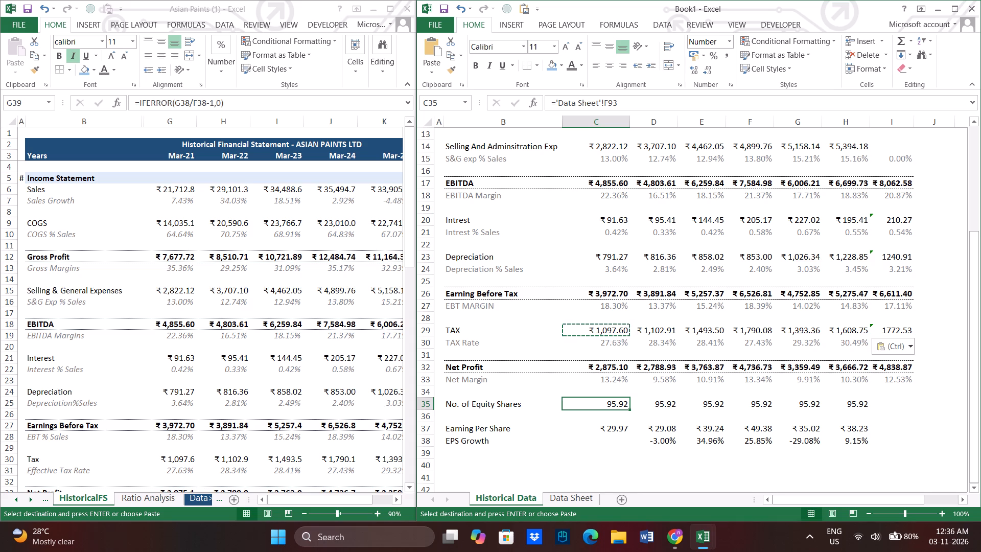
click(297, 385)
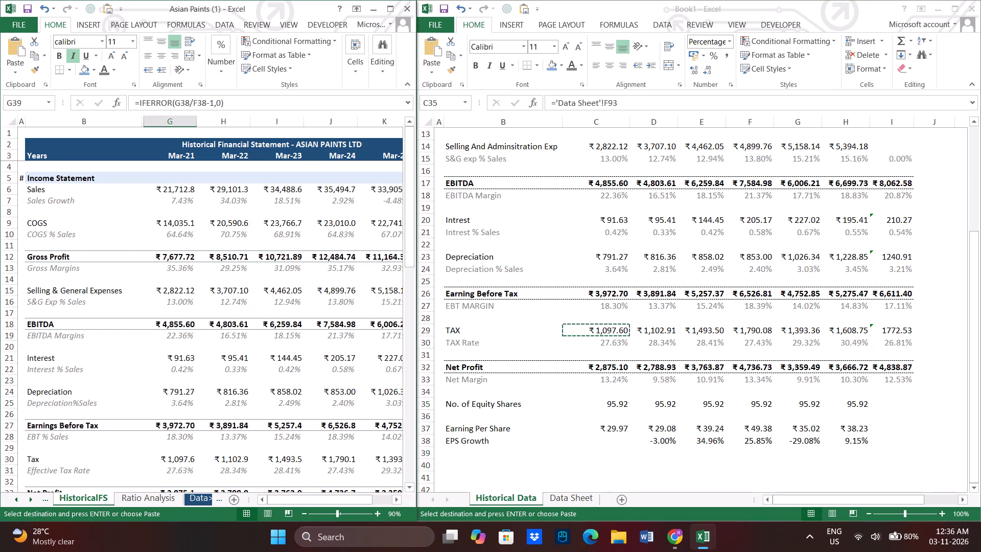
scroll(298, 372, down, 1)
scroll(255, 385, down, 1)
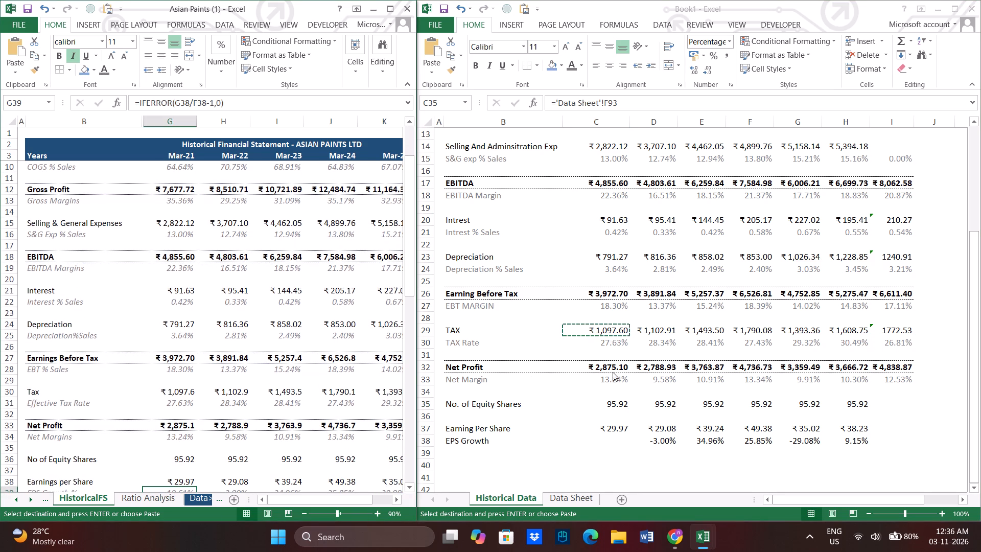
click(654, 362)
click(659, 331)
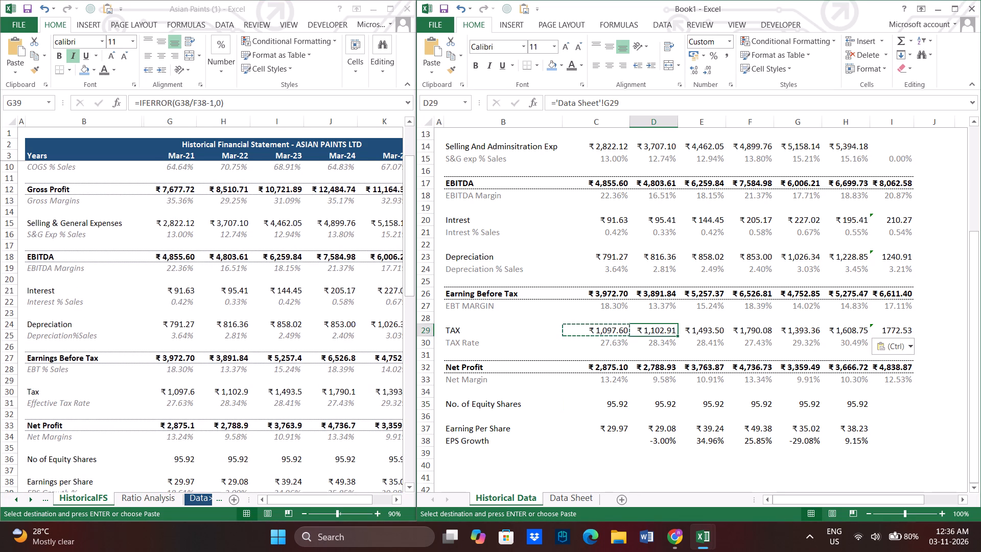
click(660, 370)
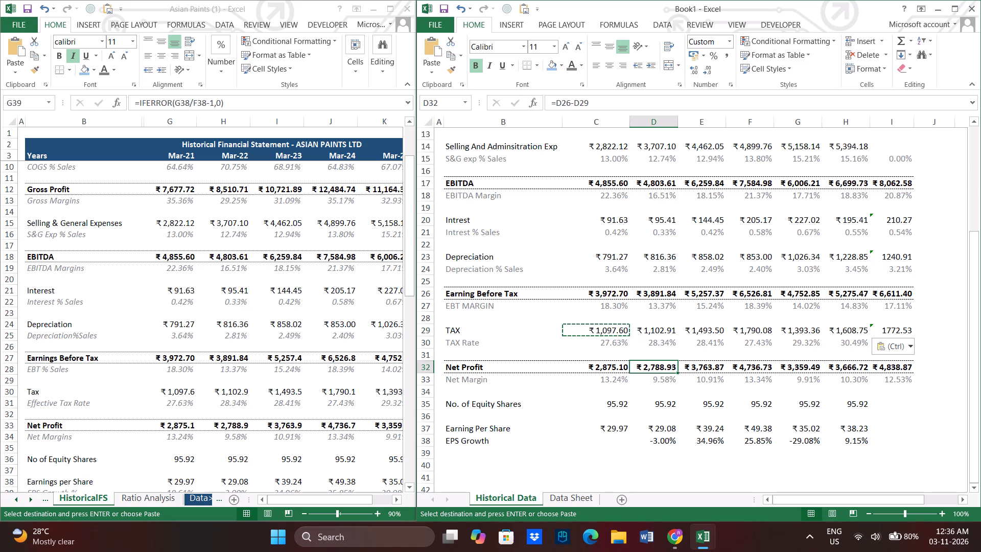
click(660, 380)
click(657, 410)
click(660, 434)
scroll(331, 391, down, 1)
click(331, 391)
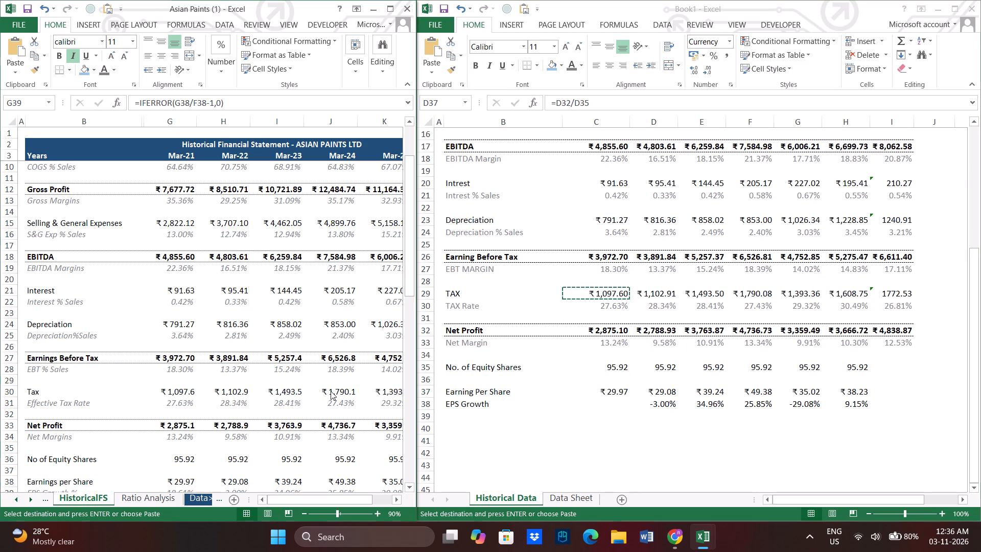
scroll(331, 391, down, 2)
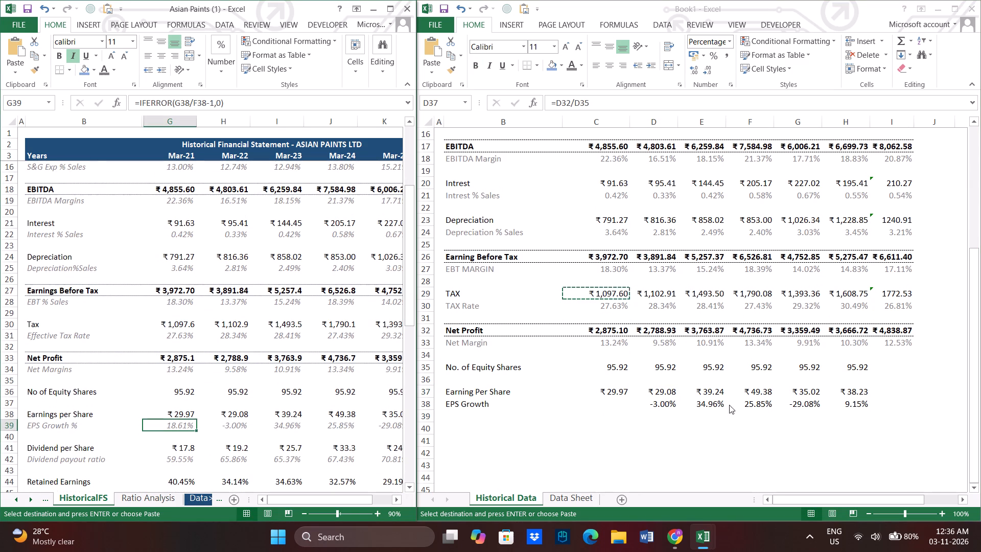
Copy the Mar-21 EPS Growth % from HistoricalFS G39 into Book1's C38 as a plain value, 18.61%.
click(623, 405)
click(620, 405)
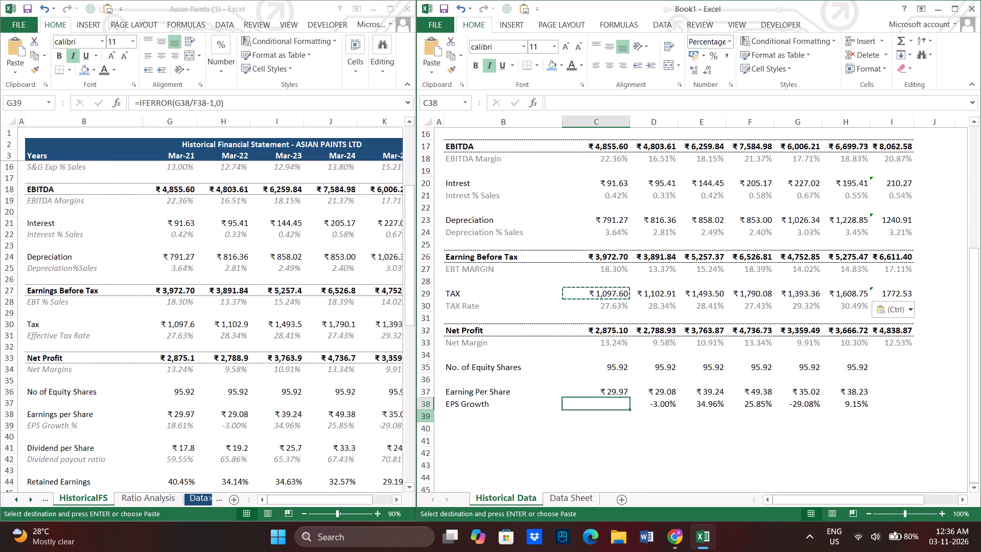
double_click(188, 423)
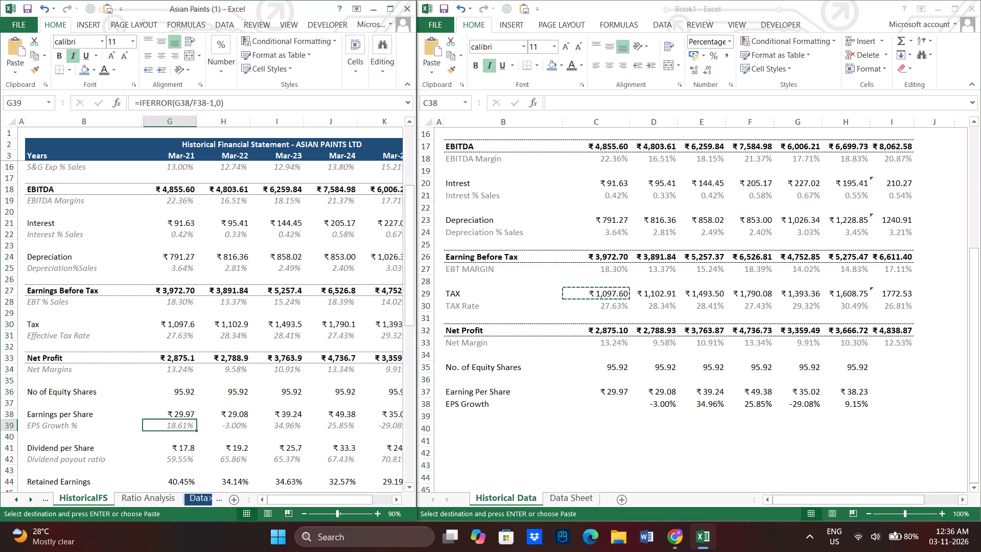
key(ctrl+c)
click(612, 403)
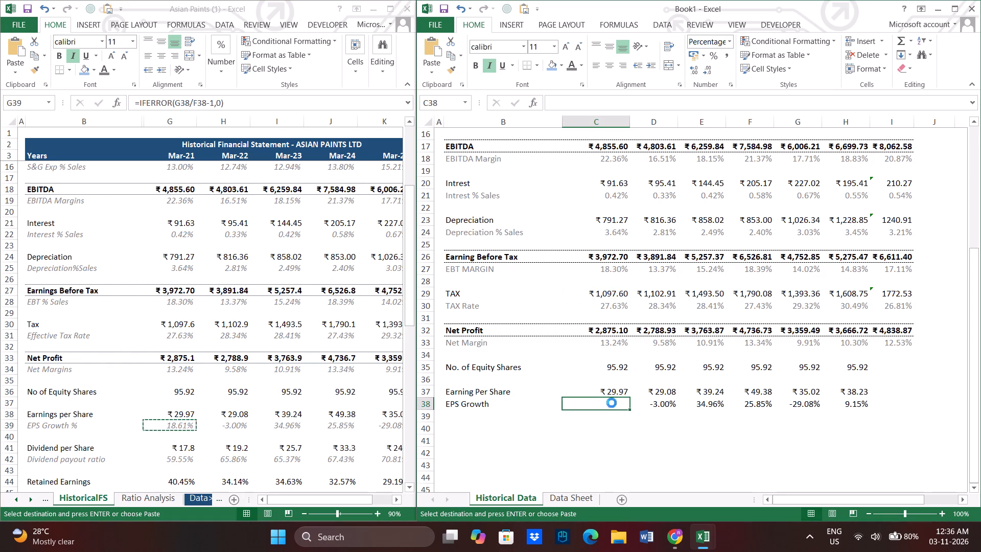
key(ctrl+v)
right_click(612, 403)
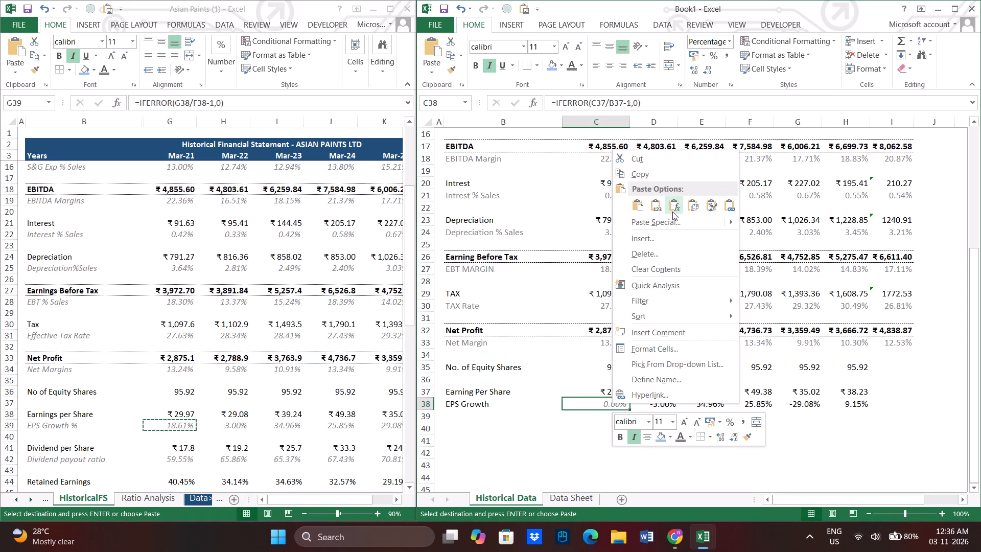
click(662, 207)
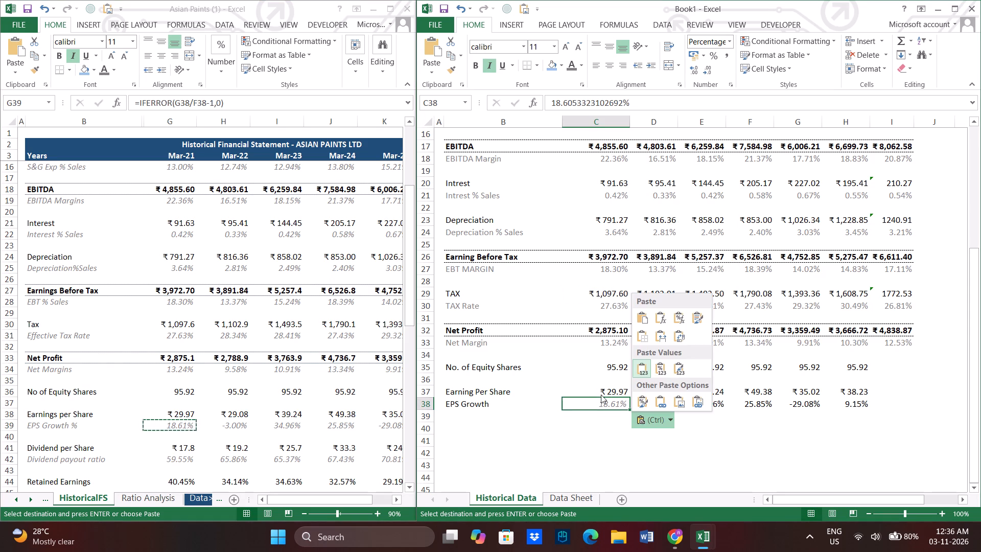
Colour the hard-coded Mar-21 EPS Growth value in C38 blue.
click(580, 67)
click(580, 67)
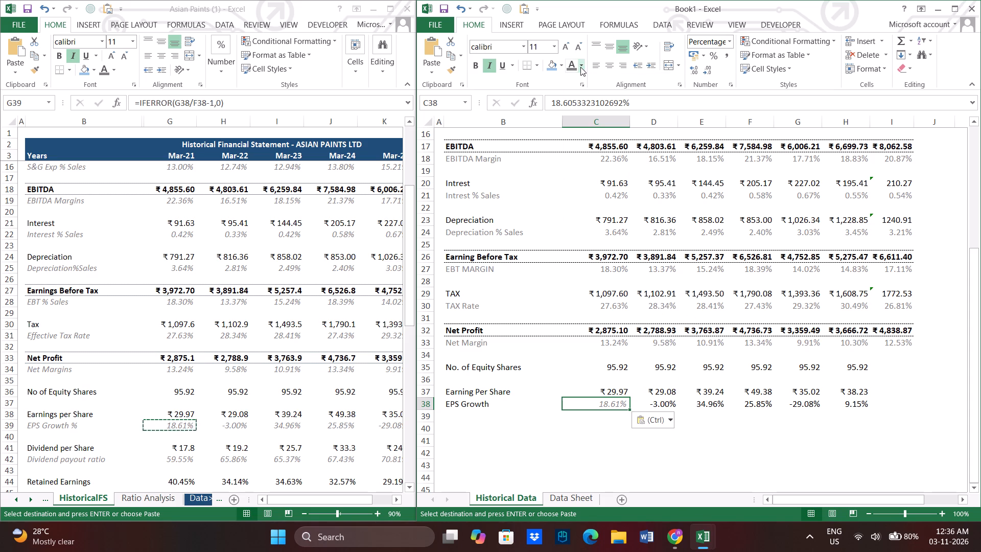
click(580, 67)
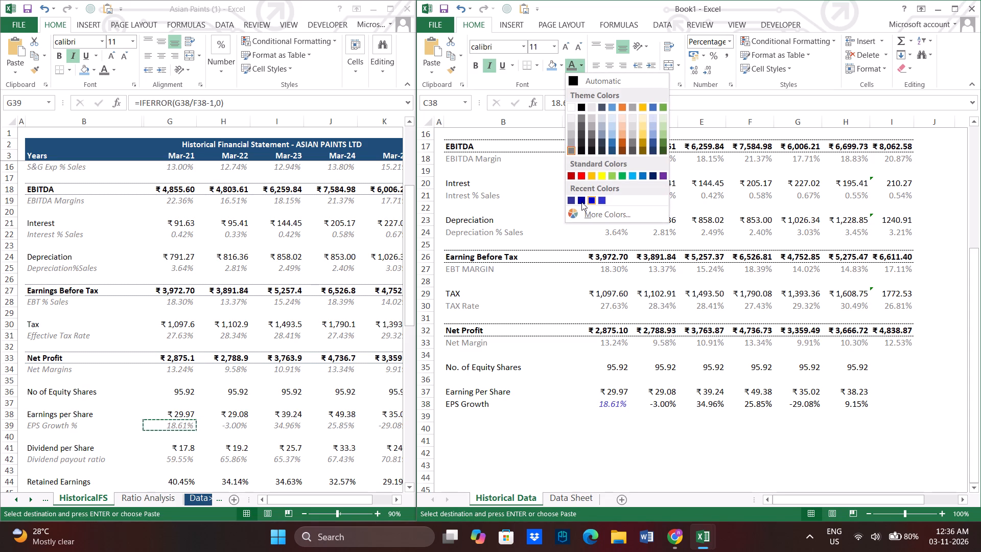
click(591, 200)
click(658, 459)
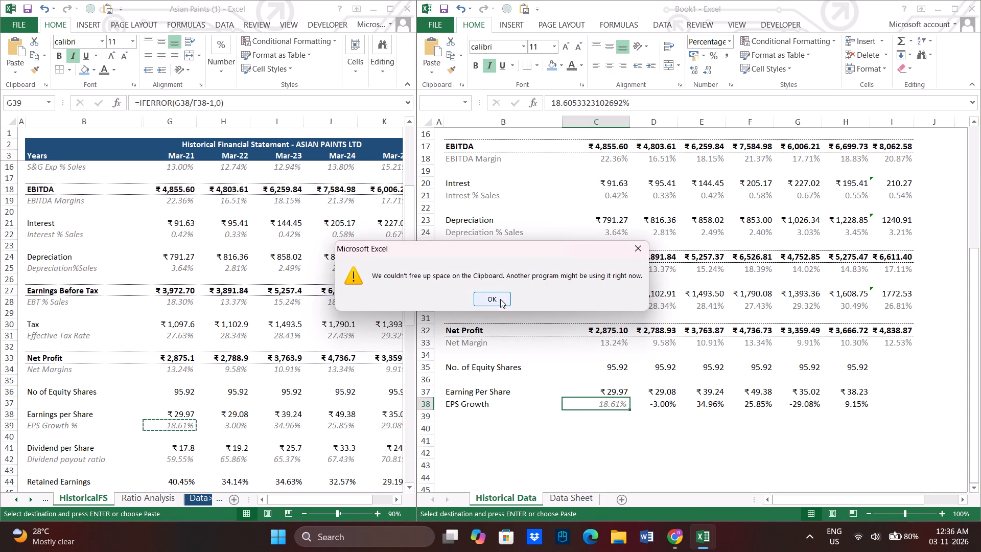
click(500, 299)
click(646, 381)
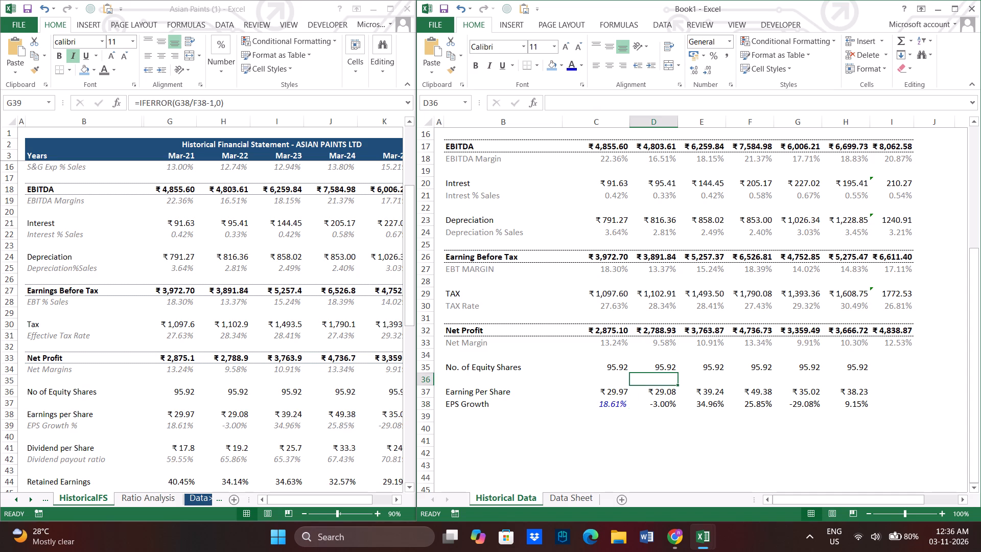
Colour the EPS Growth row label in B38 grey, like the other ratio labels.
scroll(596, 377, down, 1)
scroll(189, 405, down, 1)
click(189, 405)
scroll(189, 405, down, 2)
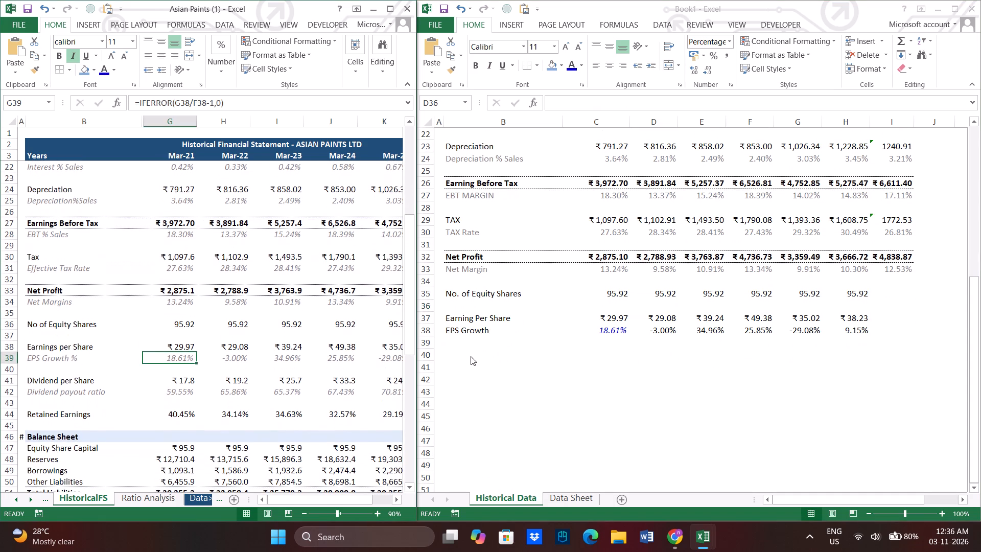
click(456, 343)
click(463, 331)
click(464, 358)
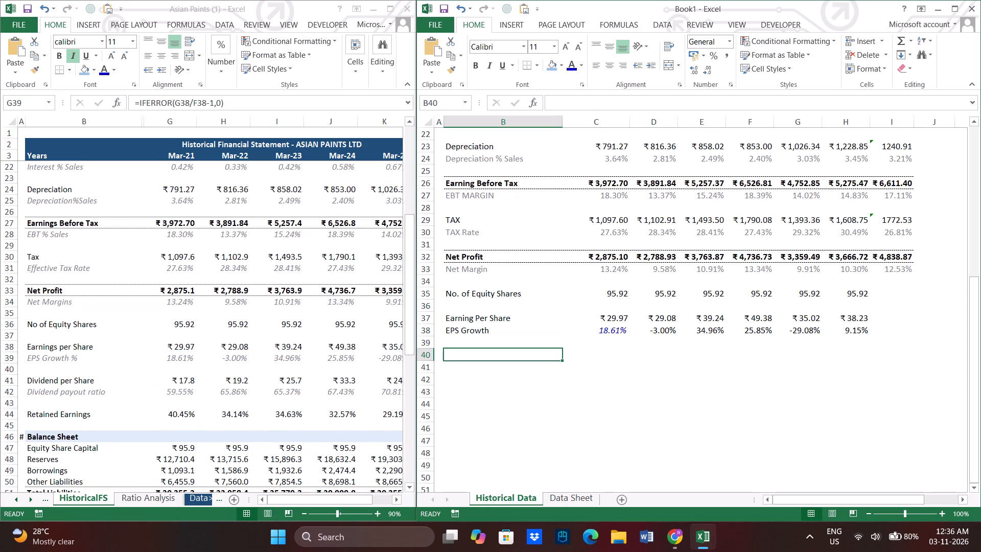
click(461, 327)
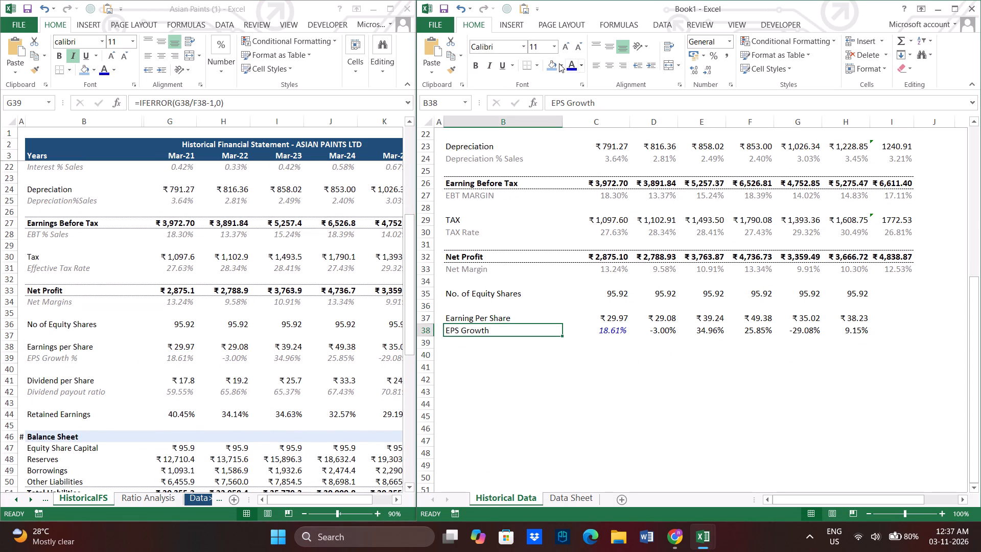
click(580, 67)
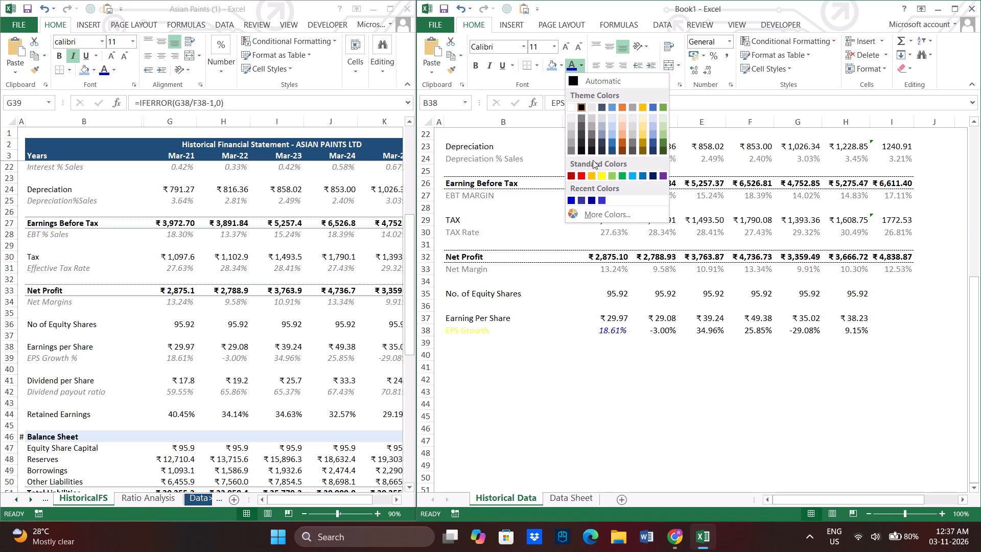
click(573, 151)
click(512, 407)
click(472, 347)
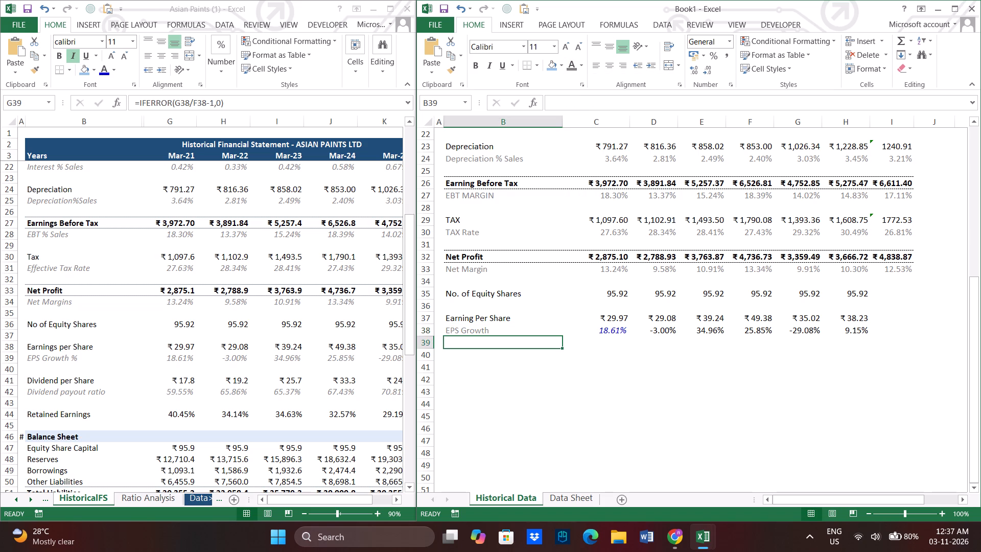
Rename the label in B38 as "EPS Growth %".
click(491, 333)
click(489, 331)
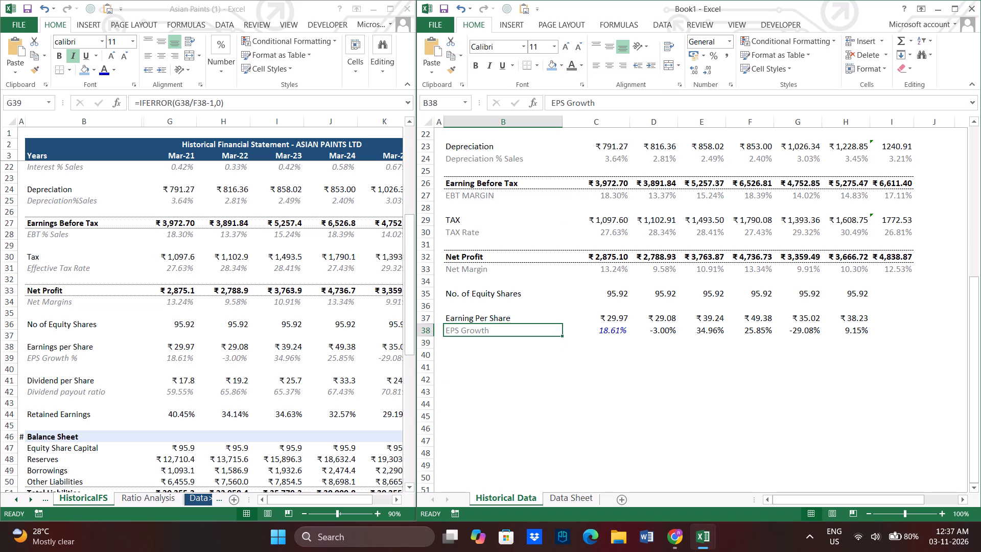
double_click(494, 329)
key(space)
text(5)
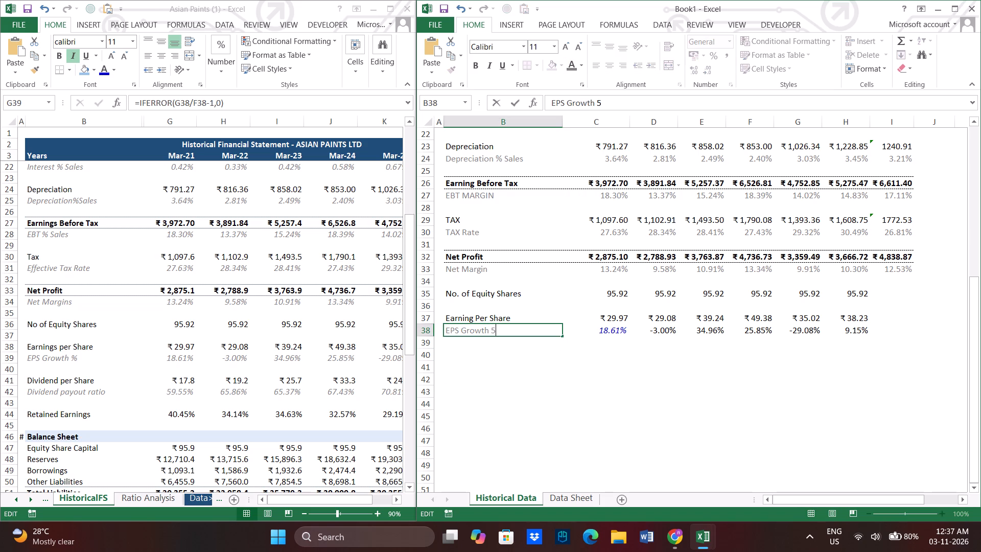
key(BackSpace)
key(shift+percent)
key(Return)
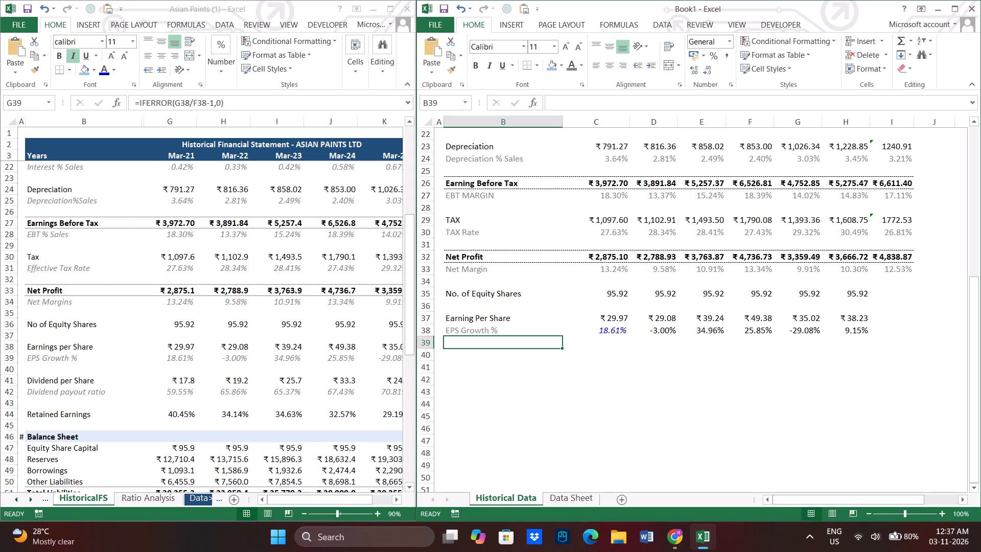
Add the row label "Divident Per share" in B40.
key(Down)
text(ivident)
key(space)
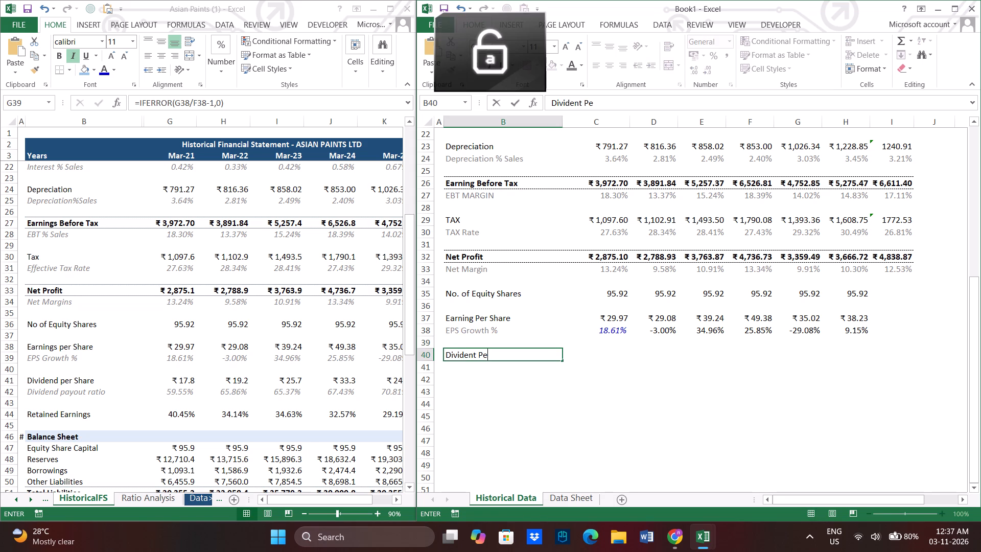
key(Right)
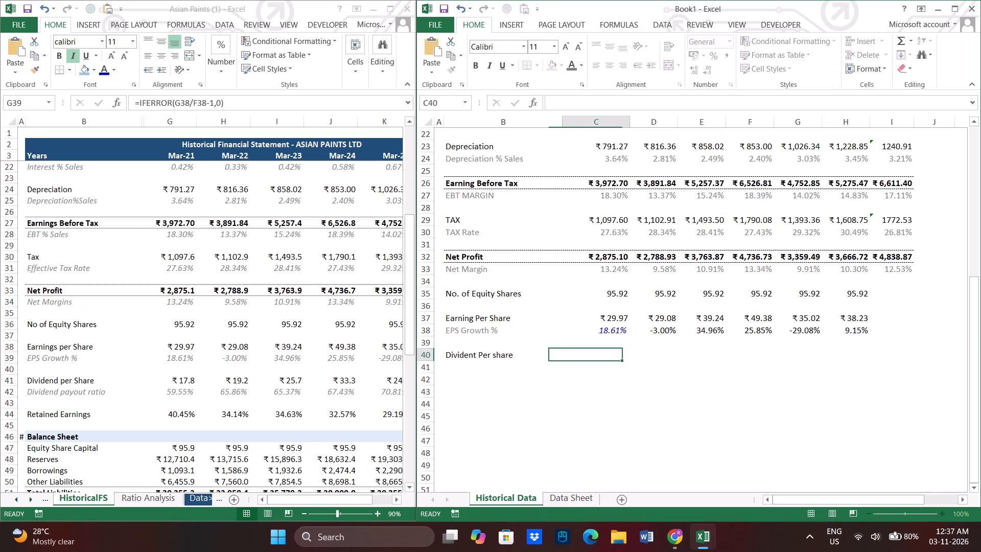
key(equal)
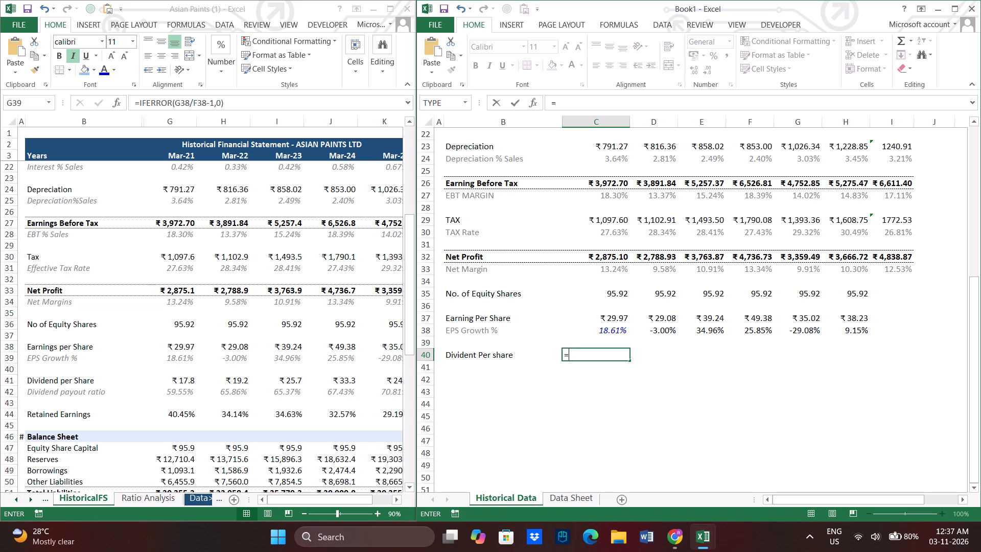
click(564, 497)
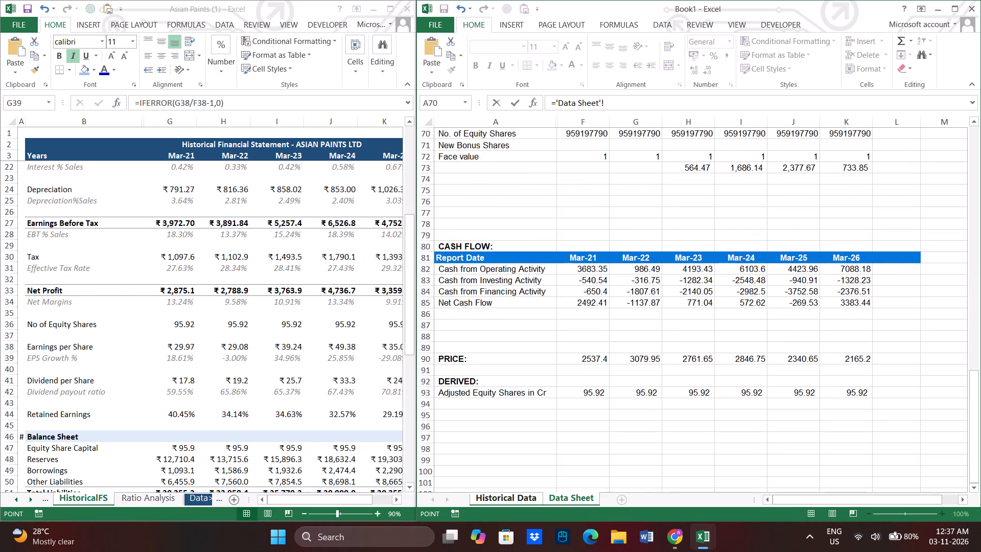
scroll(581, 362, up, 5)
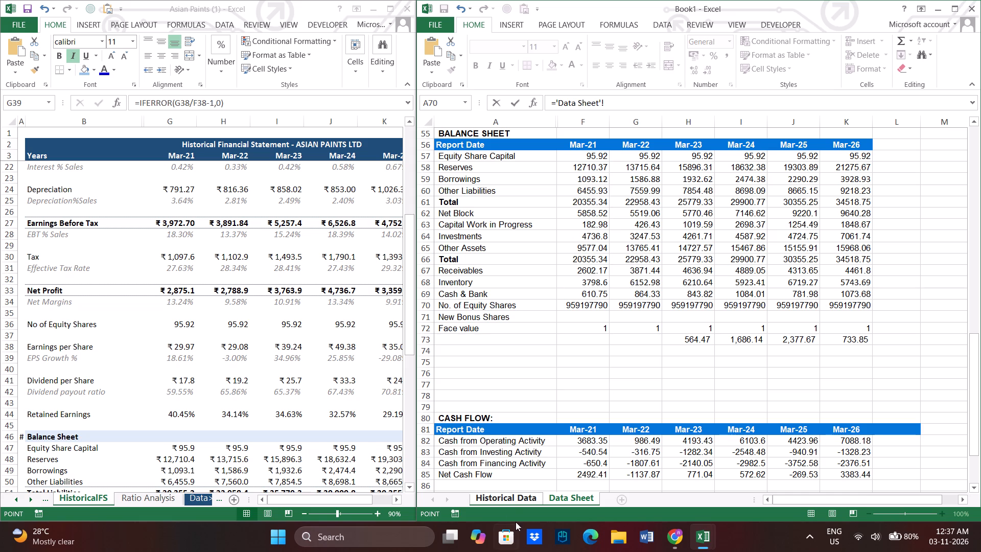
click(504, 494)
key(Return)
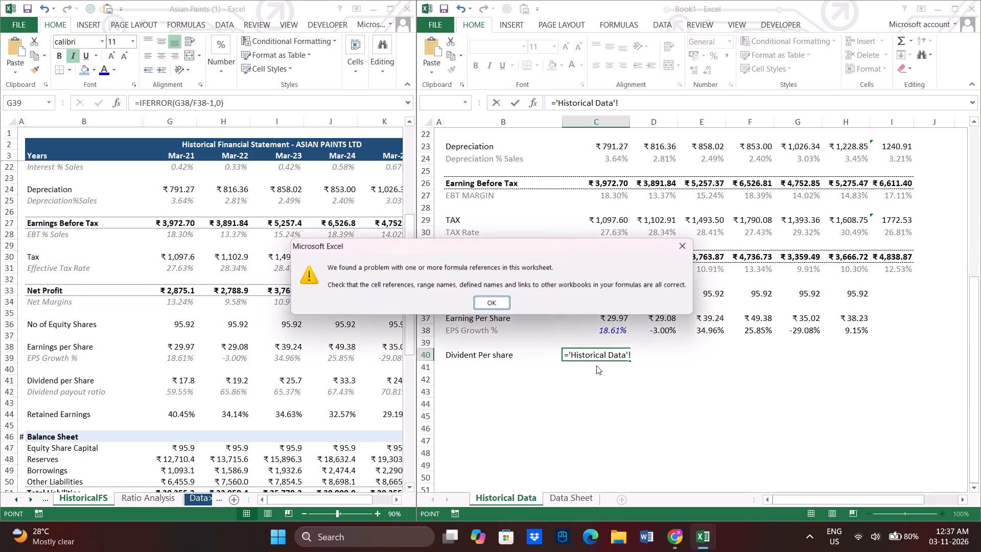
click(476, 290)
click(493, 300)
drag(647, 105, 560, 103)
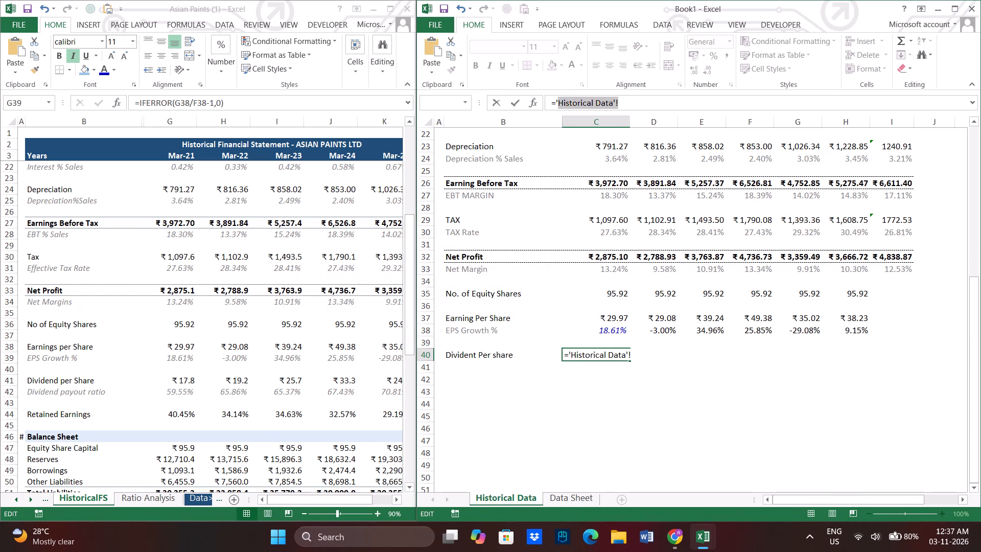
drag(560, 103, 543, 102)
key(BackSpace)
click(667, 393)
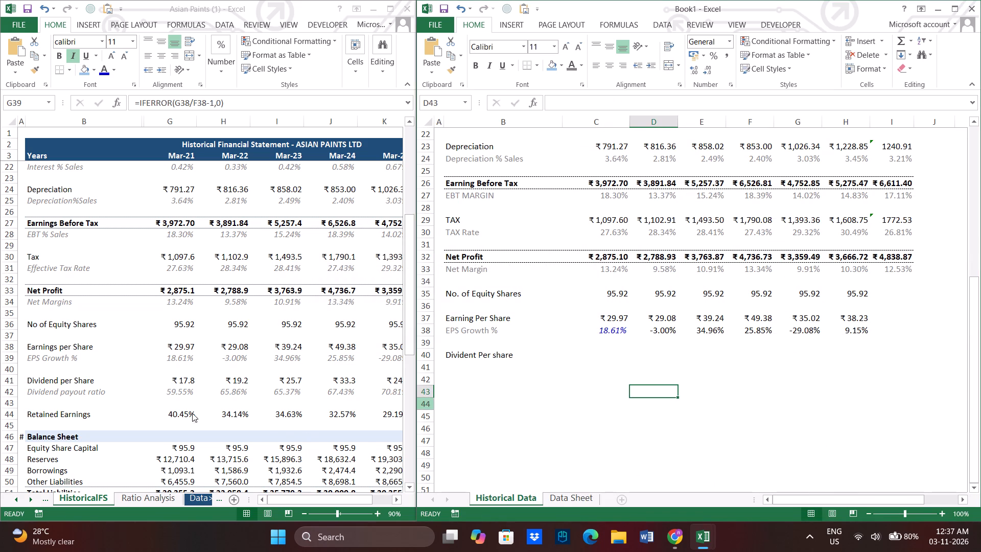
Following the HistoricalFS dividend formula, calculate Mar-21 Divident Per share in C40 as Data Sheet dividend amount F31 divided by equity shares C35.
click(185, 375)
double_click(185, 380)
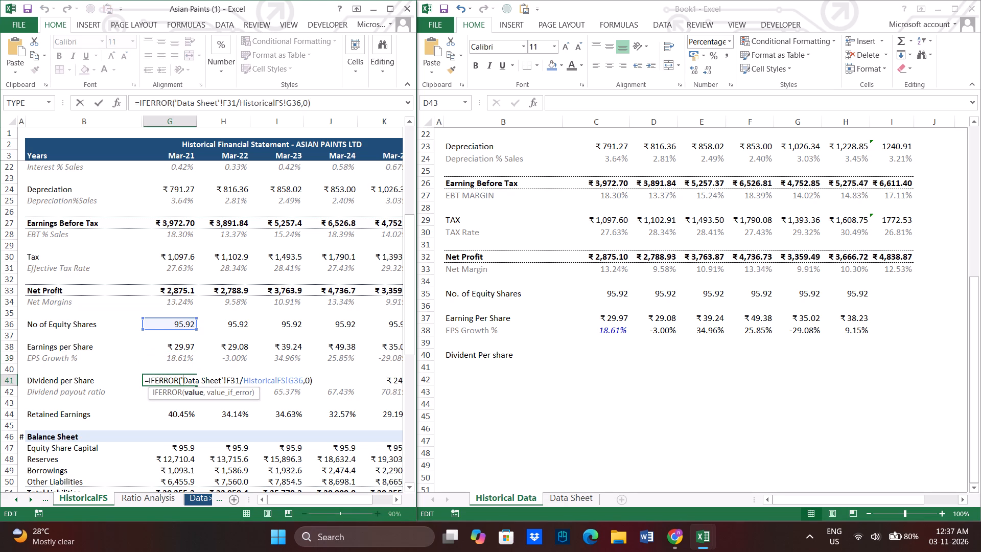
key(Return)
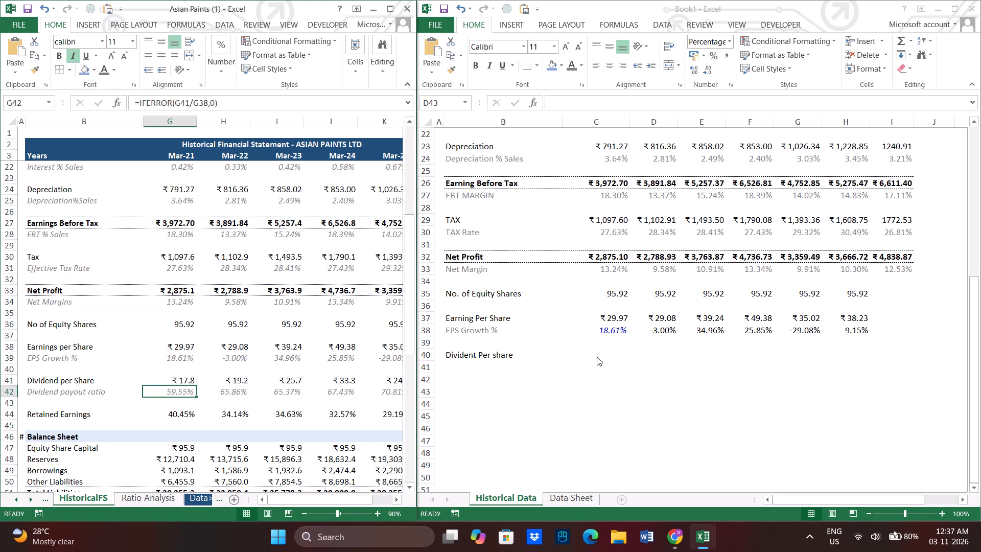
click(613, 352)
click(606, 357)
key(equal)
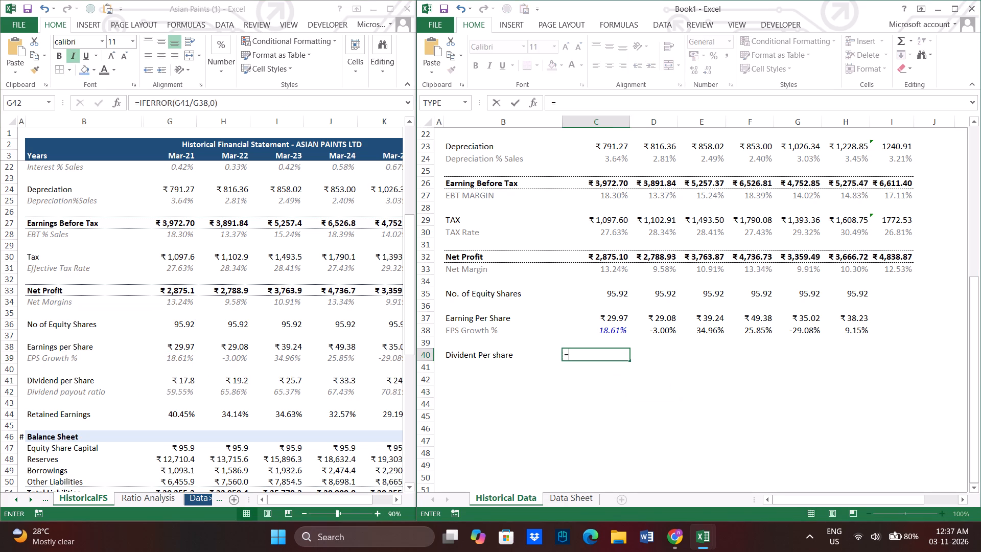
click(570, 497)
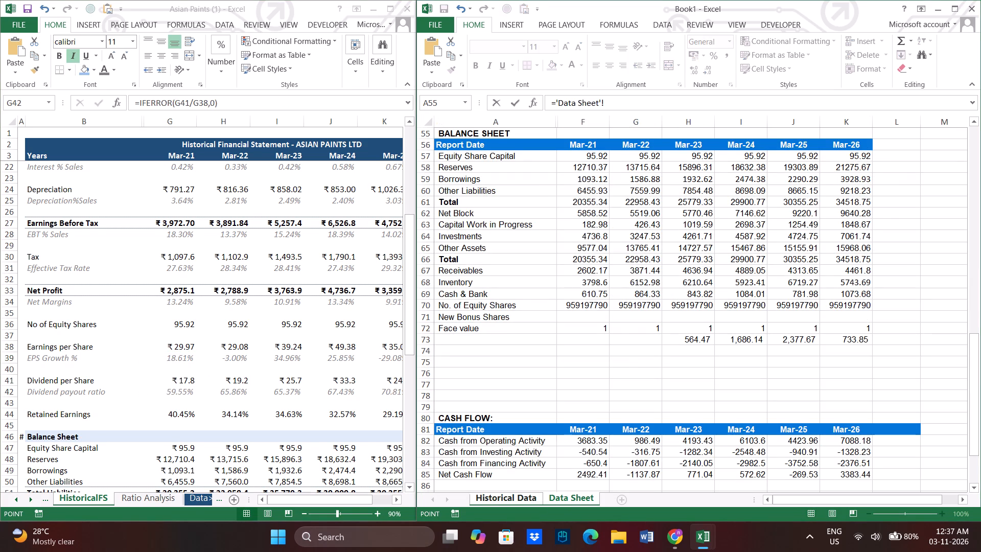
scroll(524, 382, down, 1)
scroll(524, 382, up, 8)
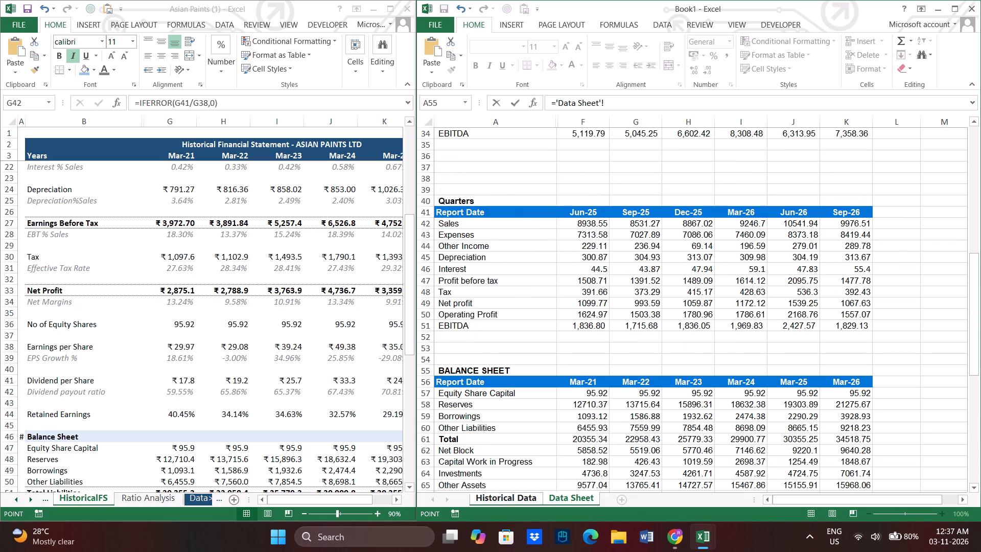
scroll(503, 334, up, 5)
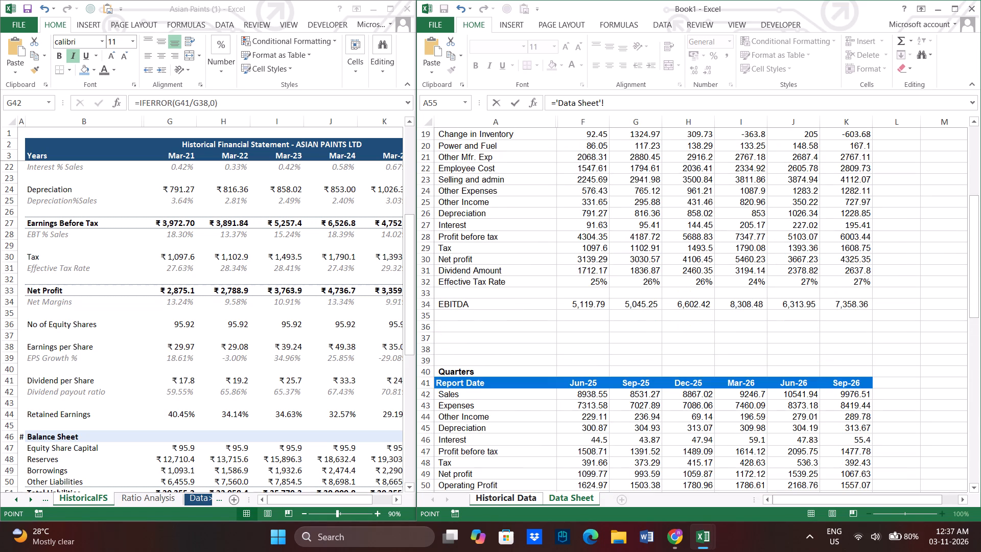
click(604, 271)
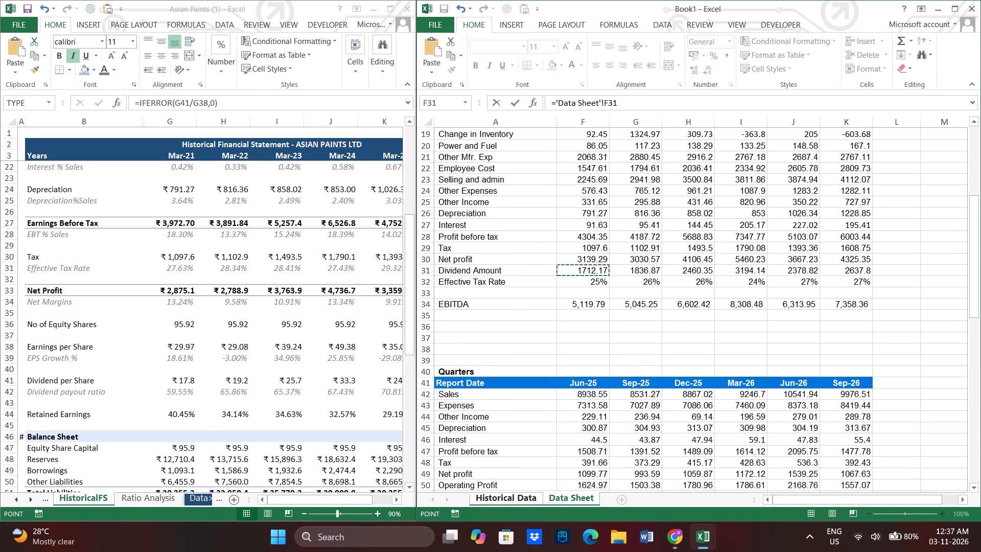
key(slash)
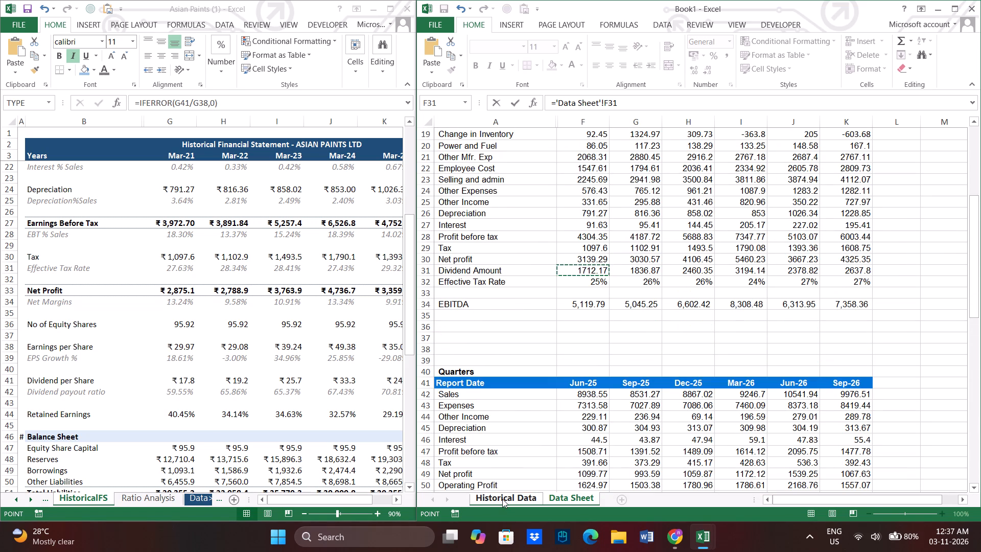
click(502, 499)
click(614, 294)
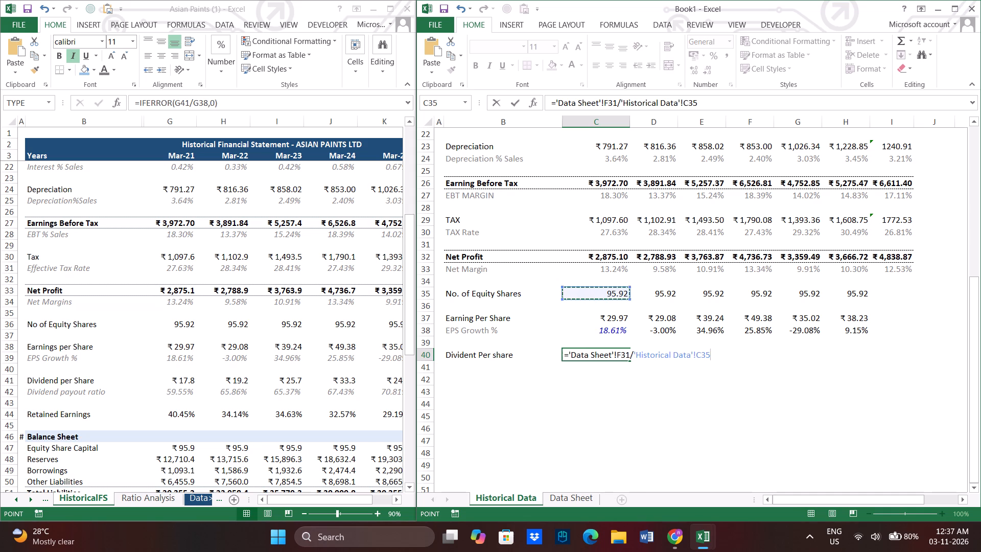
key(Return)
Copy the Divident Per share formula from C40 across to the Mar-26 column, H40.
key(Up)
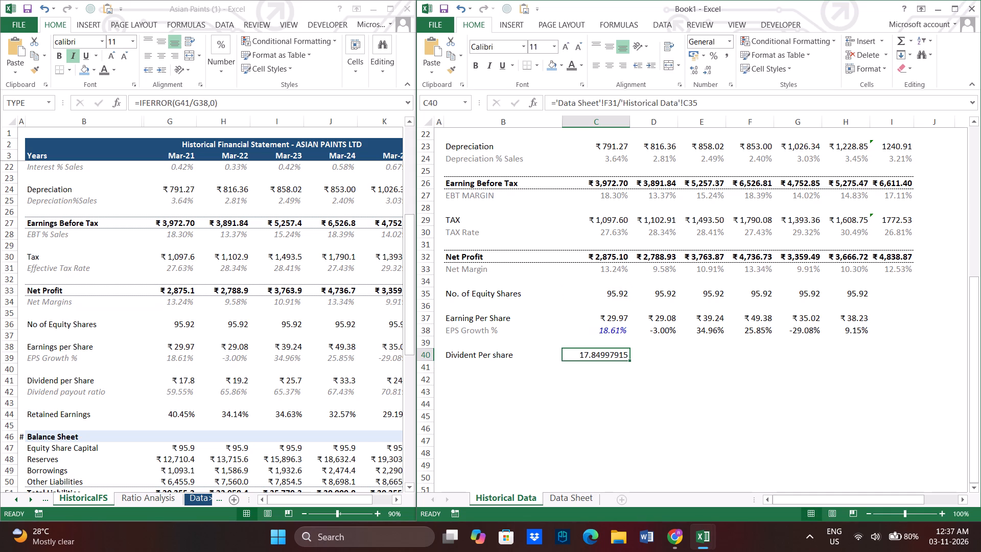
key(ctrl+c)
key(shift+Right)
key(shift+Right)
key(shift+Right)
key(shift+Right)
key(shift+Right)
key(ctrl+v)
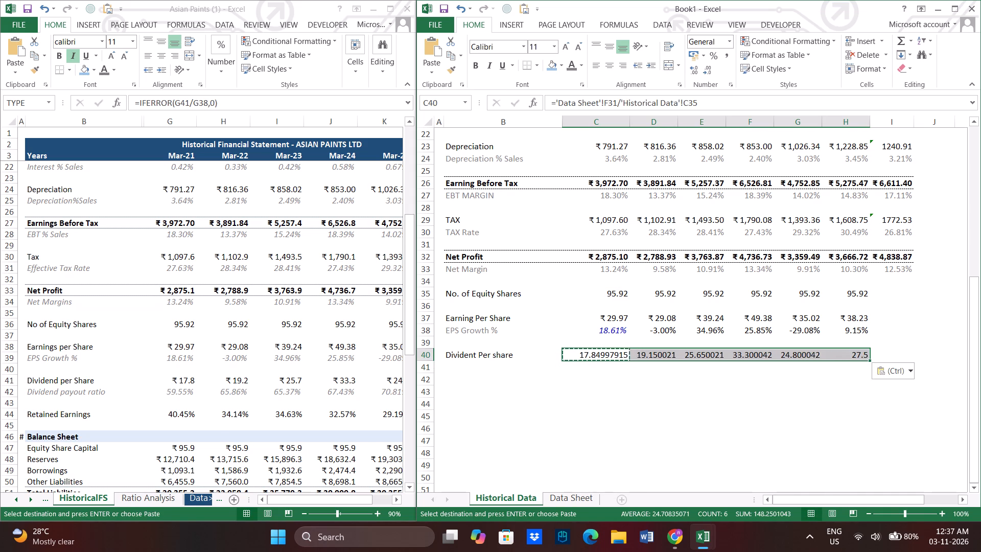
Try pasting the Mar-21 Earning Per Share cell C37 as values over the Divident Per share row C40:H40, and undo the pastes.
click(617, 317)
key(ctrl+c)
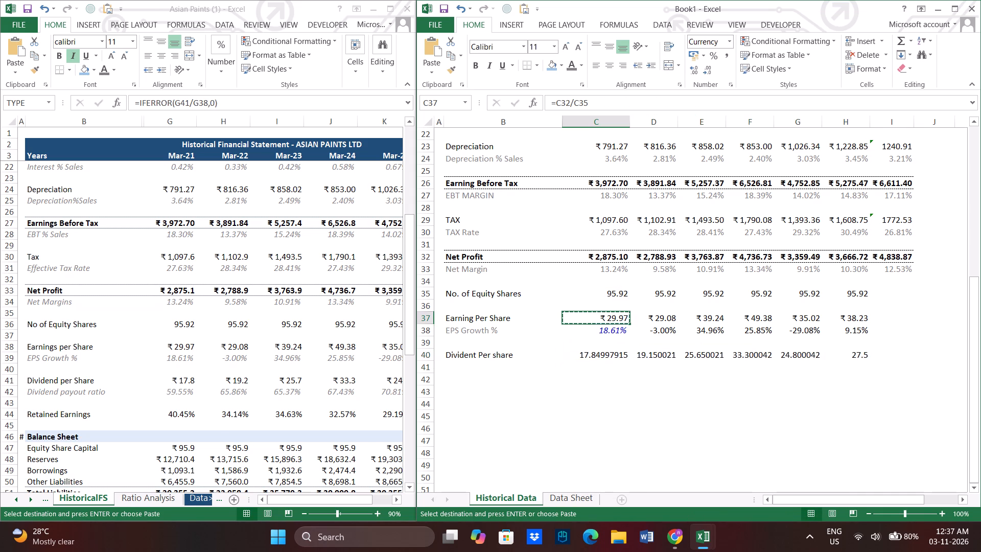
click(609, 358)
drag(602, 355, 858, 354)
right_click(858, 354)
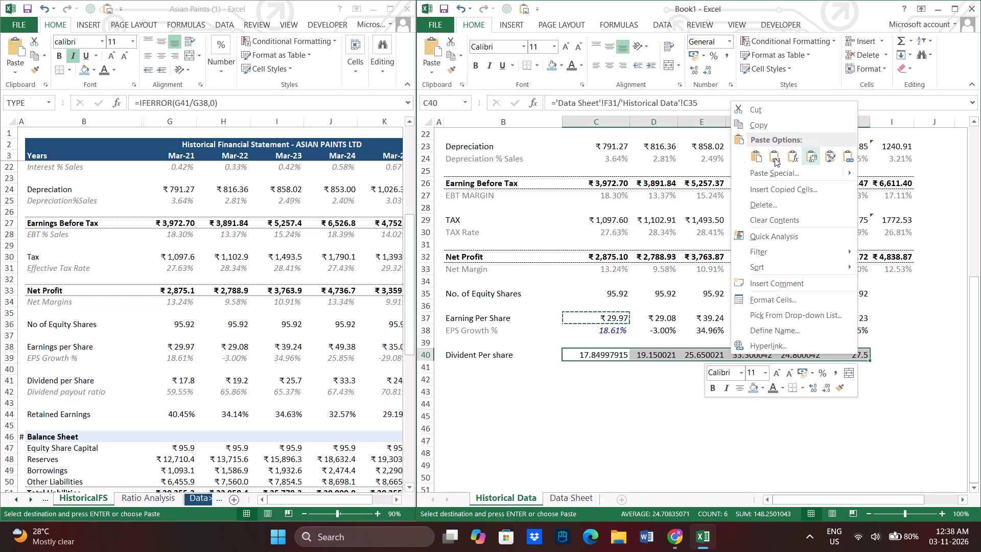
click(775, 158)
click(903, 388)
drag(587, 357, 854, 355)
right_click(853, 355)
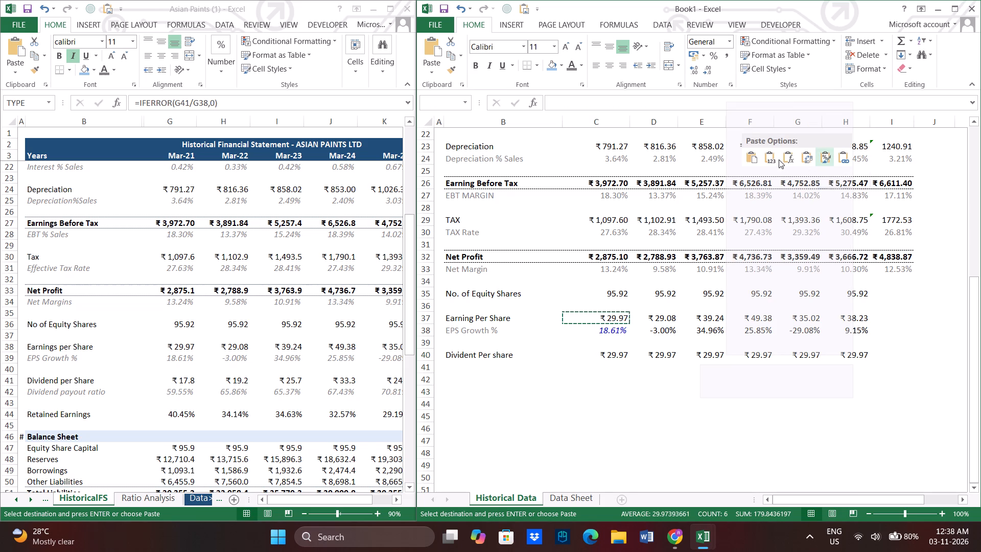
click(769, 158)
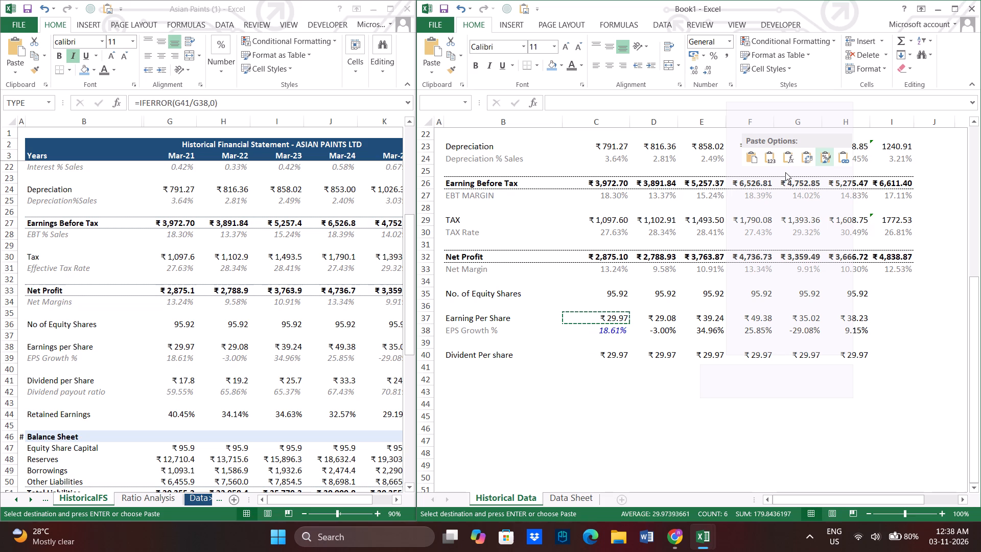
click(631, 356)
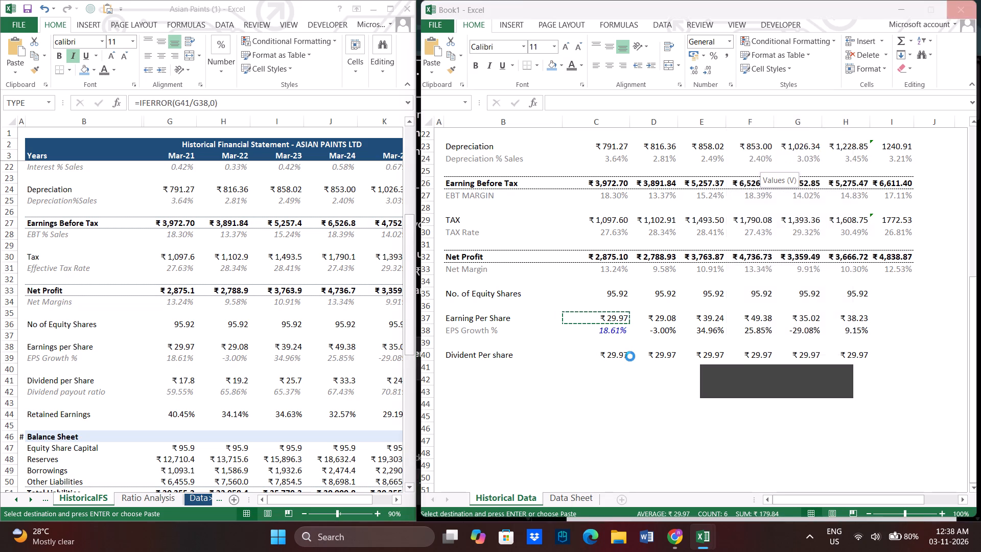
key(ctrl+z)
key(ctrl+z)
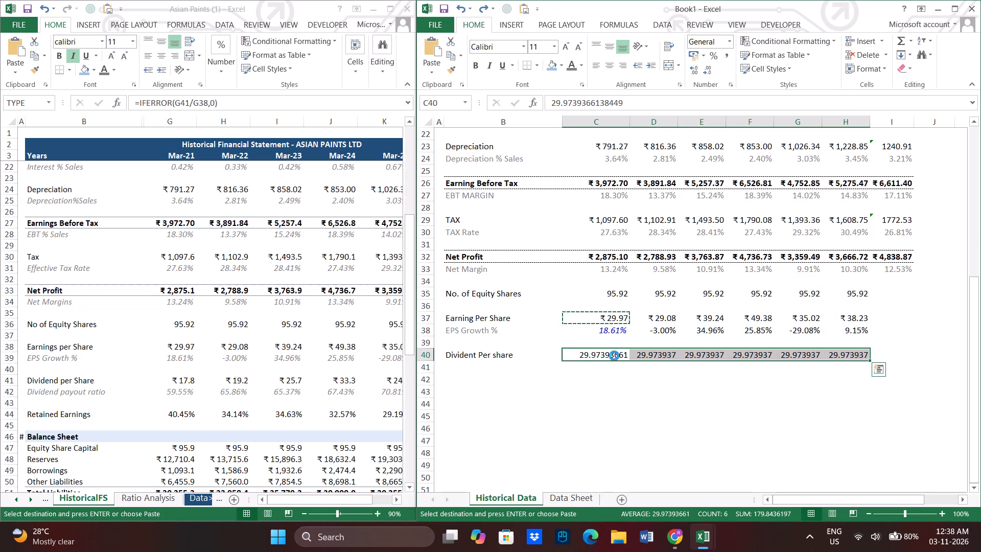
Apply only the formatting of the copied Earning Per Share cell C37 to the Divident Per share values in C40:H40.
right_click(614, 356)
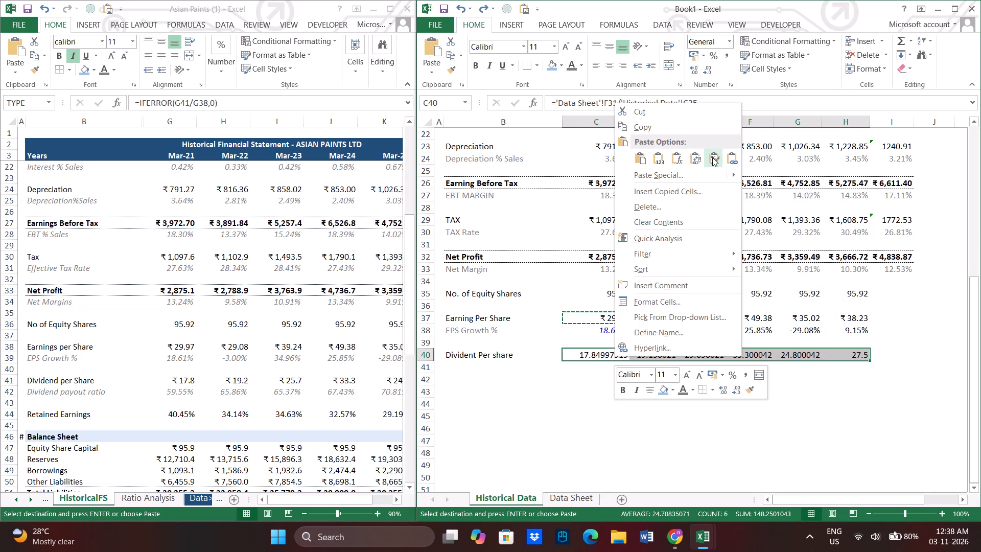
click(712, 157)
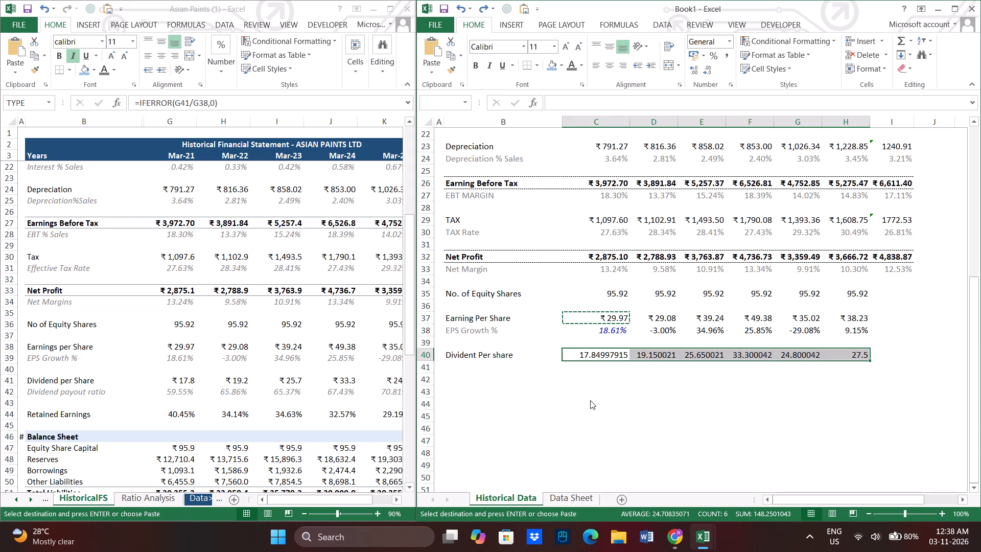
click(590, 400)
click(583, 374)
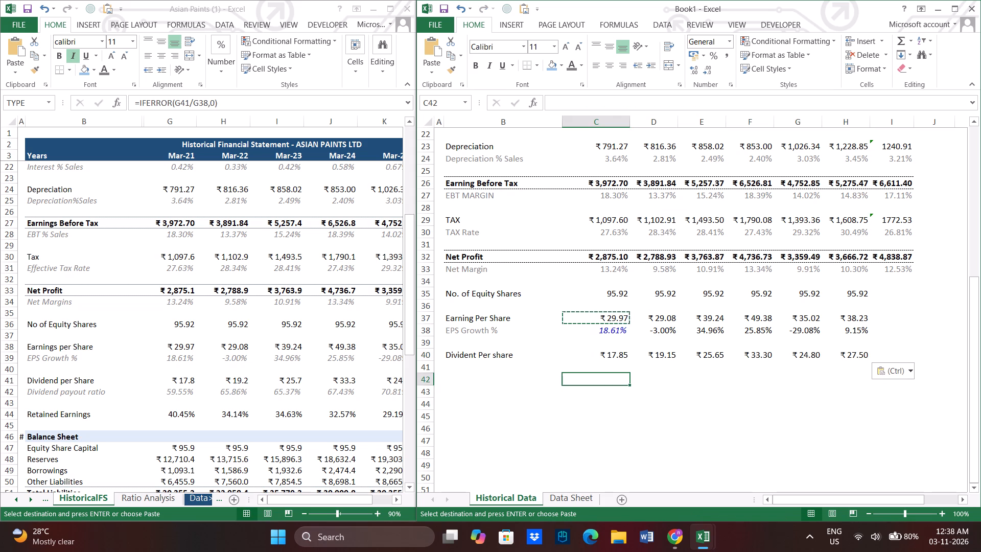
Add the row label "Dividend payout Ratio" in B41.
click(476, 388)
click(457, 368)
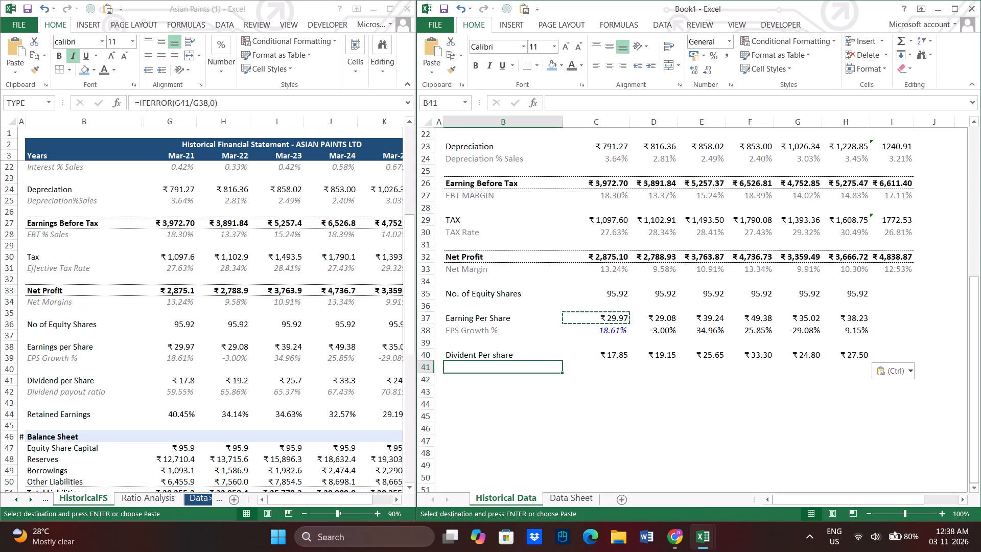
key(equal)
key(BackSpace)
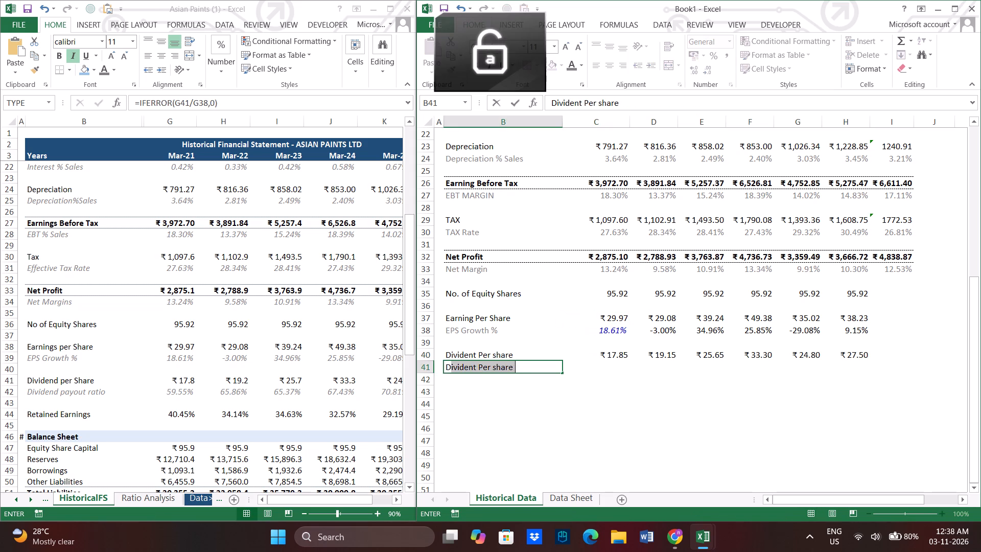
text(ivi)
text(dend)
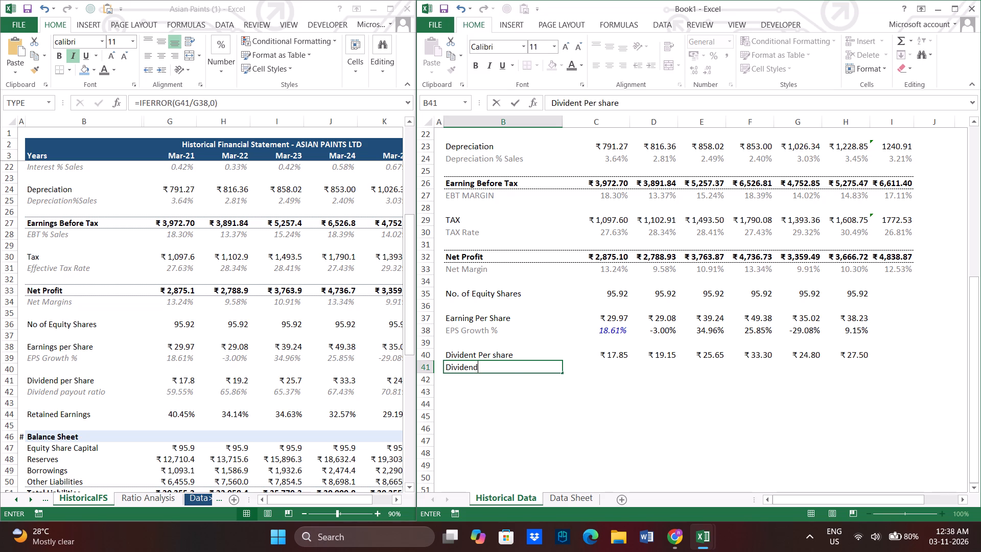
key(space)
key(BackSpace)
key(BackSpace)
key(BackSpace)
key(BackSpace)
text(ent)
text(d)
key(space)
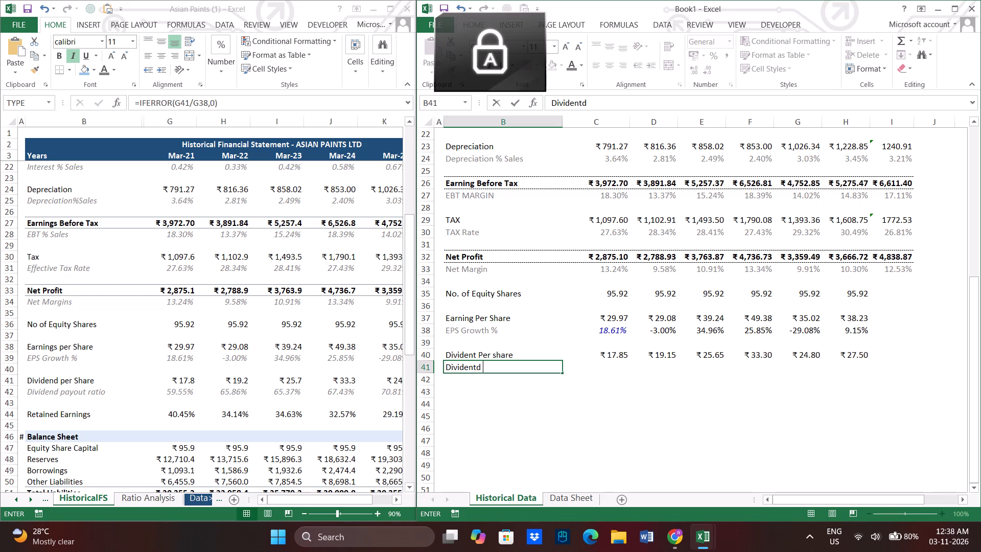
key(BackSpace)
key(BackSpace)
key(BackSpace)
key(BackSpace)
key(BackSpace)
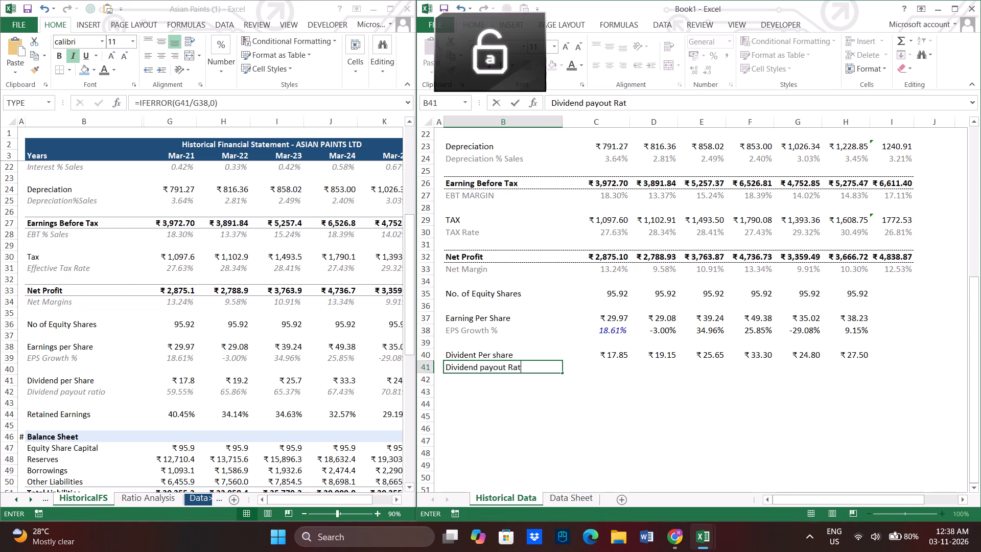
key(Right)
key(Right)
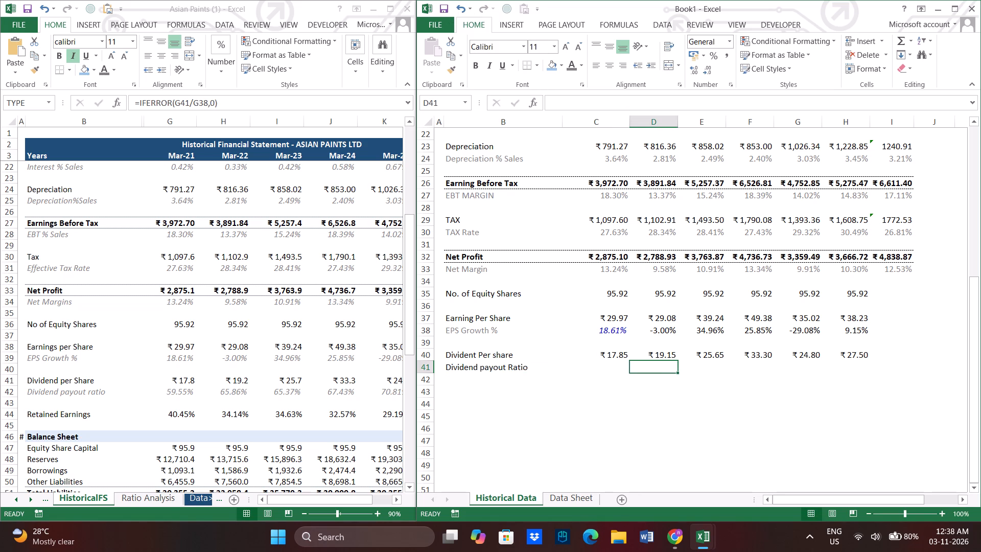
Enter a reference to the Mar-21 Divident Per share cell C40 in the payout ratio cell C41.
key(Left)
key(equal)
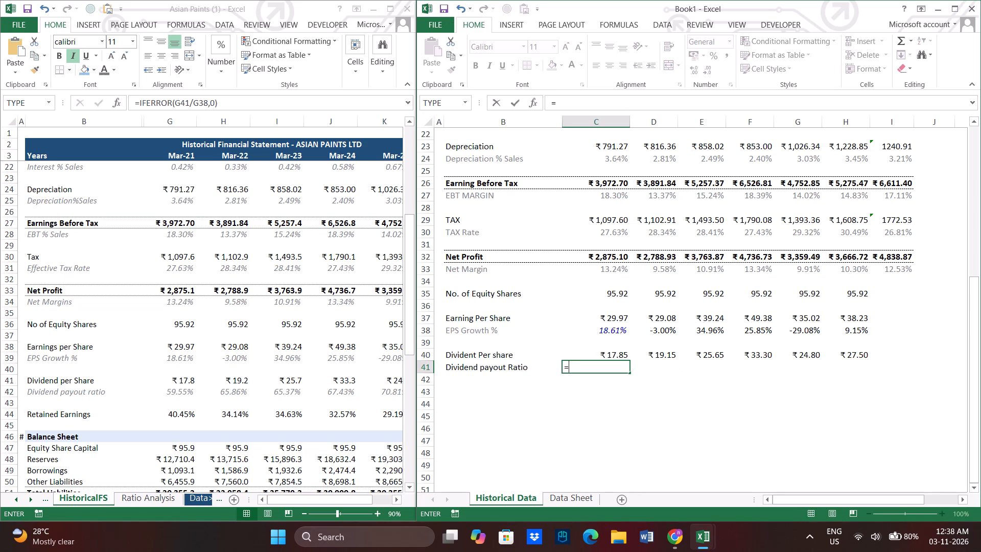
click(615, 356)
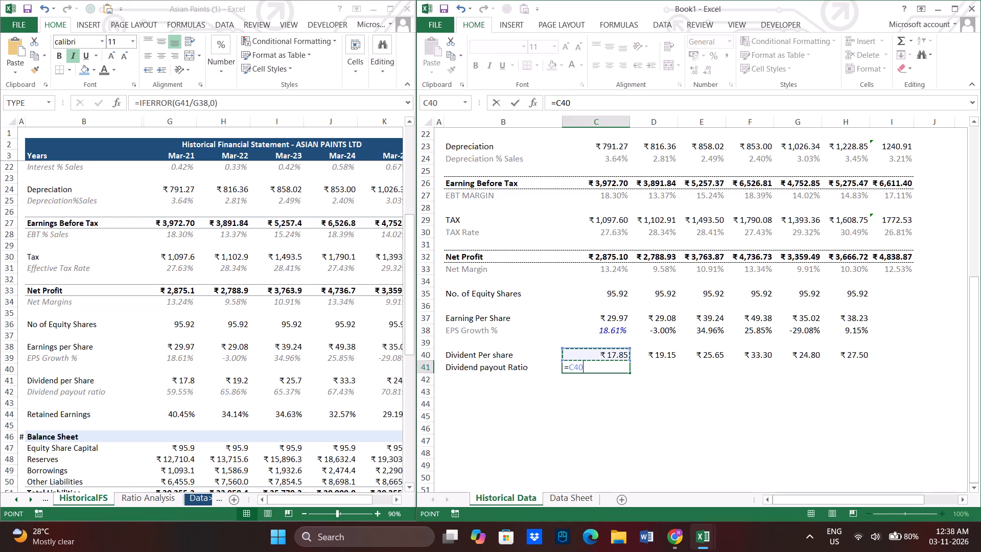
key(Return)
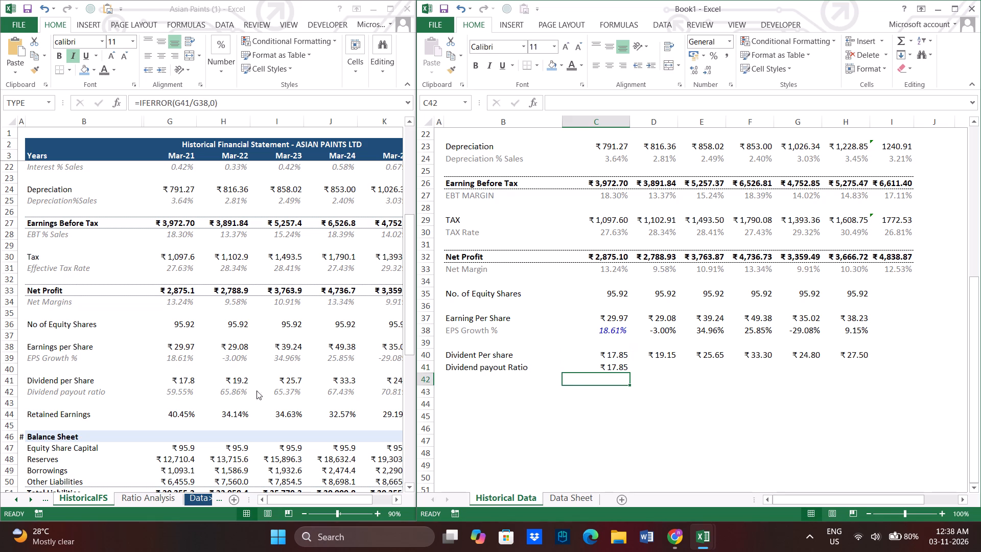
Check the HistoricalFS payout ratio formula in G42, and enter Earning Per Share C37 divided by Divident Per share C40 in C41.
click(178, 387)
double_click(177, 387)
click(182, 393)
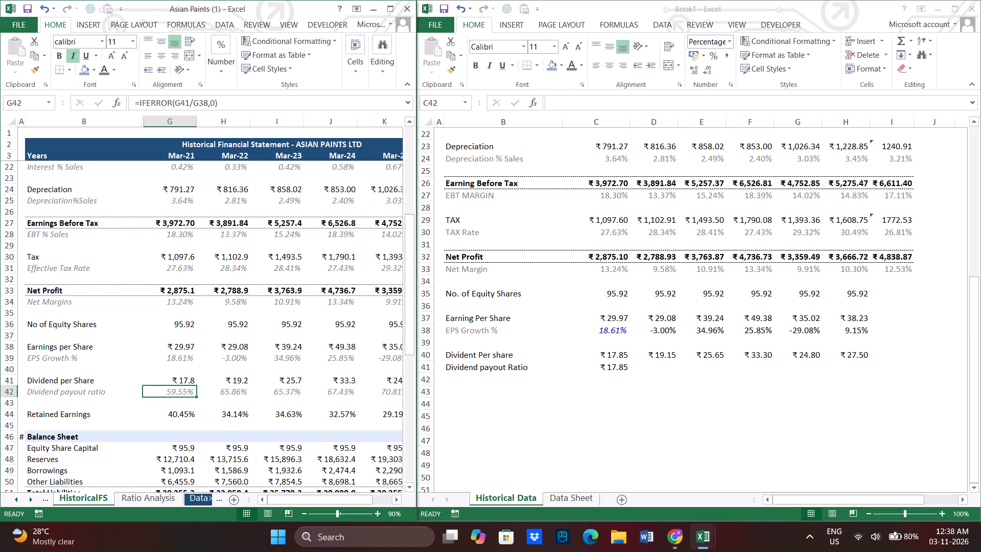
click(182, 393)
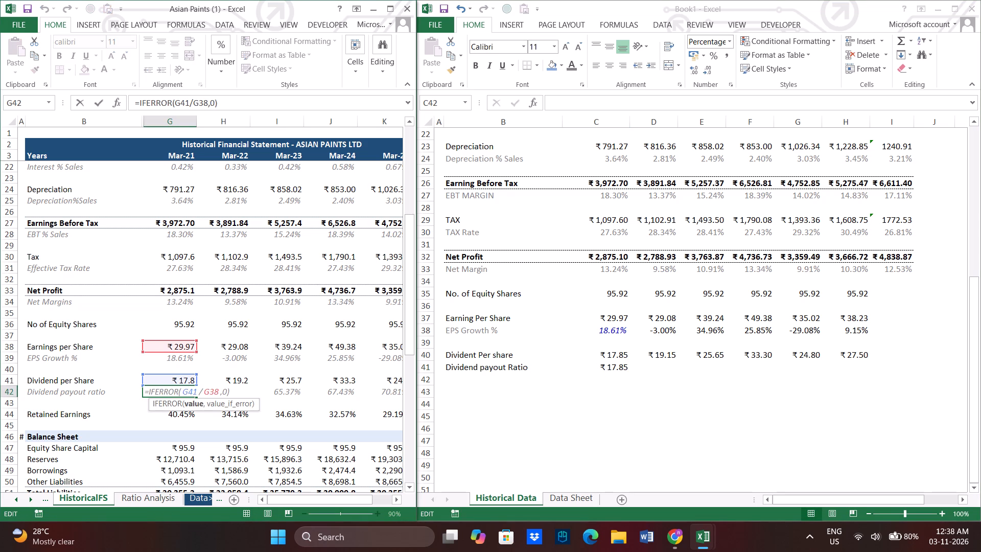
key(Return)
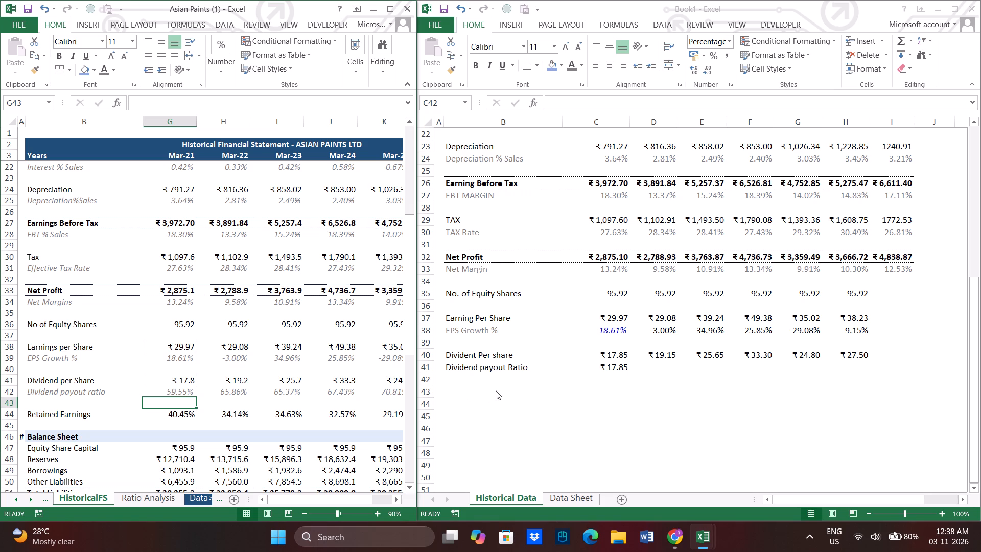
double_click(601, 365)
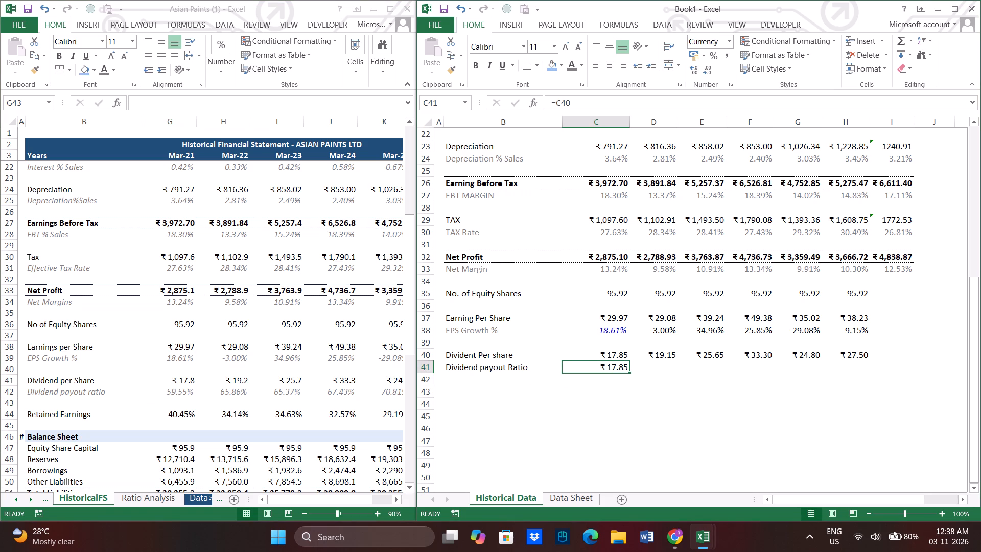
key(equal)
click(612, 322)
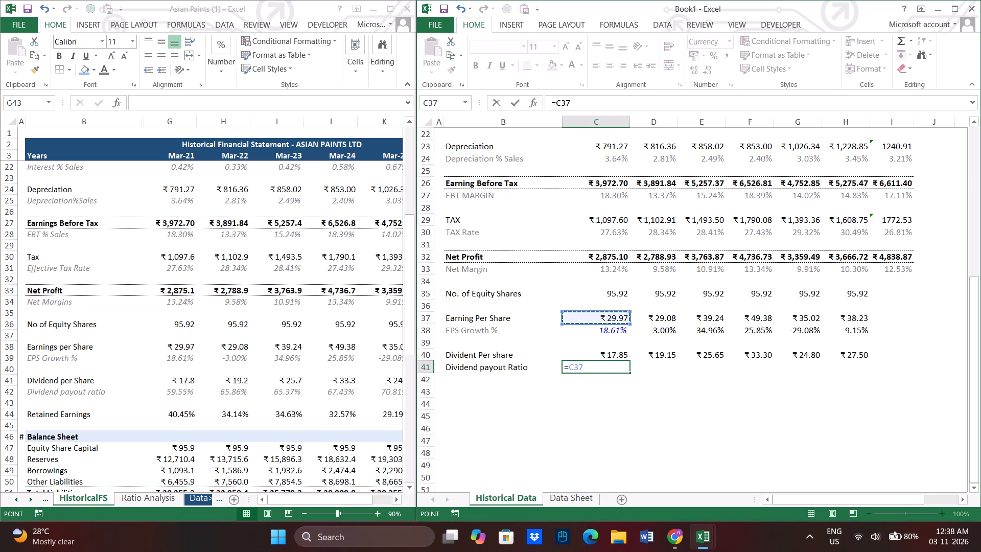
key(slash)
click(612, 351)
key(Return)
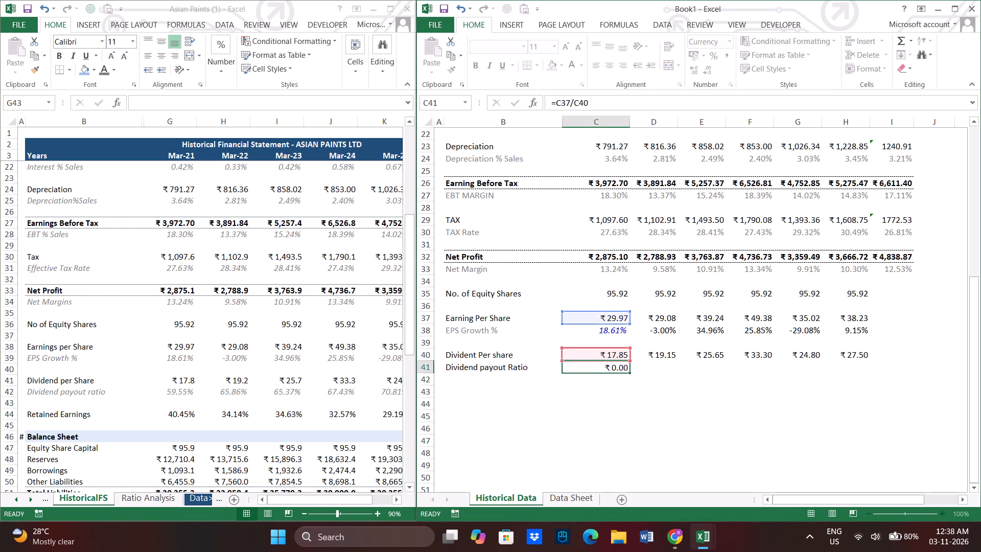
Copy the Dividend payout Ratio formula from C41 across to the Mar-25 column, G41.
key(Up)
key(ctrl+c)
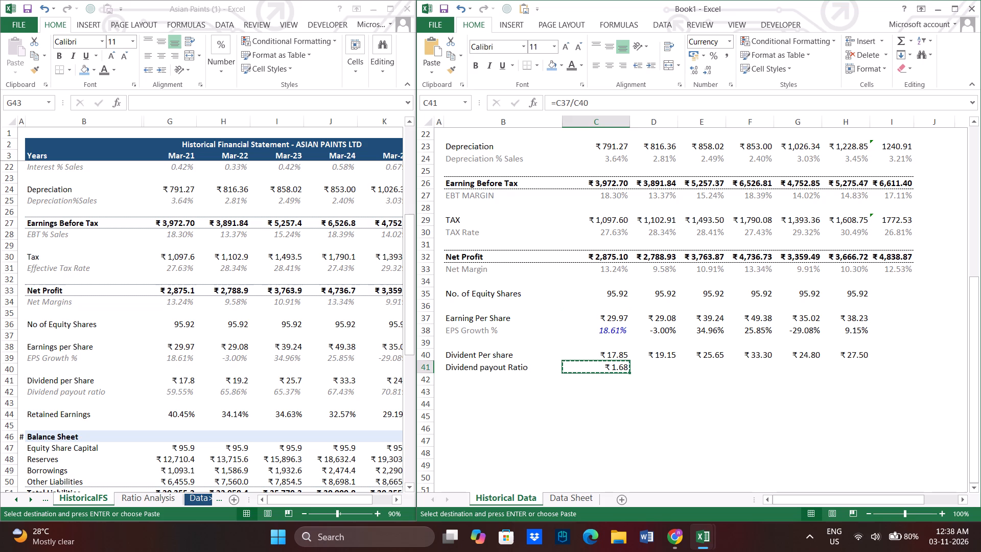
key(shift+Right)
key(shift+Right)
key(shift+Right)
key(shift+Right)
key(ctrl+v)
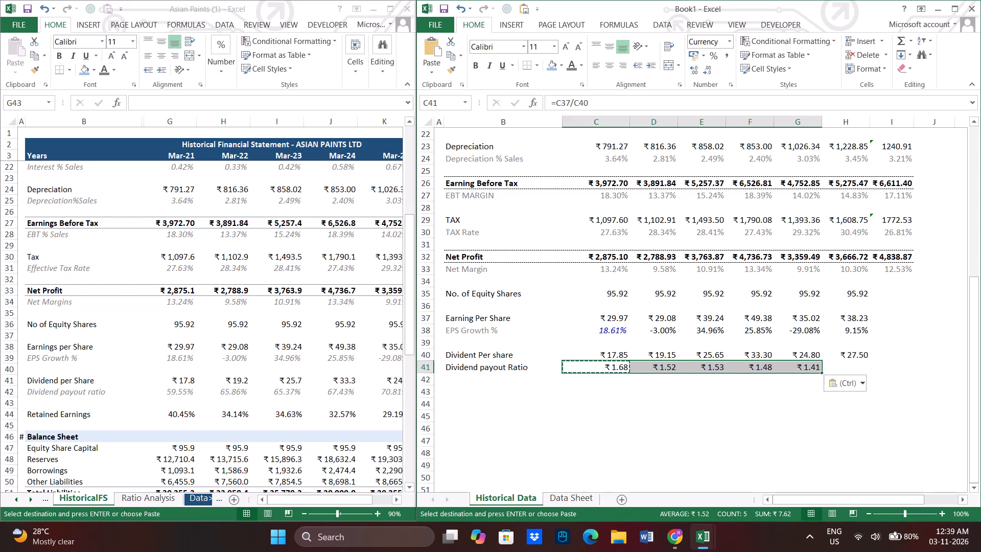
Subtract 1 in the Mar-21 Dividend payout Ratio formula in C41, making it =C37/C40-1.
triple_click(616, 372)
click(614, 369)
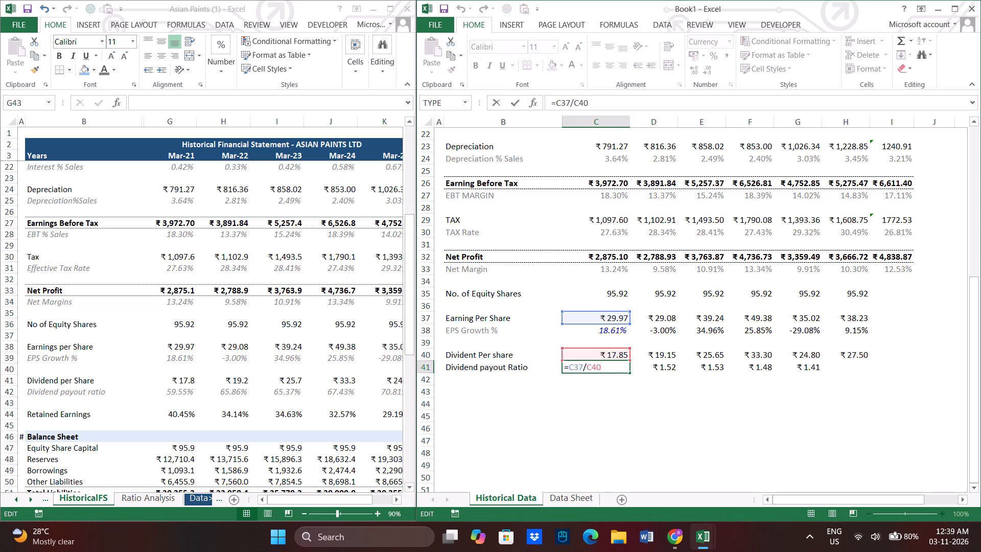
text(-1)
key(Return)
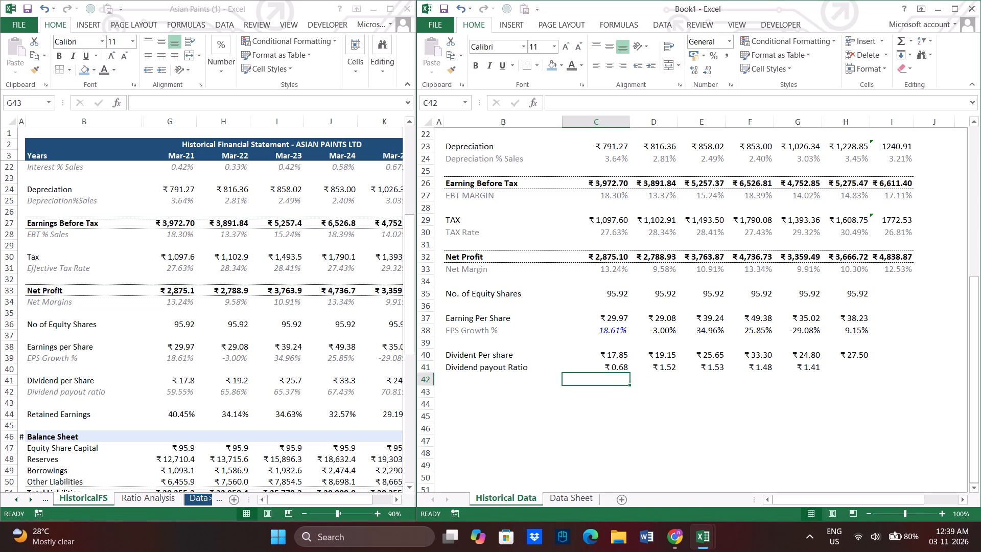
Compare the Mar-21 Dividend payout Ratio formula in C41 with the HistoricalFS growth and payout formulas in G39 and G42.
click(619, 367)
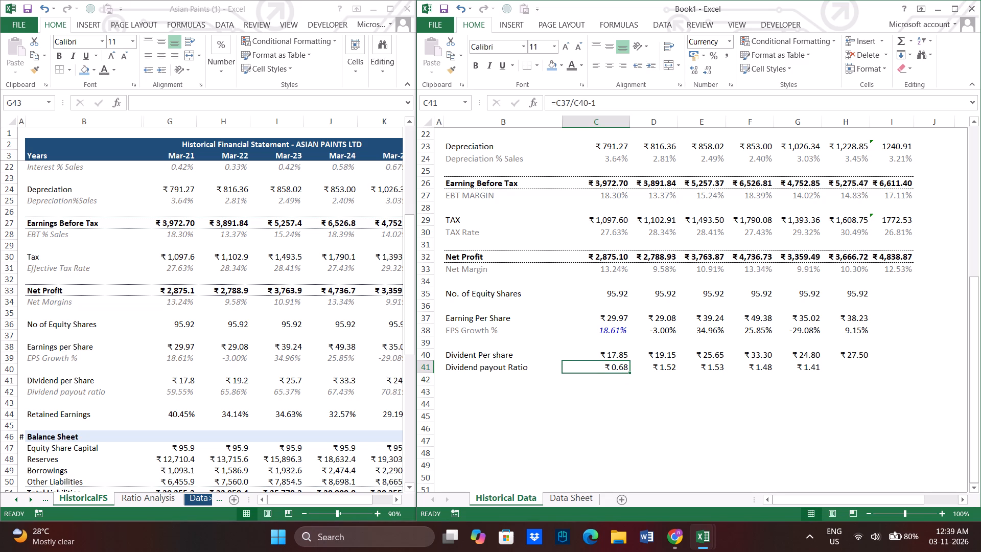
double_click(612, 366)
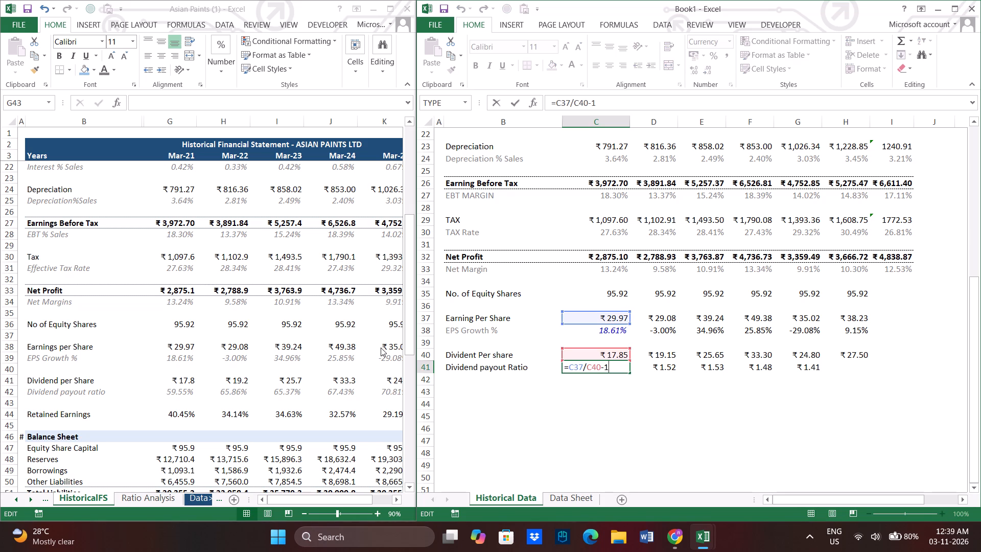
key(Return)
key(backslash)
double_click(176, 354)
double_click(176, 354)
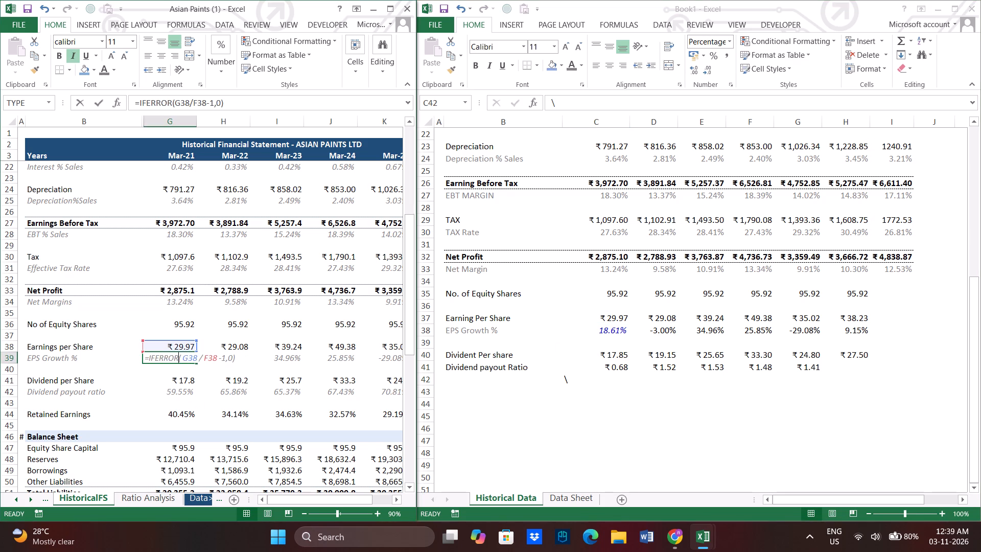
key(Return)
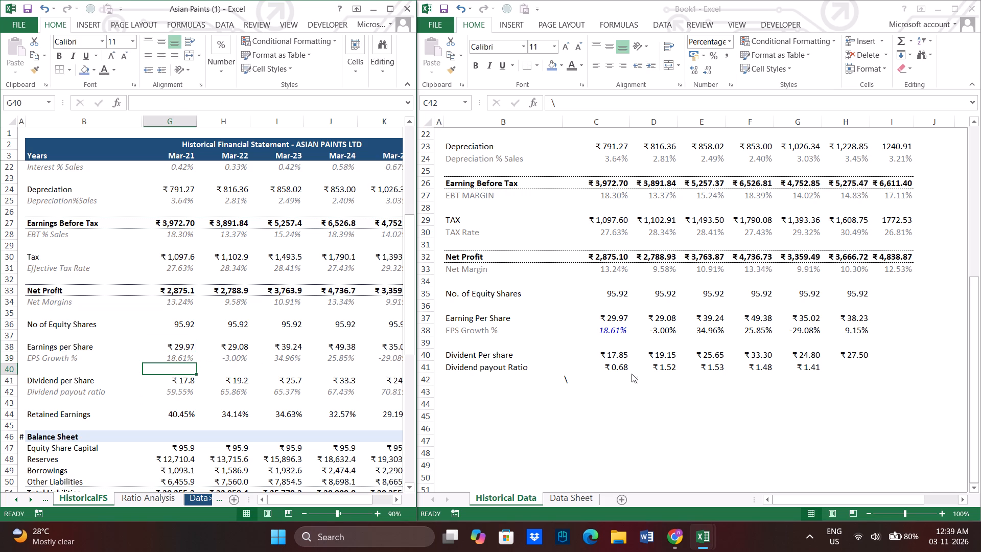
triple_click(613, 360)
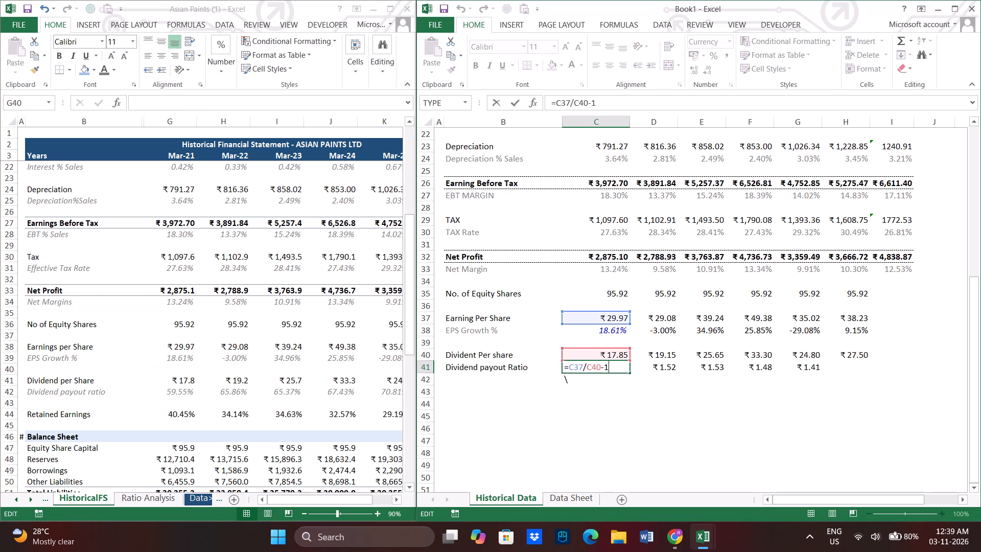
click(571, 377)
key(BackSpace)
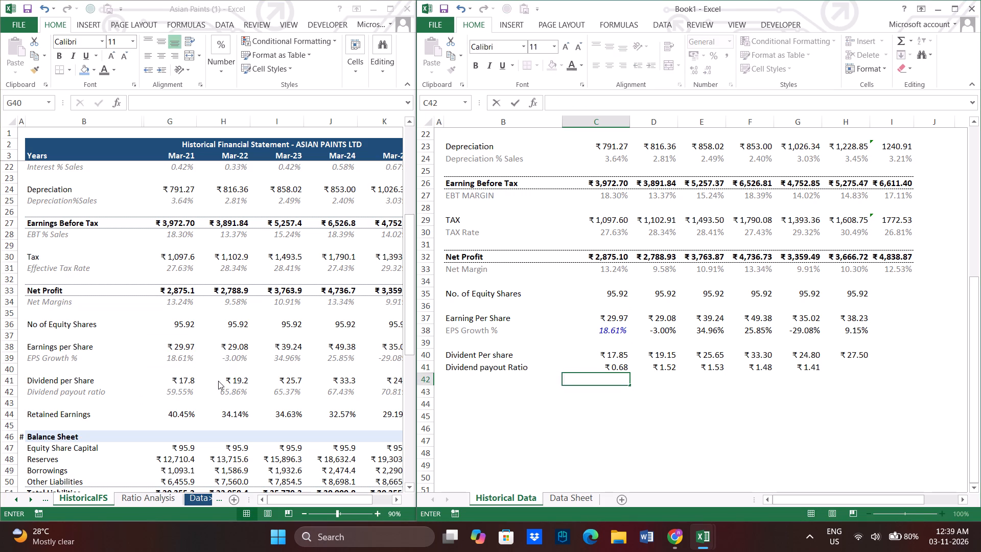
triple_click(175, 390)
click(174, 390)
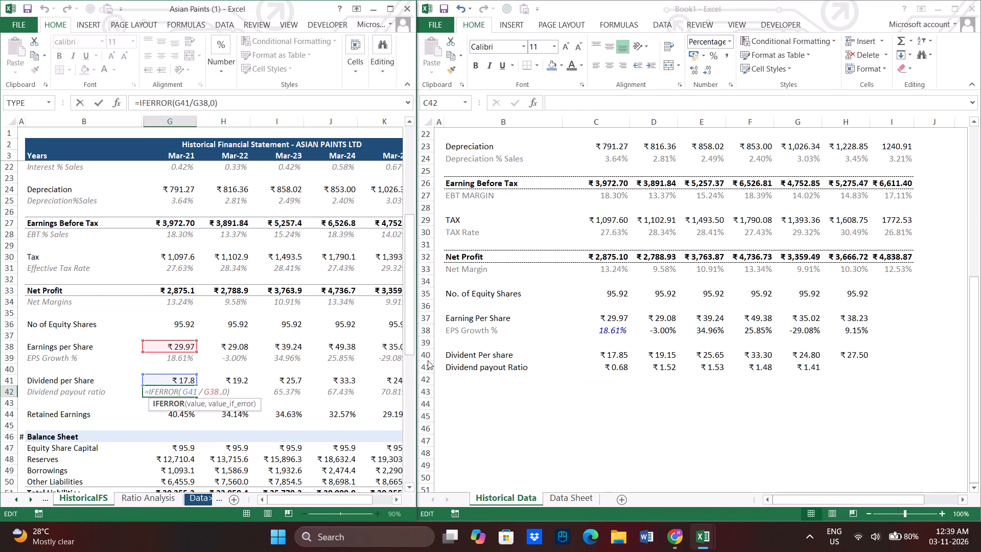
key(Return)
double_click(619, 352)
double_click(619, 352)
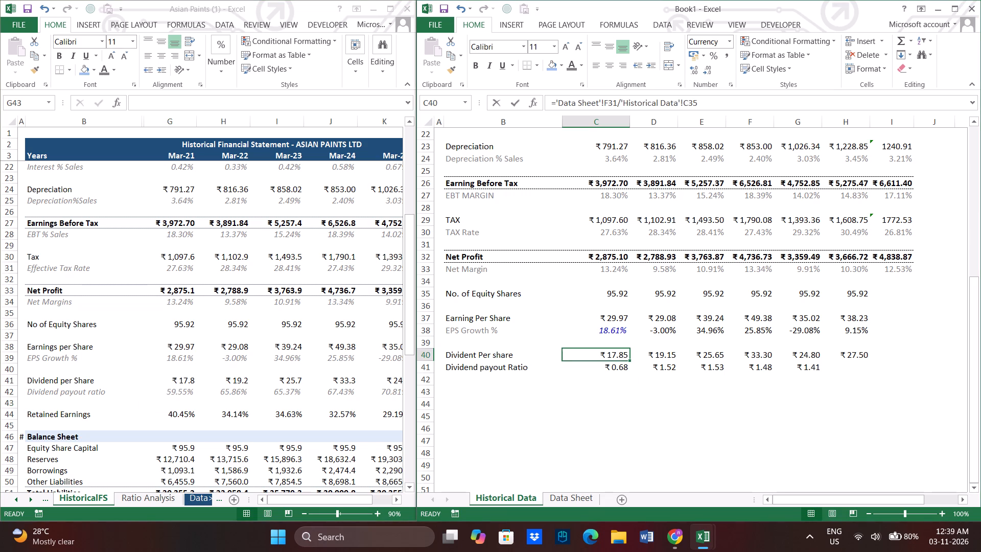
key(Return)
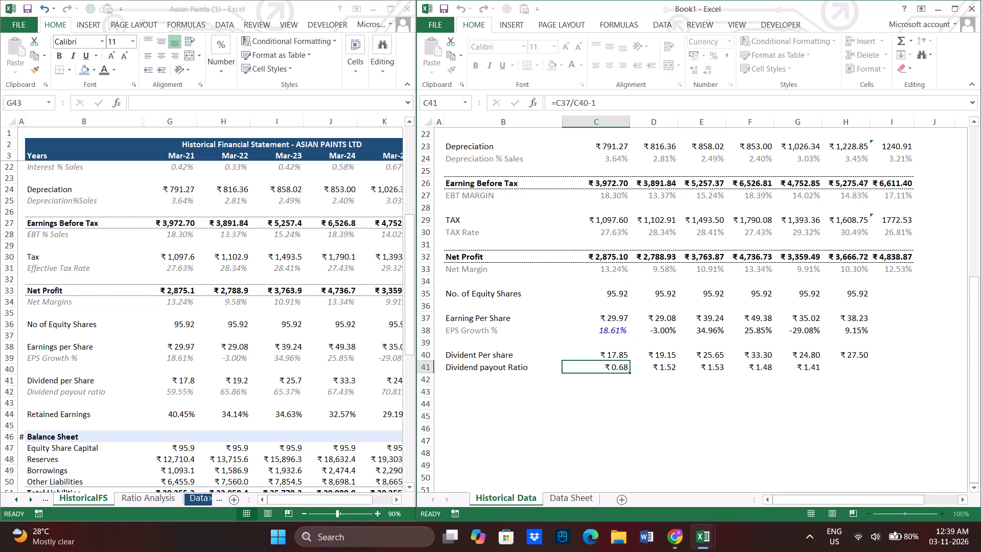
Replace the Mar-21 Dividend payout Ratio formula in C41 with Divident Per share divided by Earning Per Share, =C40/C37.
double_click(614, 367)
key(BackSpace)
key(BackSpace)
key(BackSpace)
key(BackSpace)
key(BackSpace)
key(BackSpace)
key(BackSpace)
key(BackSpace)
key(BackSpace)
key(BackSpace)
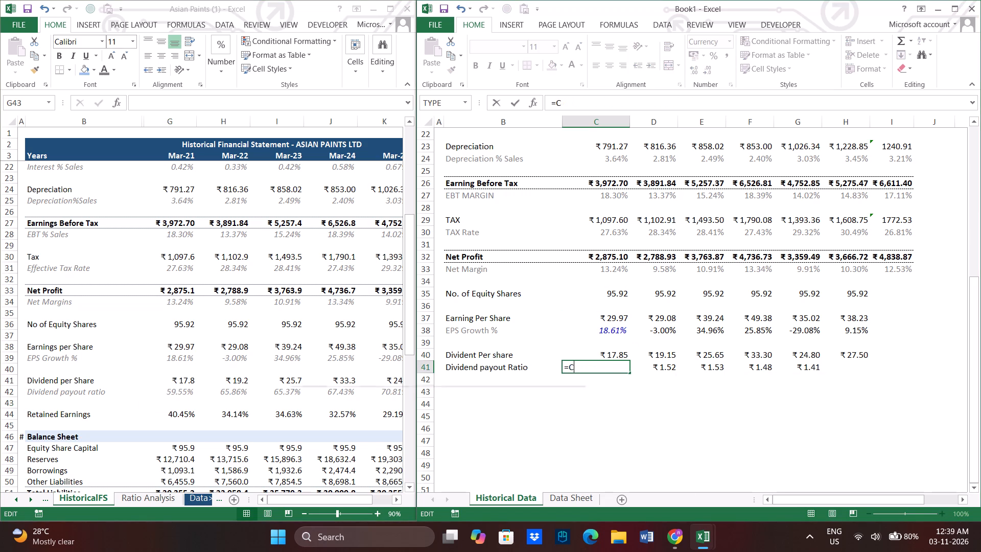
key(BackSpace)
click(624, 351)
key(slash)
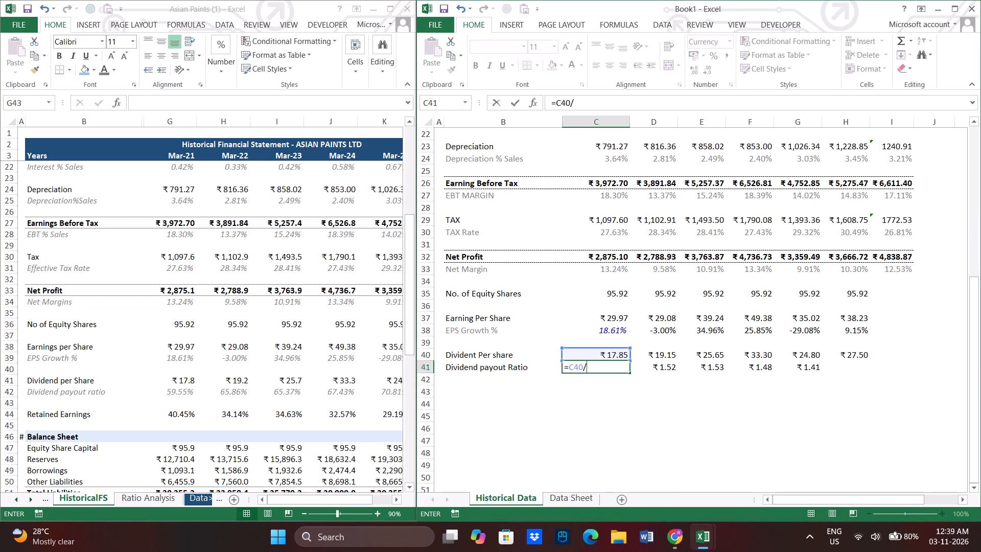
key(BackSpace)
key(BackSpace)
key(BackSpace)
key(BackSpace)
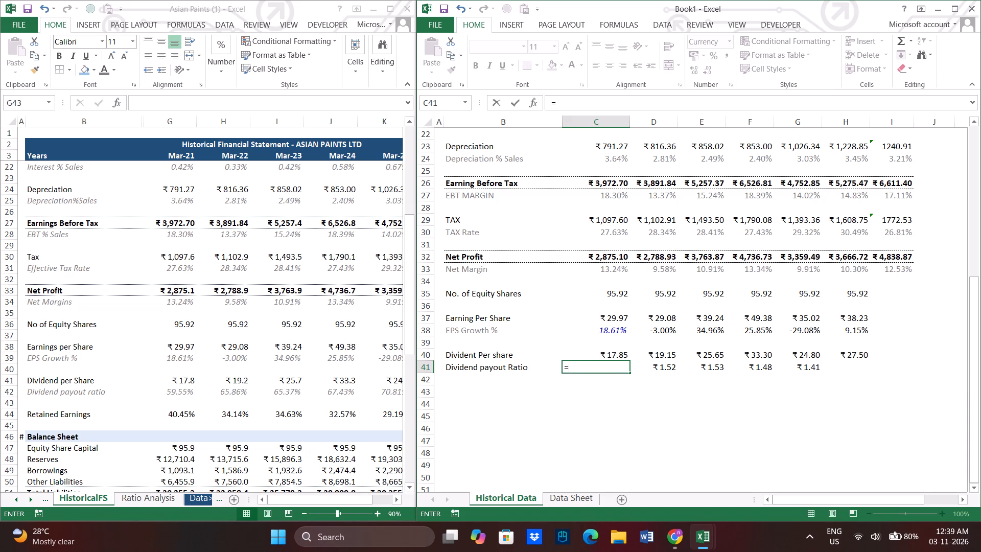
click(614, 353)
key(slash)
click(614, 318)
key(Return)
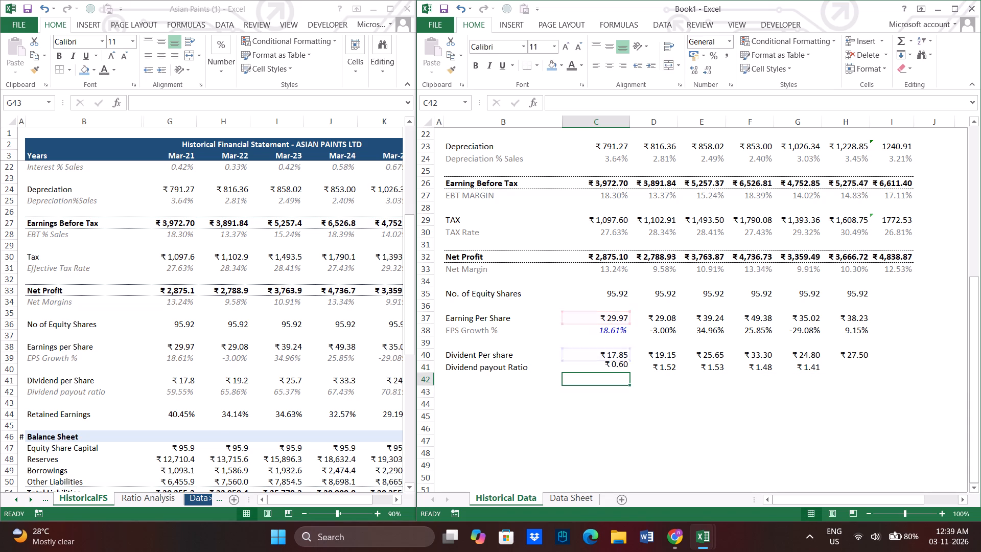
Copy the Dividend payout Ratio formula from C41 across the row through H41.
drag(603, 369, 645, 366)
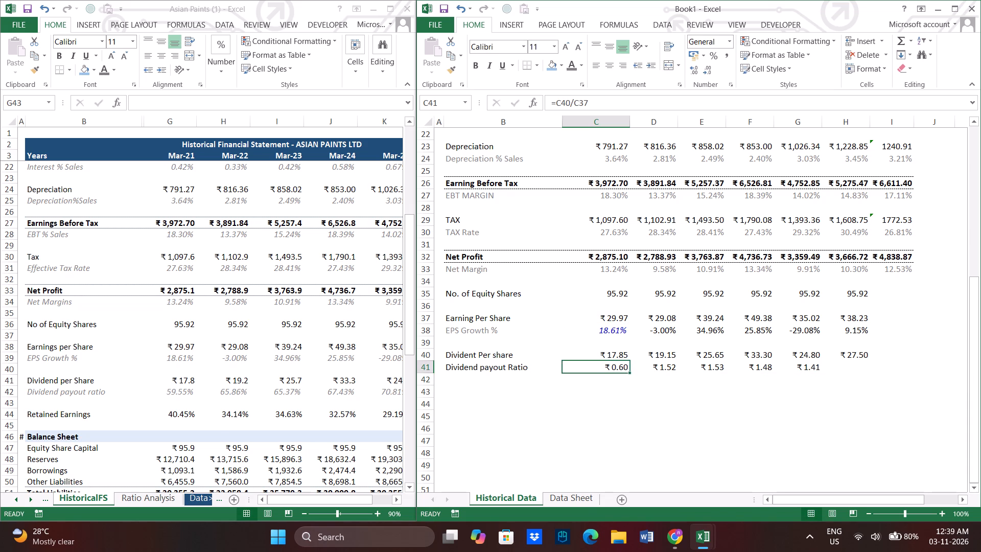
drag(645, 366, 812, 365)
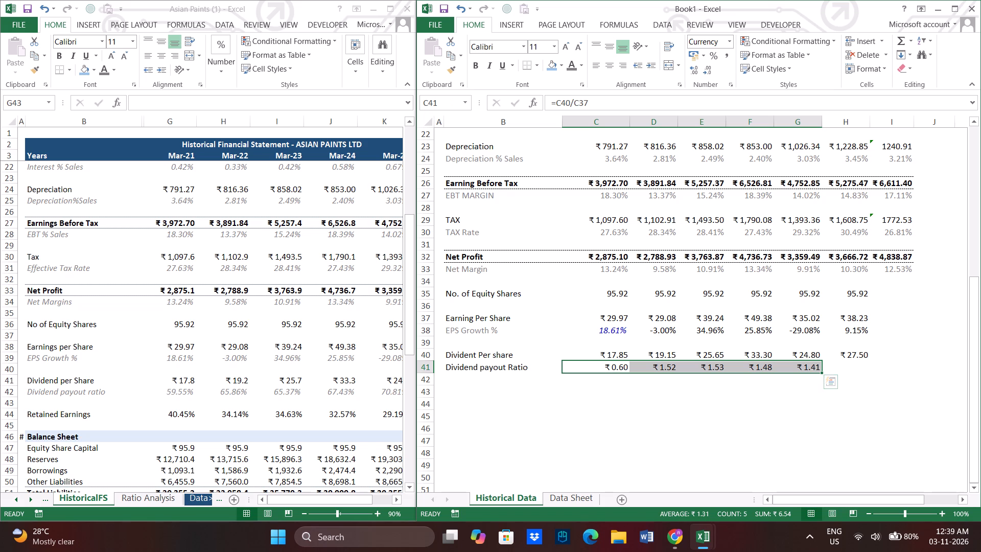
click(589, 360)
click(600, 366)
click(622, 388)
click(616, 372)
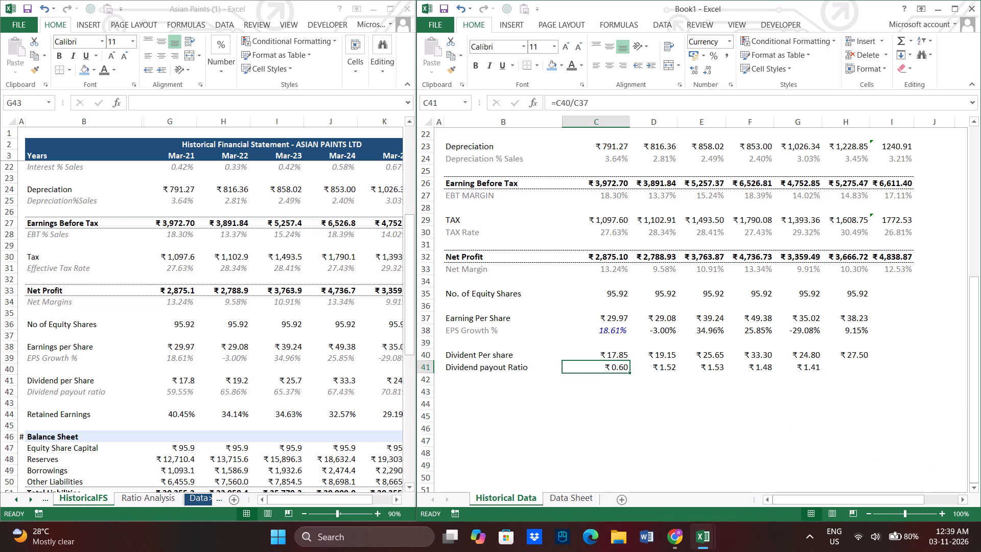
key(ctrl+c)
key(shift+Right)
key(shift+Right)
key(shift+Right)
key(shift+Right)
key(shift+Right)
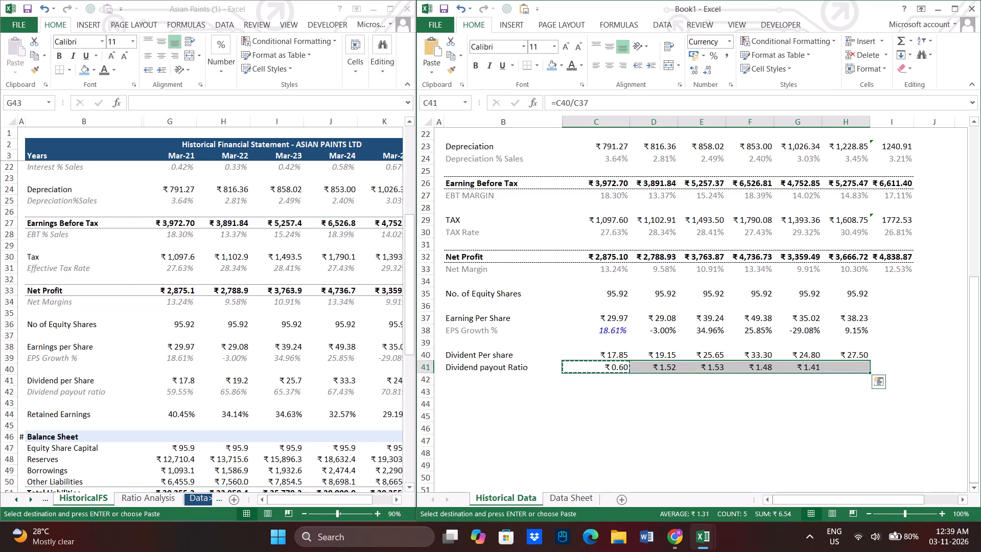
key(ctrl+v)
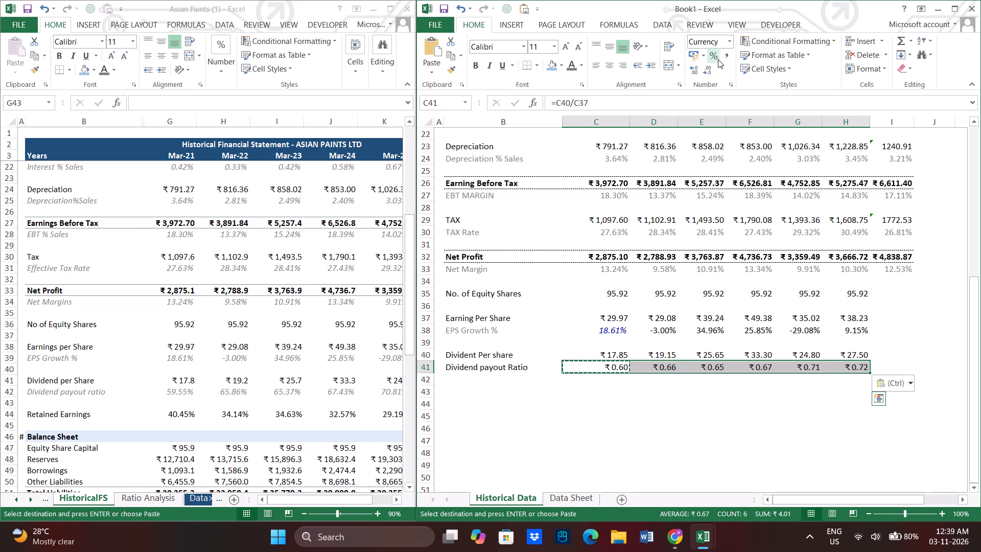
Format the Dividend payout Ratio values in C41:H41 as percentages with two decimal places.
click(717, 58)
click(697, 73)
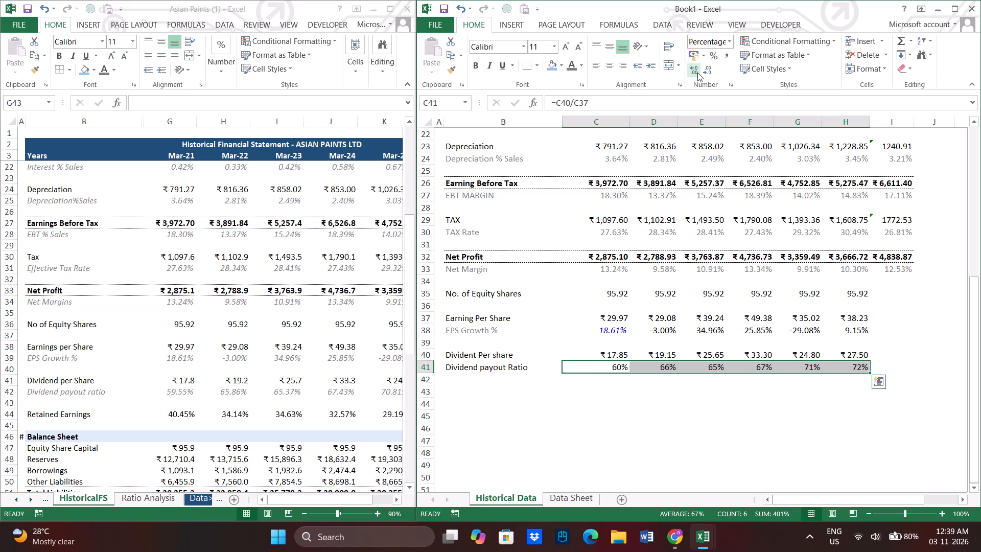
click(697, 73)
click(695, 415)
Set the font colour of the Dividend payout Ratio row, B41:H41, to grey.
drag(475, 371, 477, 371)
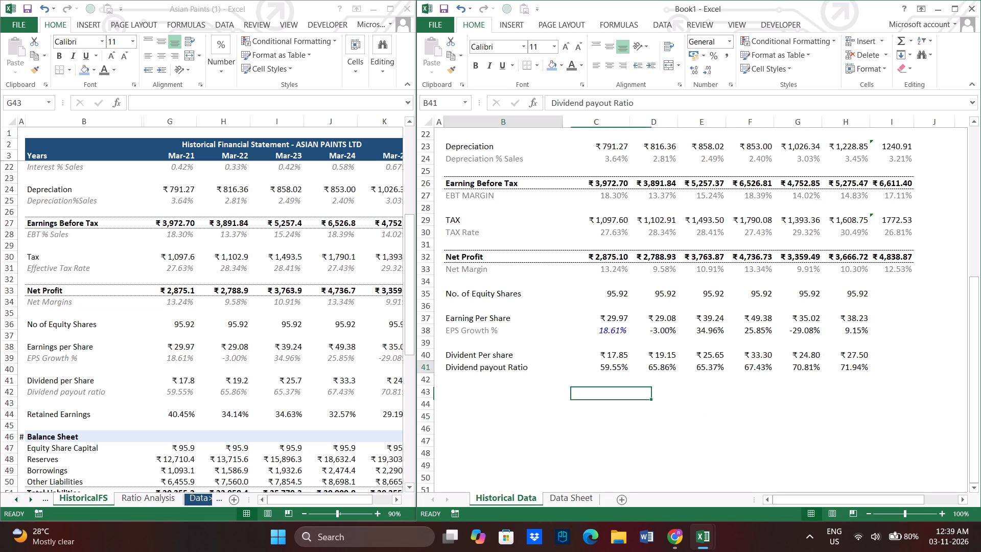
drag(477, 371, 850, 364)
click(579, 66)
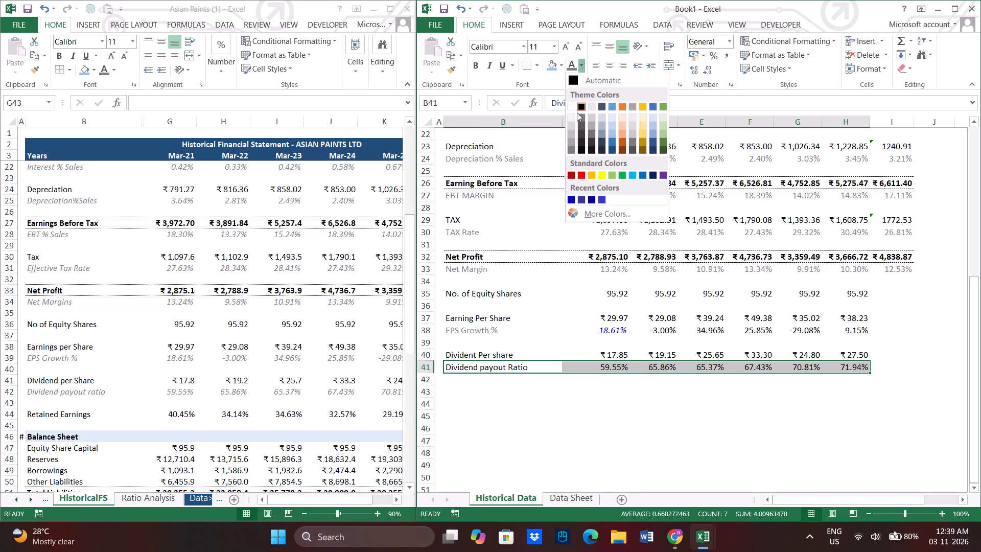
click(570, 151)
click(612, 364)
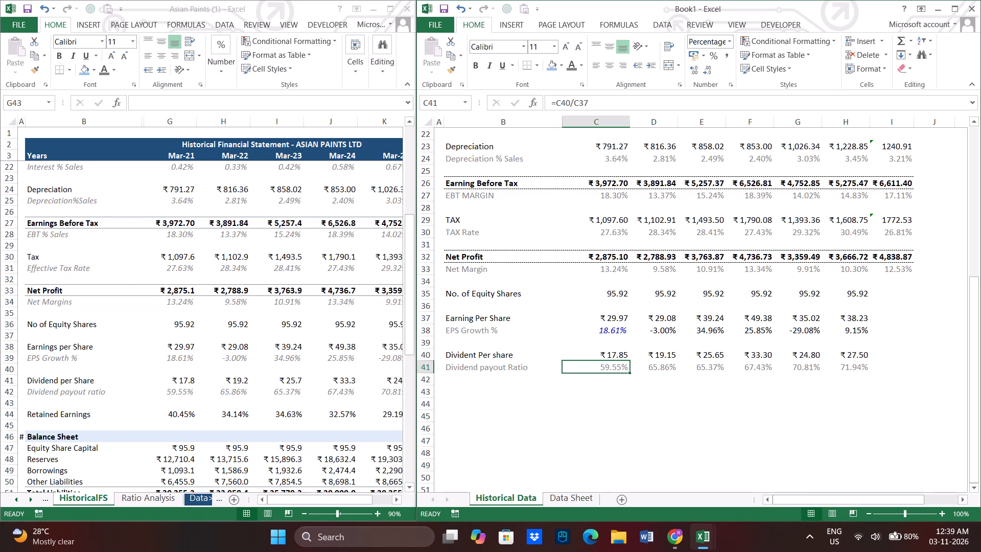
Enter the row label Retained Earning in B43, below the payout ratio row.
click(493, 396)
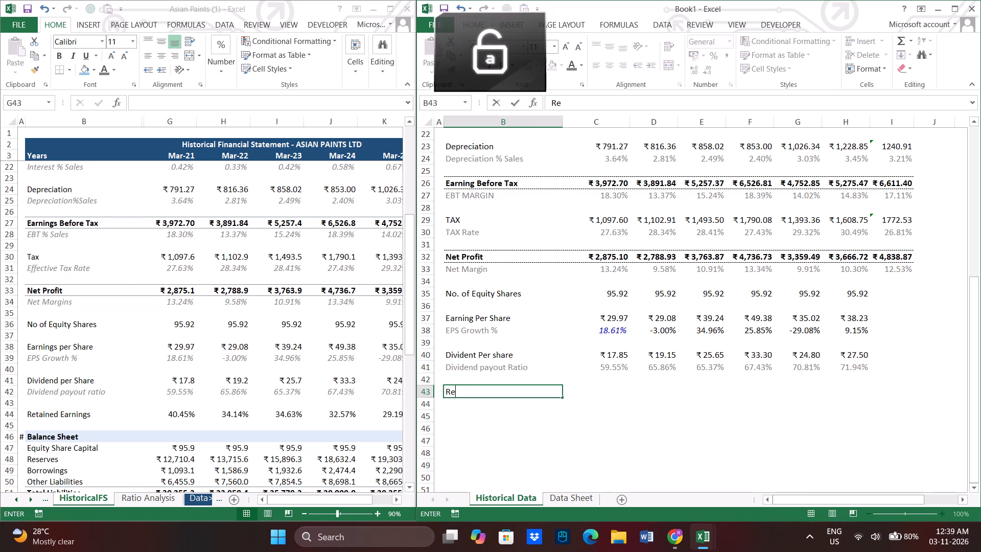
key(BackSpace)
key(BackSpace)
key(BackSpace)
key(BackSpace)
key(BackSpace)
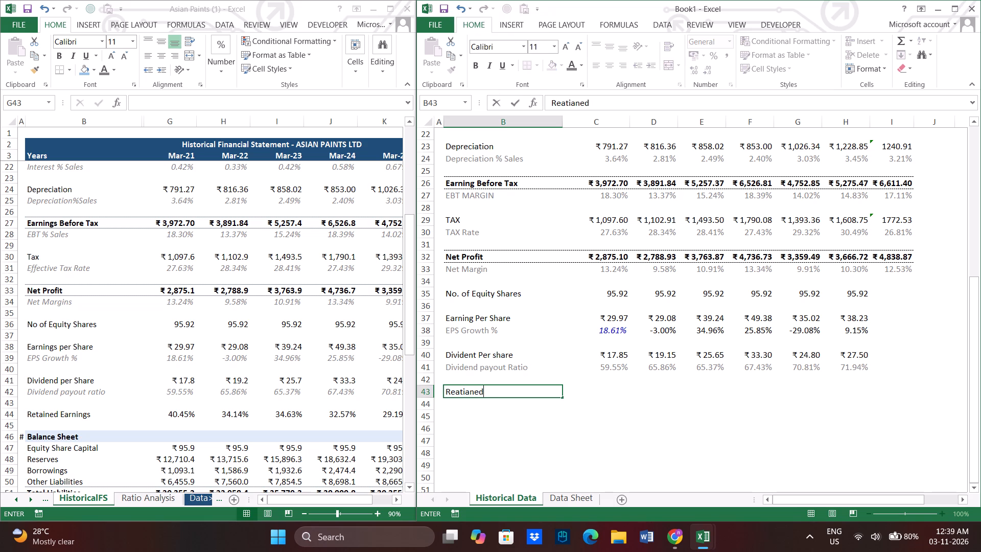
key(BackSpace)
key(BackSpace)
key(BackSpace)
text(ra)
key(BackSpace)
key(BackSpace)
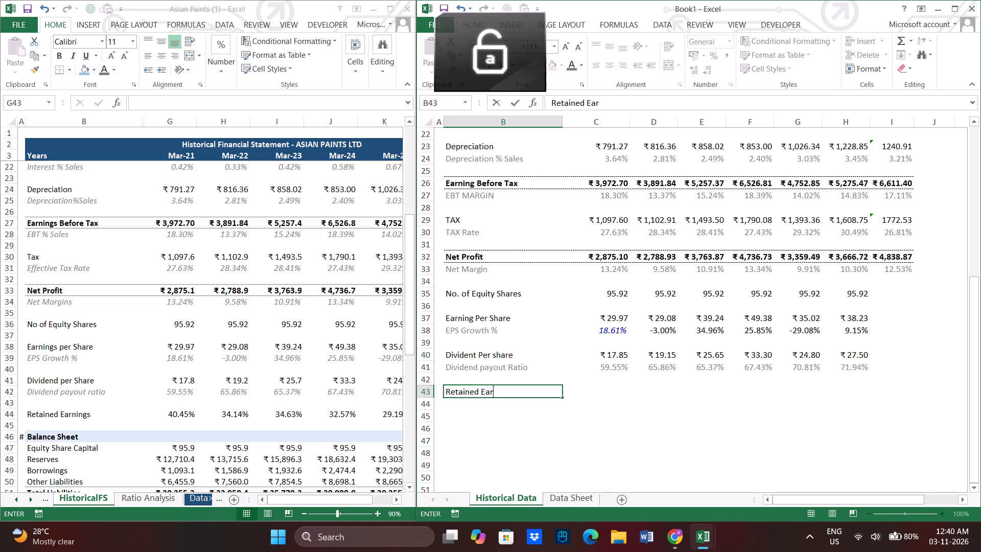
key(Right)
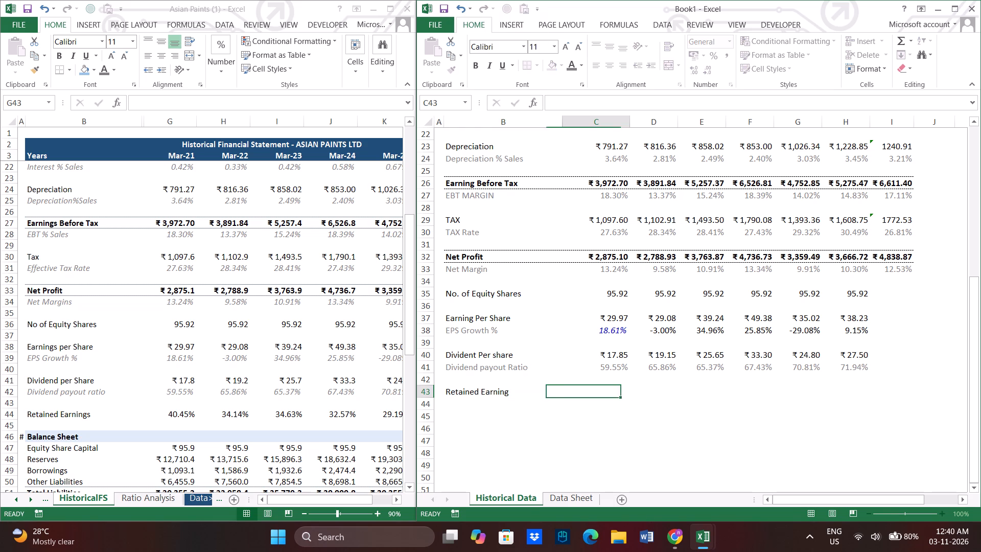
Examine the Mar-21 Retained Earnings formula in G44 of the Asian Paints (1) workbook.
key(equal)
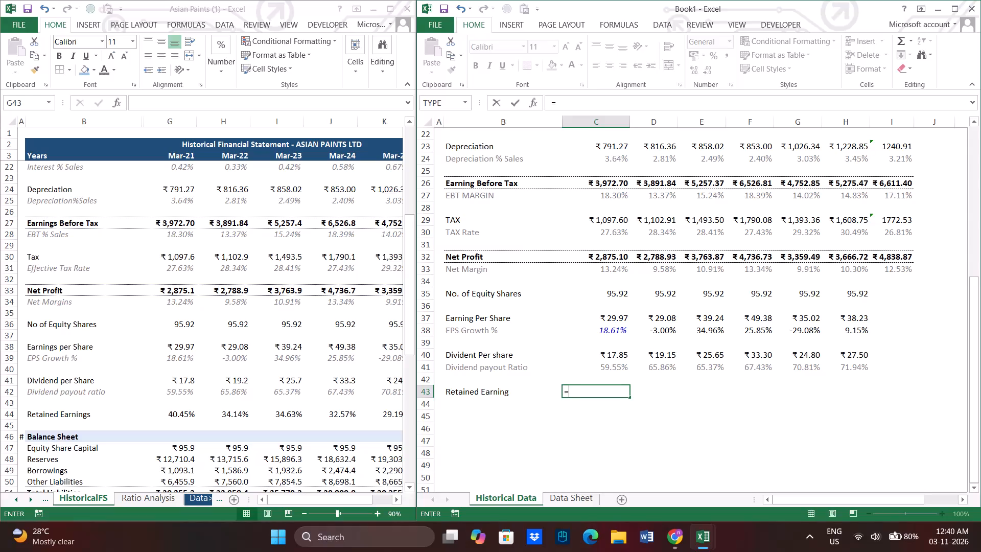
key(BackSpace)
click(189, 413)
click(189, 413)
click(189, 413)
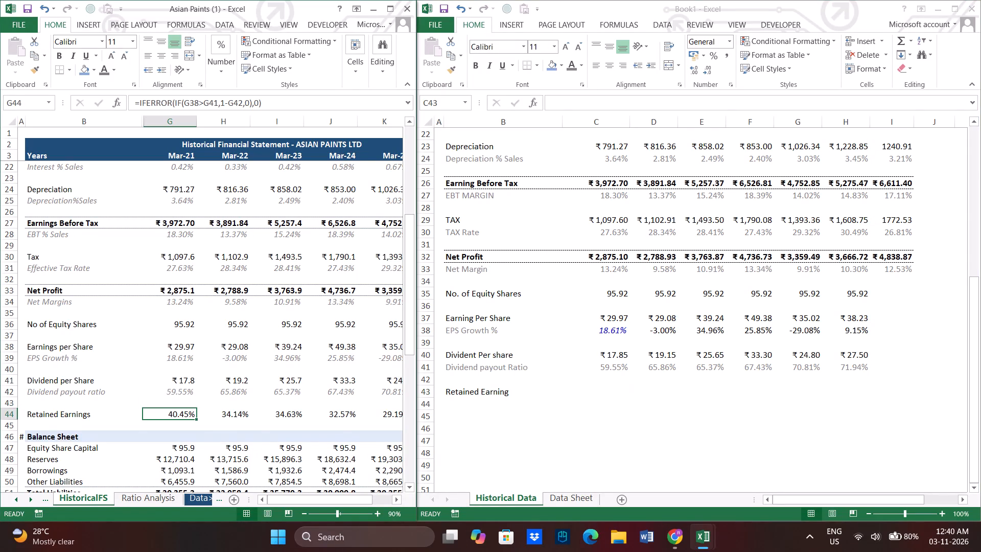
double_click(189, 413)
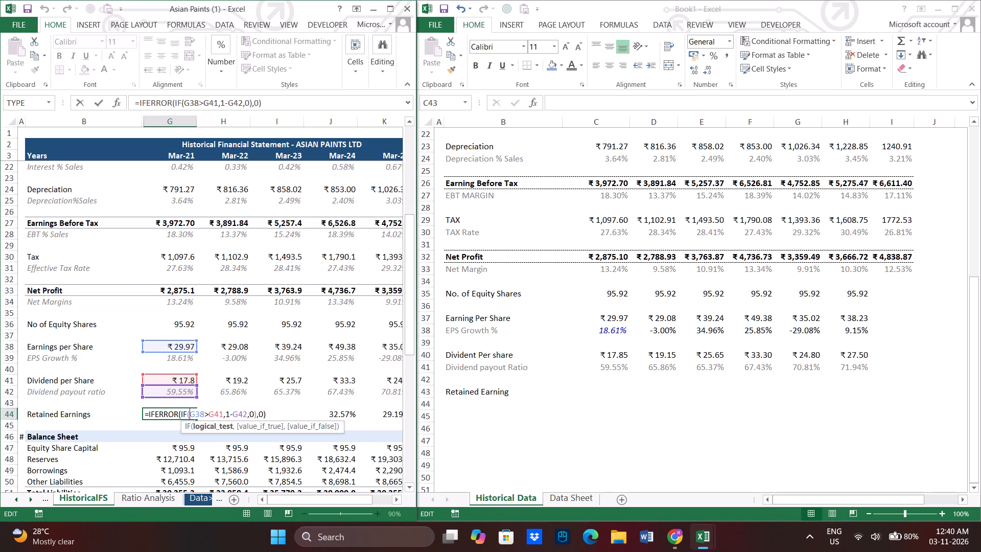
key(Return)
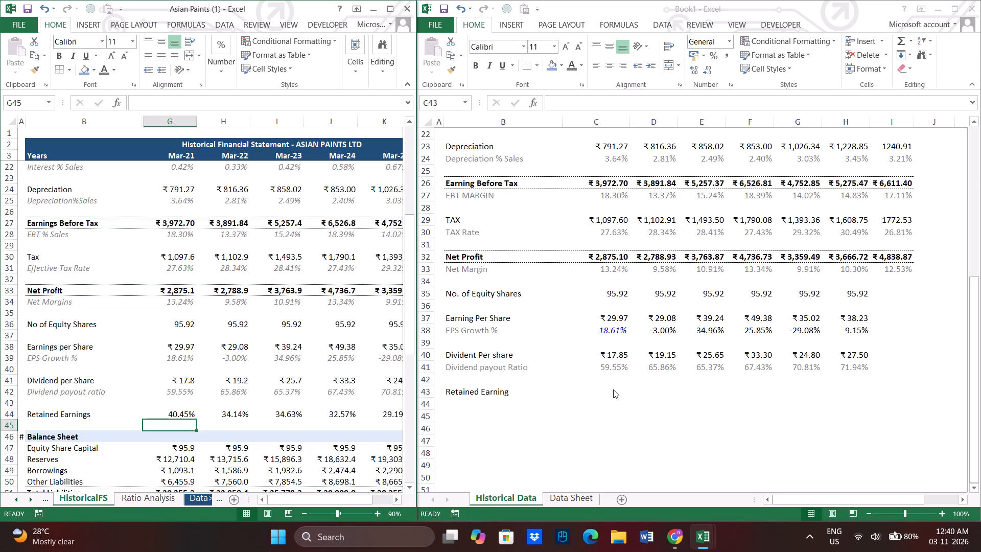
Draft the Retained Earning formula in C43 of Book1 as =iferror(if(C40>C37,1-C41,0.
double_click(613, 389)
key(equal)
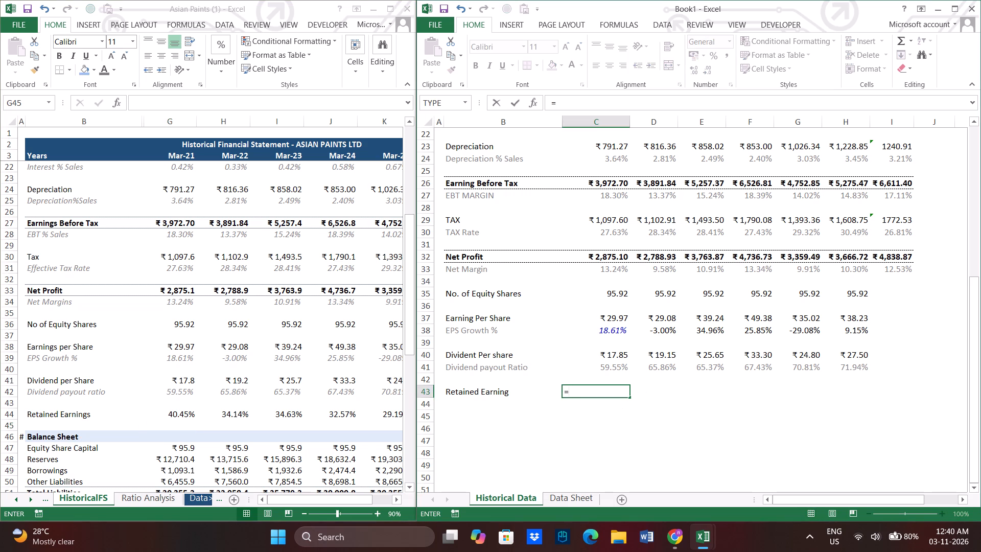
text(ifwe)
key(BackSpace)
key(BackSpace)
text(error(if)
key(shift+parenleft)
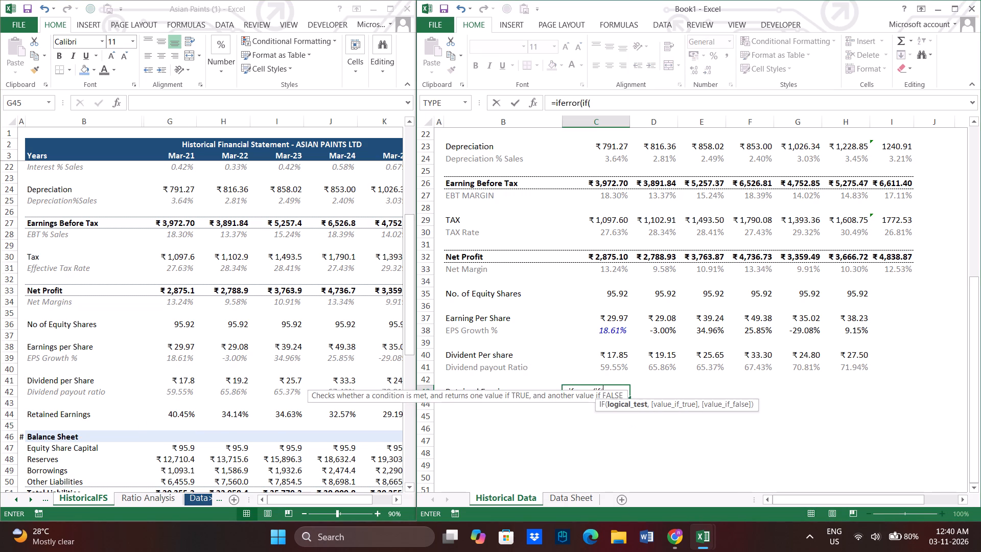
click(608, 357)
text(?-)
key(BackSpace)
key(BackSpace)
key(shift+greater)
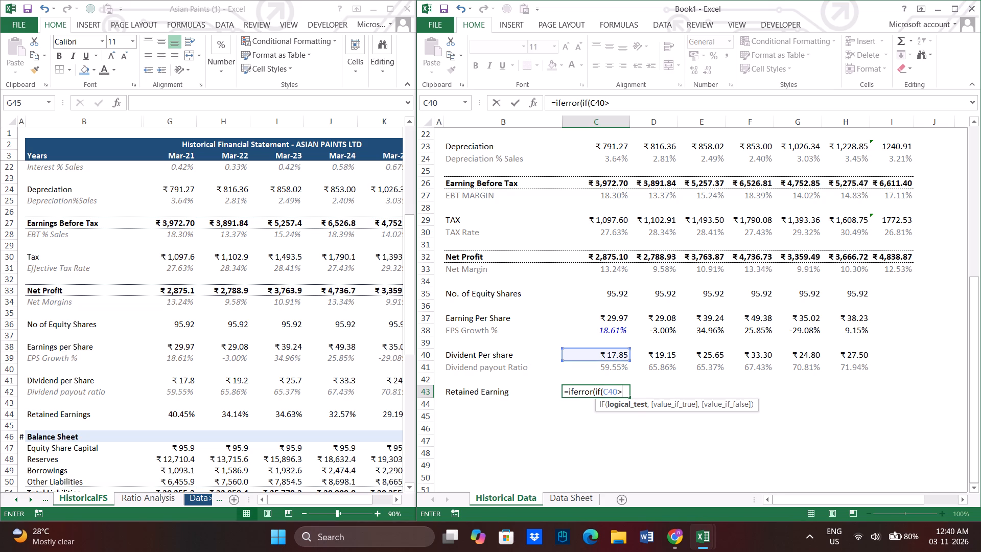
click(619, 319)
key(comma)
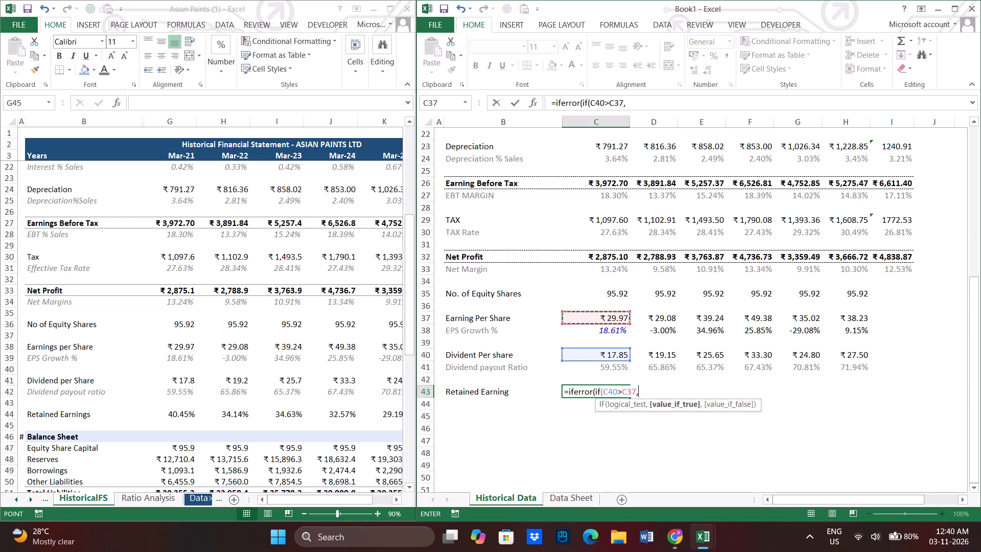
text(1-)
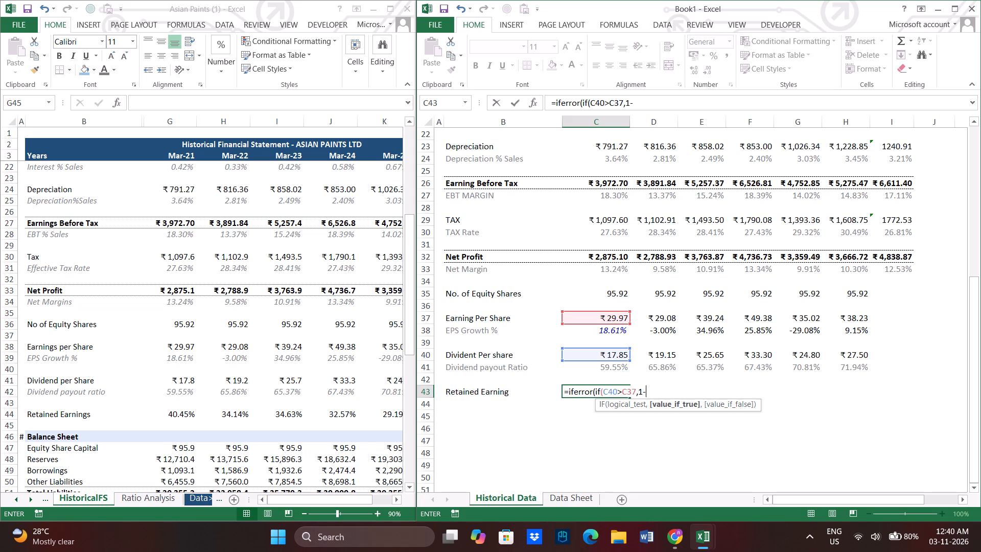
click(611, 366)
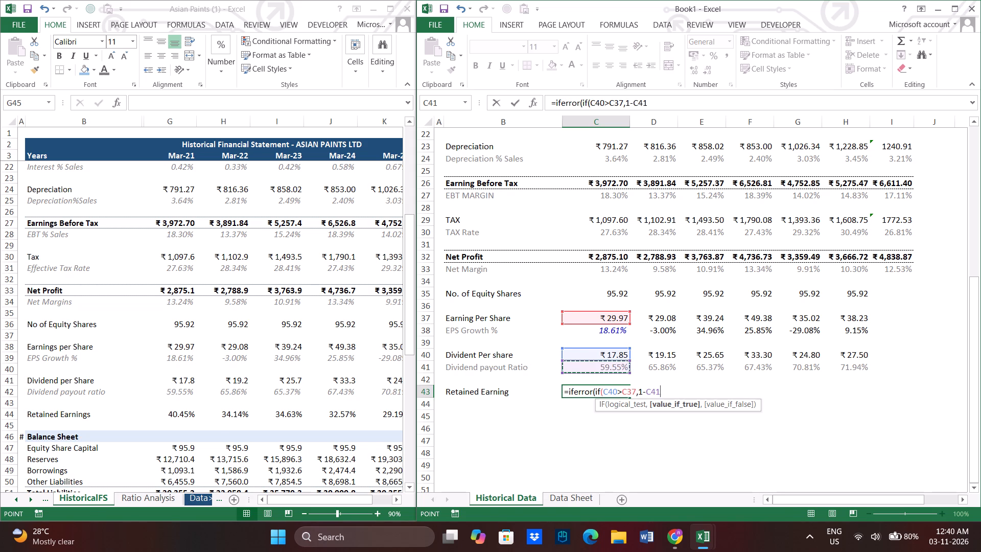
text(,0)
key(Return)
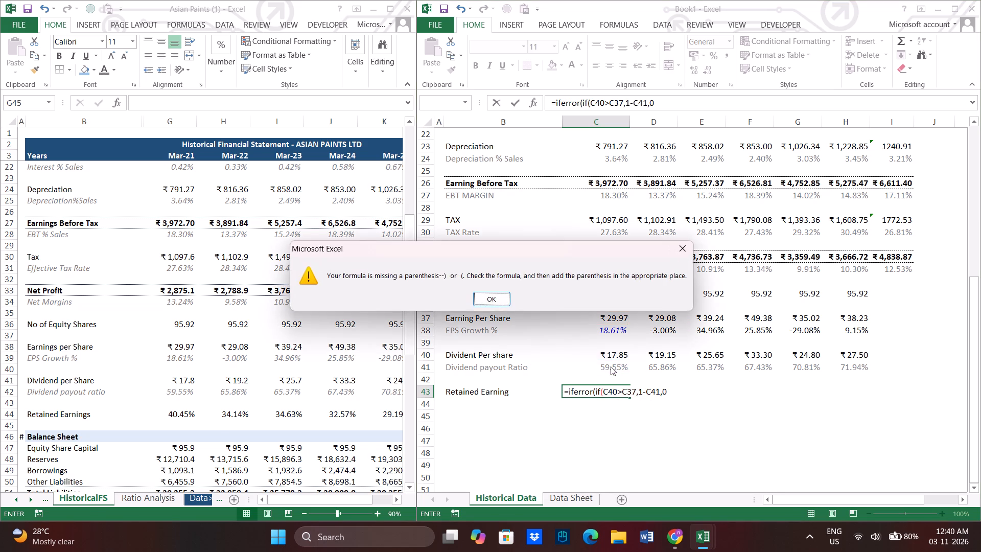
key(Return)
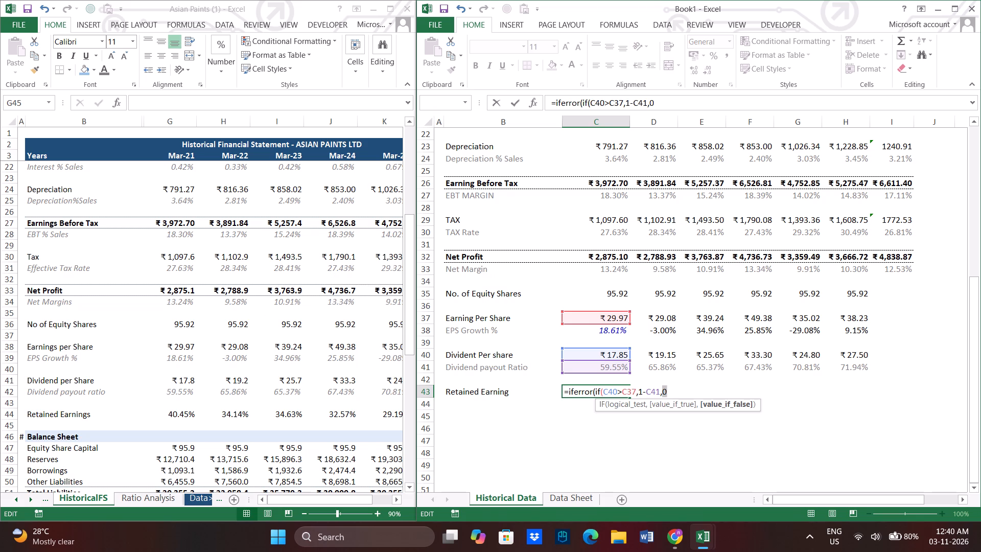
Try to close the draft formula in C43 as =iferror(if(C40>C37,1-C41)0.
key(BackSpace)
key(BackSpace)
key(shift+parenright)
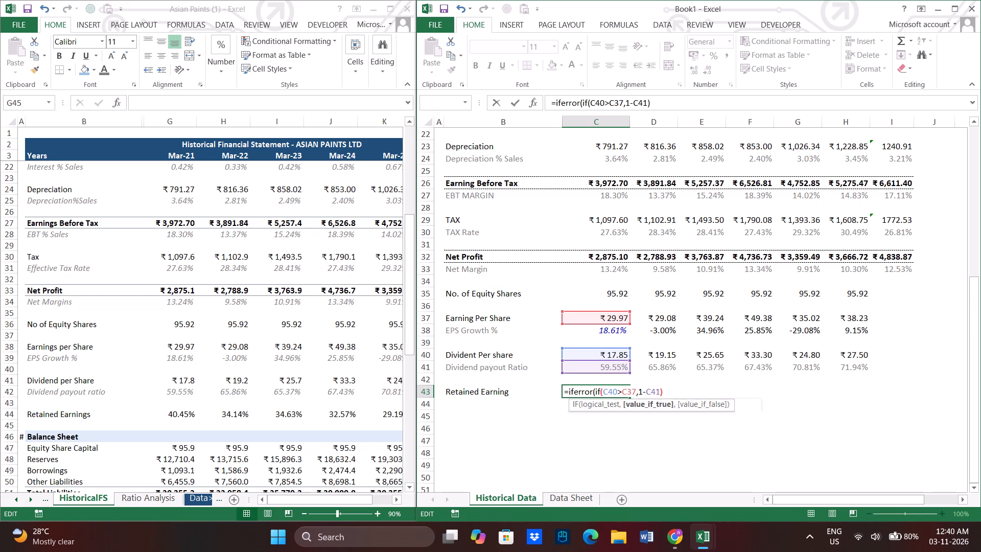
key(0)
key(Return)
key(Return)
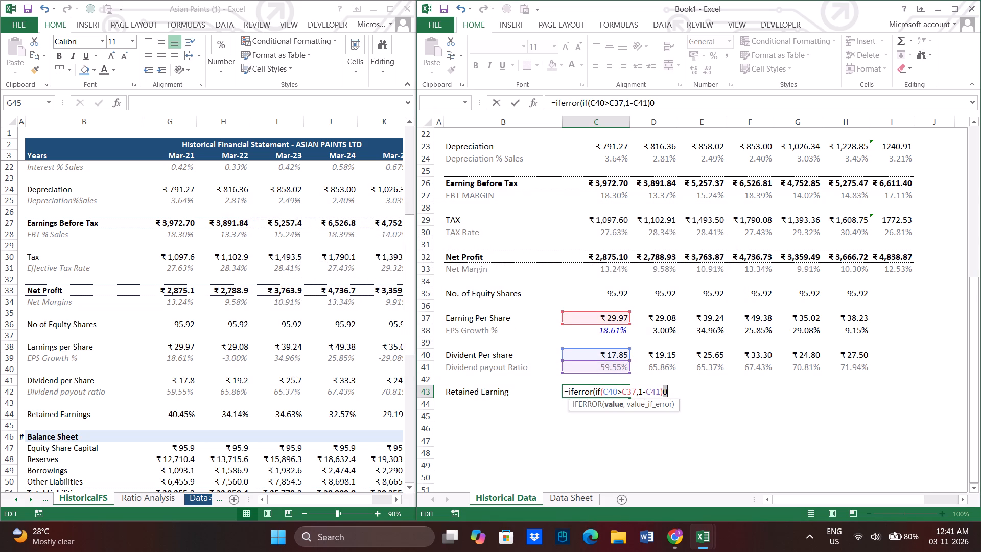
click(679, 392)
click(472, 330)
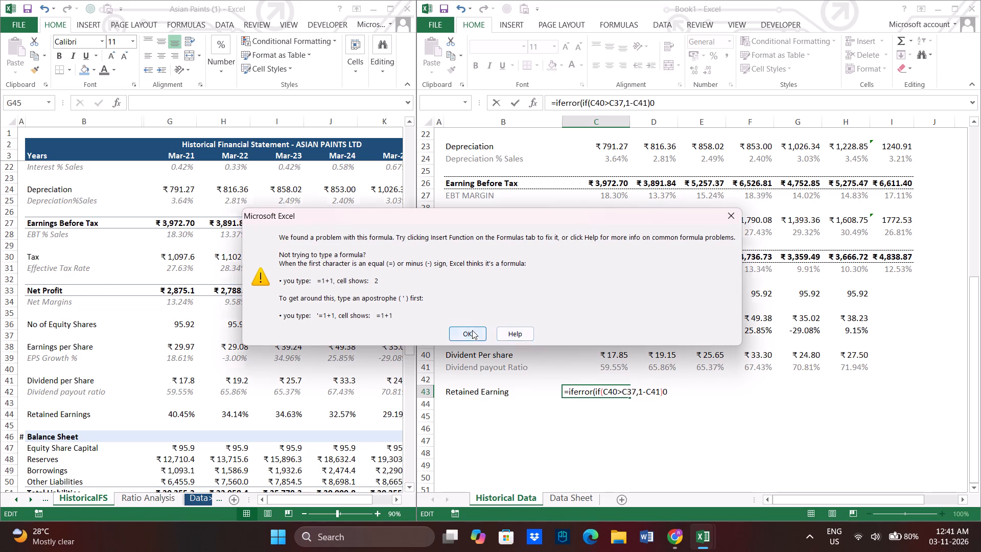
double_click(176, 411)
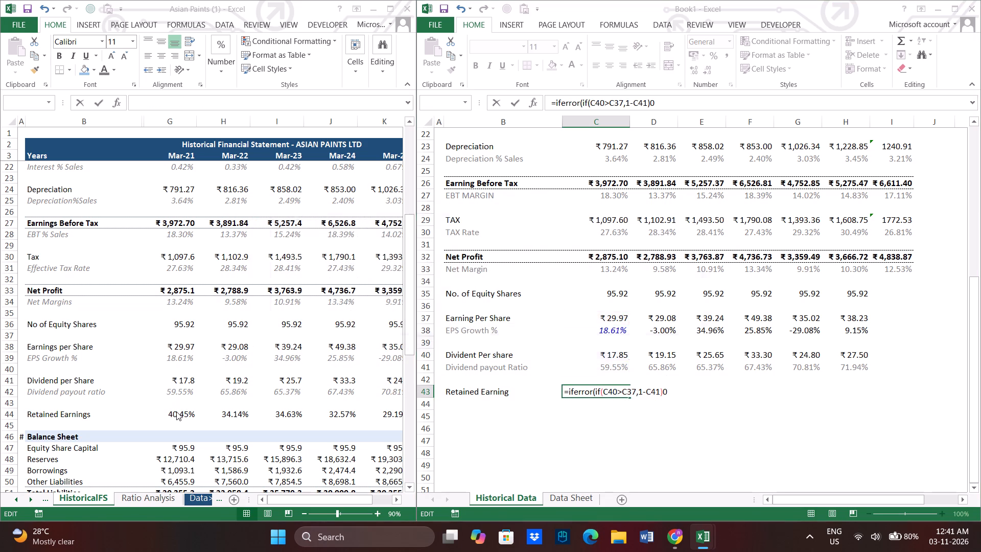
click(460, 330)
Copy the whole draft formula text from C43 and leave the cell.
drag(671, 393, 637, 394)
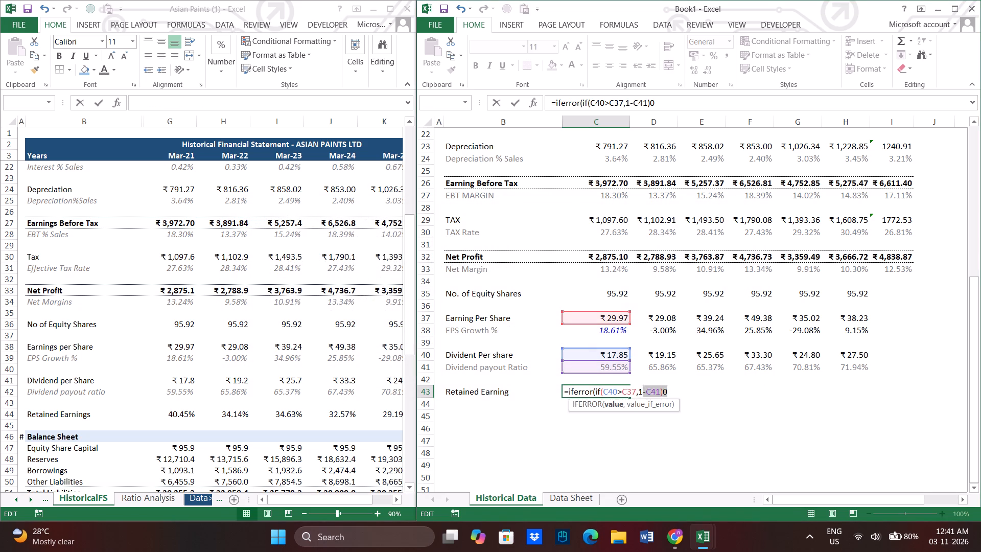
drag(637, 394, 563, 392)
key(ctrl+c)
click(601, 417)
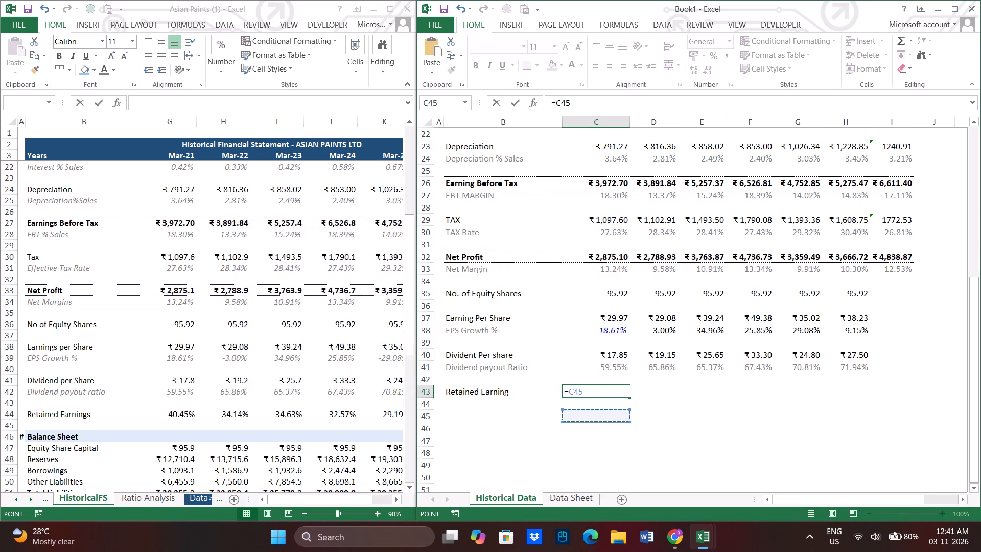
key(Return)
Check the argument and bracket structure of the Retained Earnings formula in G44 of Asian Paints (1).
click(194, 411)
double_click(186, 413)
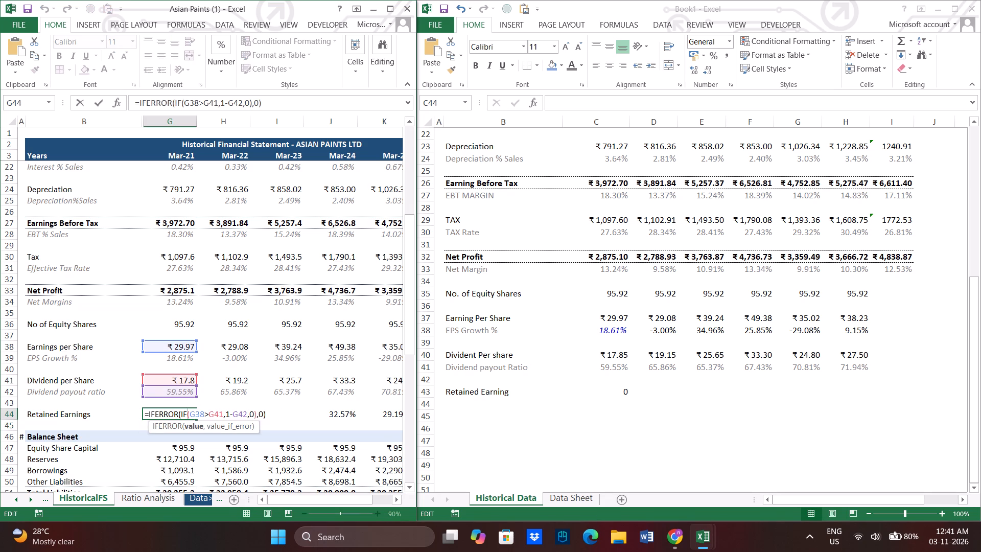
click(277, 415)
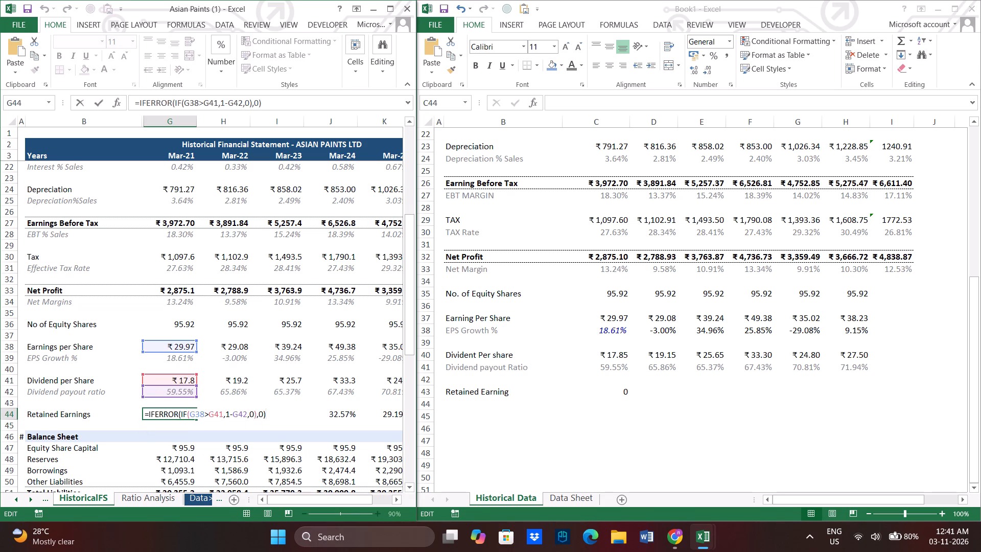
key(Return)
double_click(166, 412)
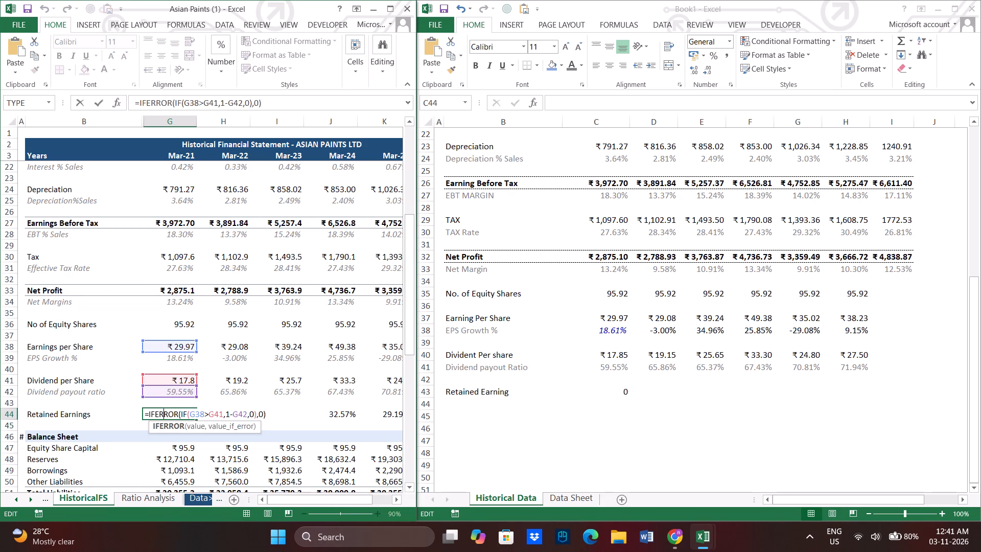
scroll(166, 412, right, 1)
key(Return)
Replace the content of C43 with the copied formula text and complete it as =IFERROR(IF(C40>C37,1-C41,0),0).
triple_click(619, 391)
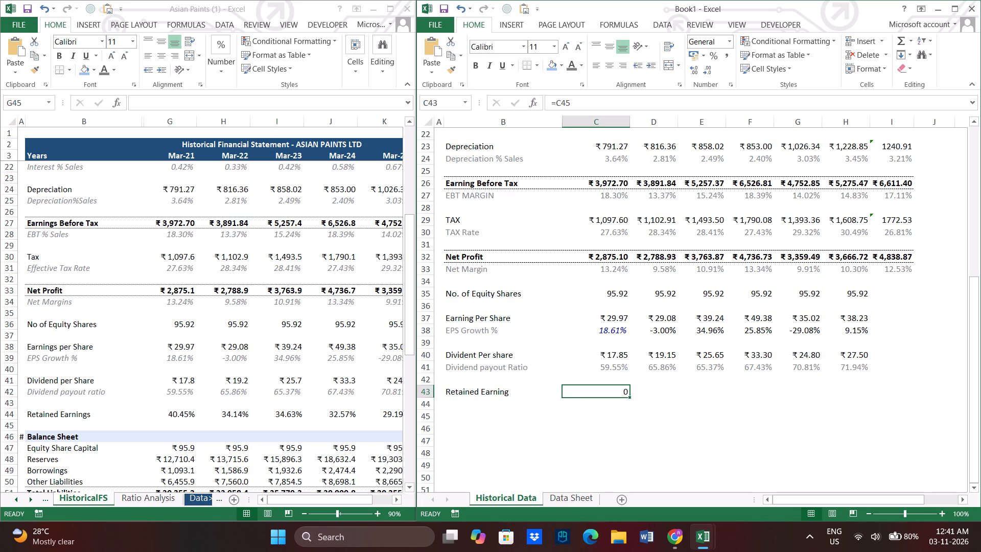
click(619, 391)
key(BackSpace)
key(BackSpace)
key(BackSpace)
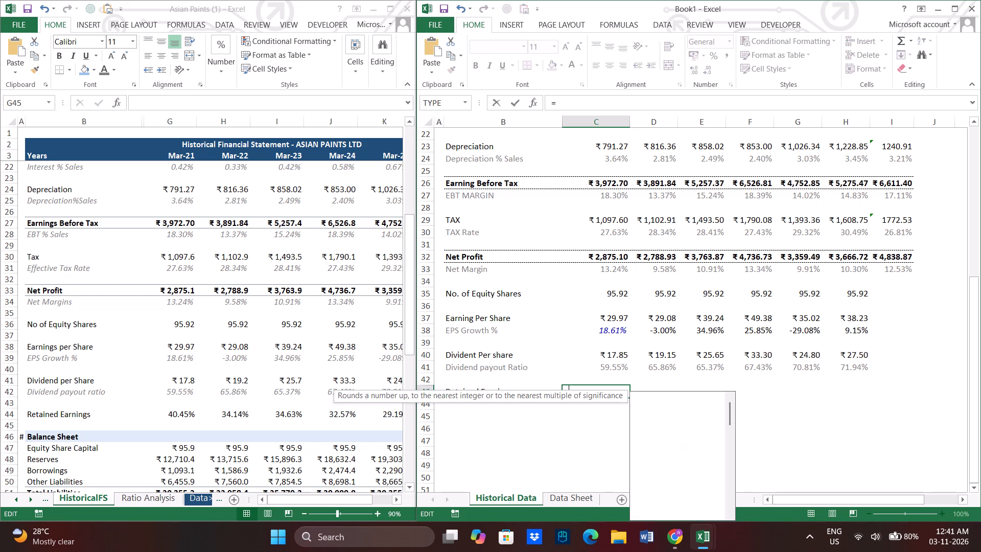
key(ctrl+v)
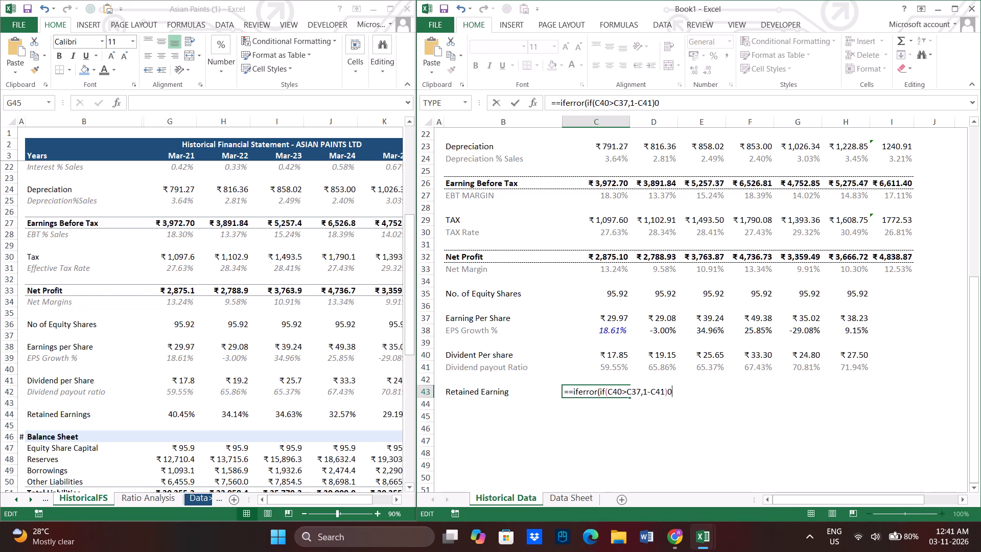
click(574, 393)
key(BackSpace)
click(661, 392)
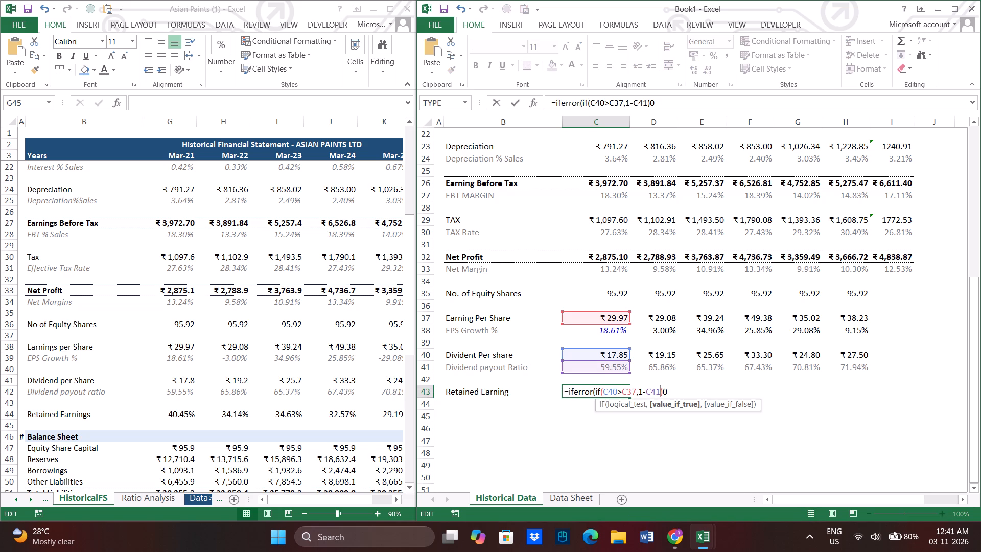
text(,0)
click(671, 394)
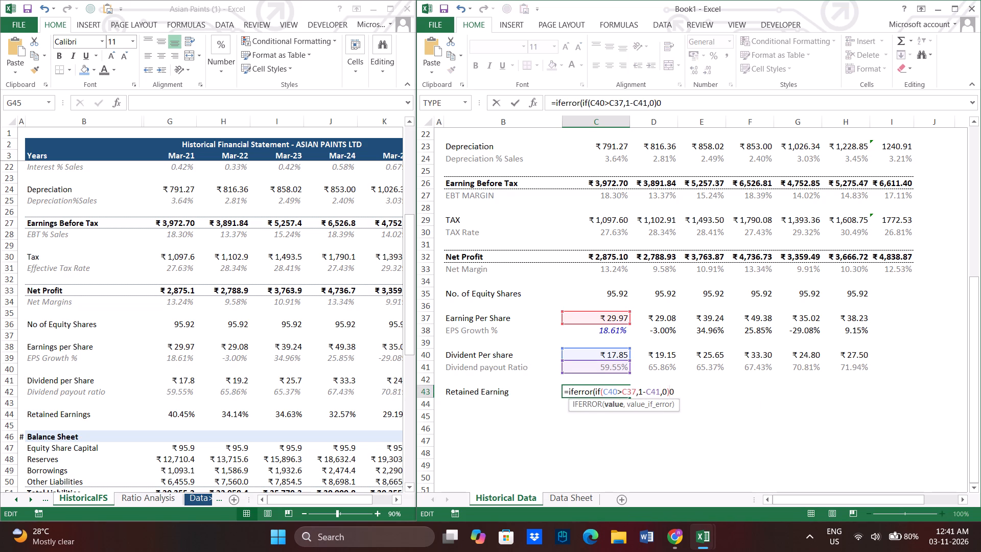
click(683, 392)
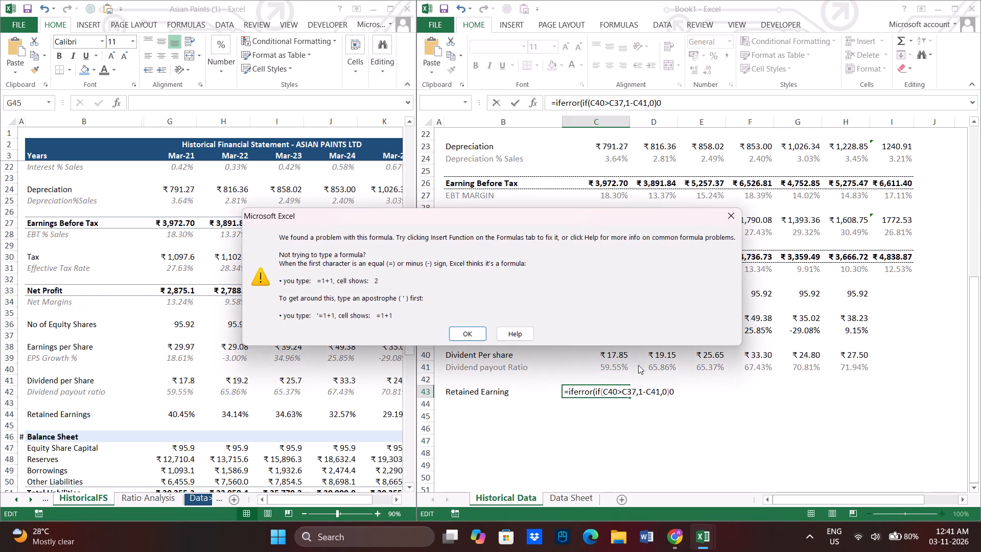
click(471, 334)
click(669, 395)
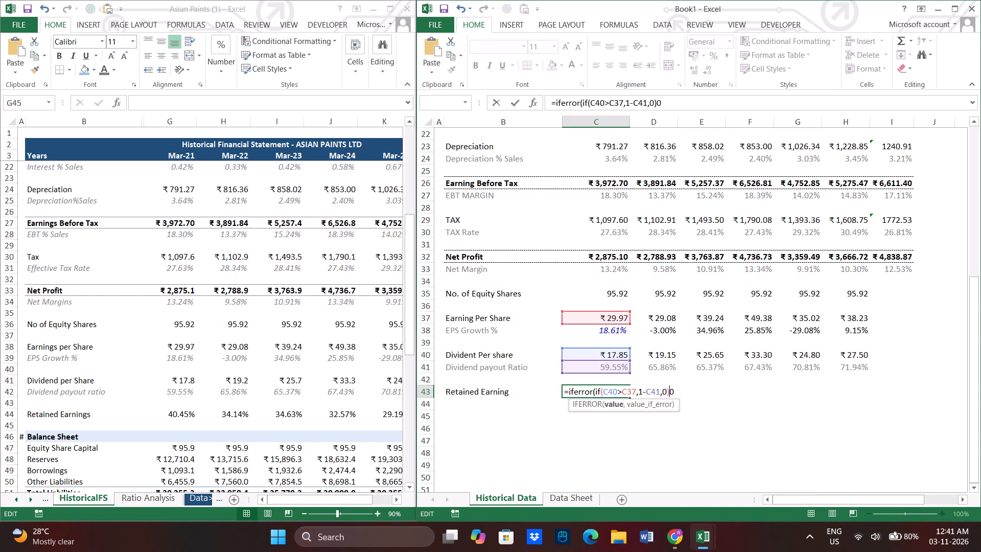
key(comma)
click(675, 393)
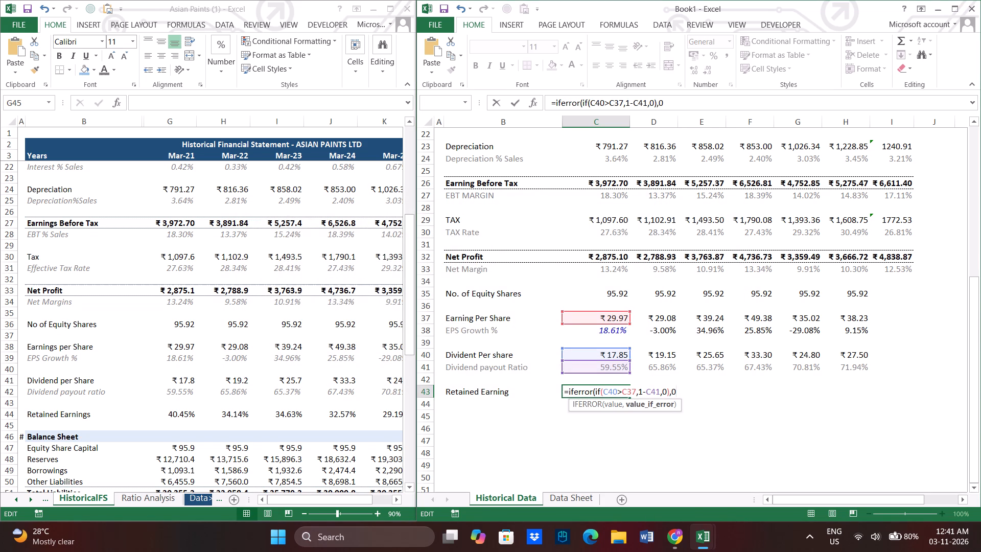
key(shift+parenright)
key(Return)
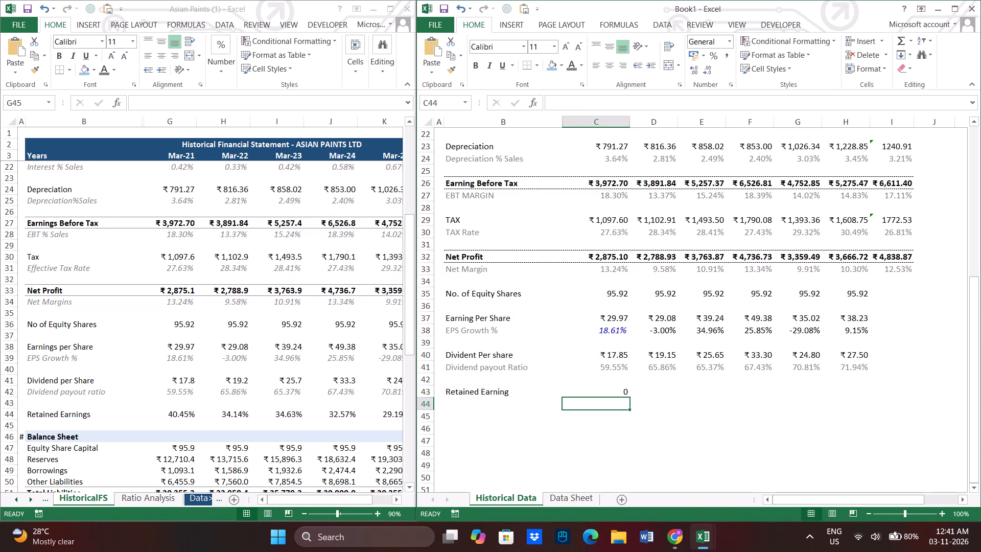
Compare the Retained Earning formula in C43 with the reference formula in G44 of Asian Paints (1).
double_click(616, 393)
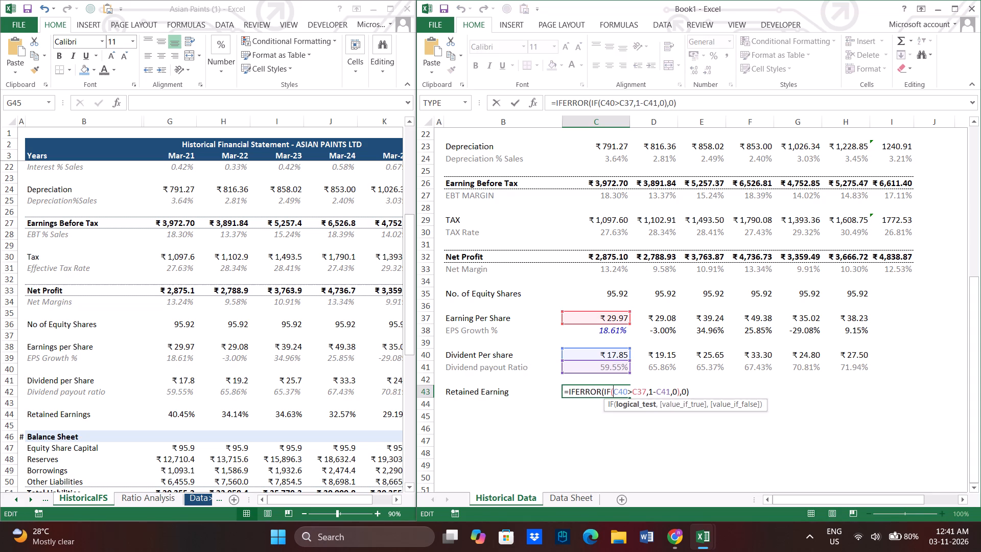
key(Return)
double_click(170, 413)
double_click(170, 413)
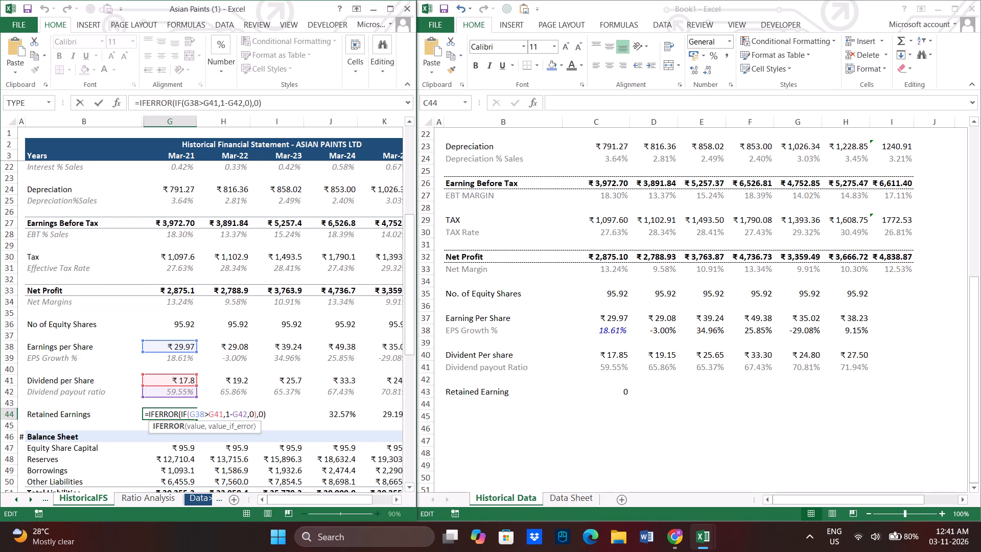
key(Return)
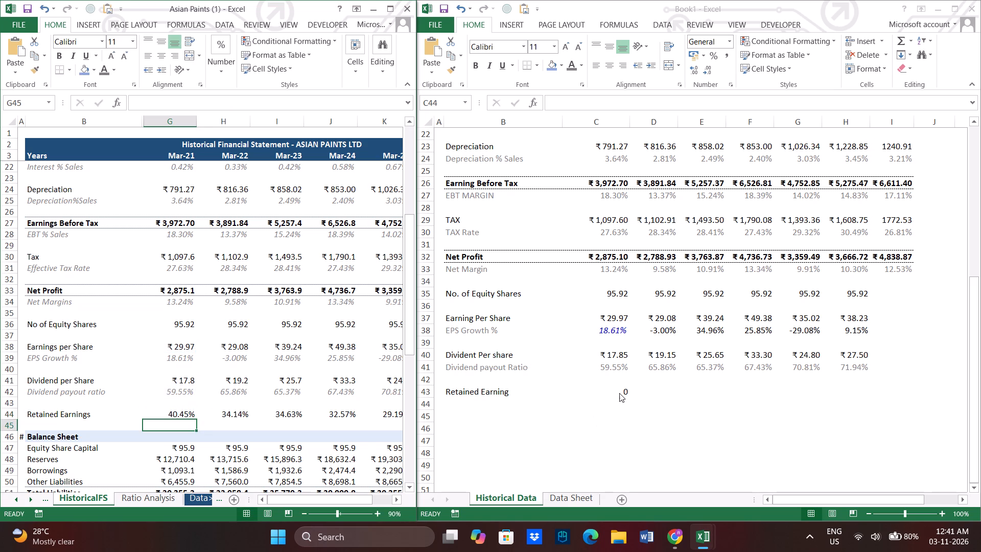
Correct the Retained Earning formula in C43 of Book1 so its logical test reads C37>C40, giving =IFERROR(IF(C37>C40,1-C41,0),0).
triple_click(619, 393)
click(619, 393)
click(626, 391)
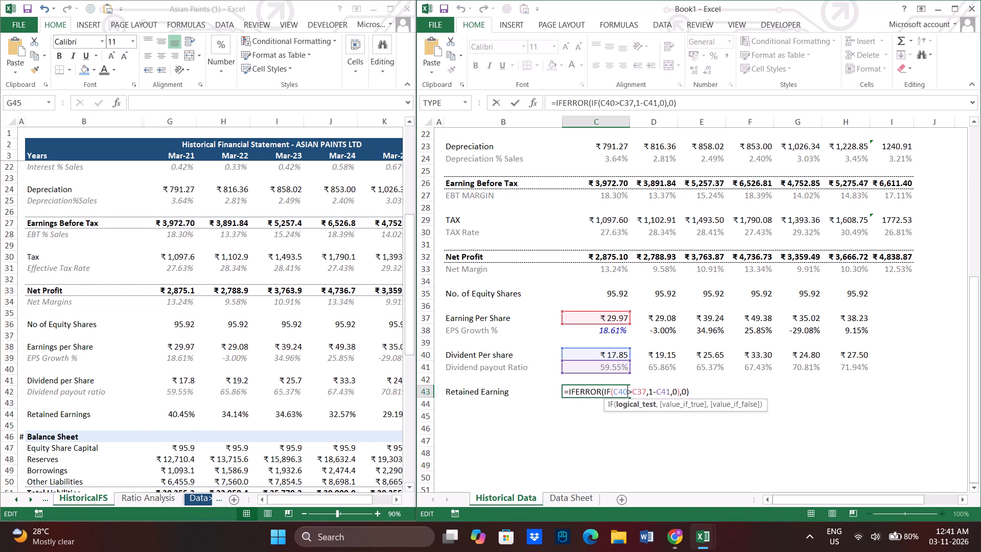
click(647, 391)
scroll(647, 391, right, 7)
key(BackSpace)
key(BackSpace)
key(BackSpace)
key(BackSpace)
key(BackSpace)
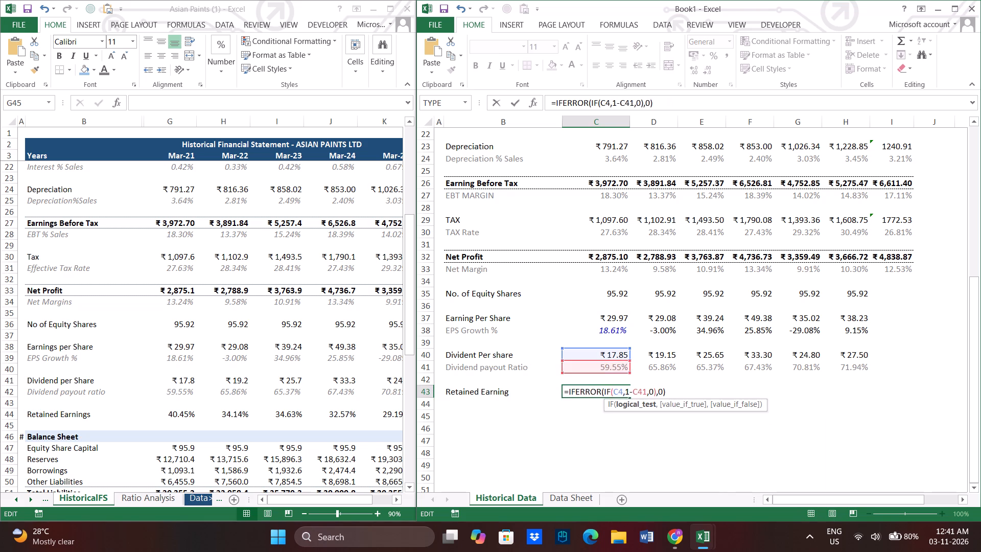
key(BackSpace)
key(BackSpace)
click(610, 318)
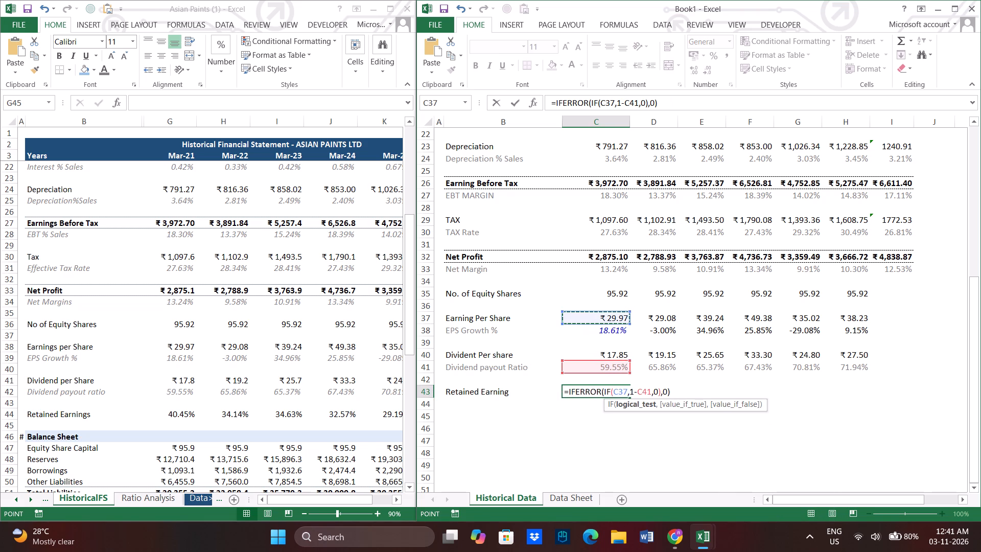
key(shift+greater)
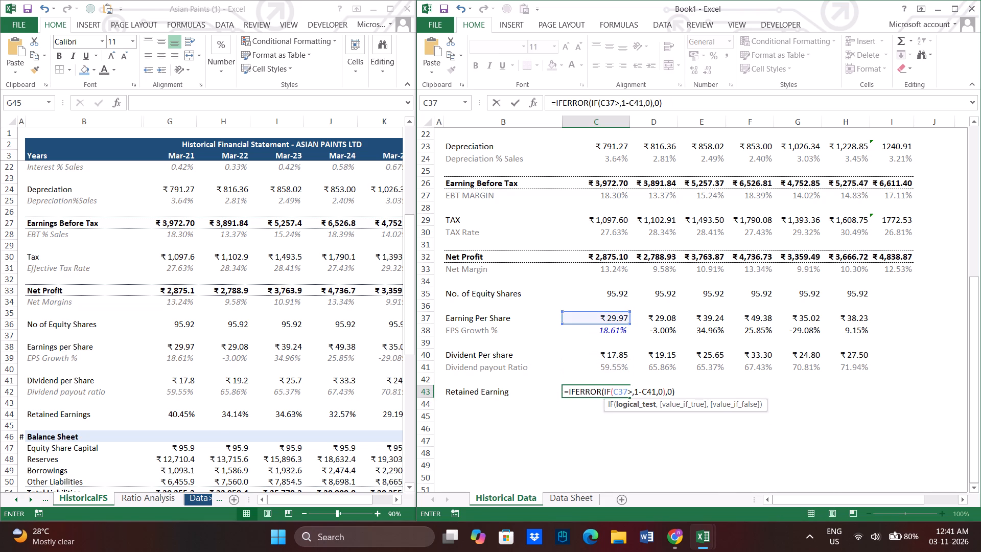
click(622, 353)
key(Return)
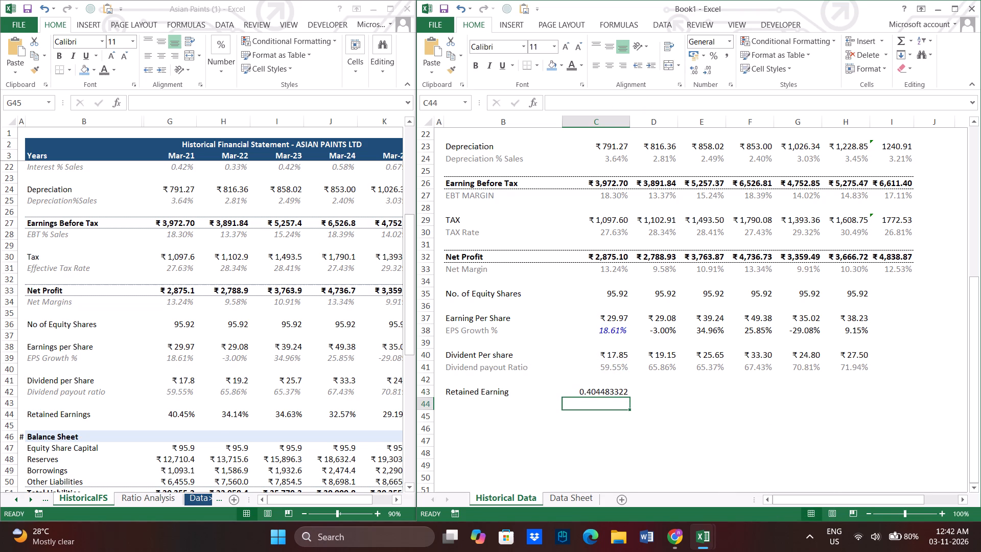
Copy the Retained Earning formula from C43 across the row through H43.
key(Up)
key(ctrl+c)
key(shift+Right)
key(shift+Right)
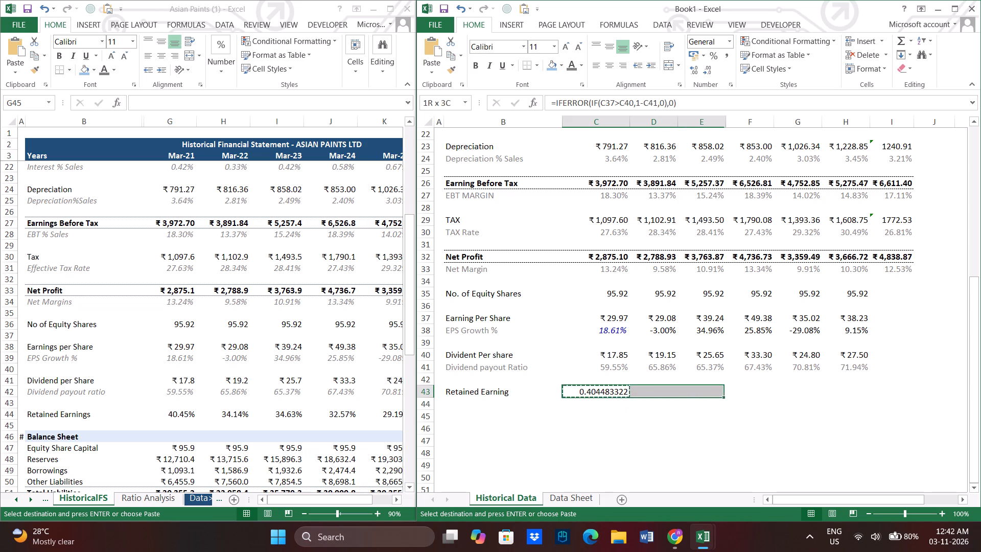
key(shift+Right)
key(shift+Right)
key(shift+Right)
key(ctrl+v)
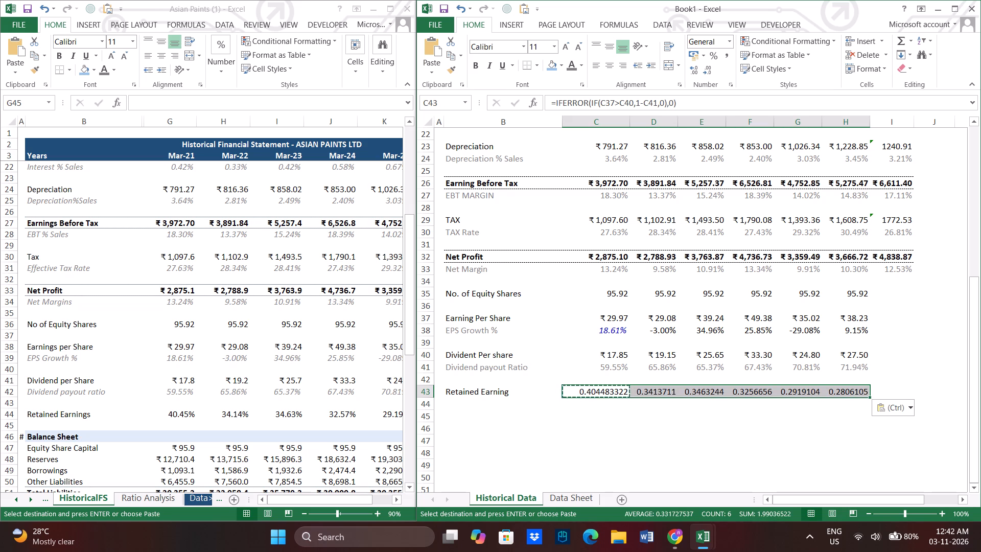
Format the Retained Earning values in C43:H43 as percentages with two decimal places.
click(717, 54)
double_click(695, 73)
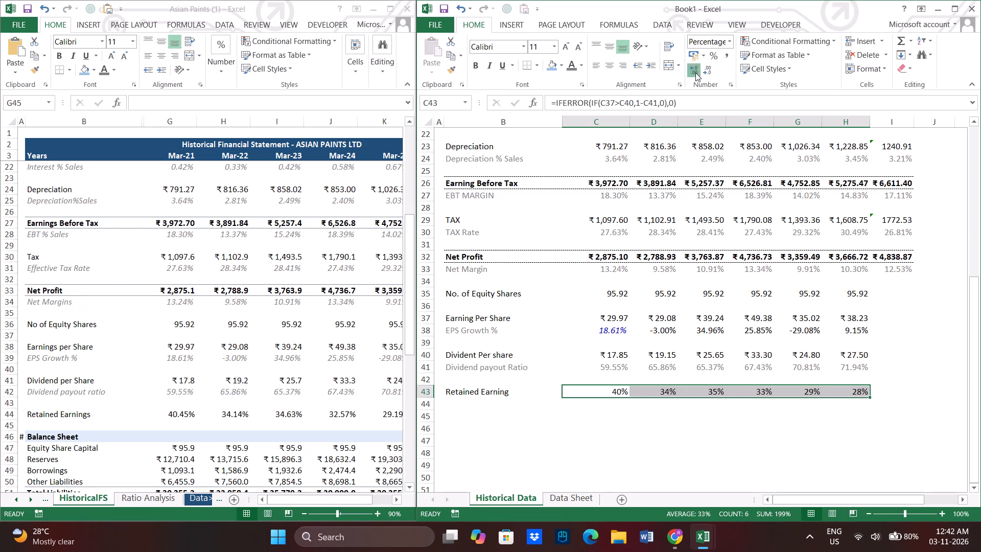
click(587, 435)
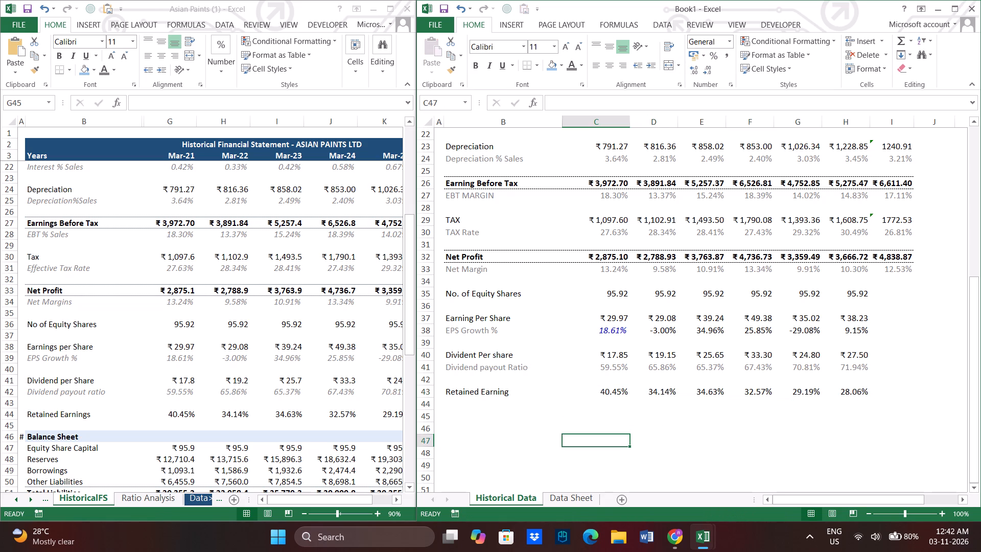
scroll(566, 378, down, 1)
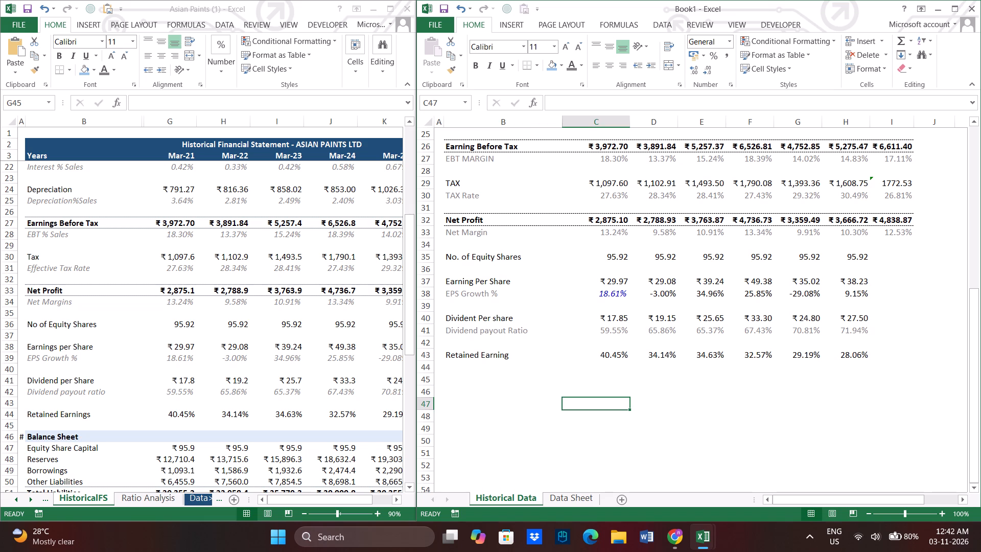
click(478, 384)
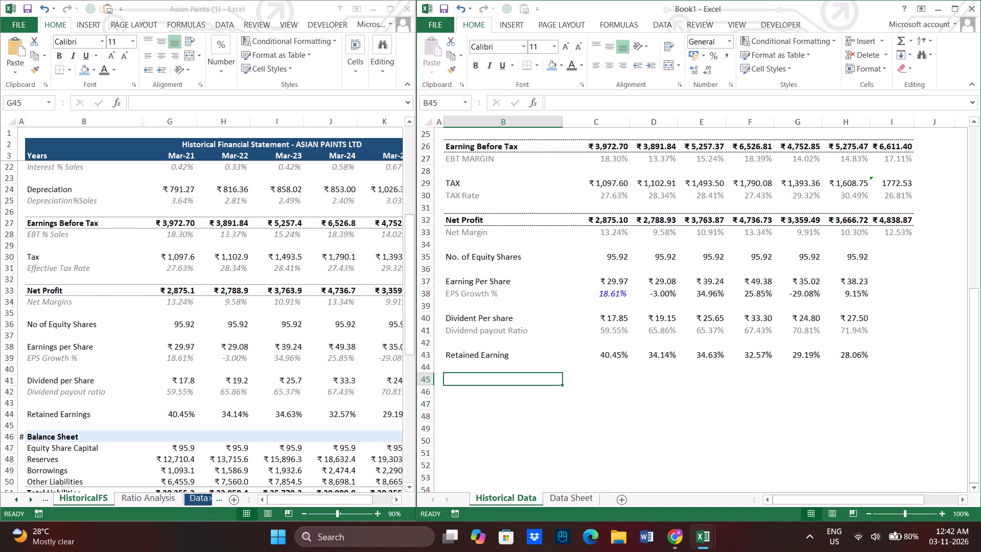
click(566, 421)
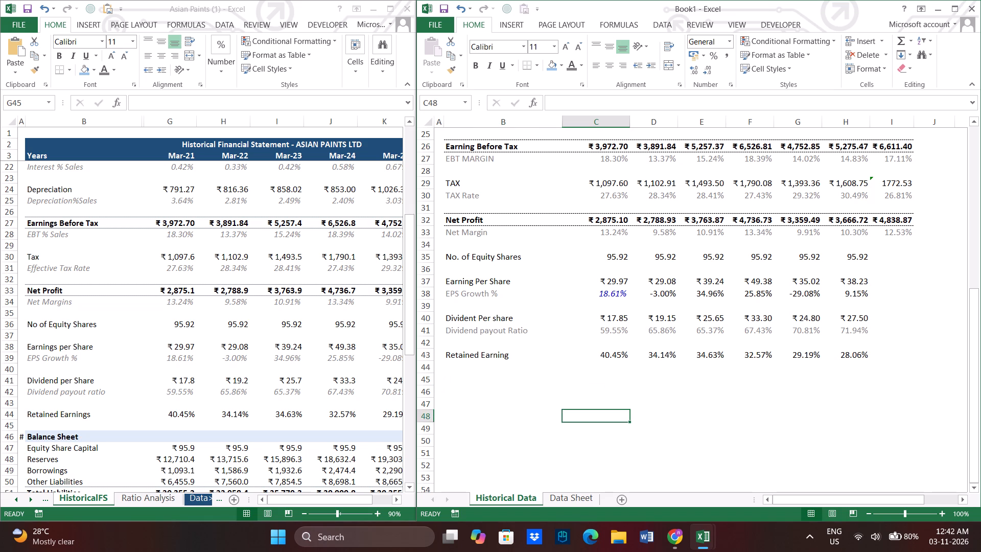
Start saving the Book1 workbook by bringing up its Save As options.
key(ctrl+s)
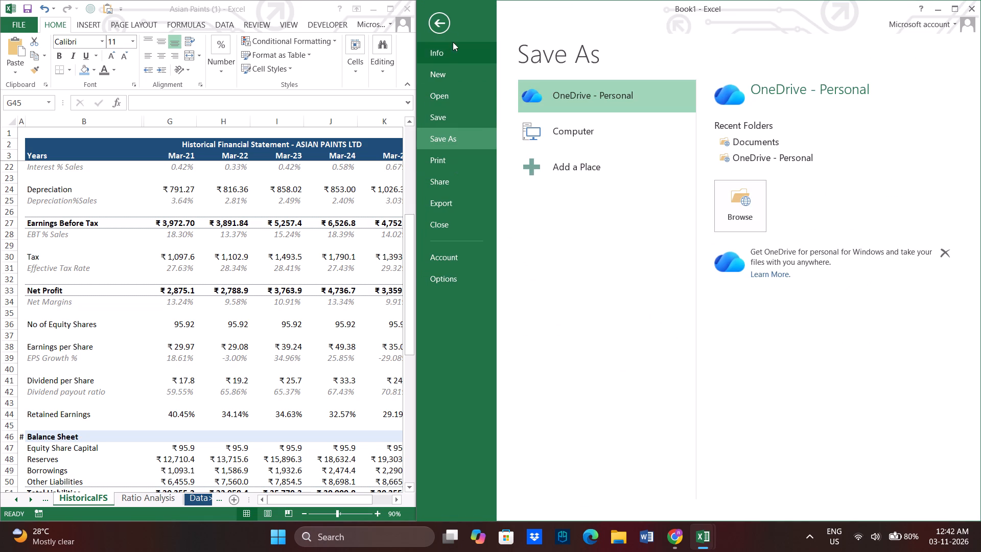
click(454, 143)
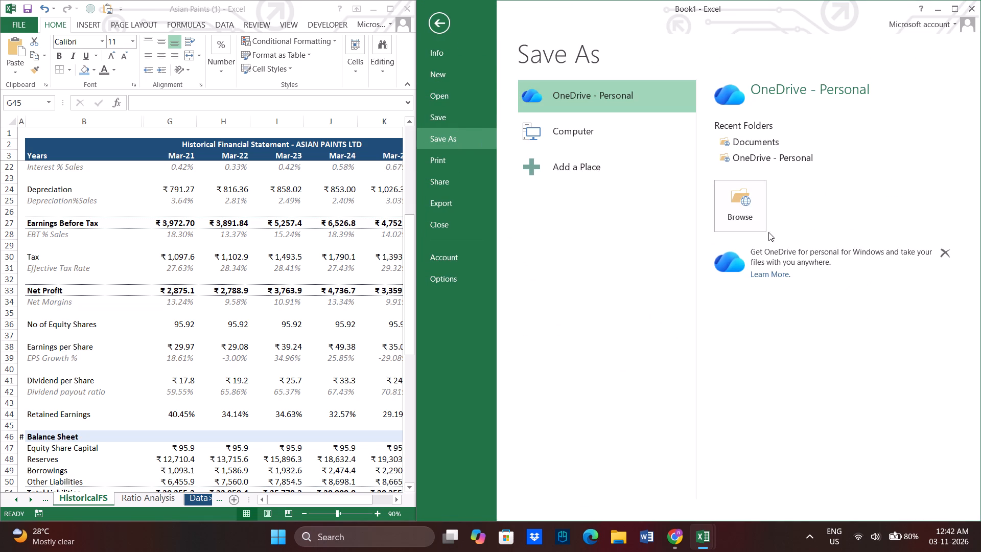
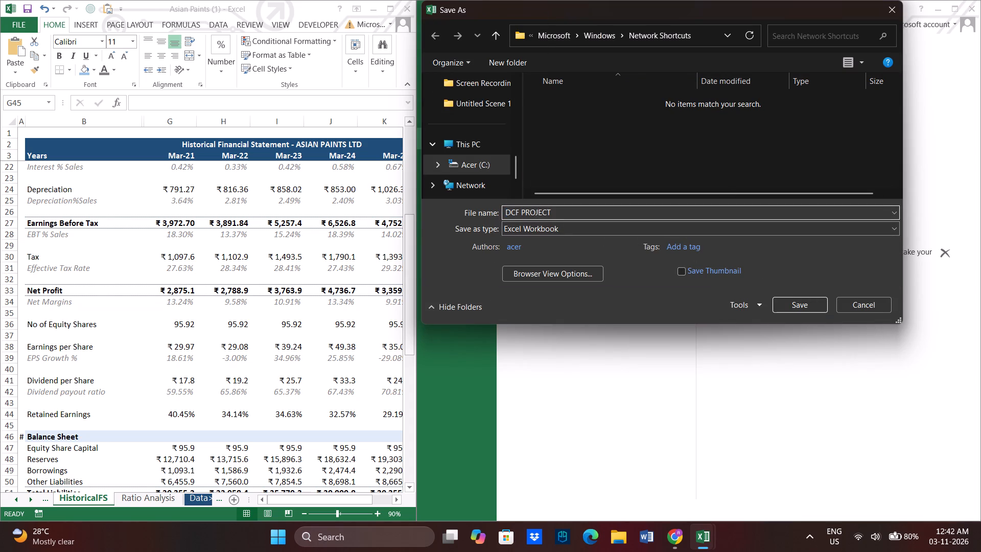
Save the workbook in the Downloads folder as an Excel Workbook named DCF PROJECT.
scroll(477, 88, up, 4)
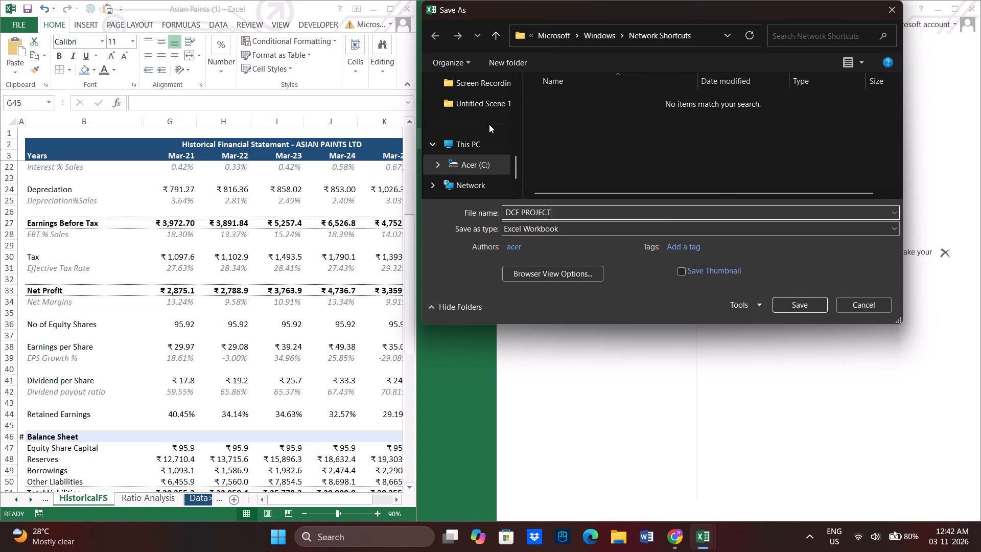
click(498, 126)
scroll(494, 126, up, 3)
click(476, 129)
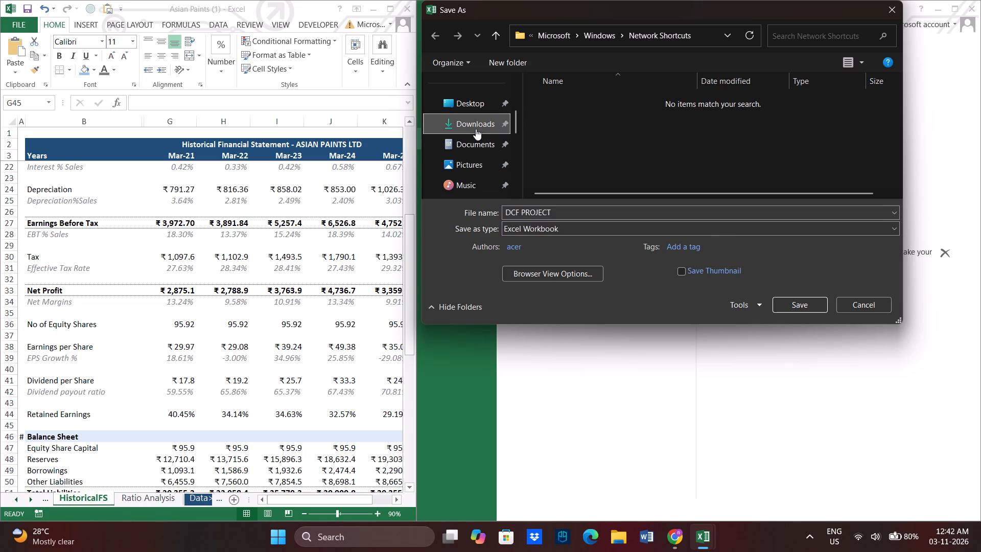
click(807, 308)
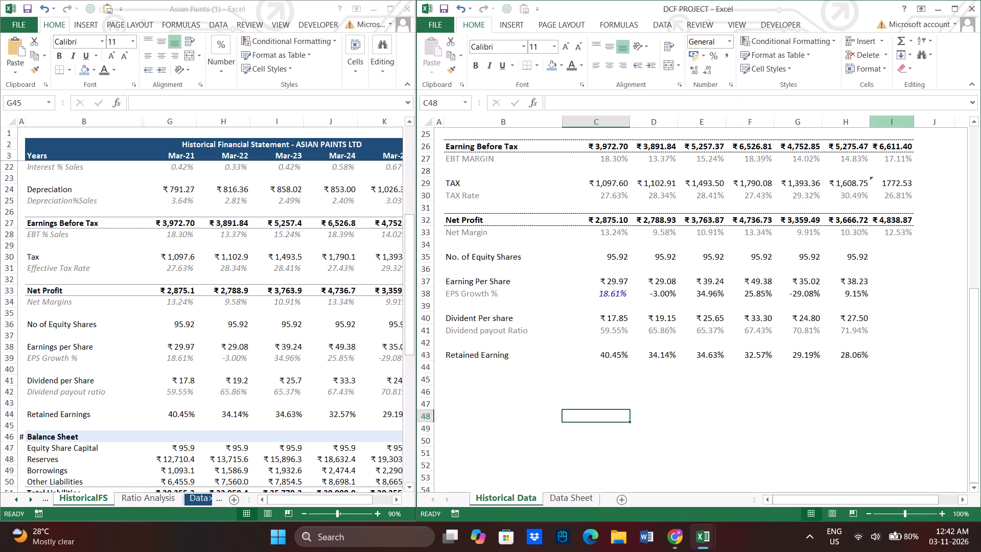
Close the DCF PROJECT workbook and the Asian Paints (1) workbook, discarding the changes to Asian Paints (1).
click(976, 10)
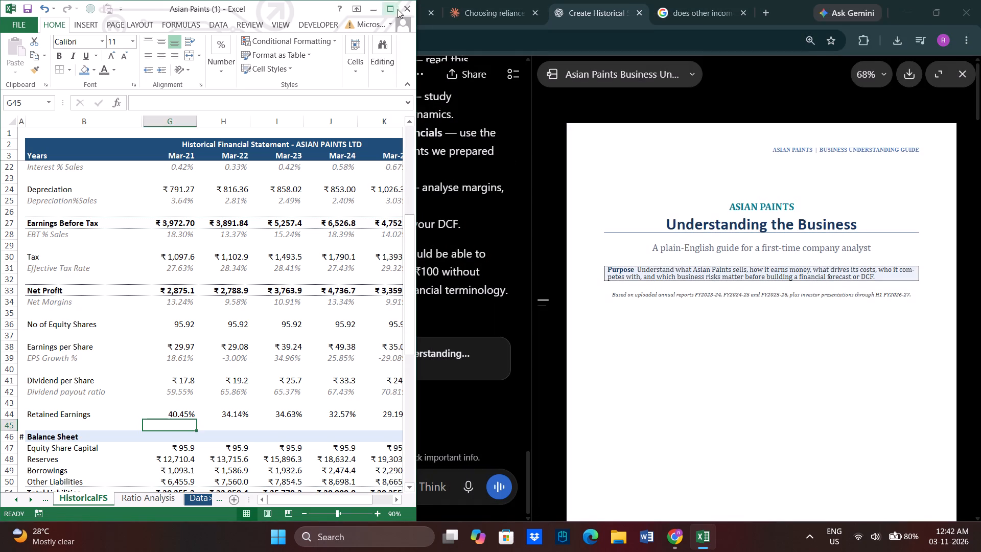
click(405, 8)
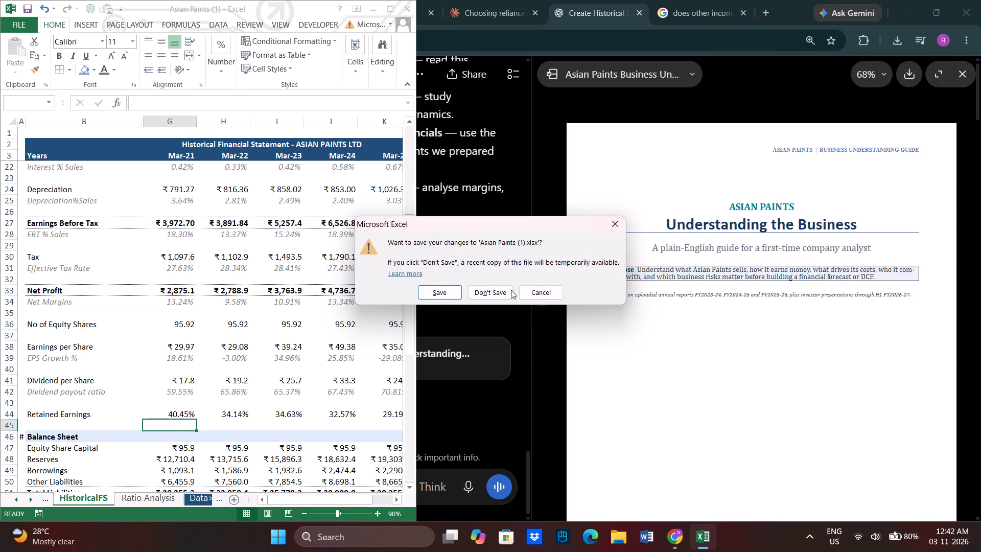
click(494, 291)
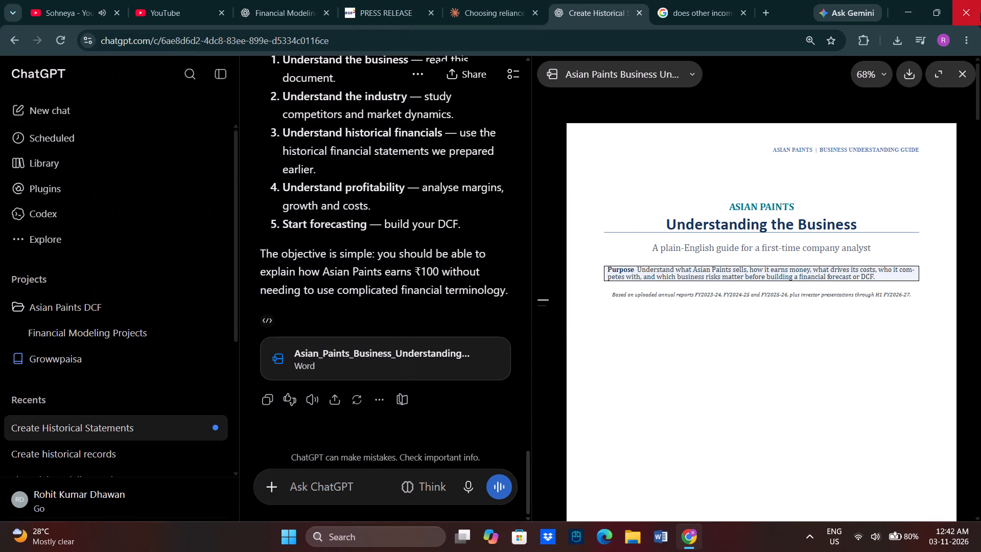
Close the browser window with the ChatGPT conversation to return to the desktop.
click(980, 13)
Show the hidden system tray icons.
click(801, 534)
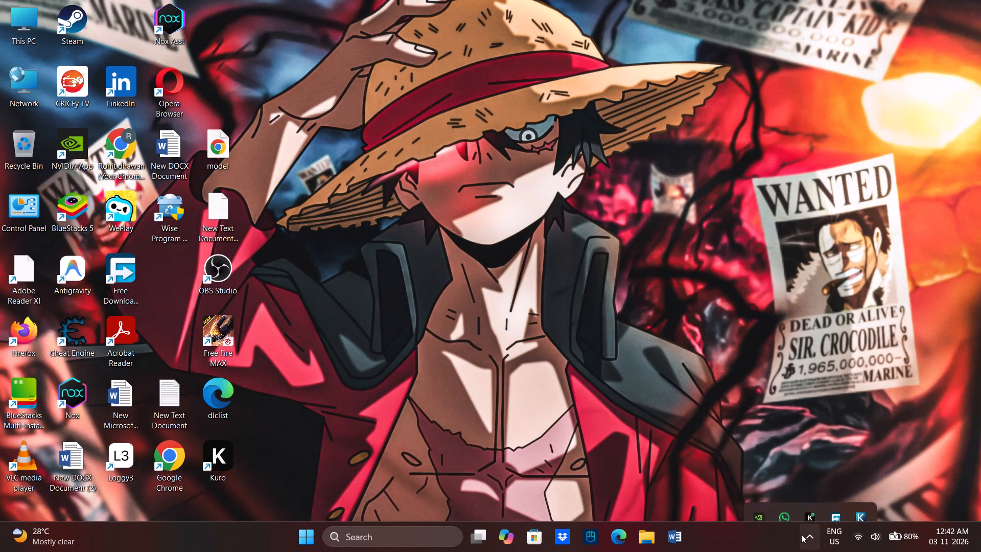